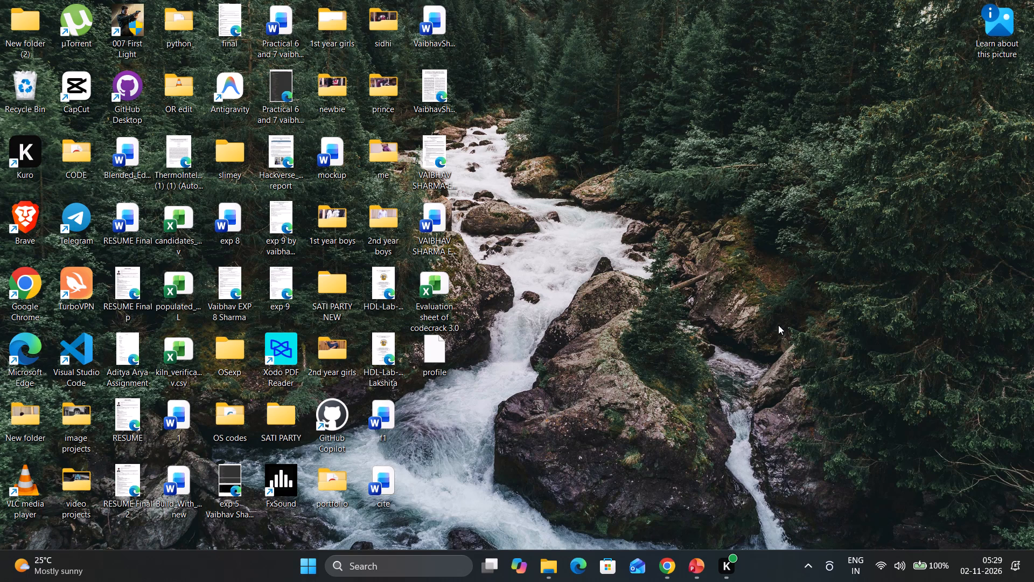
Switch to Google Chrome and open a new blank tab alongside the dossier PDF and YouTube tabs.
{"action": "left_click", "coordinate": [662, 563]}
{"action": "left_click", "coordinate": [276, 35]}
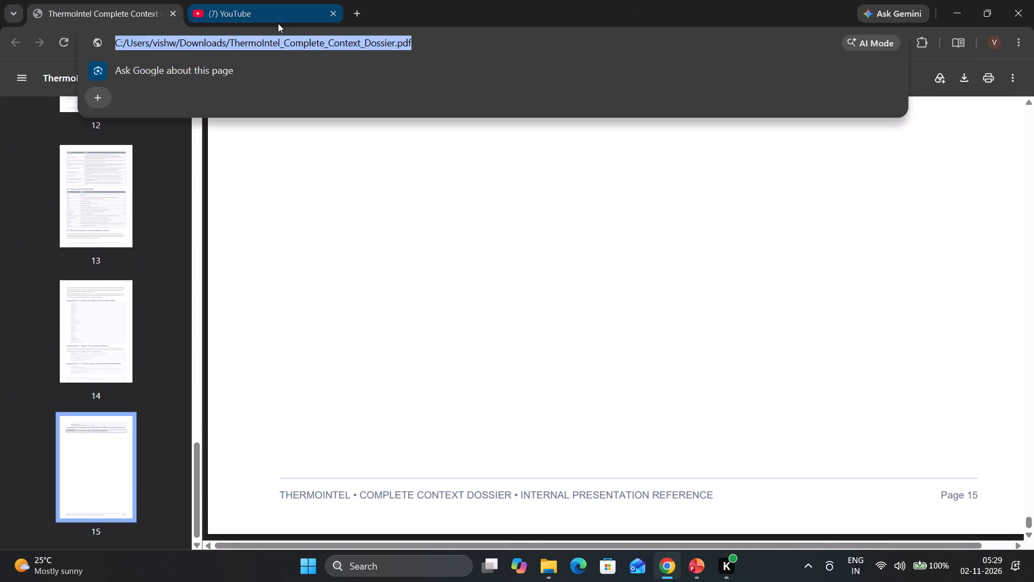
{"action": "left_click", "coordinate": [278, 23]}
{"action": "left_click", "coordinate": [360, 10]}
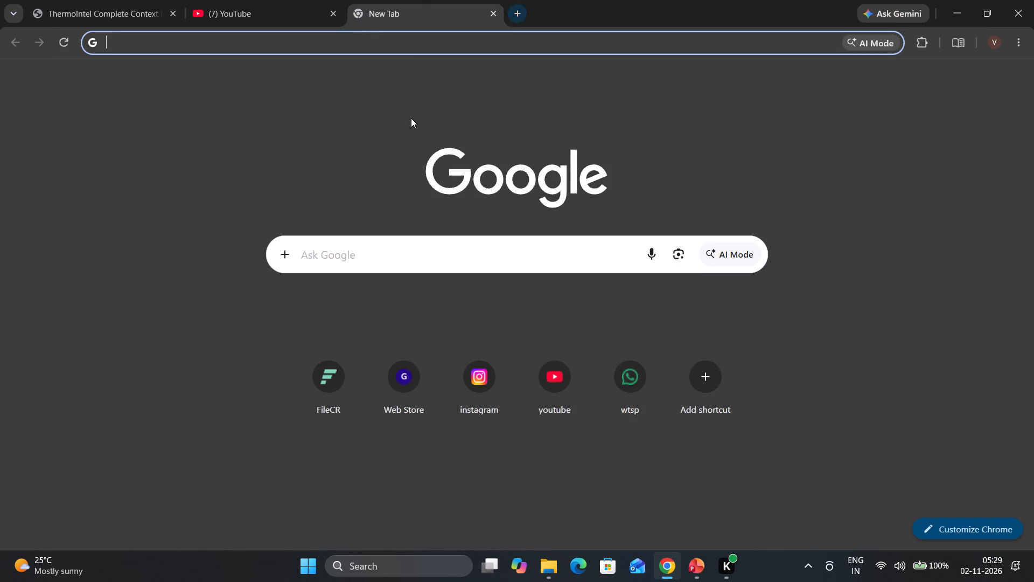
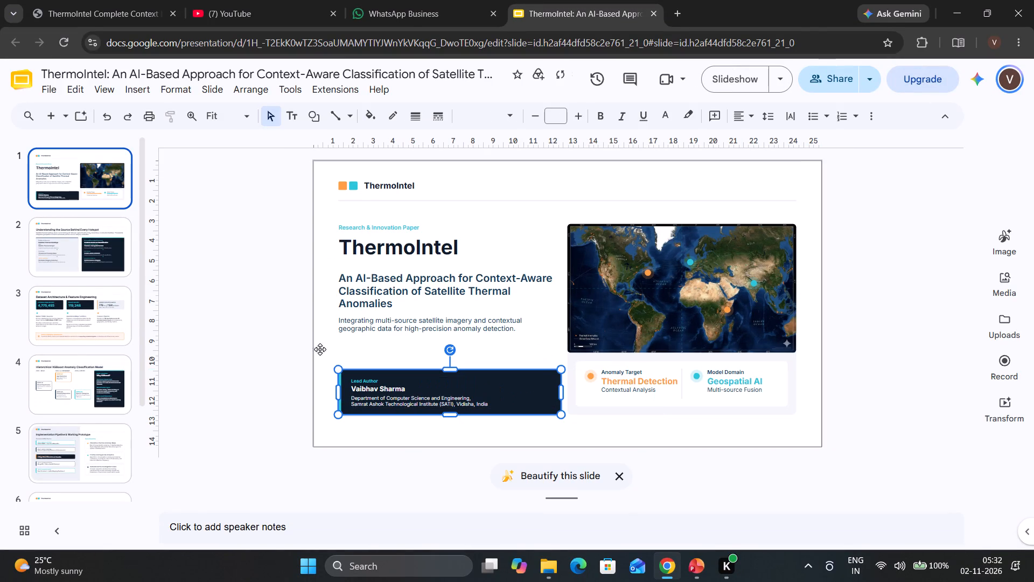
Skim the ThermoIntel presentation's slides through to the final one, then return to the title slide and review its content.
{"action": "left_click", "coordinate": [236, 297]}
{"action": "scroll", "coordinate": [427, 260], "scroll_direction": "up", "scroll_amount": 3}
{"action": "scroll", "coordinate": [427, 260], "scroll_direction": "down", "scroll_amount": 2}
{"action": "scroll", "coordinate": [427, 260], "scroll_direction": "up", "scroll_amount": 2}
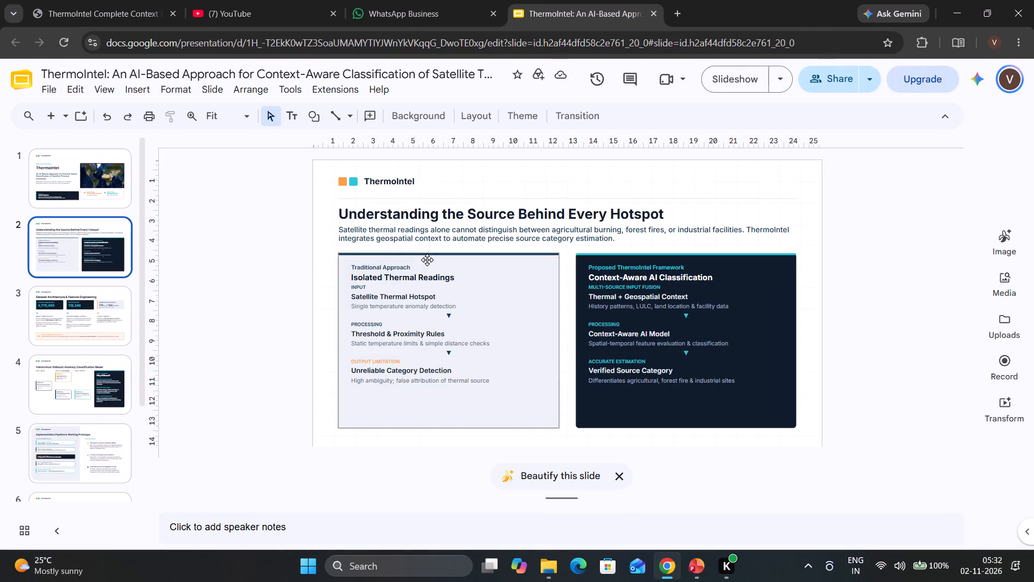
{"action": "scroll", "coordinate": [427, 260], "scroll_direction": "down", "scroll_amount": 1}
{"action": "scroll", "coordinate": [156, 330], "scroll_direction": "down", "scroll_amount": 3}
{"action": "scroll", "coordinate": [72, 333], "scroll_direction": "down", "scroll_amount": 3}
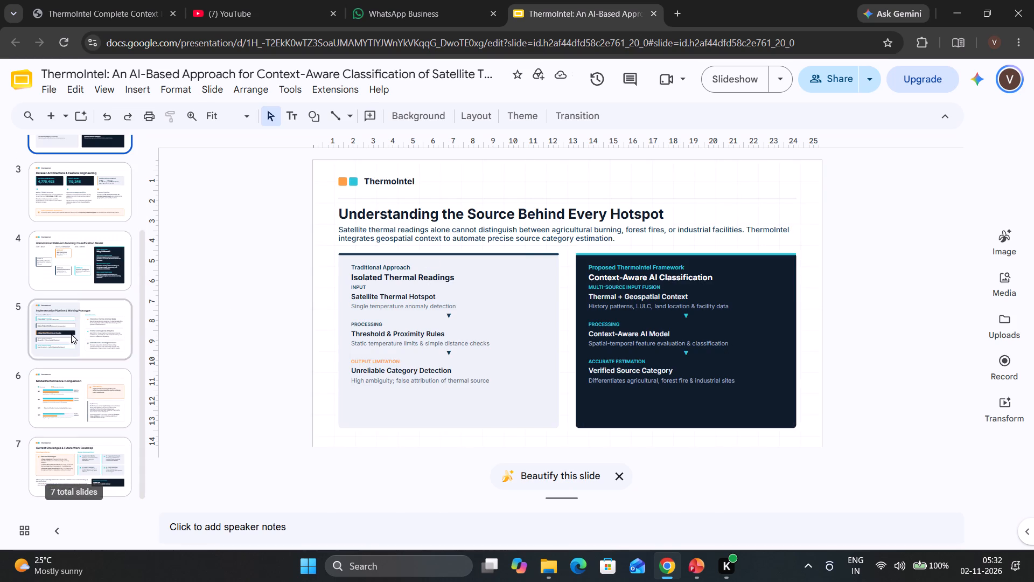
{"action": "left_click", "coordinate": [60, 446]}
{"action": "scroll", "coordinate": [34, 224], "scroll_direction": "up", "scroll_amount": 4}
{"action": "left_click", "coordinate": [81, 172]}
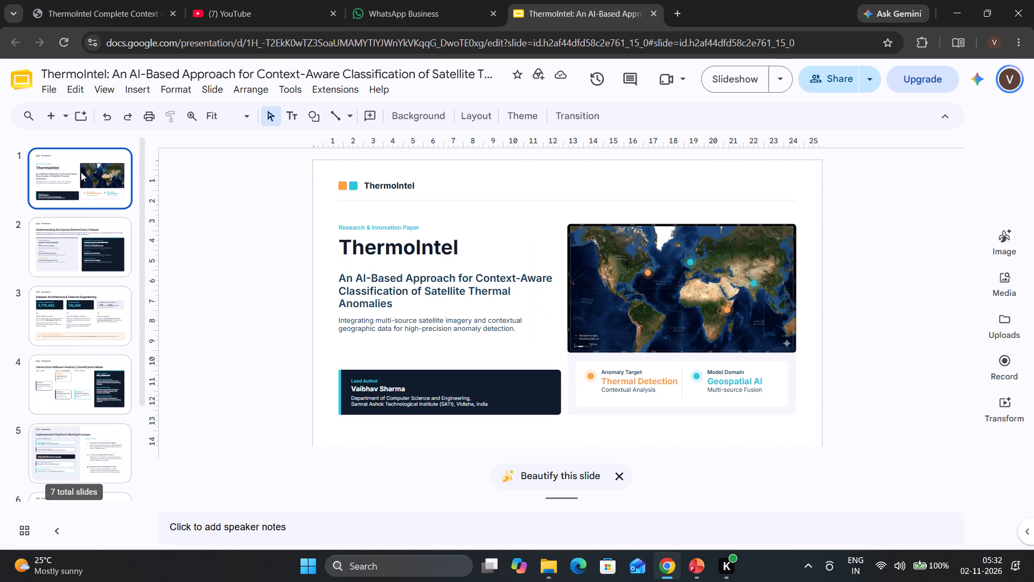
{"action": "left_click", "coordinate": [657, 273]}
{"action": "left_click", "coordinate": [884, 392]}
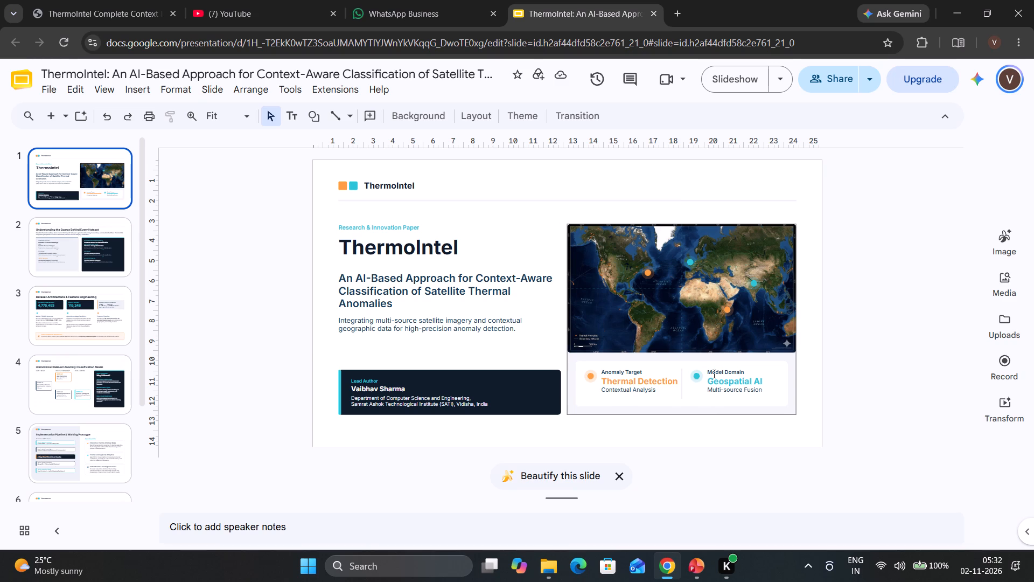
Read the introductory description under the heading "Understanding the Source Behind Every Hotspot" on slide 2.
{"action": "scroll", "coordinate": [714, 373], "scroll_direction": "down", "scroll_amount": 1}
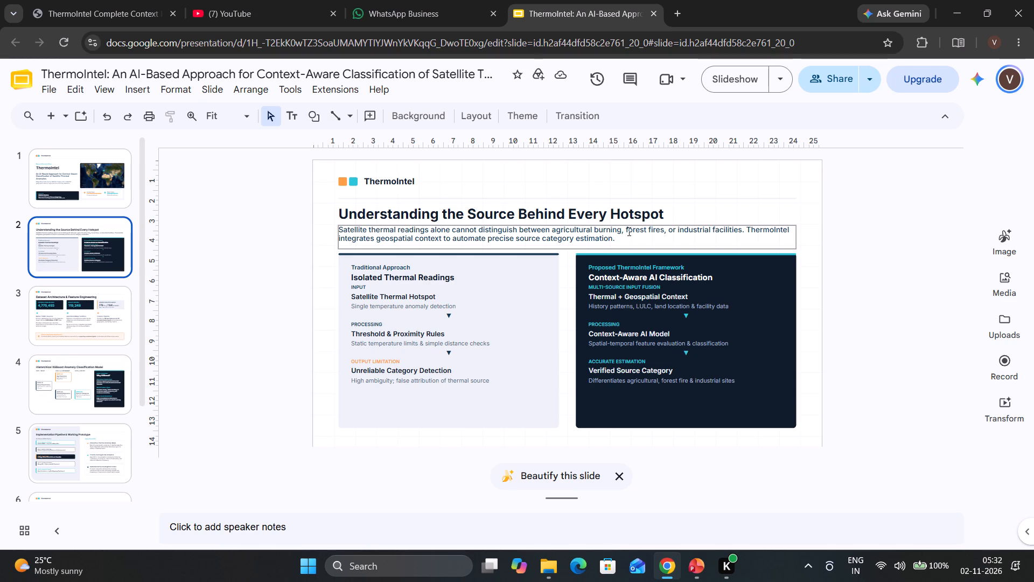
{"action": "left_click_drag", "start_coordinate": [627, 231], "coordinate": [658, 233]}
{"action": "left_click", "coordinate": [661, 233]}
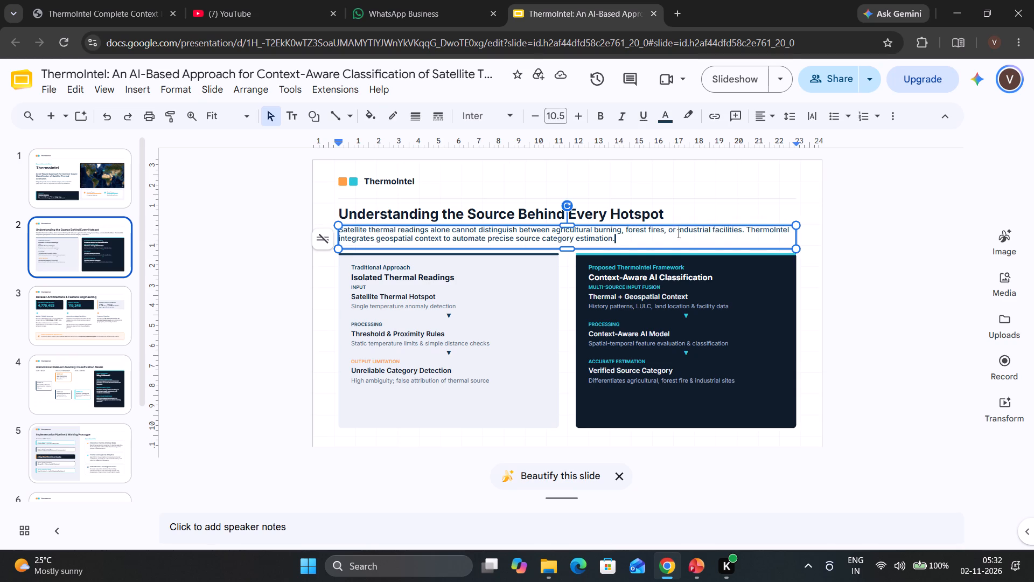
{"action": "left_click_drag", "start_coordinate": [682, 233], "coordinate": [731, 233]}
{"action": "left_click", "coordinate": [757, 232]}
{"action": "left_click", "coordinate": [360, 239]}
{"action": "left_click", "coordinate": [466, 239]}
{"action": "left_click", "coordinate": [447, 239]}
{"action": "left_click", "coordinate": [458, 239]}
{"action": "left_click", "coordinate": [176, 260]}
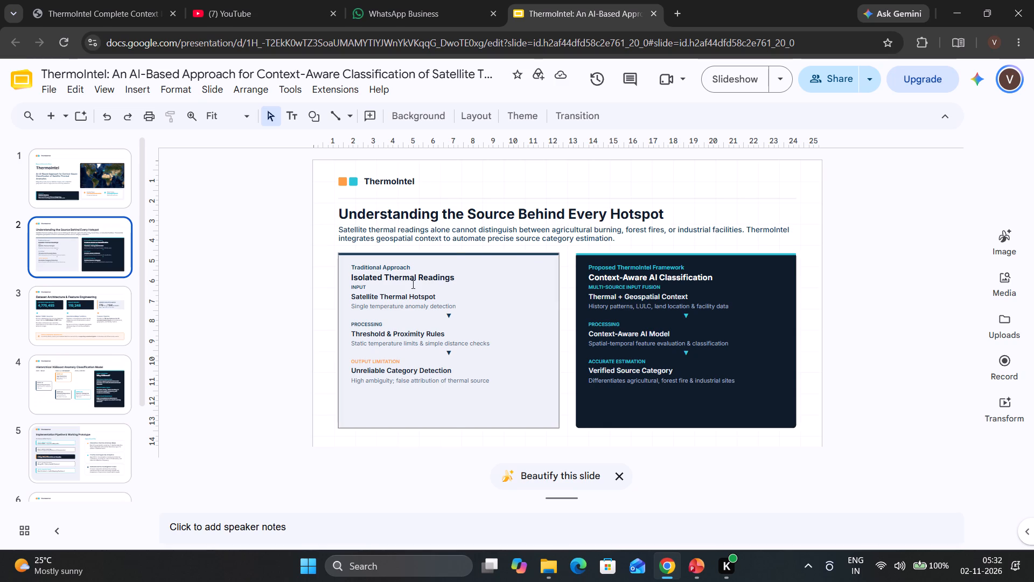
Examine the Traditional Approach card, "Isolated Thermal Readings", on slide 2 at a closer zoom.
{"action": "left_click", "coordinate": [412, 284]}
{"action": "left_click", "coordinate": [301, 281]}
{"action": "scroll", "coordinate": [403, 282], "scroll_direction": "up", "scroll_amount": 2, "text": "ctrl"}
{"action": "scroll", "coordinate": [403, 283], "scroll_direction": "down", "scroll_amount": 1}
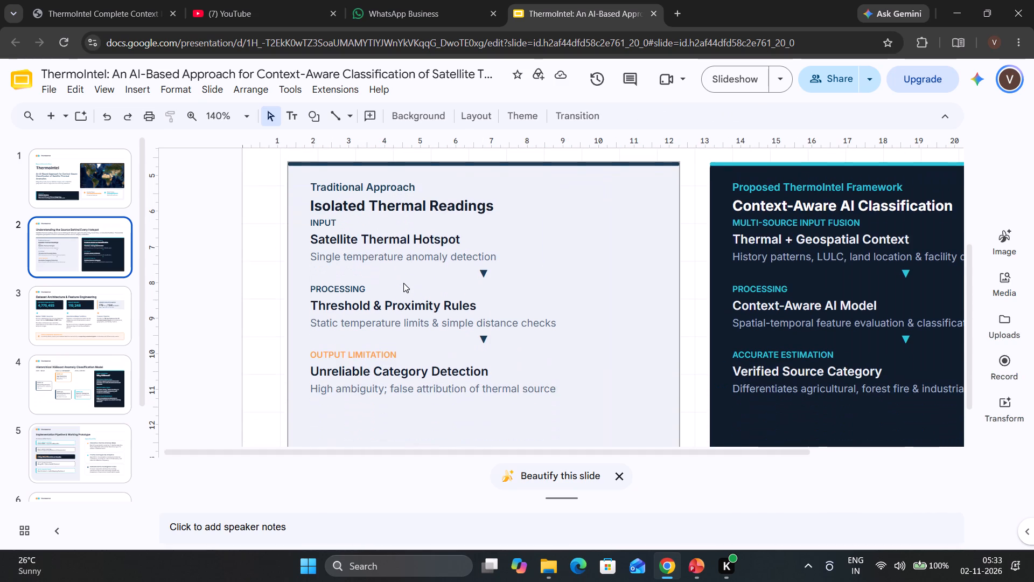
{"action": "left_click", "coordinate": [328, 201]}
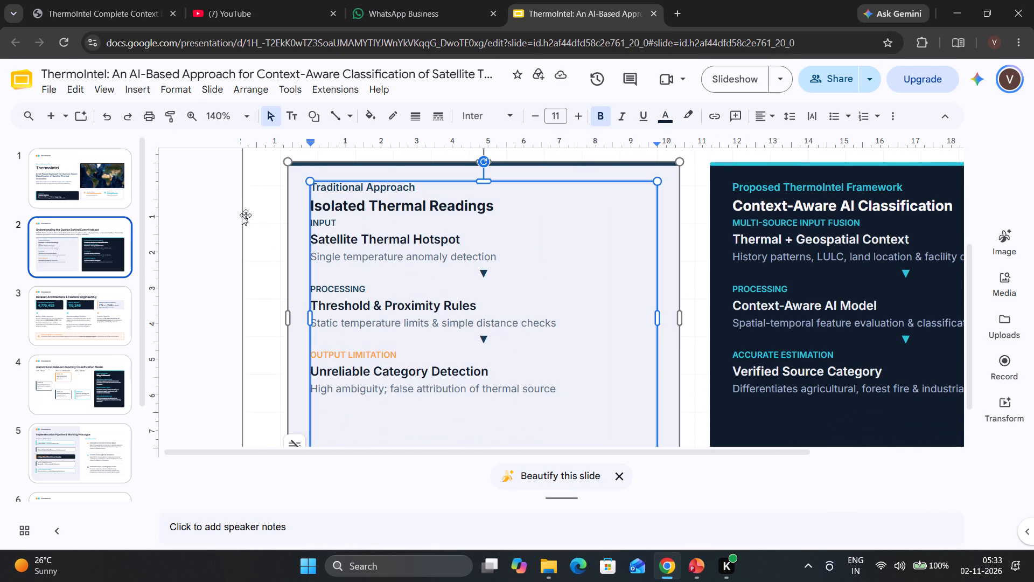
Examine the text groups in the Traditional Approach panel on slide 2.
{"action": "left_click", "coordinate": [219, 218]}
{"action": "left_click", "coordinate": [315, 180]}
{"action": "left_click", "coordinate": [333, 195]}
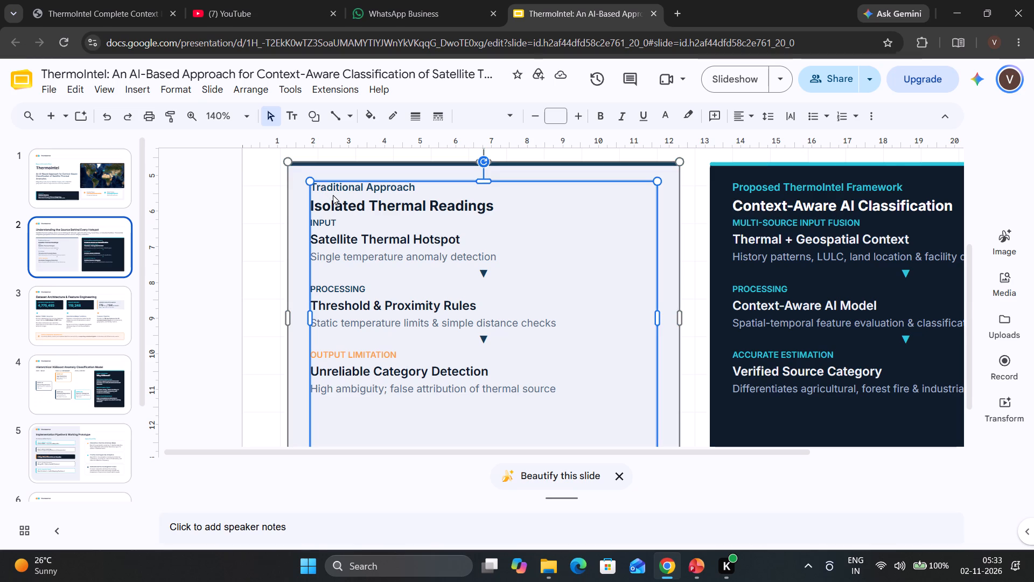
{"action": "left_click", "coordinate": [321, 192]}
{"action": "left_click", "coordinate": [314, 192]}
{"action": "left_click", "coordinate": [196, 222]}
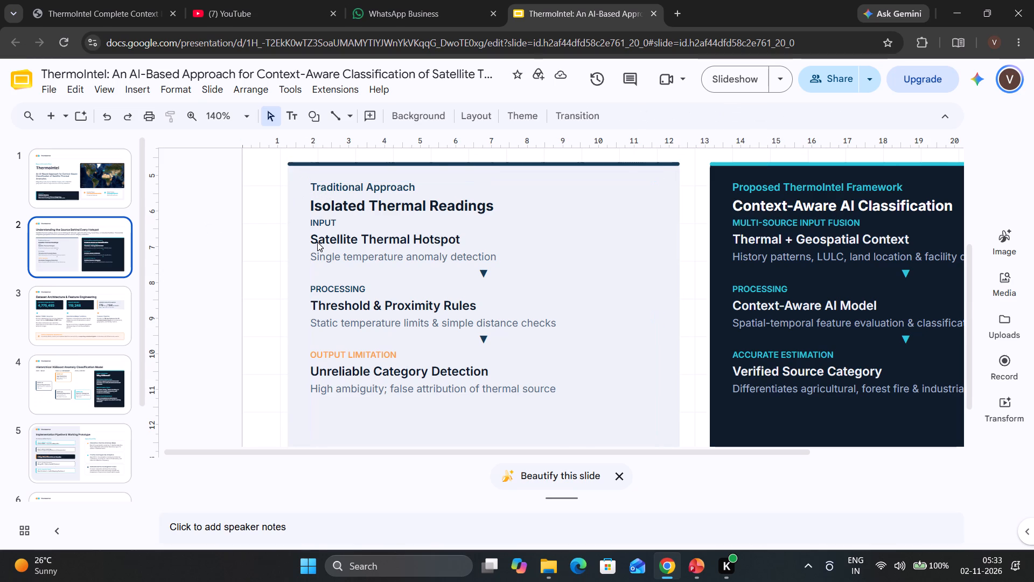
{"action": "left_click_drag", "start_coordinate": [314, 190], "coordinate": [315, 190]}
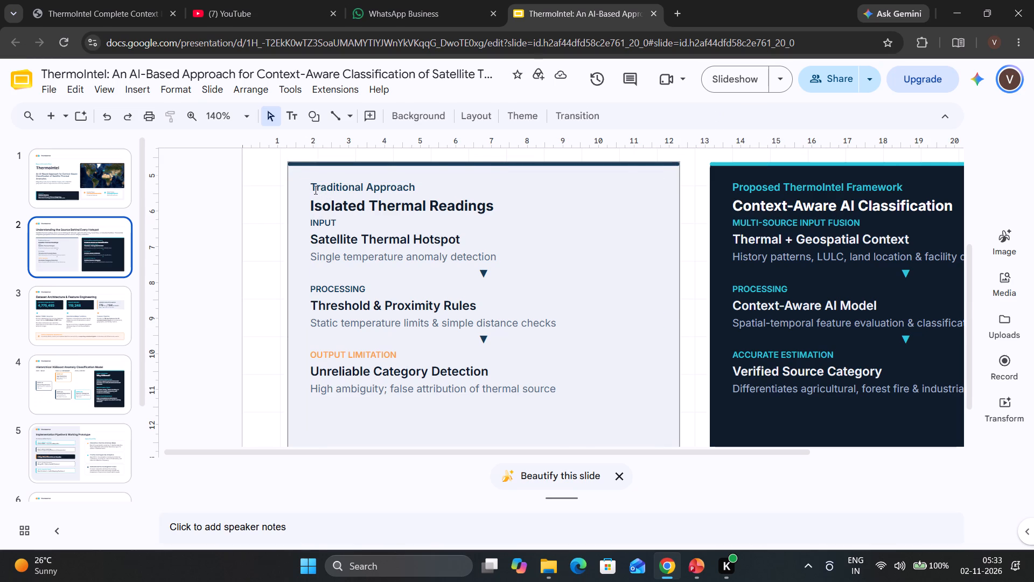
{"action": "left_click_drag", "start_coordinate": [315, 190], "coordinate": [378, 200]}
{"action": "left_click", "coordinate": [373, 210]}
{"action": "left_click", "coordinate": [411, 216]}
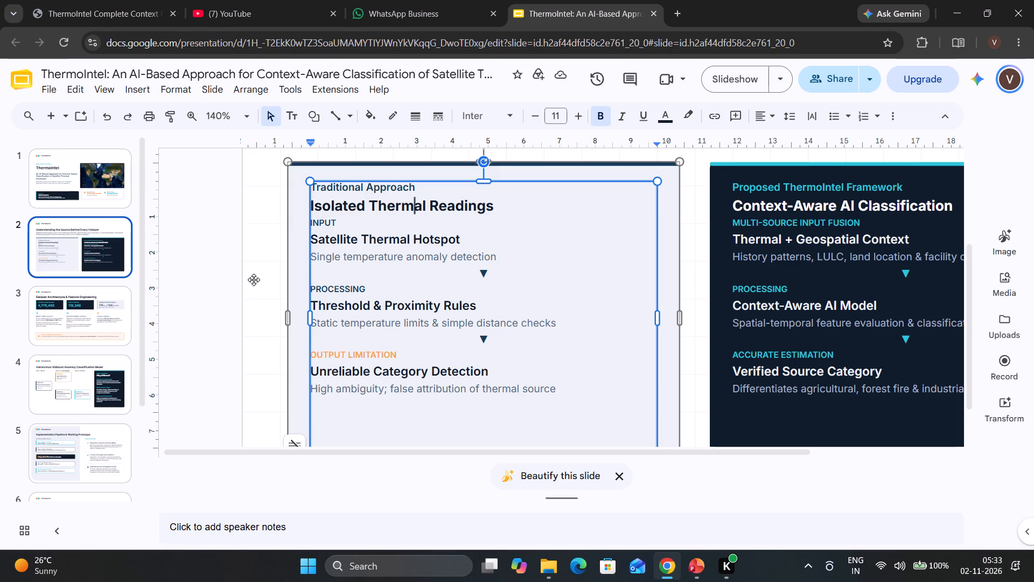
Examine the Output Limitation entry in the Traditional Approach panel and the full Proposed ThermoIntel Framework panel on slide 2.
{"action": "left_click", "coordinate": [240, 275]}
{"action": "scroll", "coordinate": [431, 270], "scroll_direction": "down", "scroll_amount": 1}
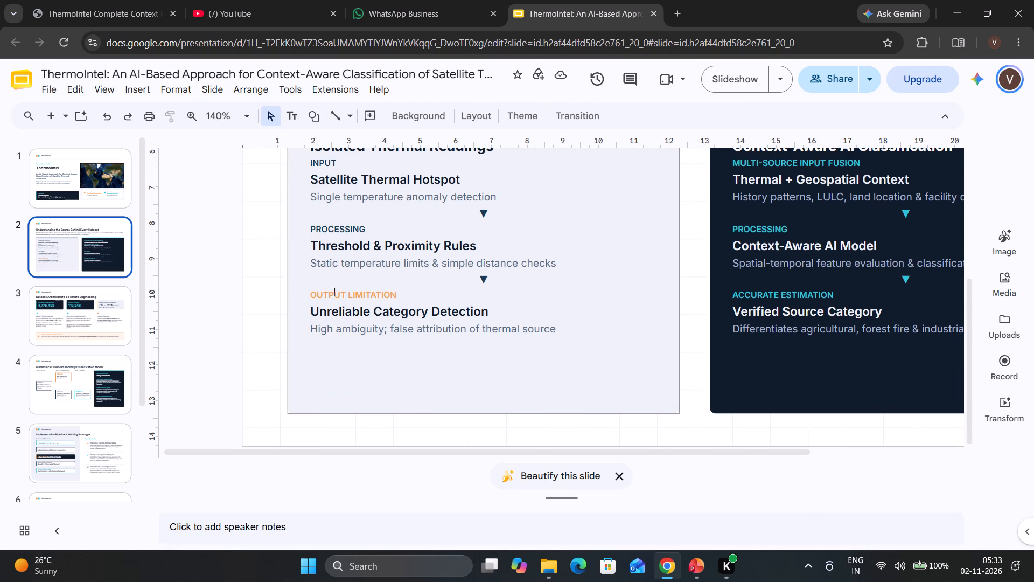
{"action": "left_click_drag", "start_coordinate": [318, 311], "coordinate": [502, 314]}
{"action": "left_click", "coordinate": [535, 383]}
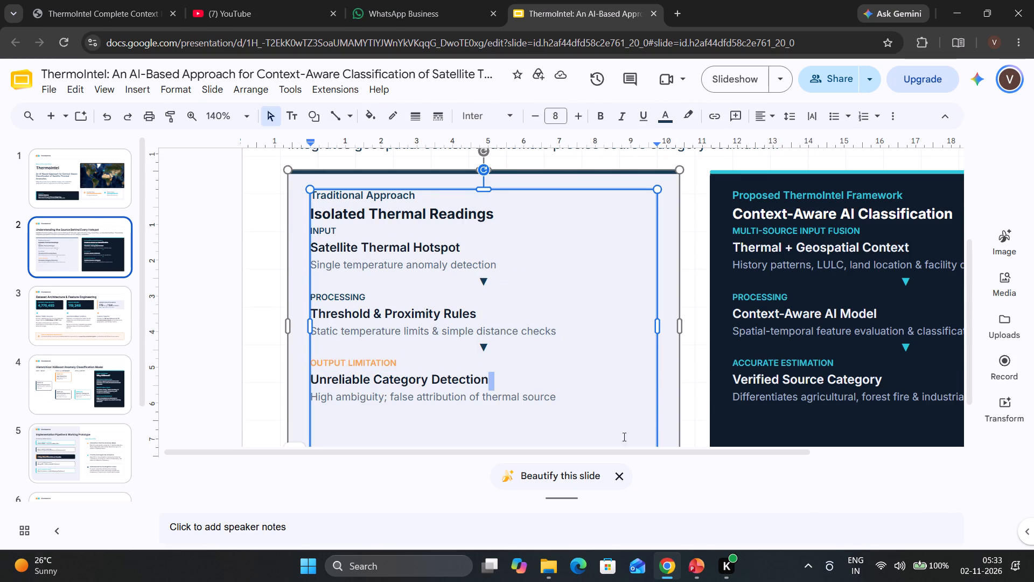
{"action": "left_click_drag", "start_coordinate": [646, 453], "coordinate": [856, 444]}
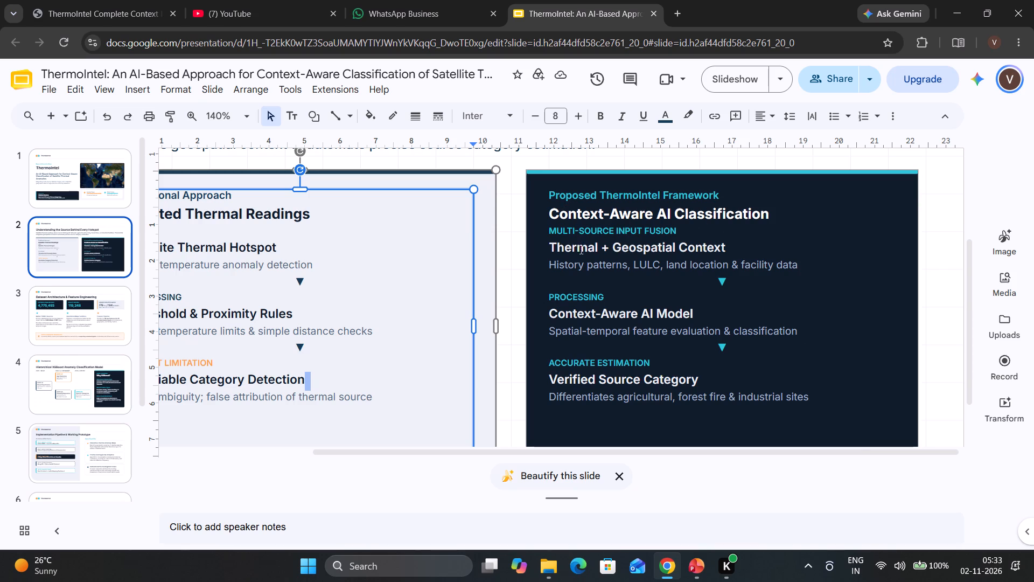
{"action": "scroll", "coordinate": [702, 322], "scroll_direction": "down", "scroll_amount": 2}
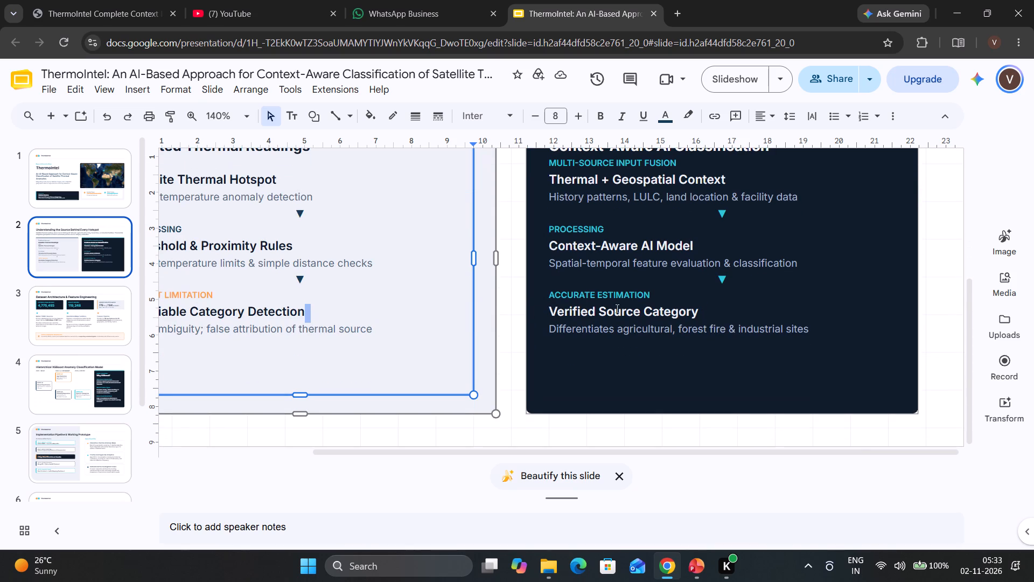
{"action": "scroll", "coordinate": [697, 373], "scroll_direction": "down", "scroll_amount": 7}
{"action": "scroll", "coordinate": [693, 373], "scroll_direction": "up", "scroll_amount": 5}
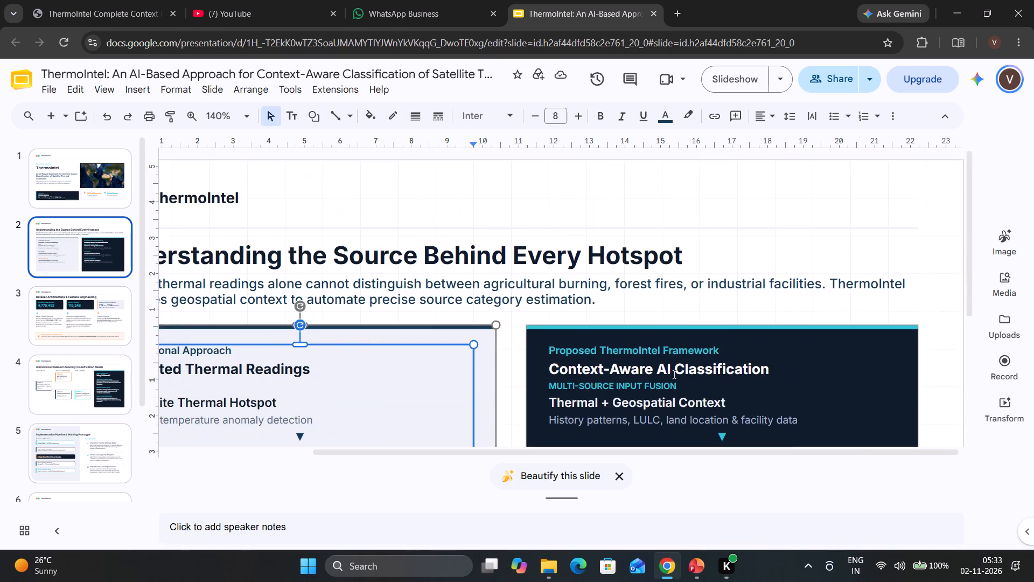
{"action": "left_click", "coordinate": [530, 321]}
Review slide 2 as a whole, with the Traditional Approach and Proposed ThermoIntel Framework panels both in view.
{"action": "scroll", "coordinate": [530, 321], "scroll_direction": "down", "scroll_amount": 2, "text": "ctrl"}
{"action": "left_click", "coordinate": [317, 297]}
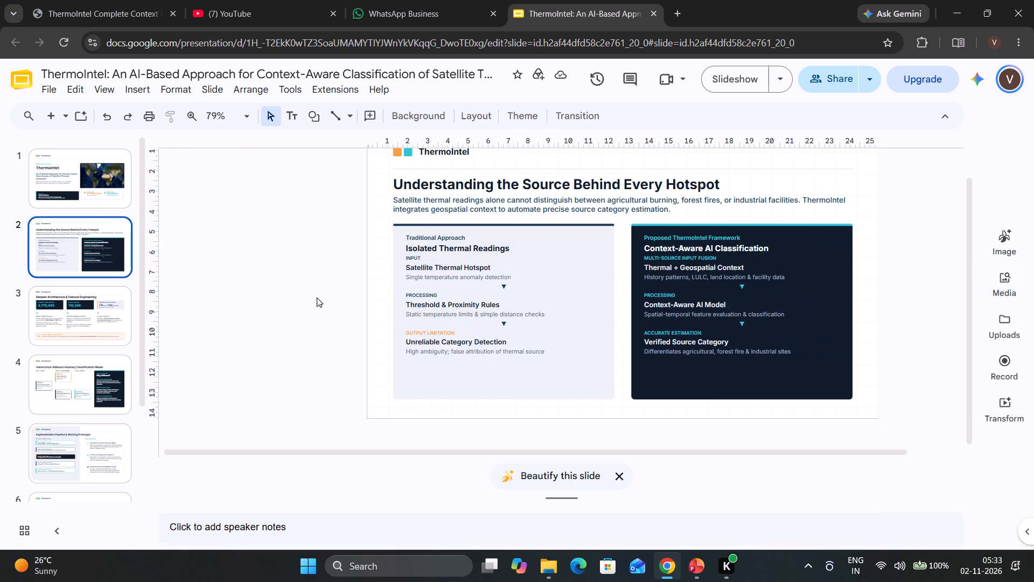
{"action": "scroll", "coordinate": [335, 297], "scroll_direction": "down", "scroll_amount": 5}
{"action": "scroll", "coordinate": [536, 304], "scroll_direction": "up", "scroll_amount": 2}
{"action": "scroll", "coordinate": [536, 304], "scroll_direction": "down", "scroll_amount": 1}
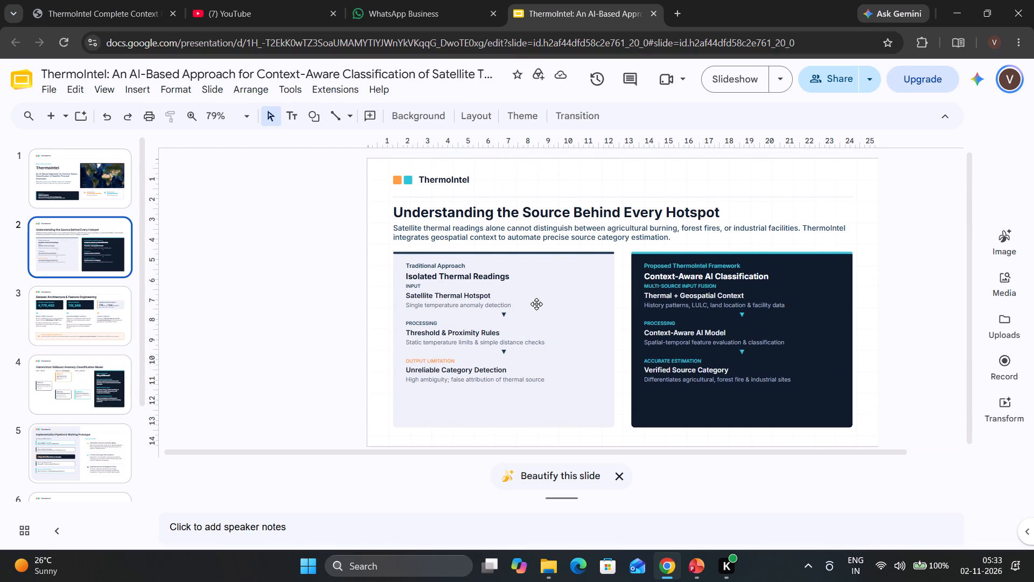
{"action": "scroll", "coordinate": [536, 304], "scroll_direction": "down", "scroll_amount": 4}
{"action": "scroll", "coordinate": [602, 314], "scroll_direction": "down", "scroll_amount": 3}
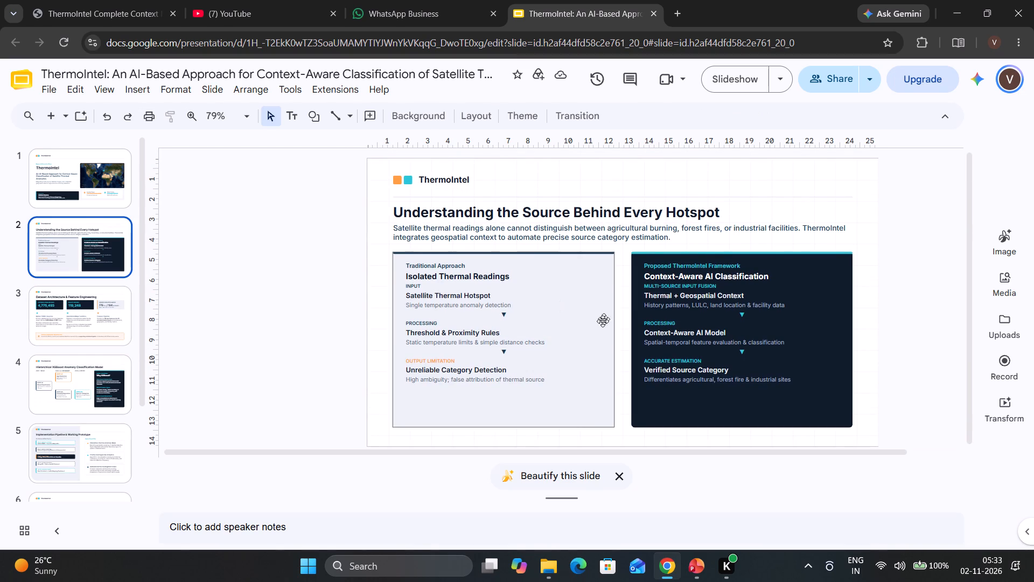
Open slide 3, Dataset Architecture & Feature Engineering, for reading.
{"action": "left_click", "coordinate": [77, 304]}
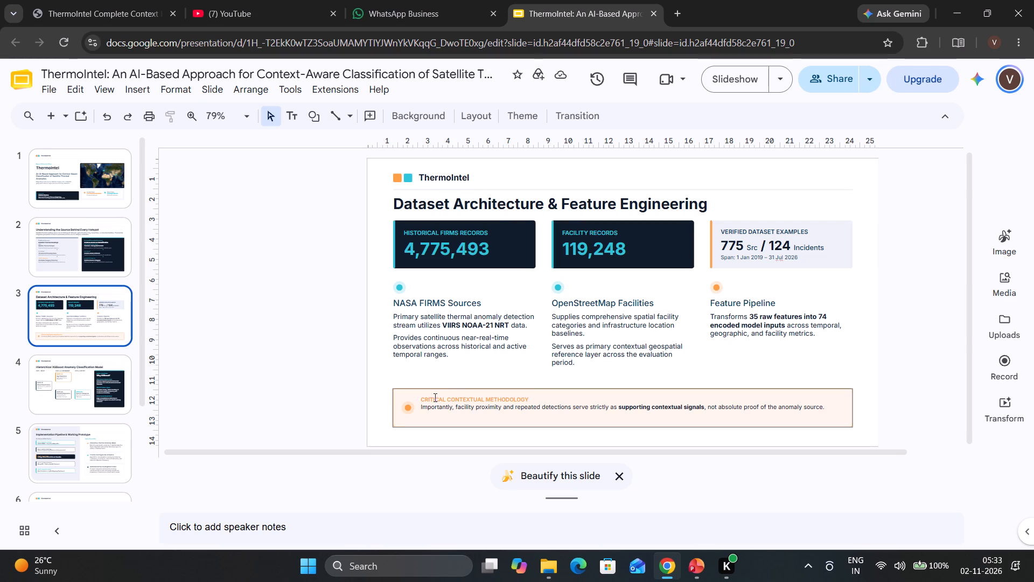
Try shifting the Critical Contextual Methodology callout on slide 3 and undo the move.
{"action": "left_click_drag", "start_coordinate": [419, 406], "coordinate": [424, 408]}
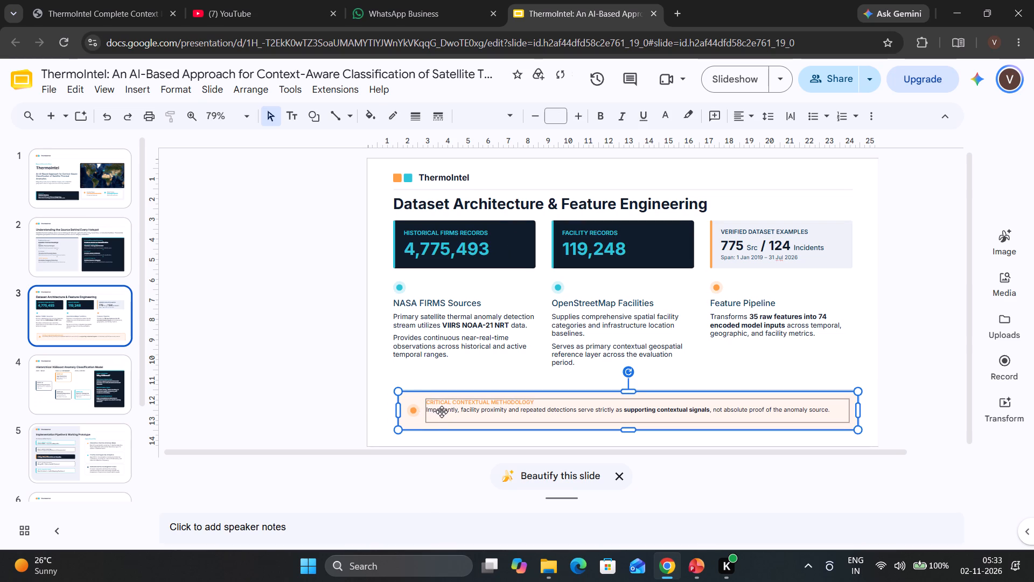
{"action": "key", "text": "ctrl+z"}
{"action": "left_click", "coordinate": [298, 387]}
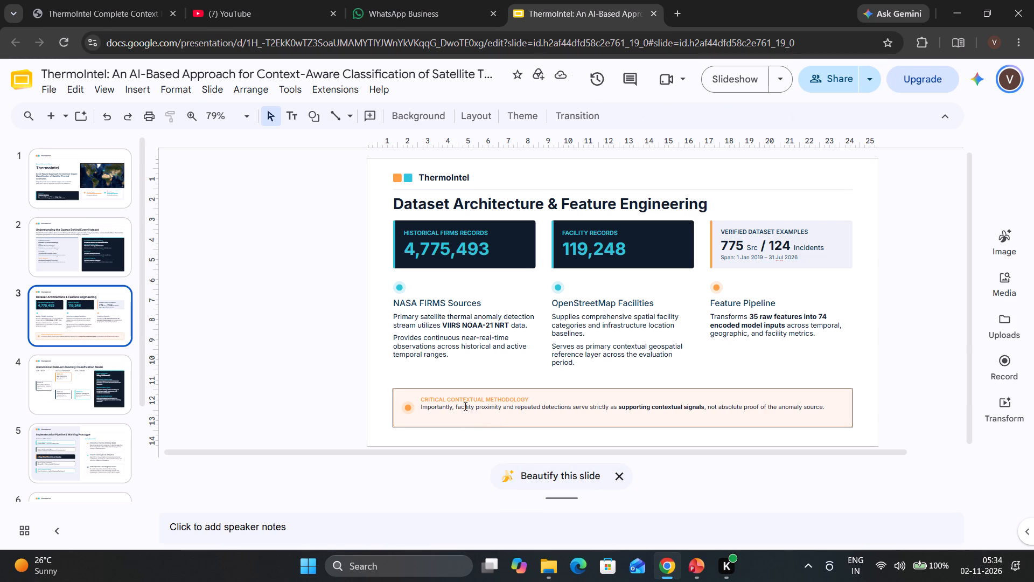
Open slide 4 and examine its level headings and the M1 and M4 model cards.
{"action": "scroll", "coordinate": [941, 344], "scroll_direction": "down", "scroll_amount": 4}
{"action": "left_click", "coordinate": [81, 384]}
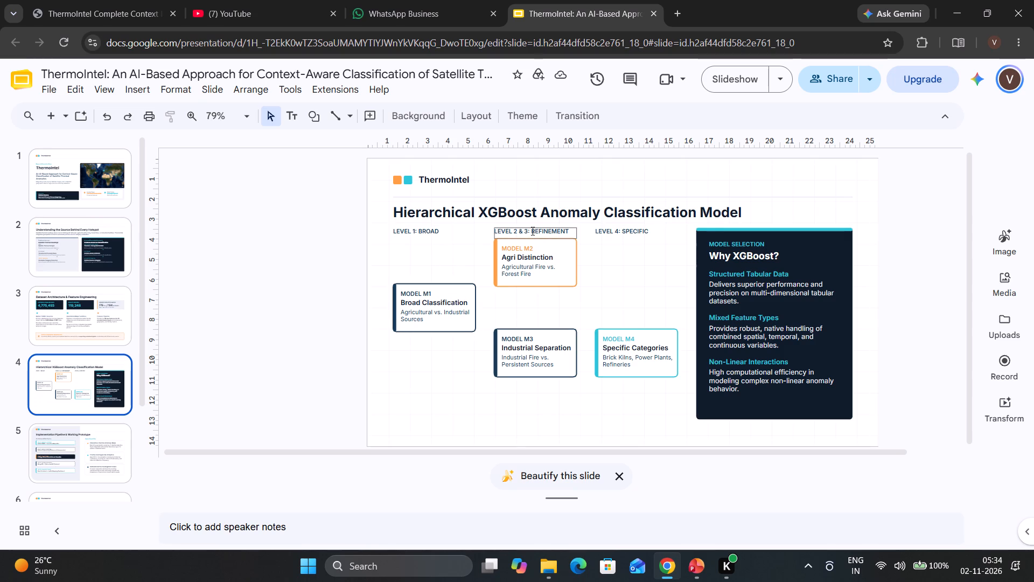
{"action": "left_click", "coordinate": [615, 232]}
{"action": "left_click", "coordinate": [299, 242]}
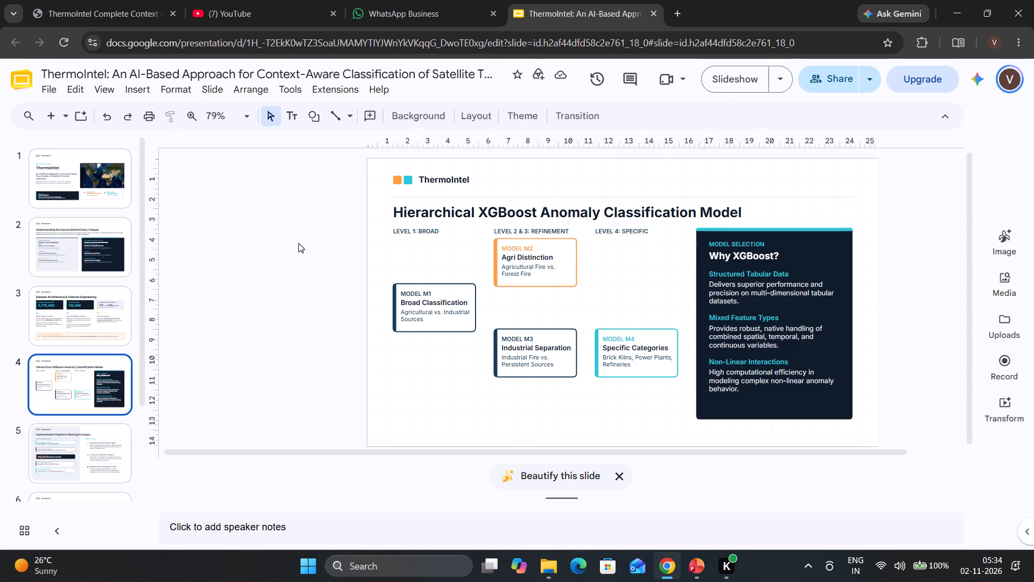
{"action": "left_click", "coordinate": [425, 306]}
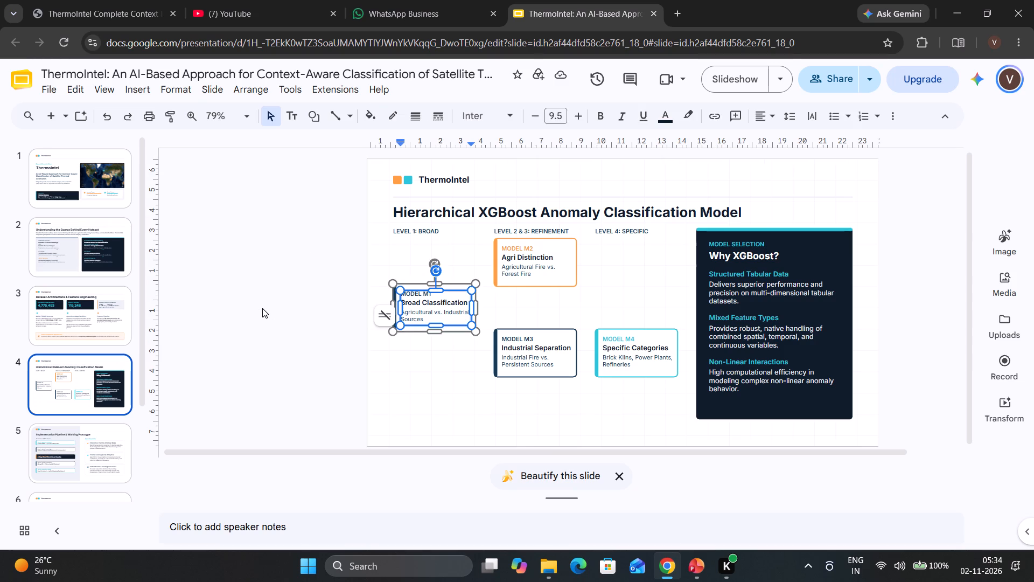
{"action": "left_click", "coordinate": [262, 308]}
{"action": "left_click", "coordinate": [458, 317]}
{"action": "left_click", "coordinate": [299, 294]}
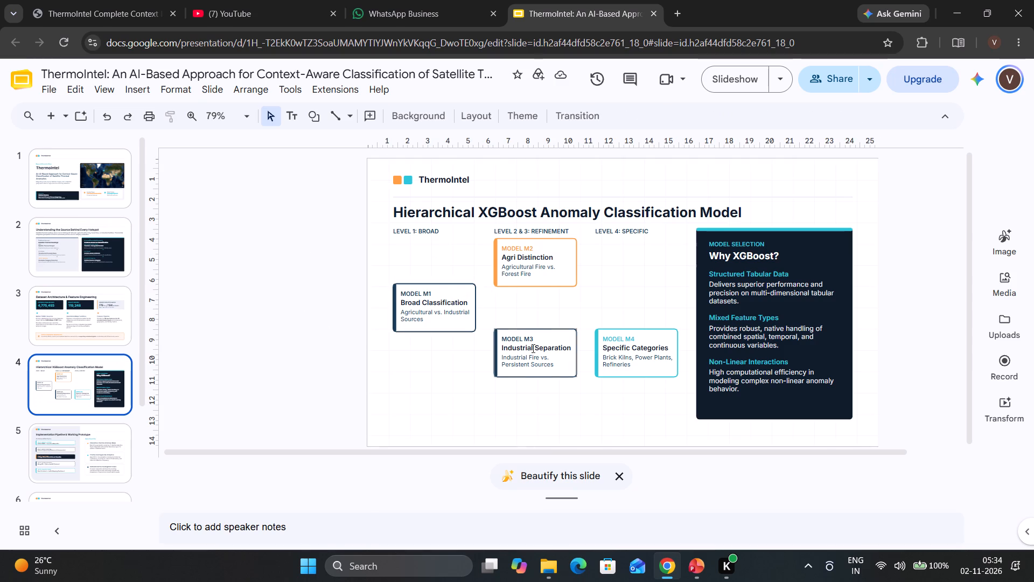
{"action": "scroll", "coordinate": [614, 354], "scroll_direction": "down", "scroll_amount": 2}
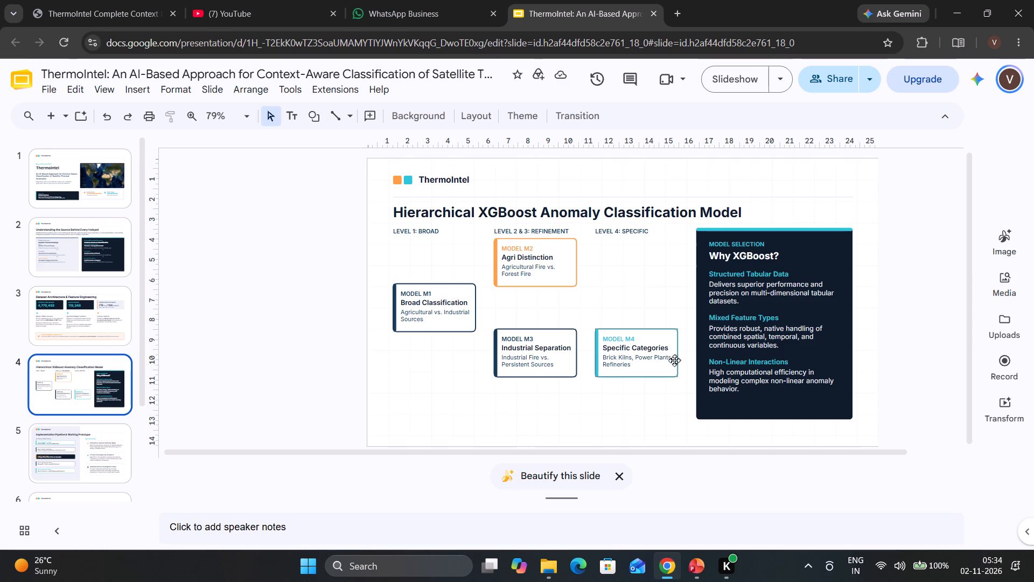
{"action": "left_click", "coordinate": [630, 367]}
{"action": "left_click", "coordinate": [271, 302]}
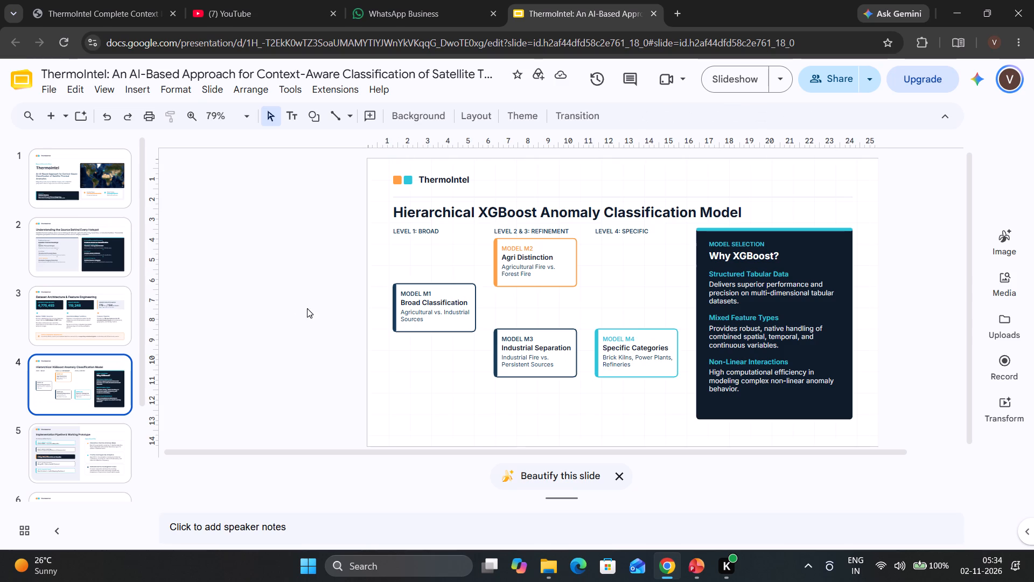
{"action": "scroll", "coordinate": [537, 342], "scroll_direction": "down", "scroll_amount": 4}
Open slide 5, Implementation Pipeline & Working Prototype.
{"action": "left_click", "coordinate": [102, 428]}
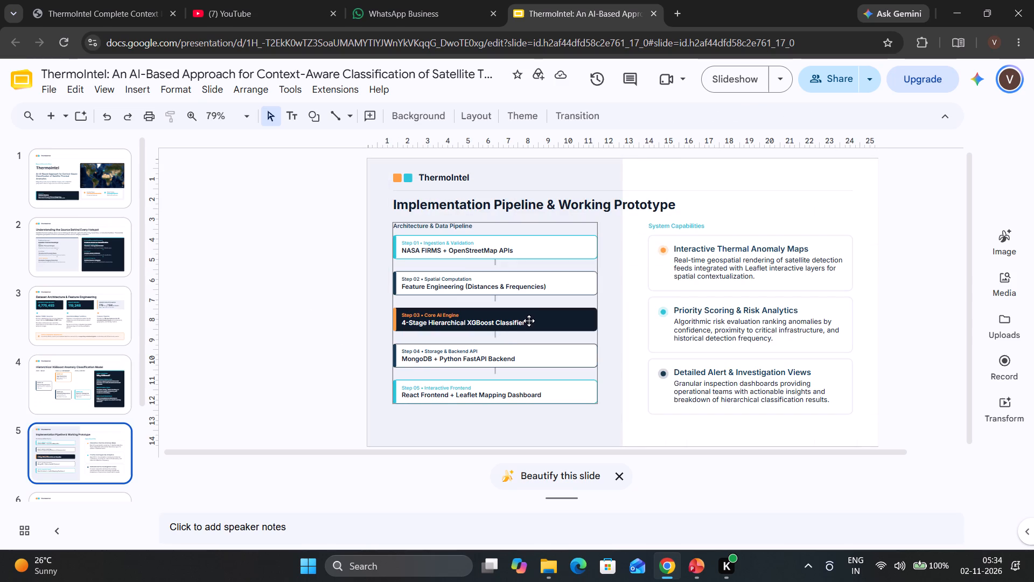
Open the Canva website in a new browser tab.
{"action": "left_click", "coordinate": [681, 16]}
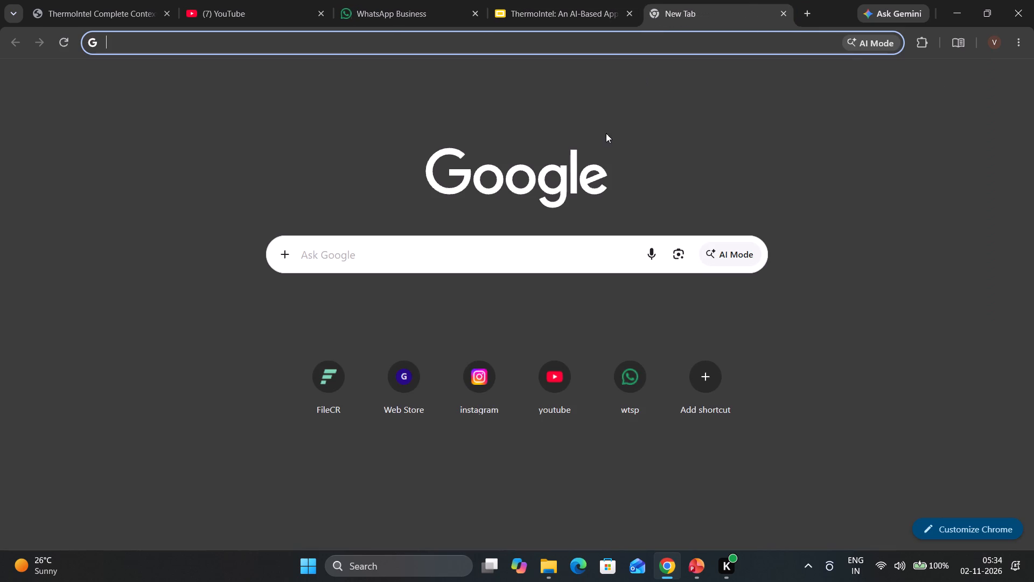
{"action": "type", "text": "canva"}
{"action": "key", "text": "Return"}
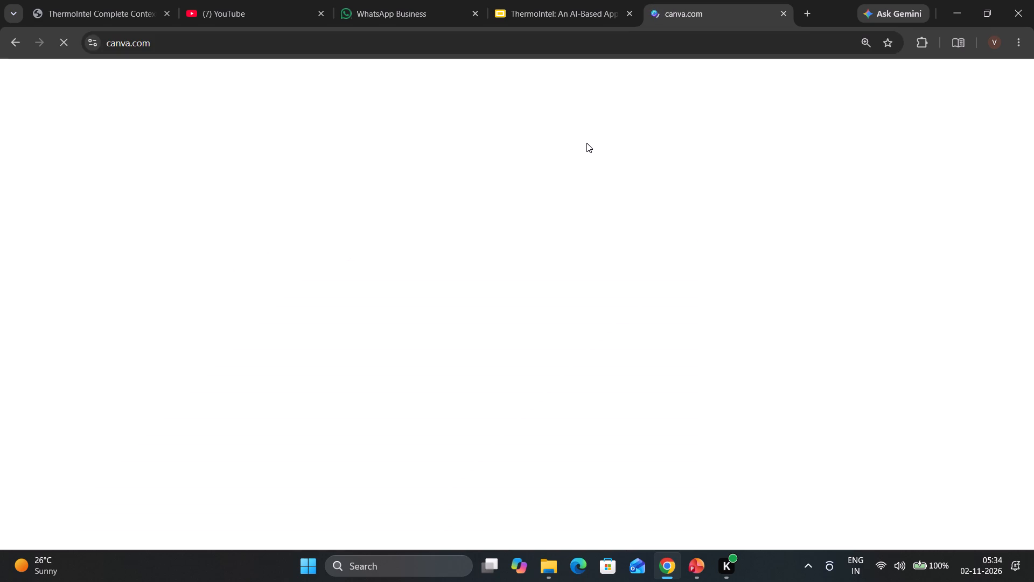
Return to the ThermoIntel presentation and examine the five pipeline step boxes and the System Capabilities cards on slide 5.
{"action": "left_click", "coordinate": [557, 0]}
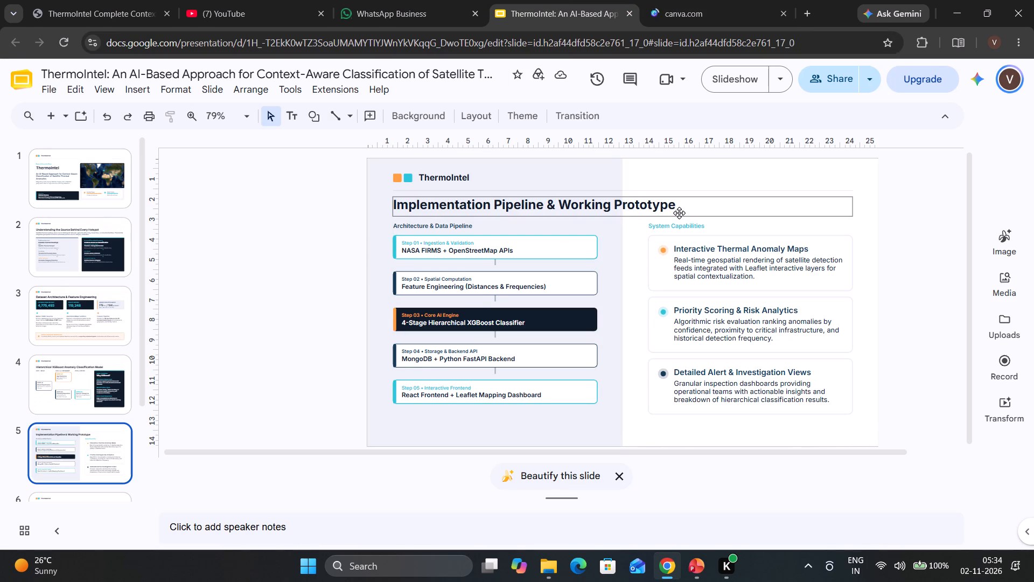
{"action": "left_click", "coordinate": [444, 245]}
{"action": "left_click", "coordinate": [299, 266]}
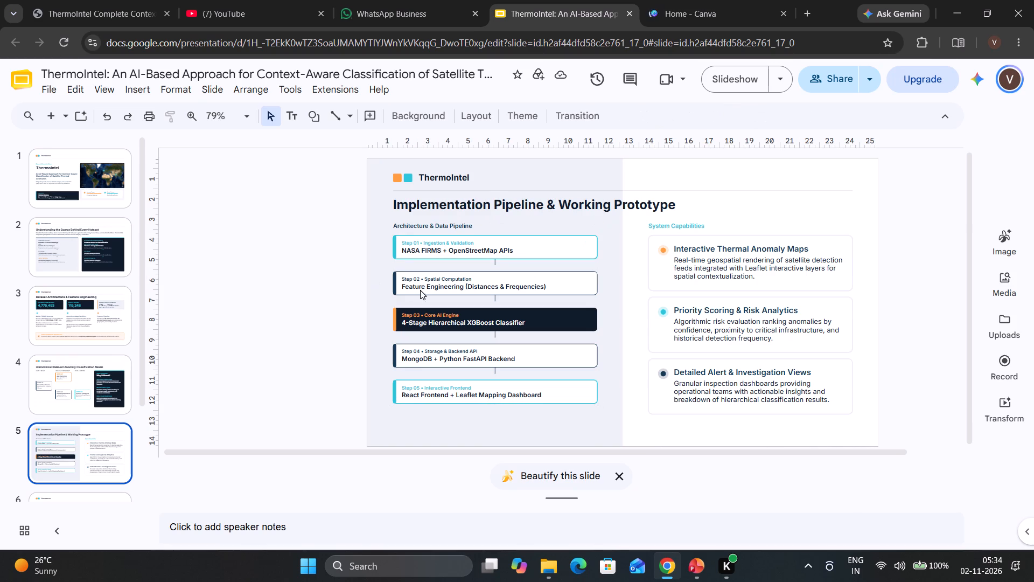
{"action": "left_click", "coordinate": [460, 281]}
{"action": "left_click", "coordinate": [303, 294]}
{"action": "left_click", "coordinate": [419, 319]}
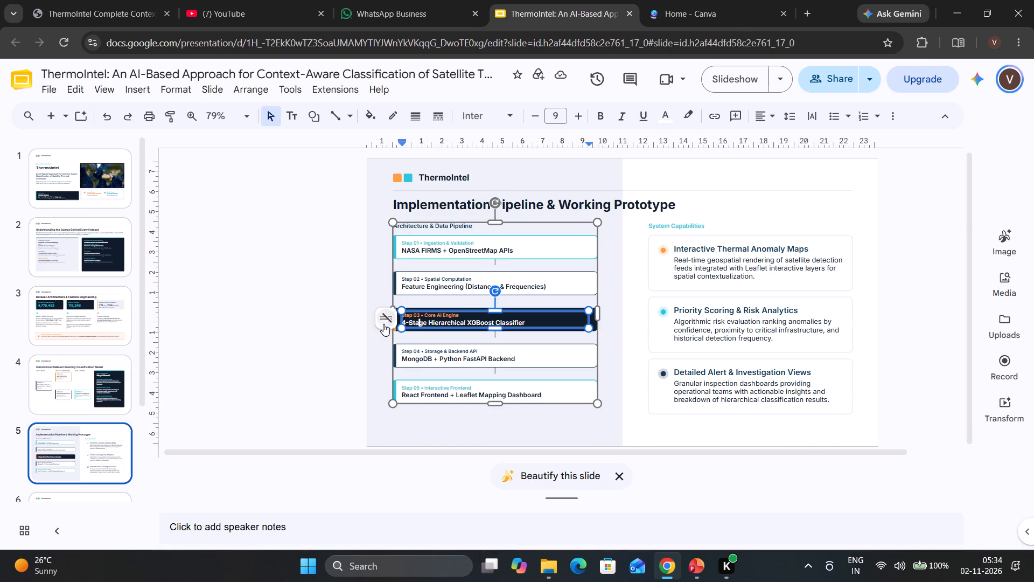
{"action": "left_click", "coordinate": [308, 335]}
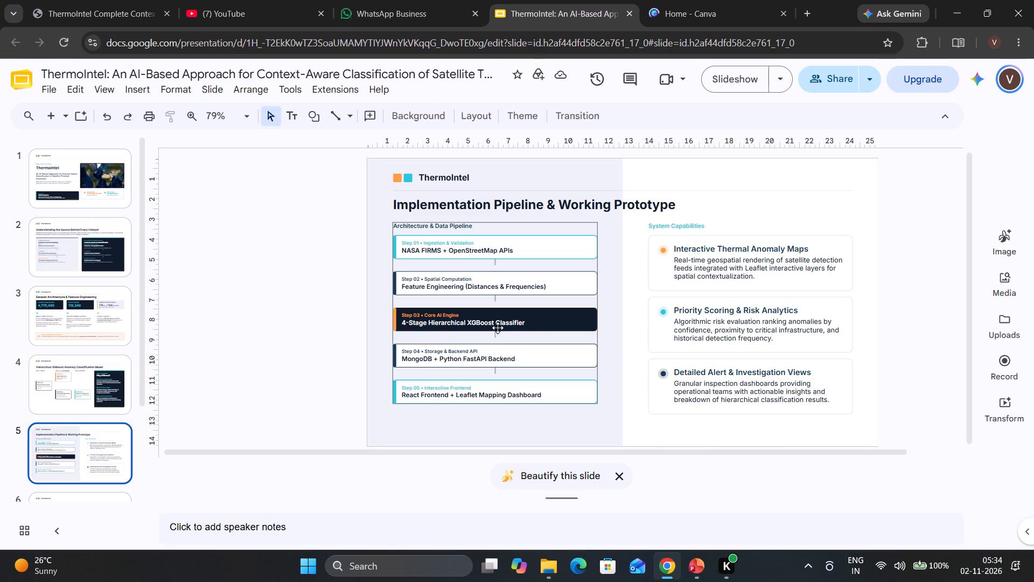
{"action": "left_click", "coordinate": [424, 357]}
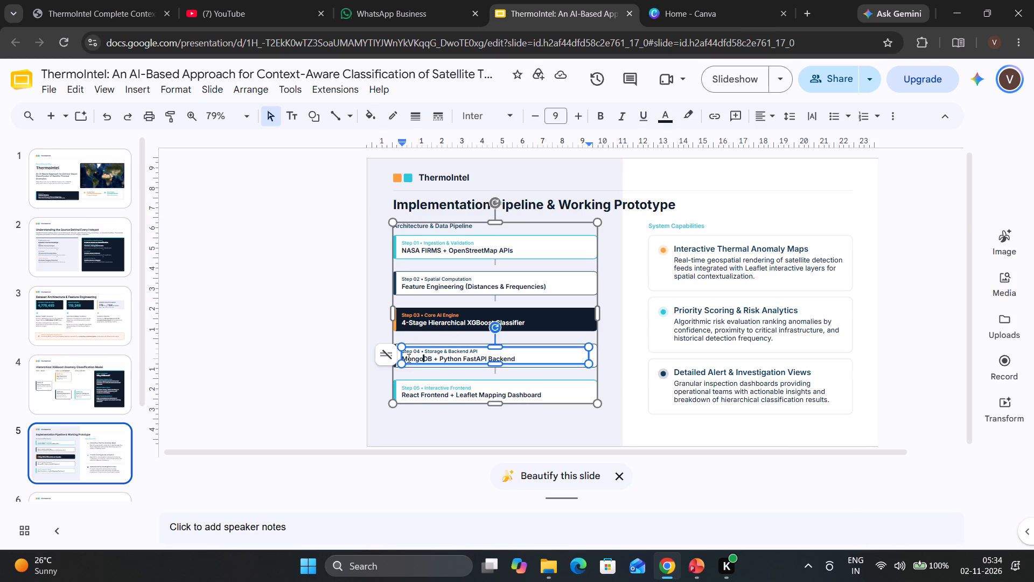
{"action": "left_click", "coordinate": [425, 394]}
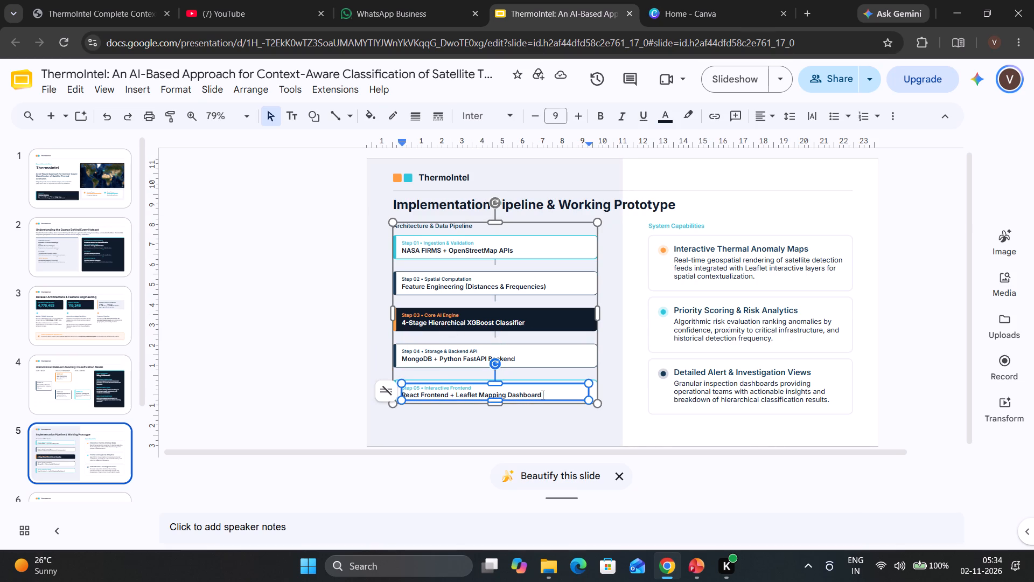
{"action": "left_click", "coordinate": [544, 394]}
{"action": "left_click", "coordinate": [705, 299]}
{"action": "left_click", "coordinate": [323, 271]}
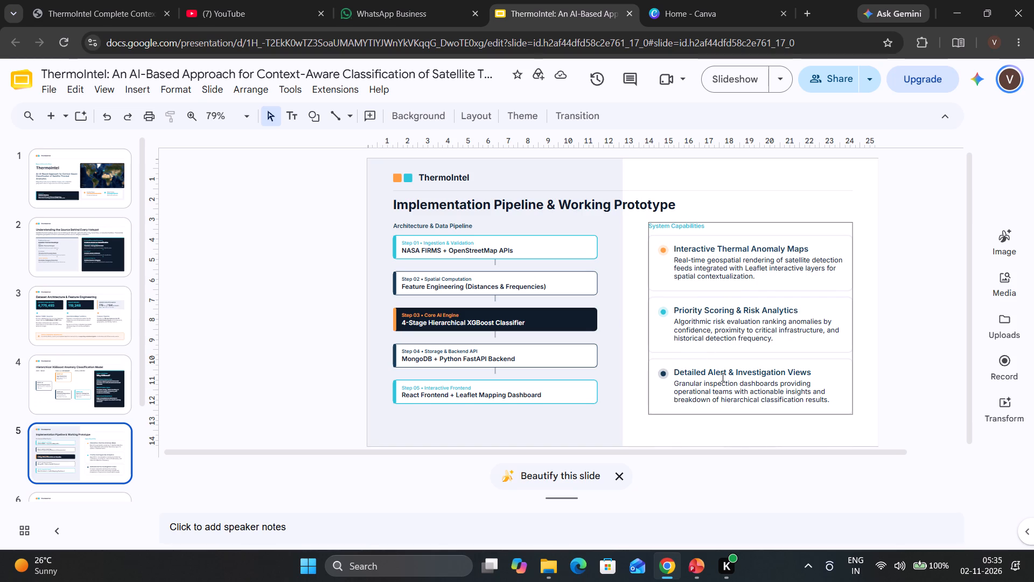
Open slide 6 and examine the Model Performance Comparison chart, critical warning and key takeaway.
{"action": "scroll", "coordinate": [729, 377], "scroll_direction": "down", "scroll_amount": 4}
{"action": "scroll", "coordinate": [36, 389], "scroll_direction": "down", "scroll_amount": 3}
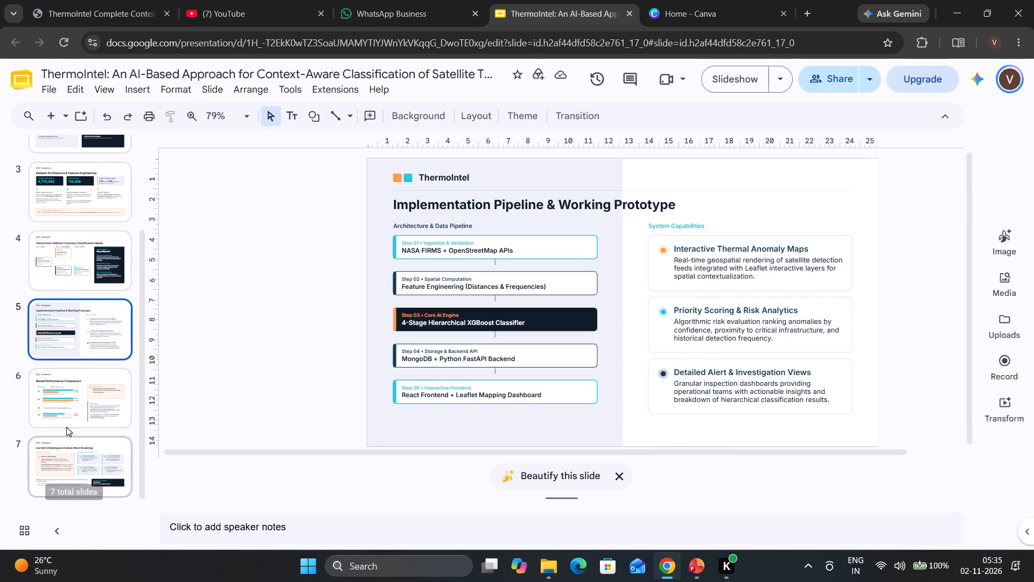
{"action": "left_click", "coordinate": [77, 398]}
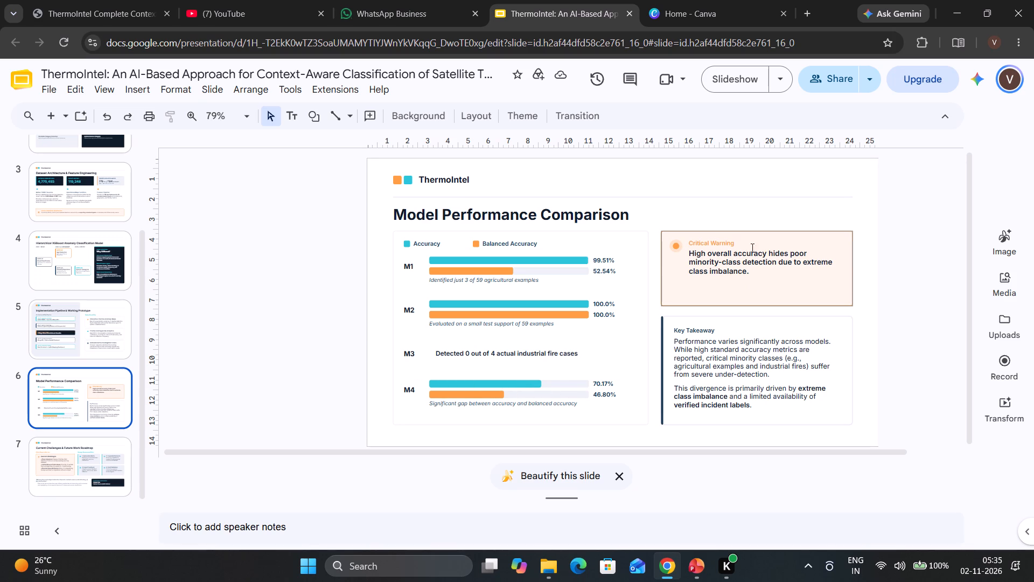
{"action": "scroll", "coordinate": [625, 289], "scroll_direction": "down", "scroll_amount": 3}
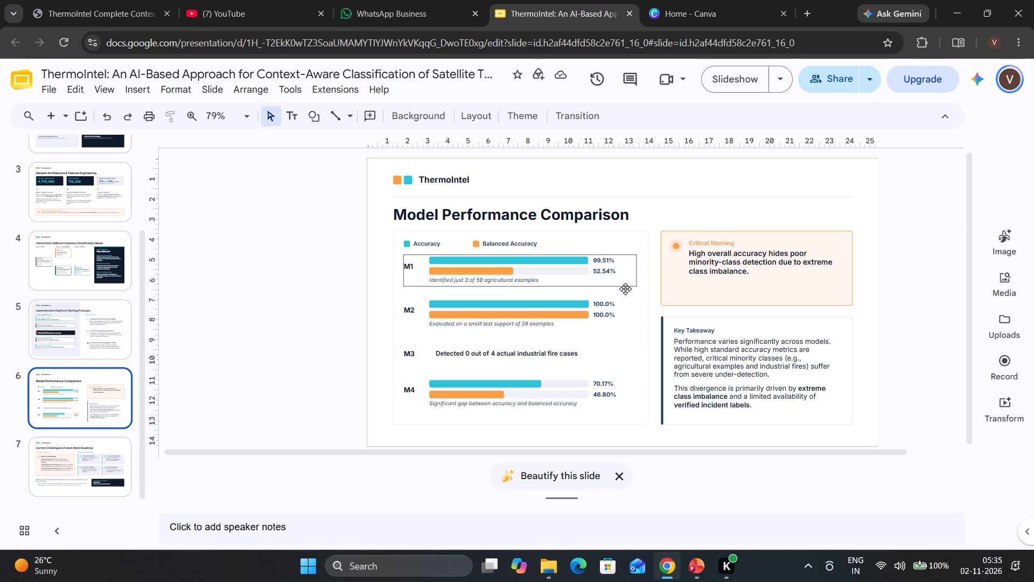
{"action": "scroll", "coordinate": [625, 289], "scroll_direction": "down", "scroll_amount": 2}
{"action": "scroll", "coordinate": [463, 238], "scroll_direction": "down", "scroll_amount": 4}
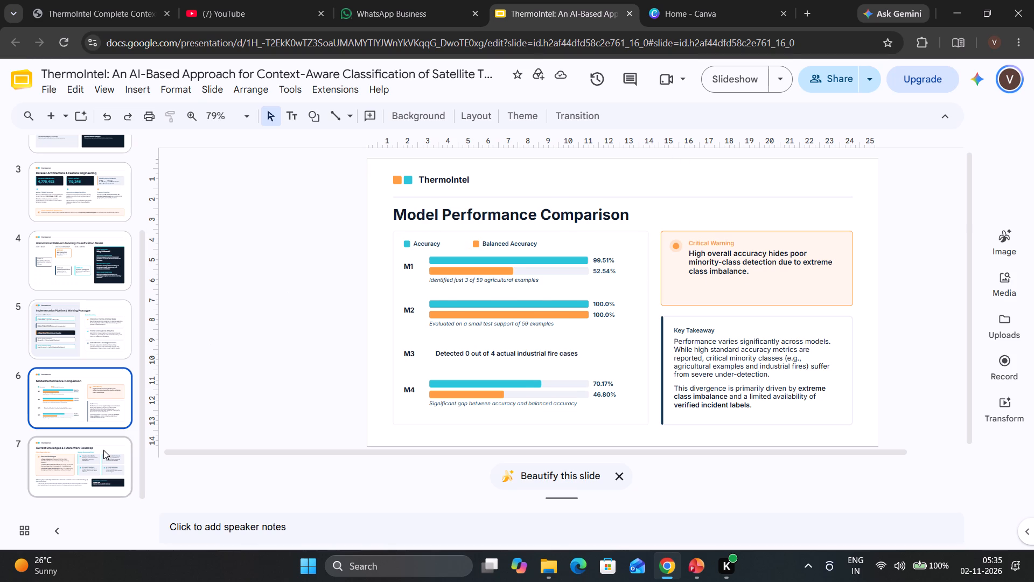
Open slide 7, Current Challenges & Future Work Roadmap.
{"action": "left_click", "coordinate": [102, 451]}
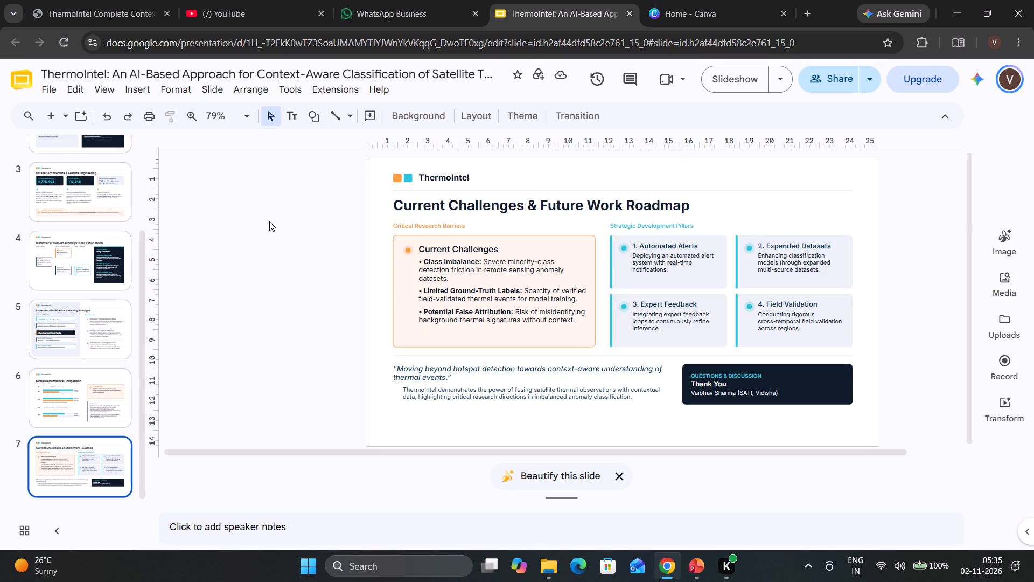
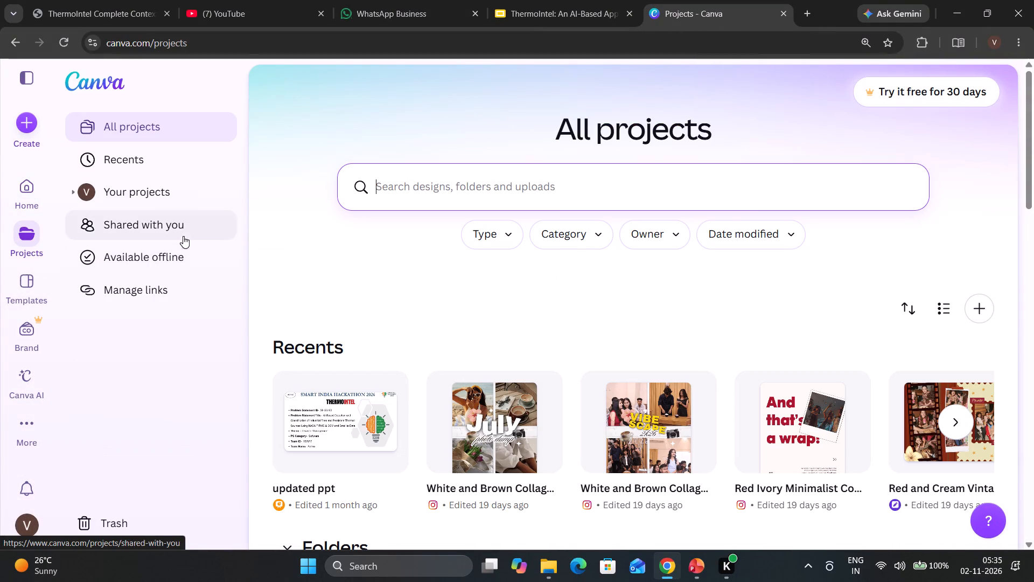
Open the "updated ppt" design from Your projects in Canva.
{"action": "left_click", "coordinate": [146, 178]}
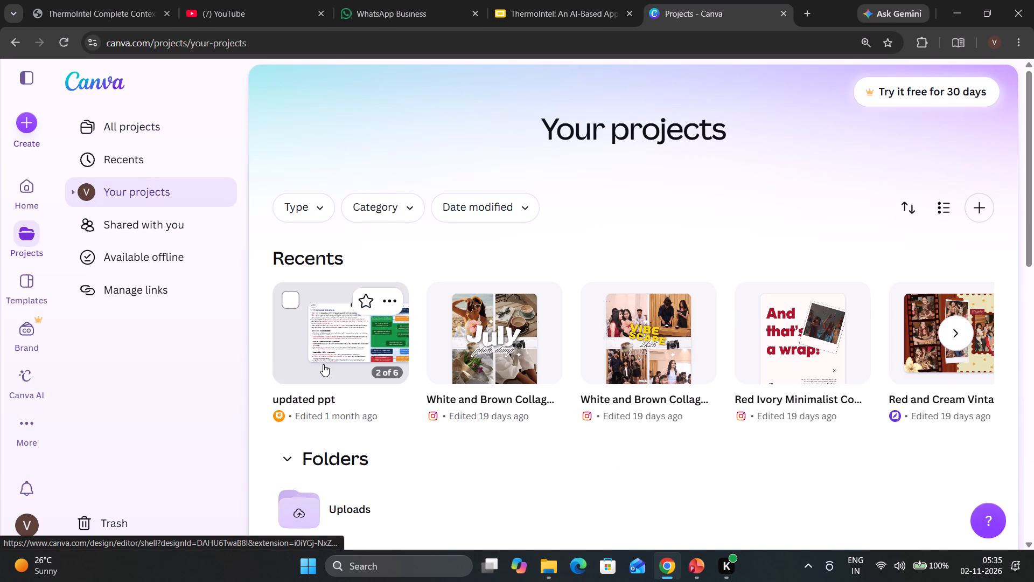
{"action": "left_click", "coordinate": [323, 364]}
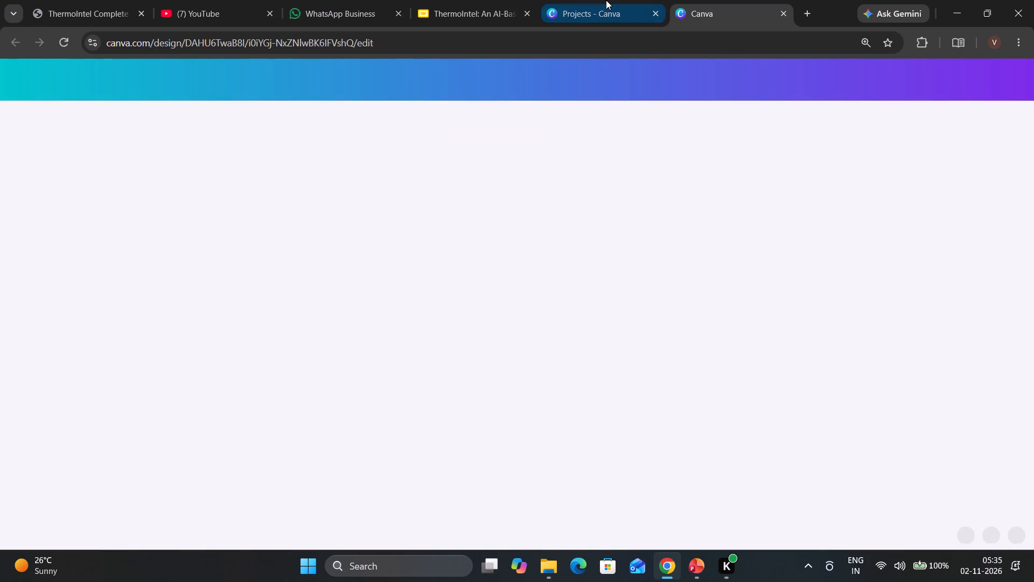
{"action": "left_click", "coordinate": [739, 0]}
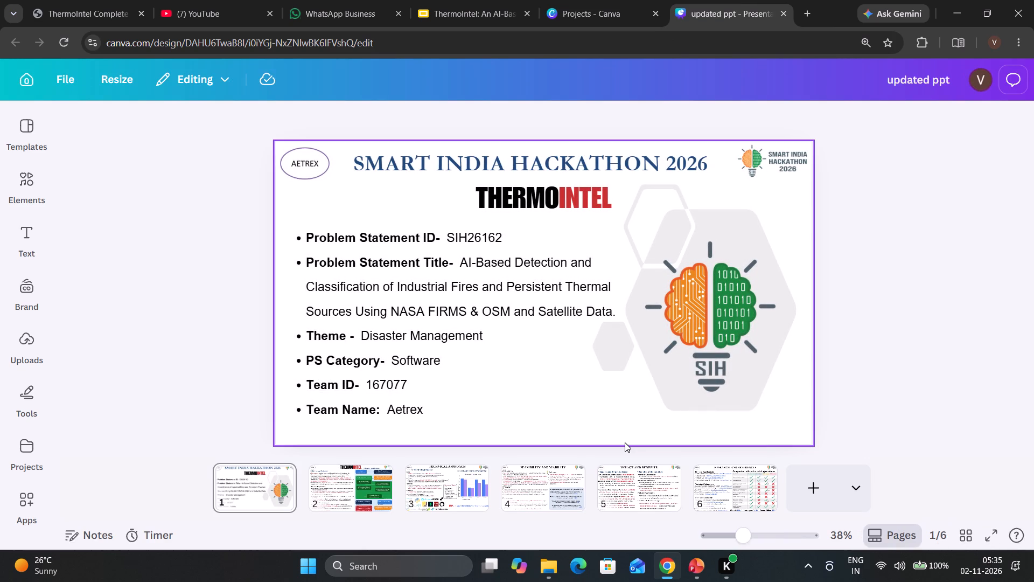
Examine pages 2 to 6 of the updated ppt design, from the System Architecture page to Research and References.
{"action": "left_click", "coordinate": [379, 502]}
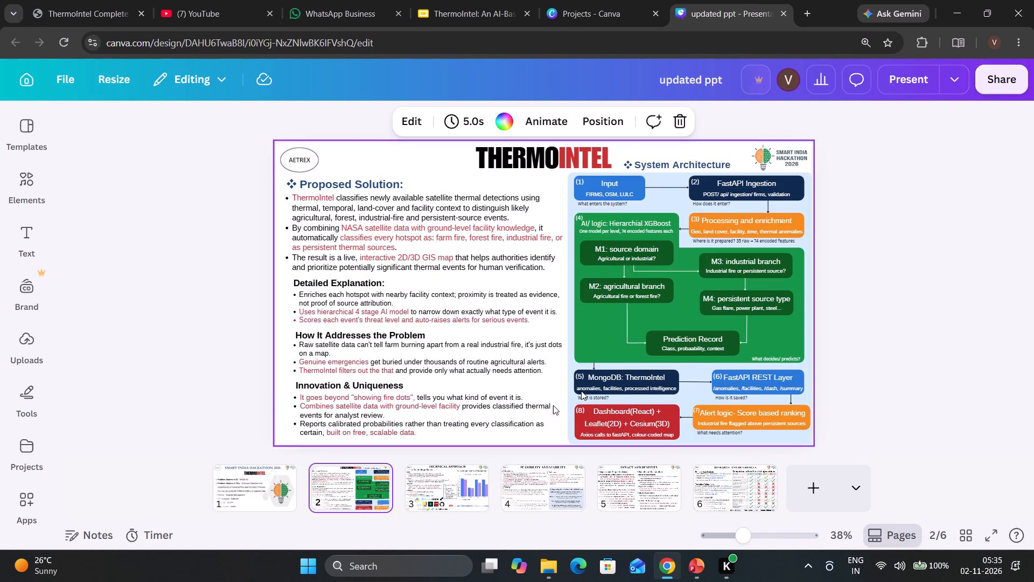
{"action": "left_click", "coordinate": [654, 244]}
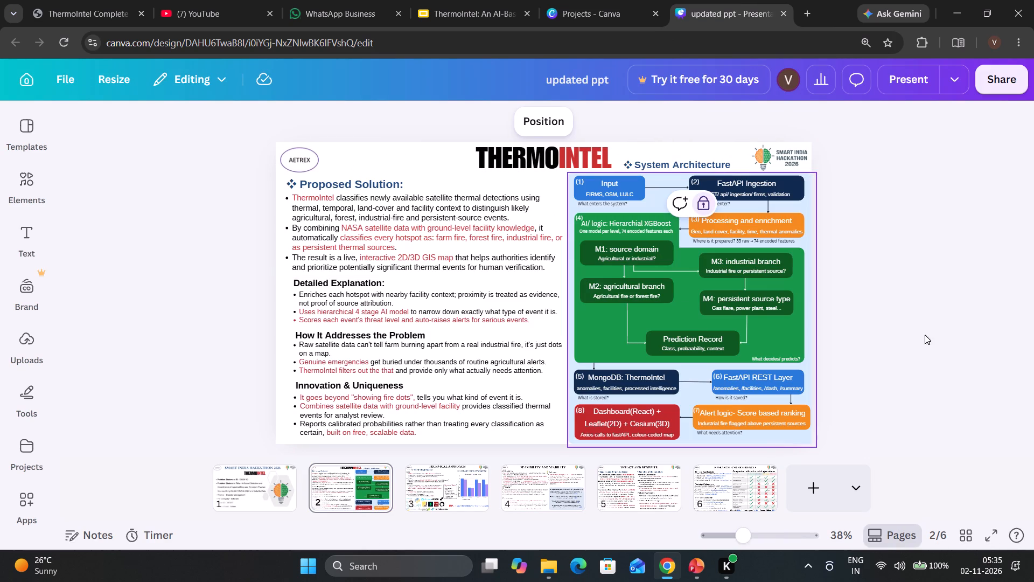
{"action": "left_click", "coordinate": [935, 315]}
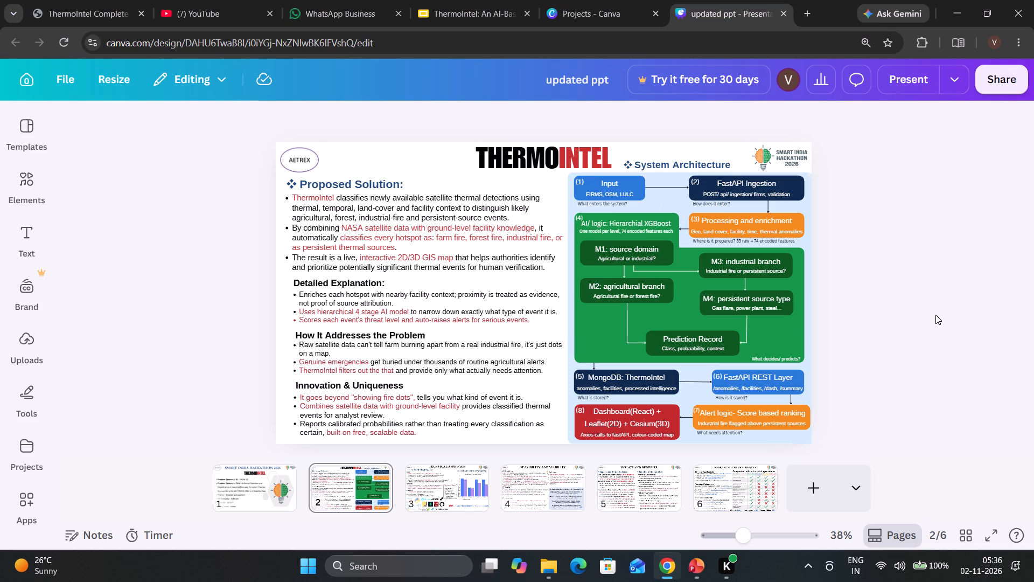
{"action": "scroll", "coordinate": [588, 412], "scroll_direction": "down", "scroll_amount": 2}
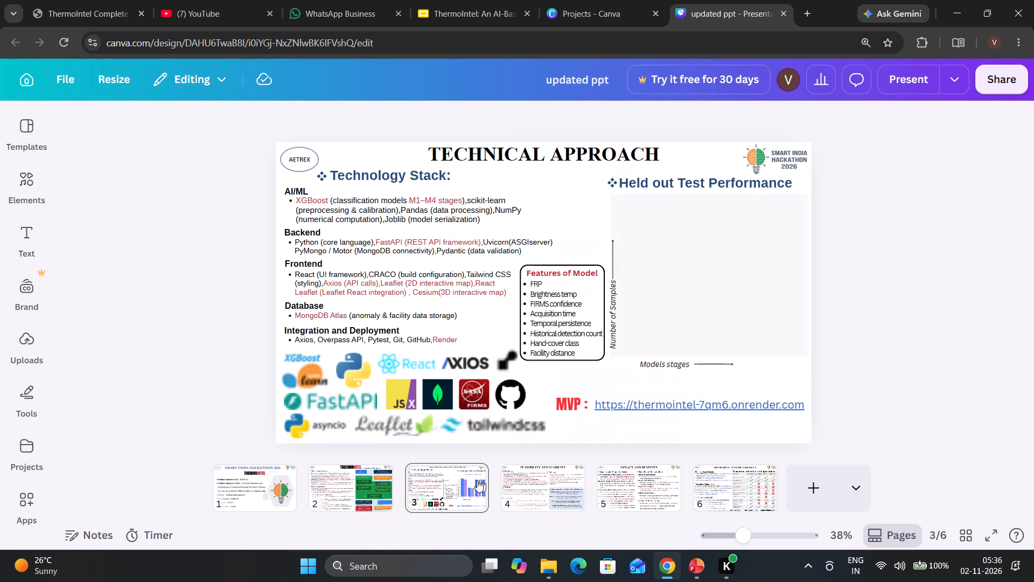
{"action": "left_click", "coordinate": [435, 487]}
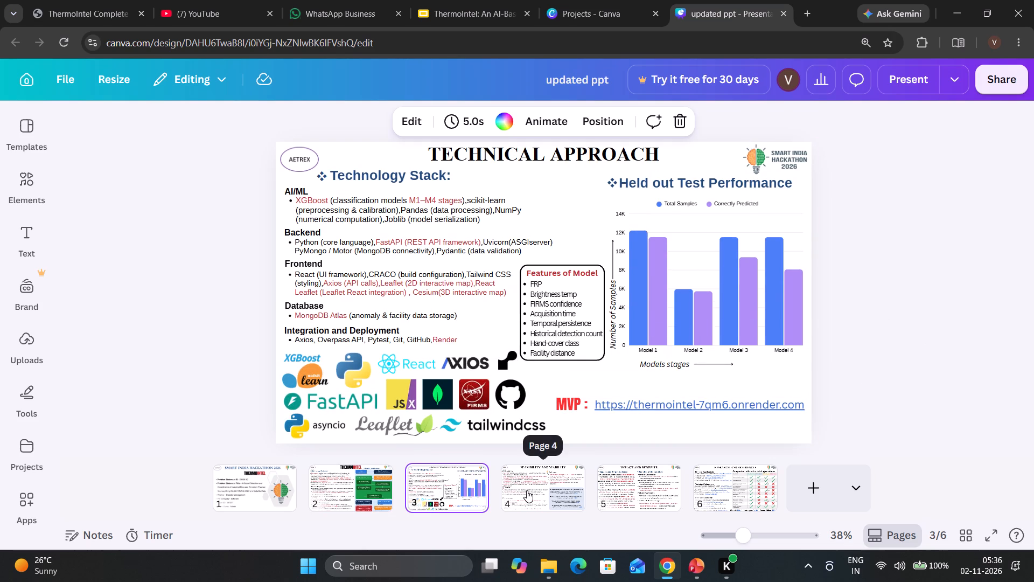
{"action": "left_click", "coordinate": [527, 490]}
{"action": "left_click", "coordinate": [623, 488]}
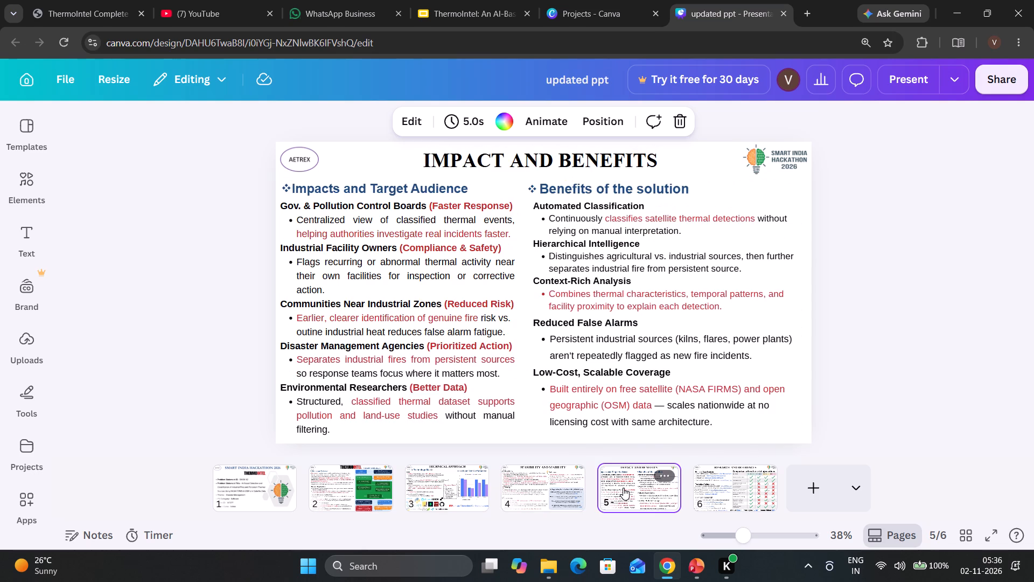
{"action": "left_click", "coordinate": [738, 488]}
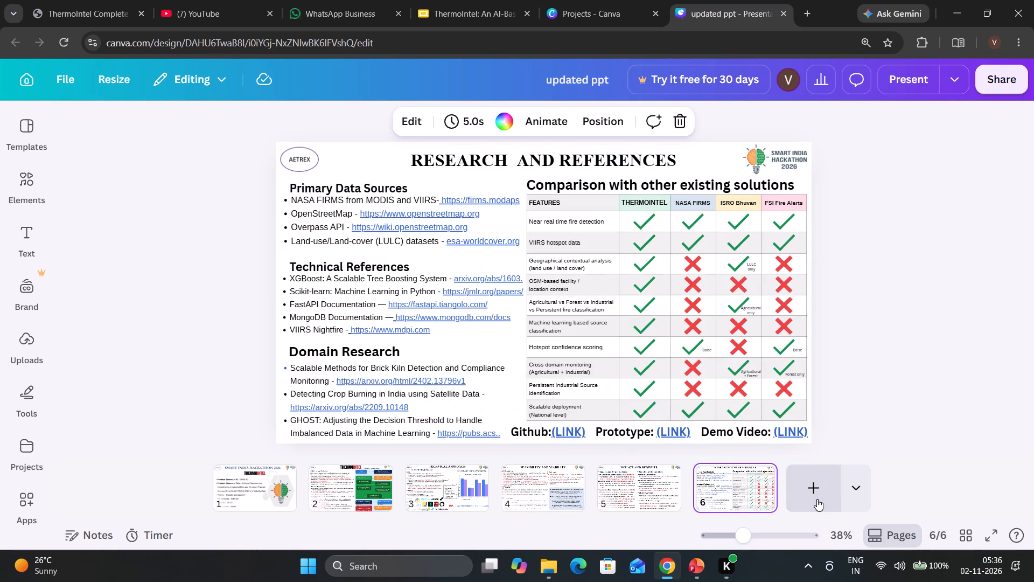
Review pages 3 to 6 again, ending on the page 6 table comparing ThermoIntel with other existing solutions.
{"action": "left_click", "coordinate": [609, 484]}
{"action": "left_click", "coordinate": [558, 484]}
{"action": "left_click", "coordinate": [449, 469]}
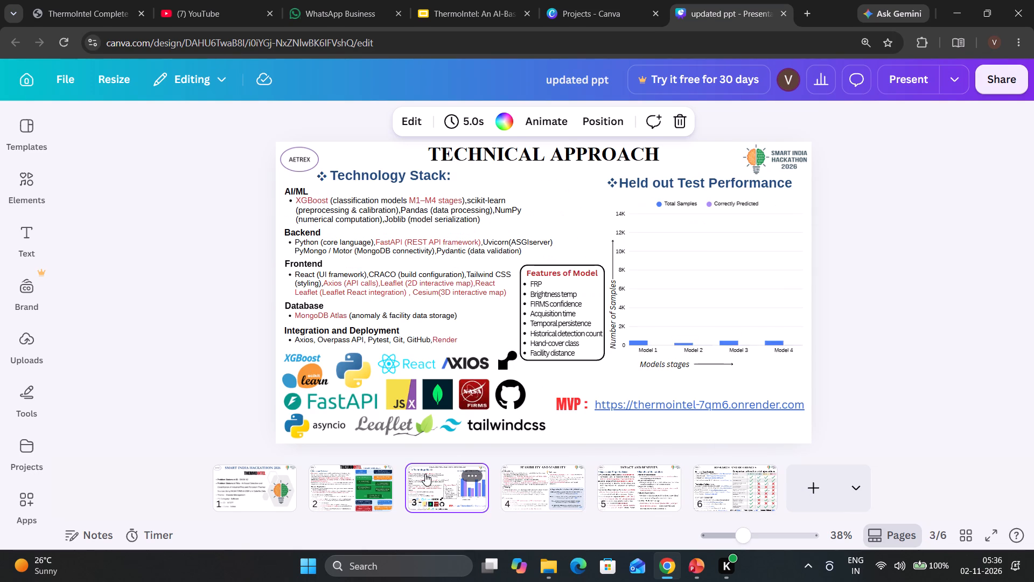
{"action": "left_click", "coordinate": [668, 476]}
{"action": "left_click", "coordinate": [717, 477]}
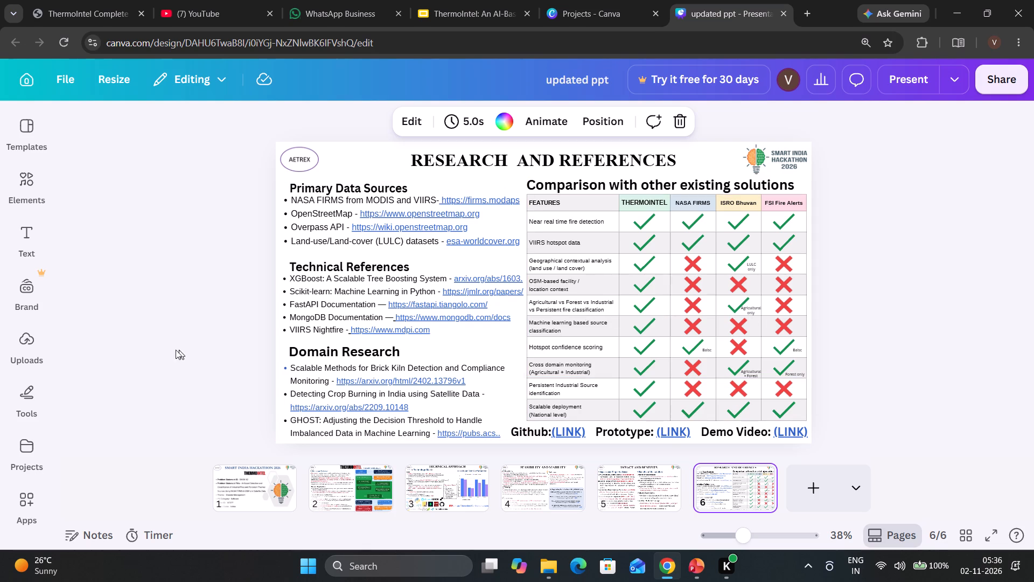
{"action": "left_click", "coordinate": [141, 349]}
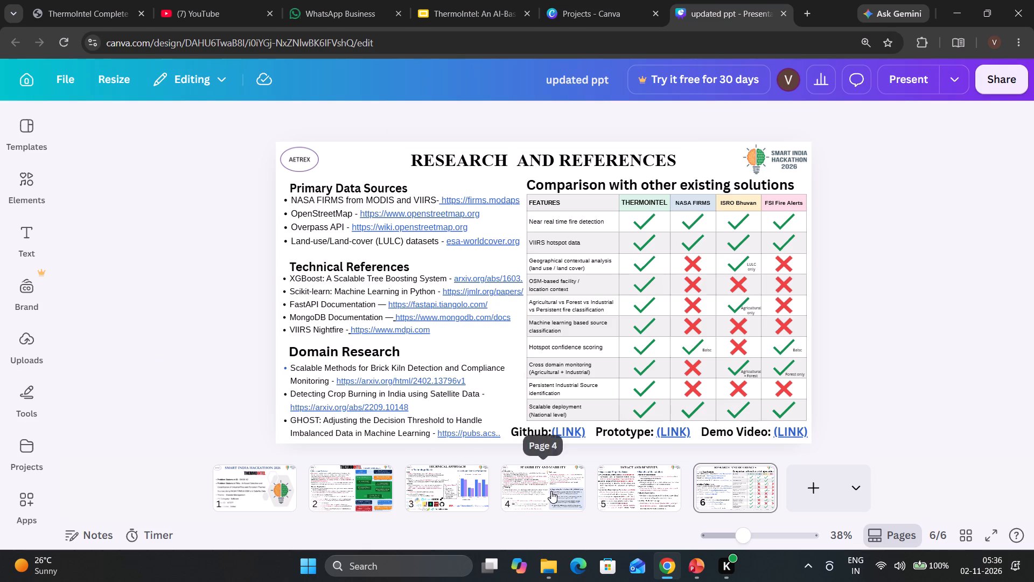
{"action": "left_click", "coordinate": [575, 481]}
{"action": "left_click", "coordinate": [607, 483]}
{"action": "left_click", "coordinate": [542, 482]}
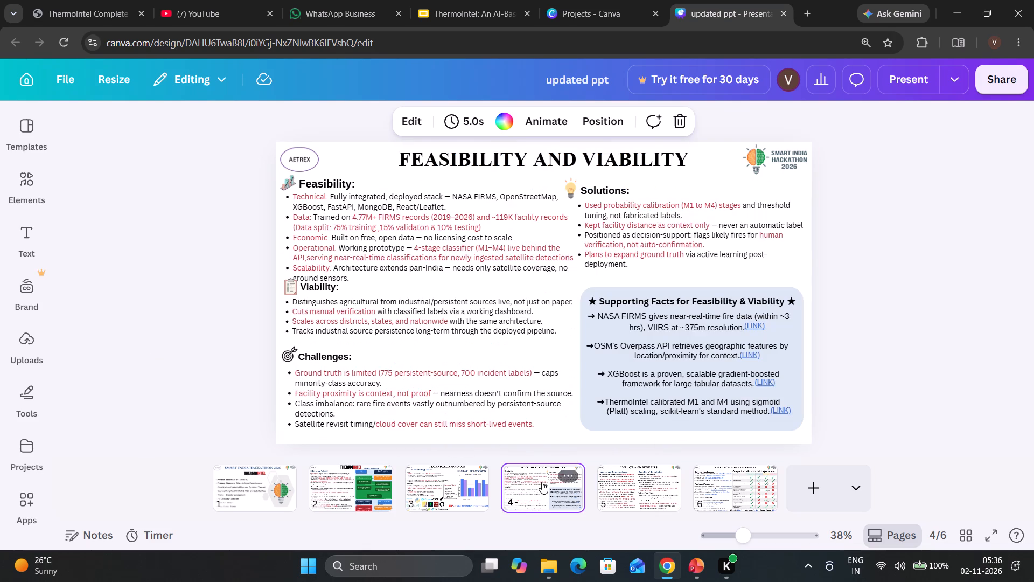
{"action": "left_click", "coordinate": [659, 481]}
{"action": "left_click", "coordinate": [726, 481]}
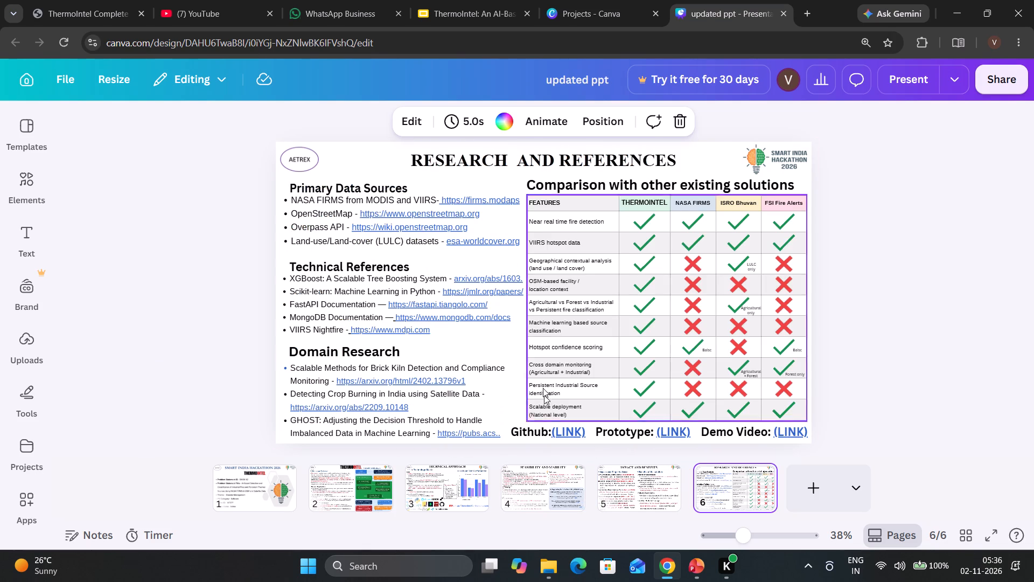
{"action": "left_click", "coordinate": [542, 382]}
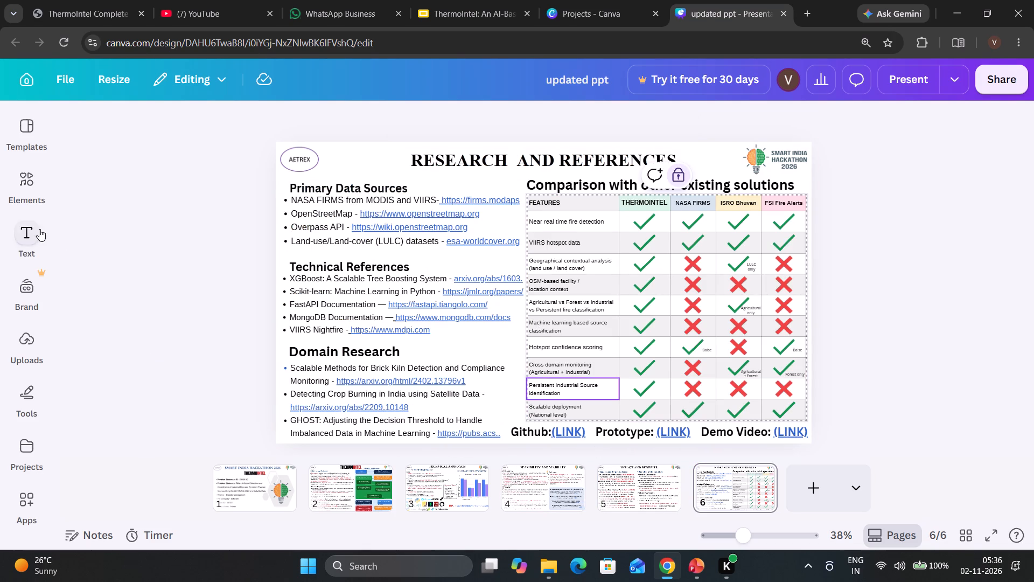
{"action": "left_click", "coordinate": [101, 216]}
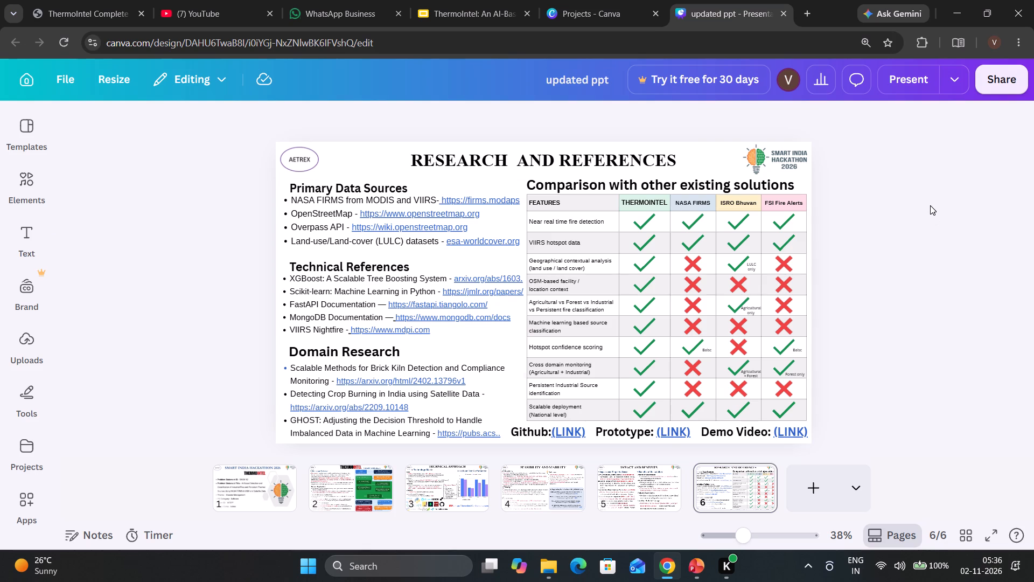
{"action": "left_click", "coordinate": [464, 0]}
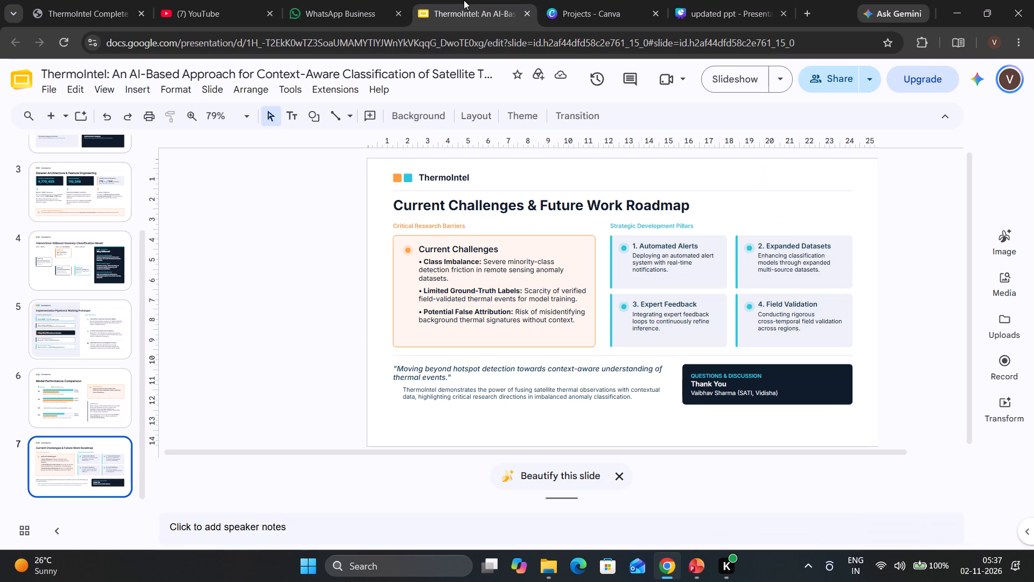
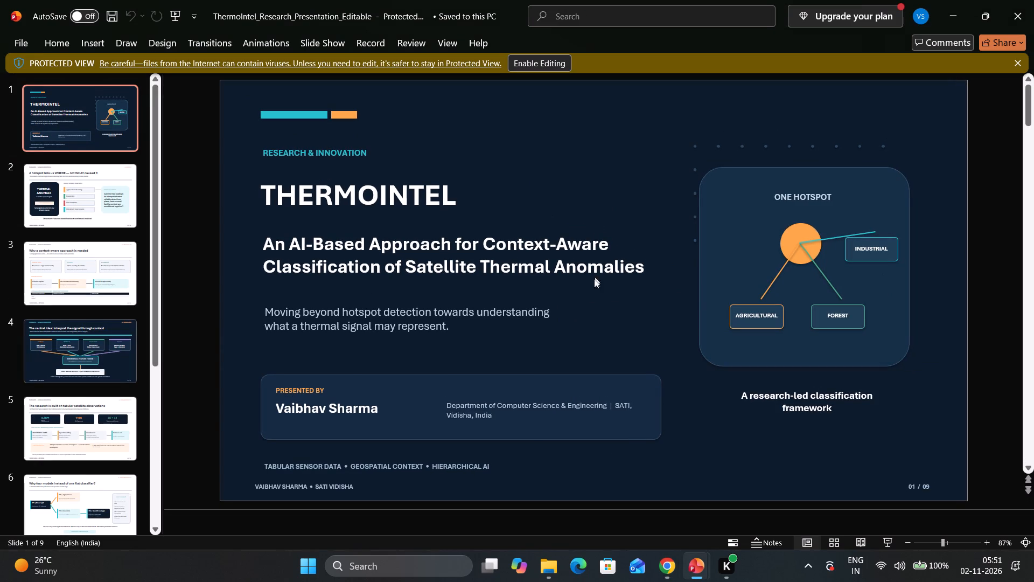
Examine the opening slide's subtitle, One Hotspot diagram, presenter details, keyword line and footer as separate elements.
{"action": "left_click", "coordinate": [608, 281]}
{"action": "left_click", "coordinate": [597, 308]}
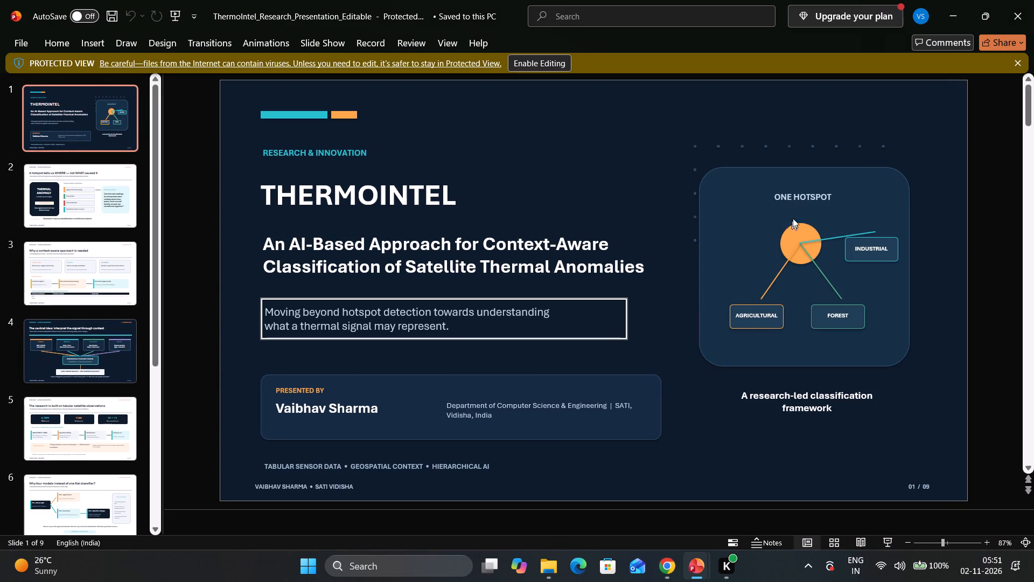
{"action": "left_click", "coordinate": [798, 207]}
{"action": "left_click", "coordinate": [798, 252]}
{"action": "left_click", "coordinate": [879, 253]}
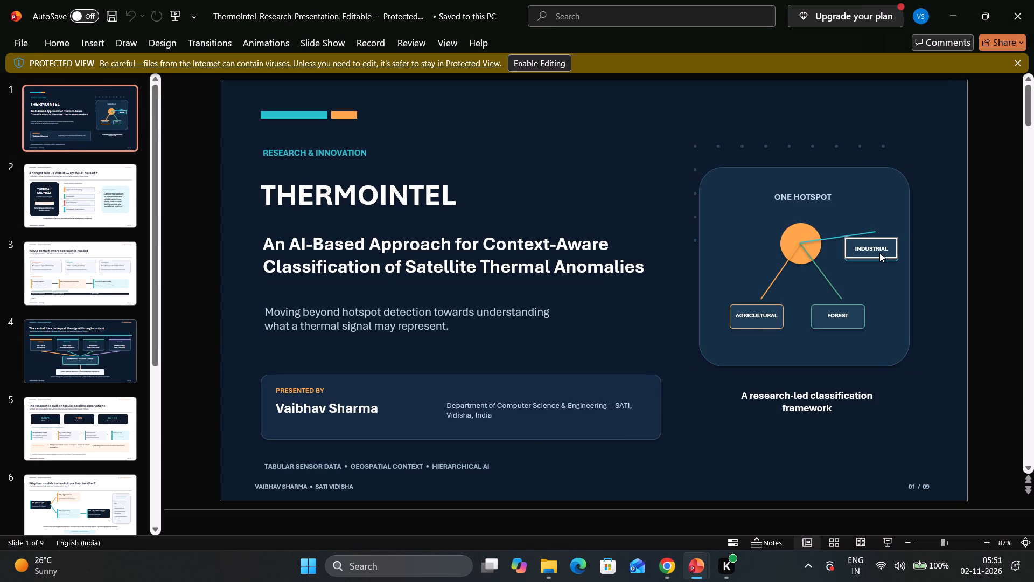
{"action": "left_click", "coordinate": [855, 322]}
{"action": "left_click", "coordinate": [761, 322]}
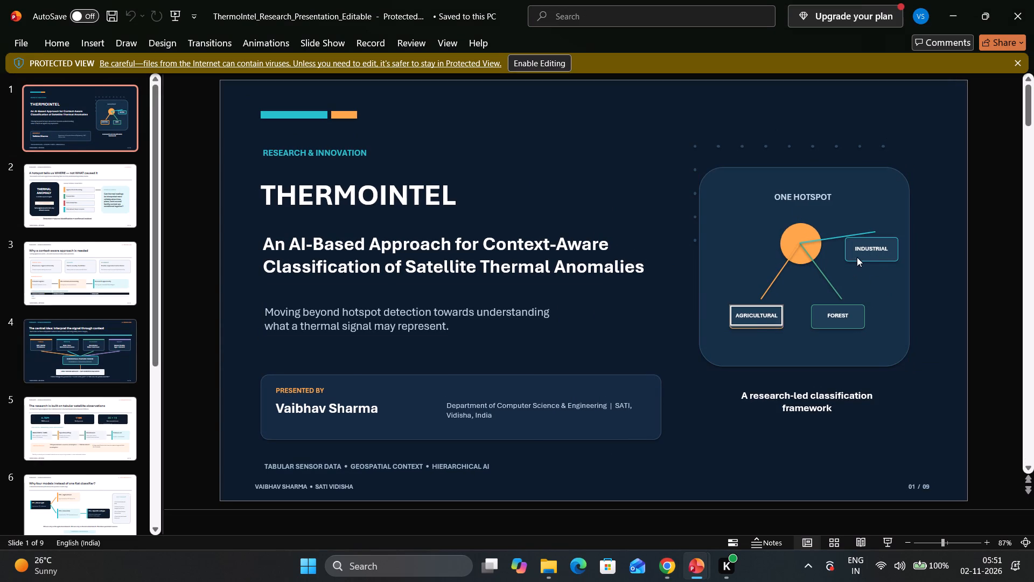
{"action": "left_click", "coordinate": [858, 255]}
{"action": "left_click_drag", "start_coordinate": [863, 250], "coordinate": [868, 266]}
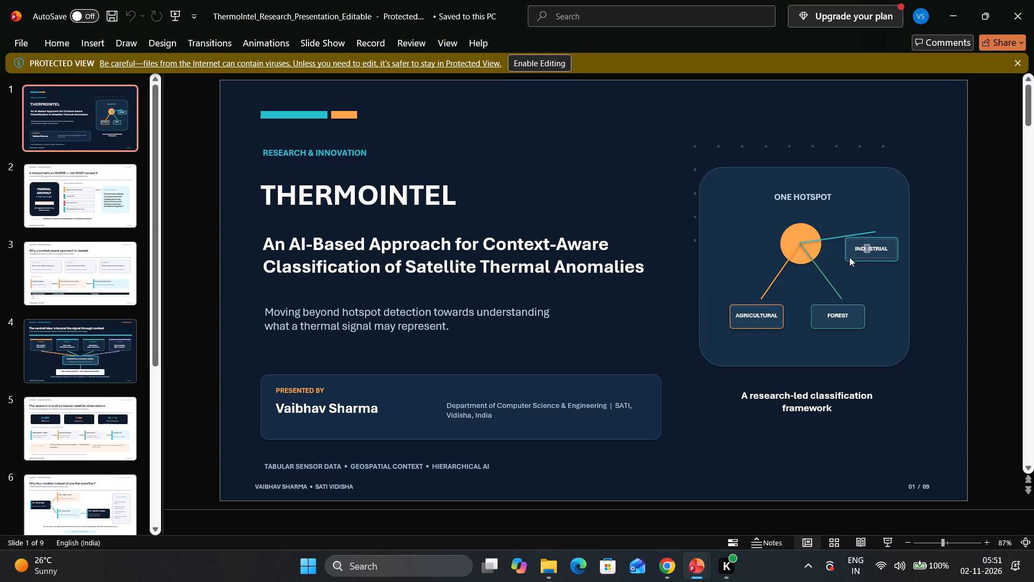
{"action": "left_click", "coordinate": [849, 257]}
{"action": "left_click_drag", "start_coordinate": [851, 257], "coordinate": [854, 262]}
{"action": "left_click", "coordinate": [813, 329]}
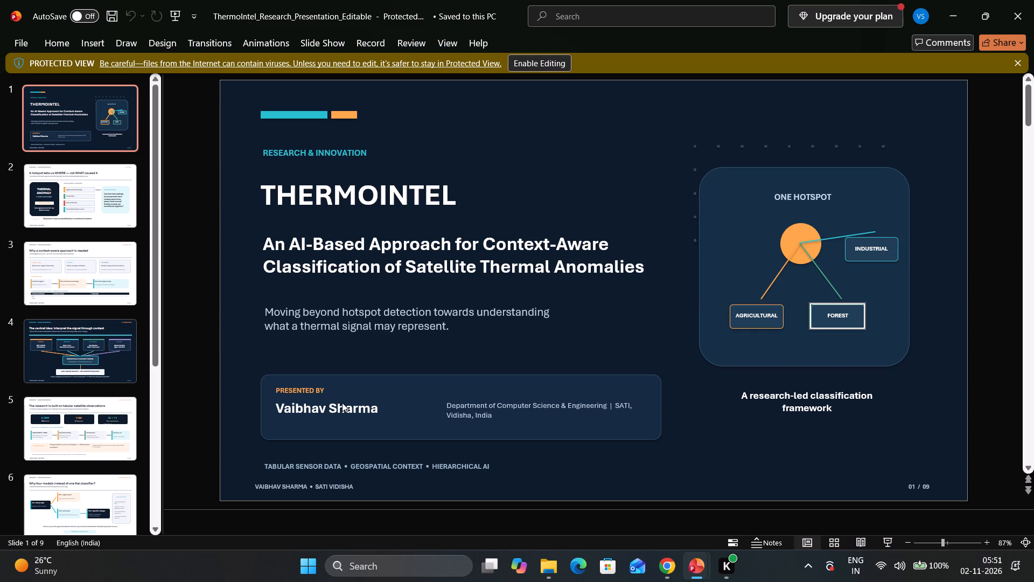
{"action": "left_click_drag", "start_coordinate": [304, 467], "coordinate": [388, 463]}
{"action": "left_click", "coordinate": [415, 461]}
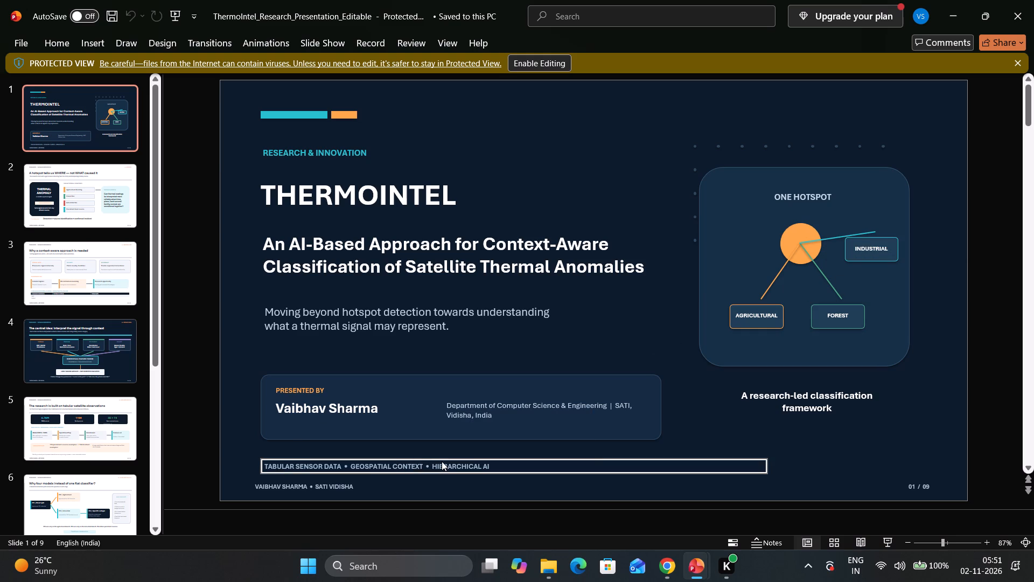
{"action": "left_click", "coordinate": [442, 461]}
{"action": "left_click", "coordinate": [320, 485]}
{"action": "left_click", "coordinate": [359, 485]}
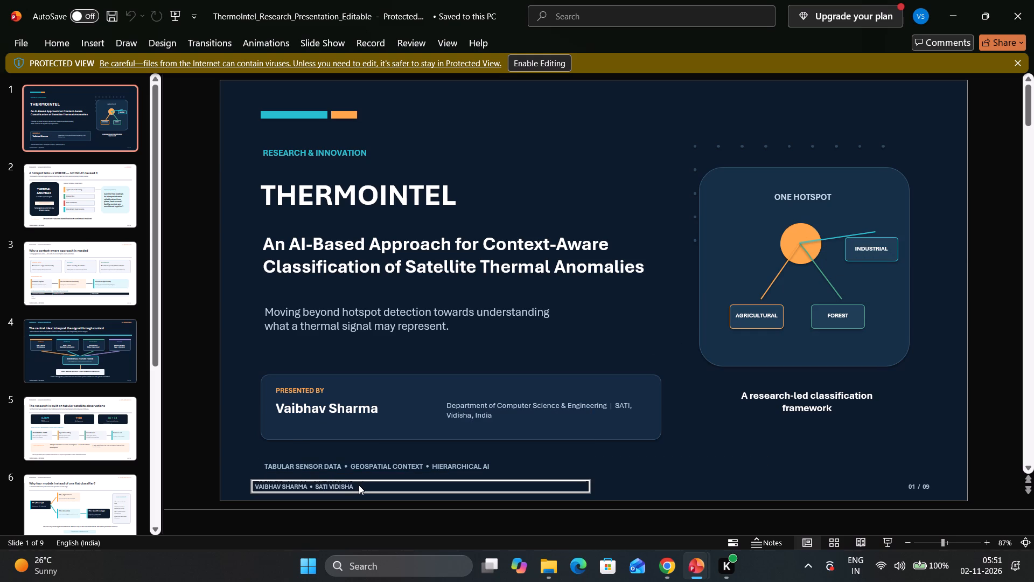
{"action": "left_click", "coordinate": [467, 412]}
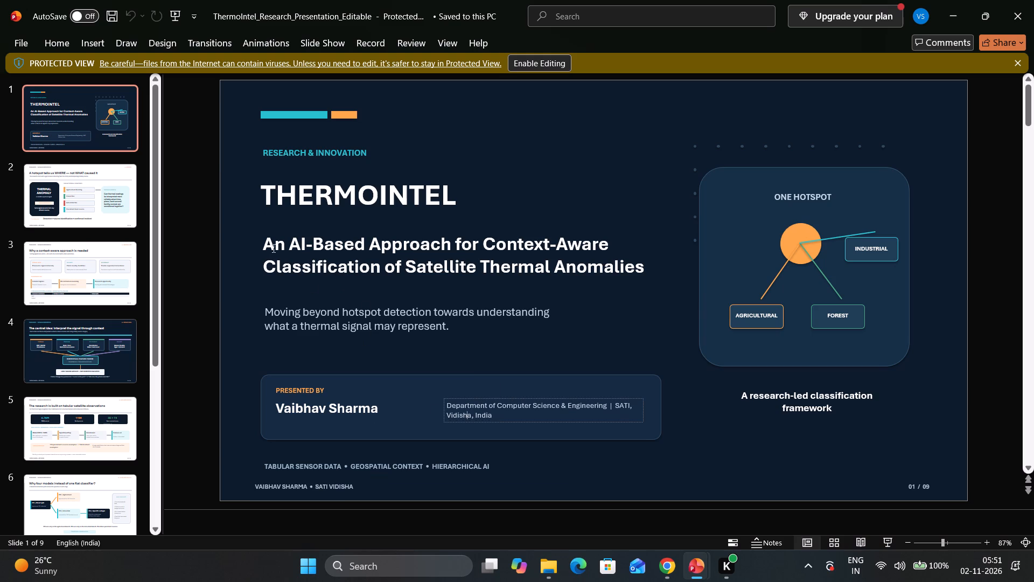
Examine the opening slide's subtitle and the tagline about moving beyond hotspot detection.
{"action": "left_click_drag", "start_coordinate": [273, 248], "coordinate": [426, 248]}
{"action": "left_click", "coordinate": [421, 259]}
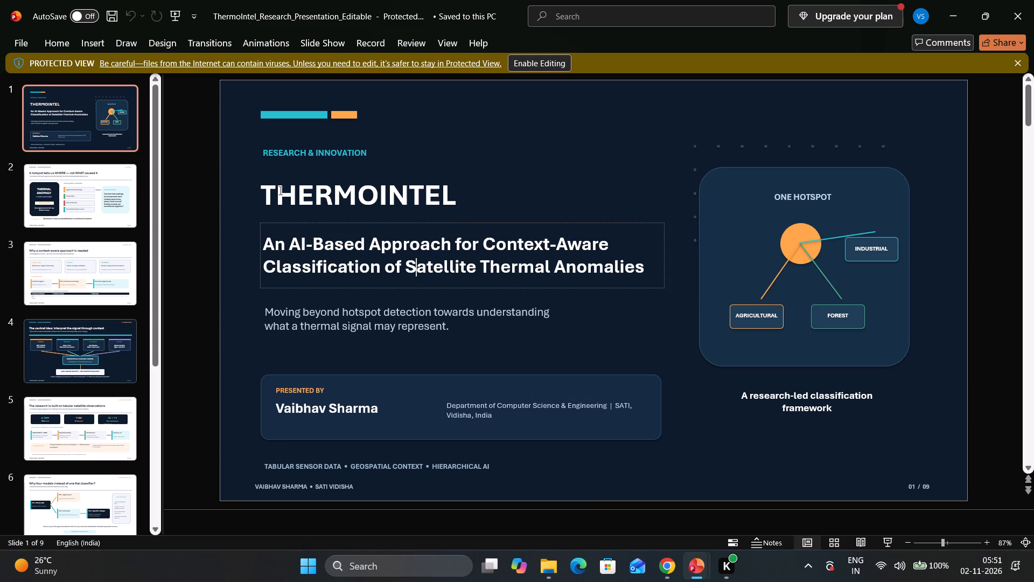
{"action": "left_click_drag", "start_coordinate": [265, 314], "coordinate": [395, 323]}
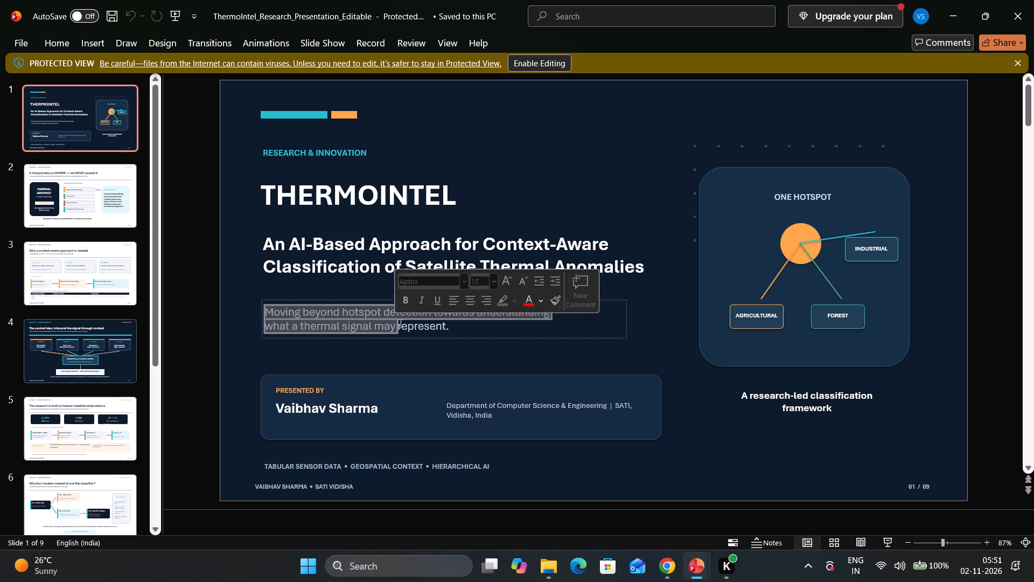
{"action": "left_click", "coordinate": [402, 323]}
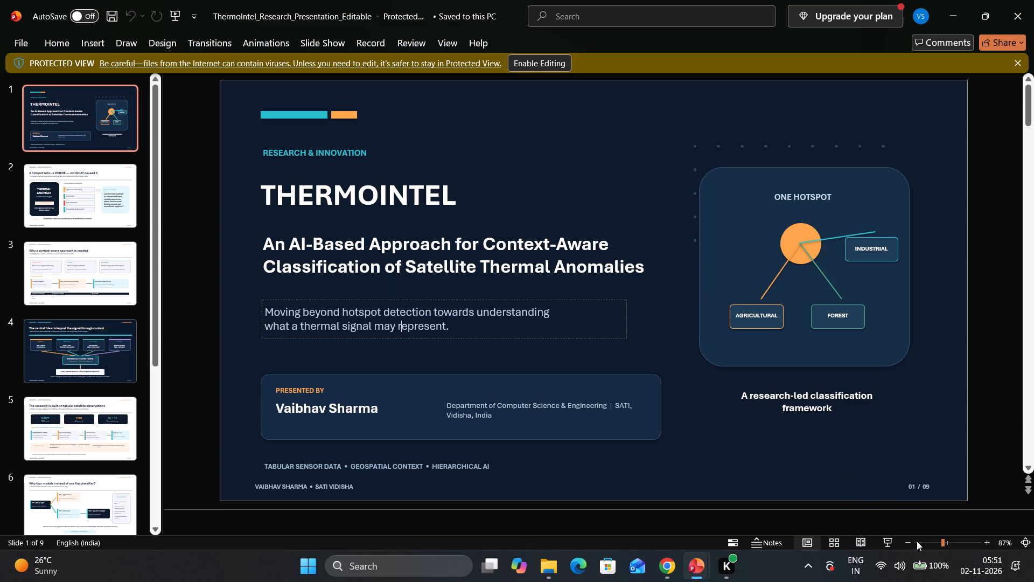
Go to slide 2 and read its hotspot problem statement, similar thermal signatures and research question.
{"action": "key", "text": "Right"}
{"action": "key", "text": "Right"}
{"action": "left_click", "coordinate": [117, 200]}
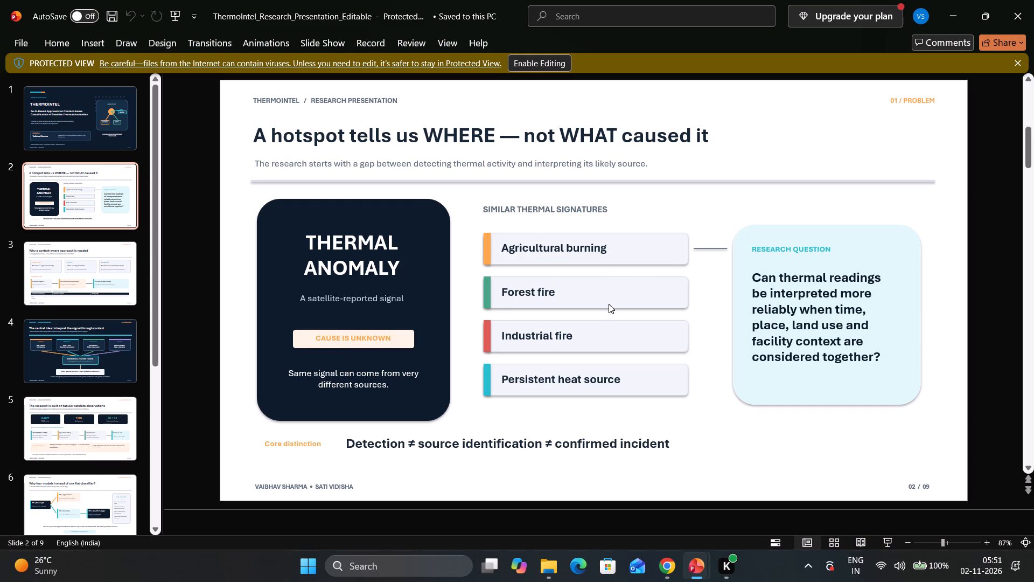
{"action": "key", "text": "Right"}
{"action": "key", "text": "Right"}
Go to slide 3 and examine its context-aware approach heading and the comparison table with existing solutions.
{"action": "left_click", "coordinate": [61, 276]}
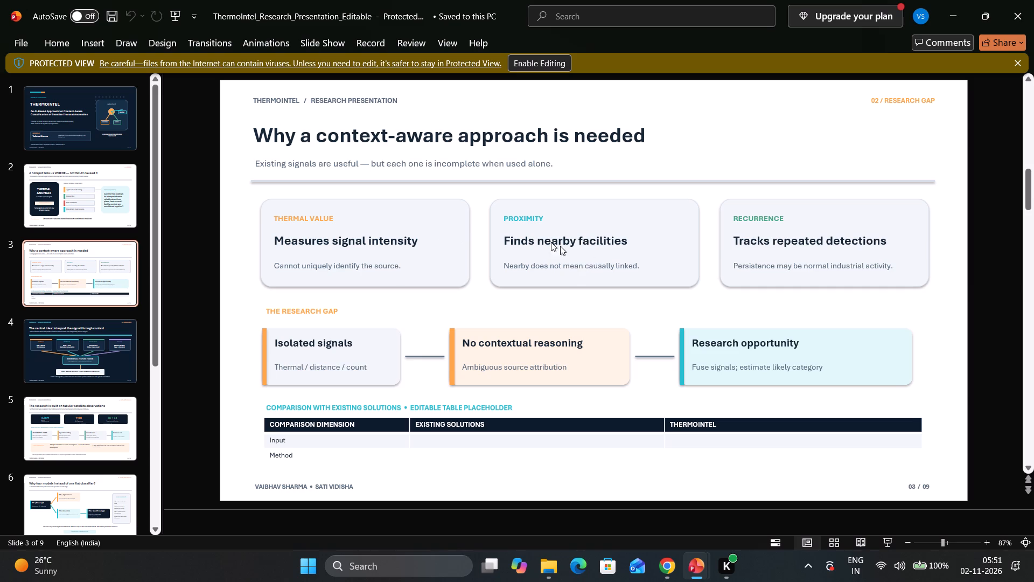
{"action": "left_click_drag", "start_coordinate": [288, 136], "coordinate": [619, 139]}
{"action": "left_click", "coordinate": [619, 139]}
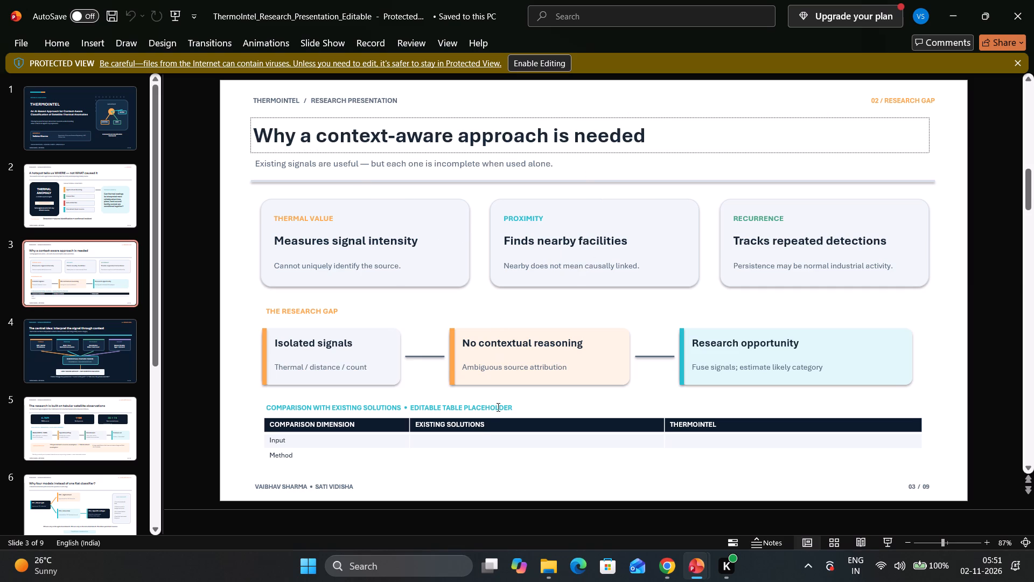
{"action": "left_click", "coordinate": [470, 442]}
{"action": "left_click", "coordinate": [469, 448]}
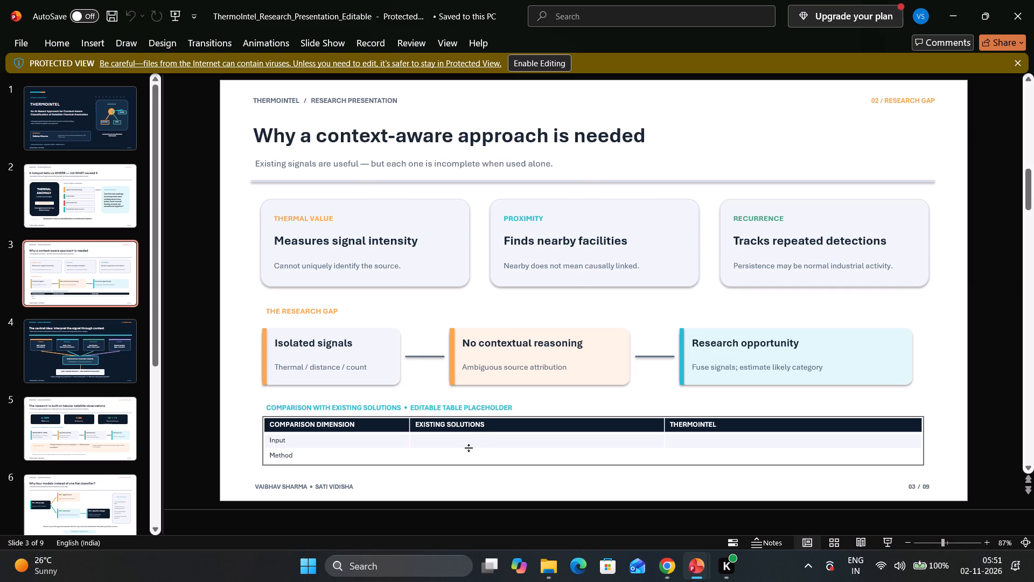
Move past slide 4 to look over slide 5 on the tabular satellite observations.
{"action": "scroll", "coordinate": [469, 448], "scroll_direction": "down", "scroll_amount": 4}
{"action": "scroll", "coordinate": [469, 448], "scroll_direction": "up", "scroll_amount": 2}
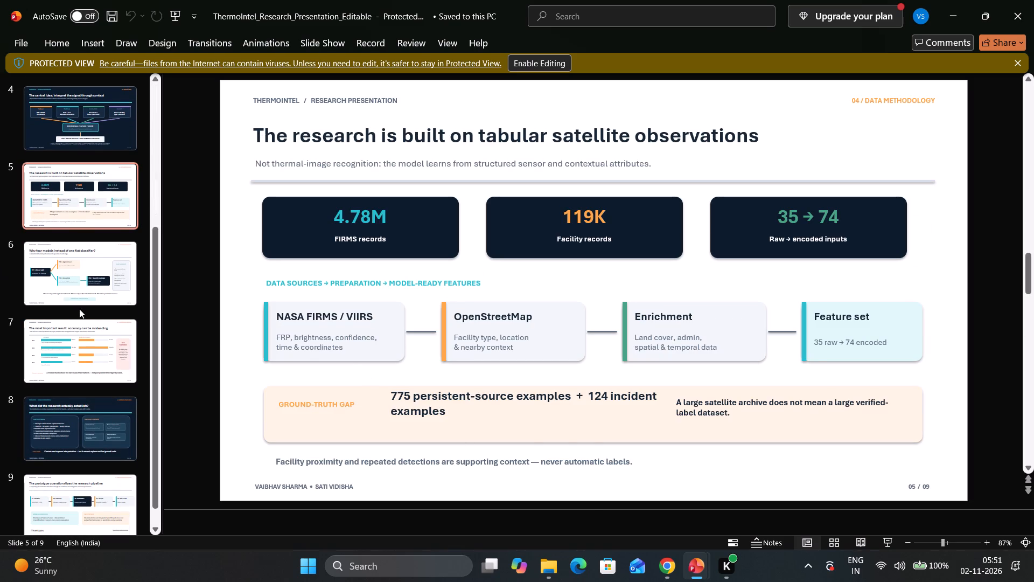
Go on to slide 7 and examine its accuracy and balanced accuracy bars and the Key Warning box.
{"action": "left_click", "coordinate": [81, 301]}
{"action": "left_click", "coordinate": [111, 349]}
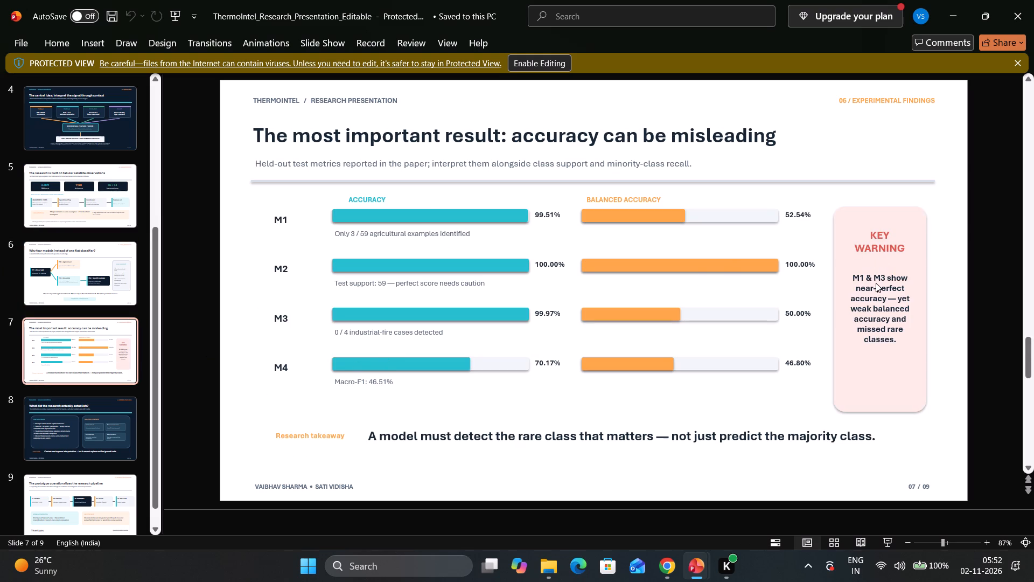
{"action": "double_click", "coordinate": [879, 243]}
{"action": "left_click", "coordinate": [896, 242]}
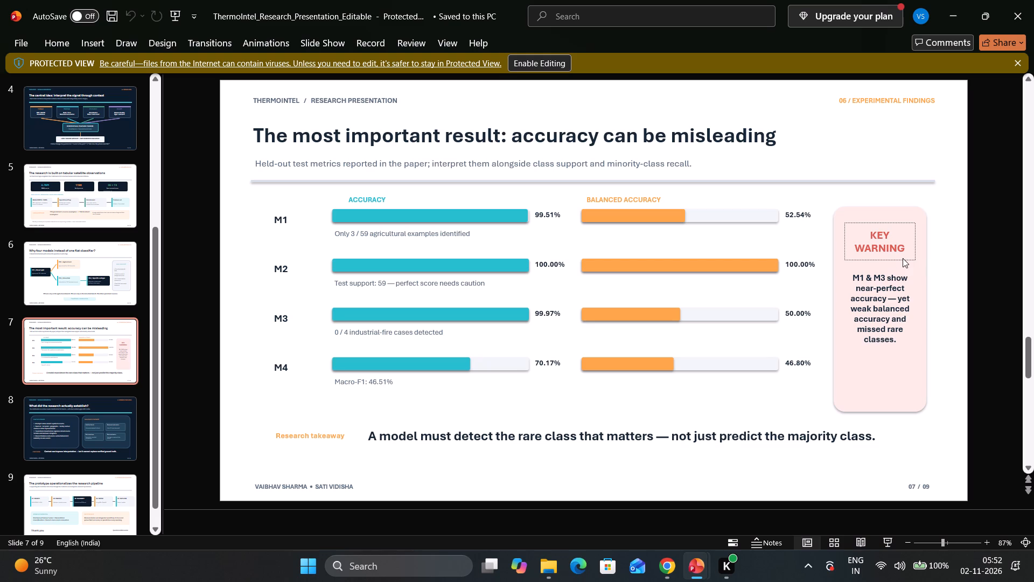
{"action": "left_click", "coordinate": [904, 253]}
{"action": "left_click", "coordinate": [869, 300]}
{"action": "left_click", "coordinate": [889, 247]}
{"action": "left_click", "coordinate": [892, 247]}
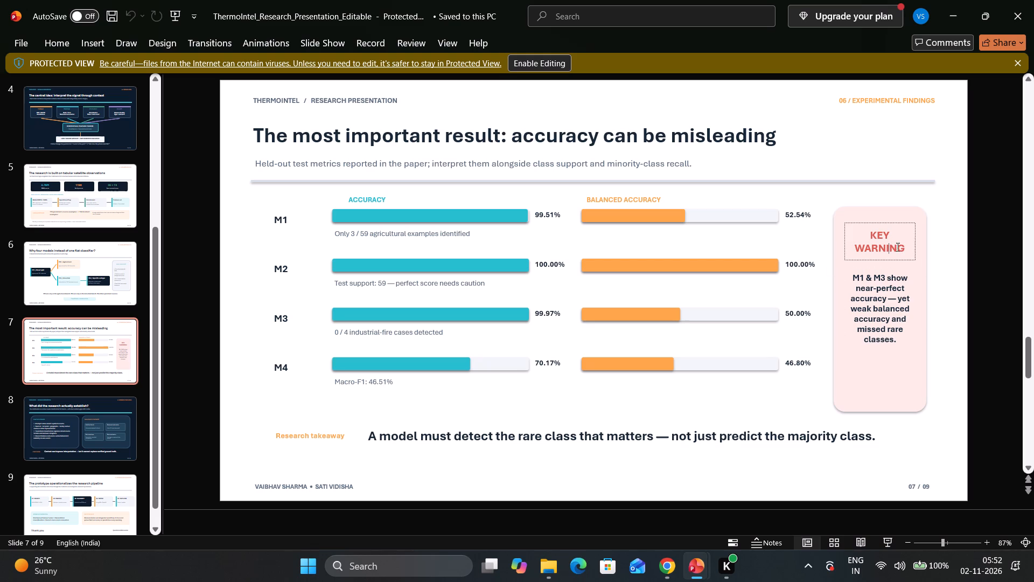
{"action": "left_click", "coordinate": [899, 247]}
{"action": "left_click", "coordinate": [904, 246]}
{"action": "left_click", "coordinate": [478, 302]}
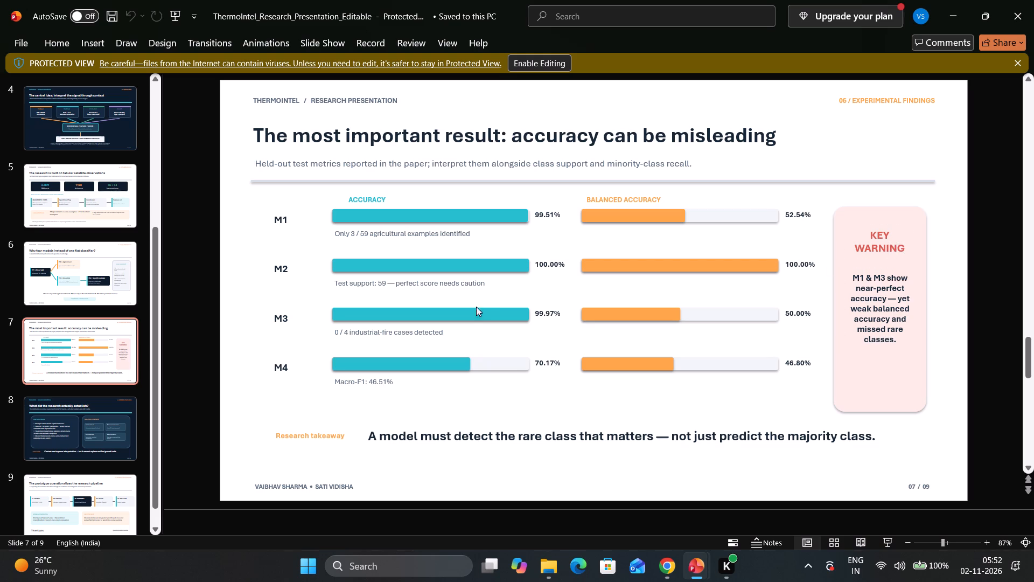
{"action": "left_click", "coordinate": [471, 313]}
{"action": "left_click", "coordinate": [594, 311]}
{"action": "left_click", "coordinate": [650, 218]}
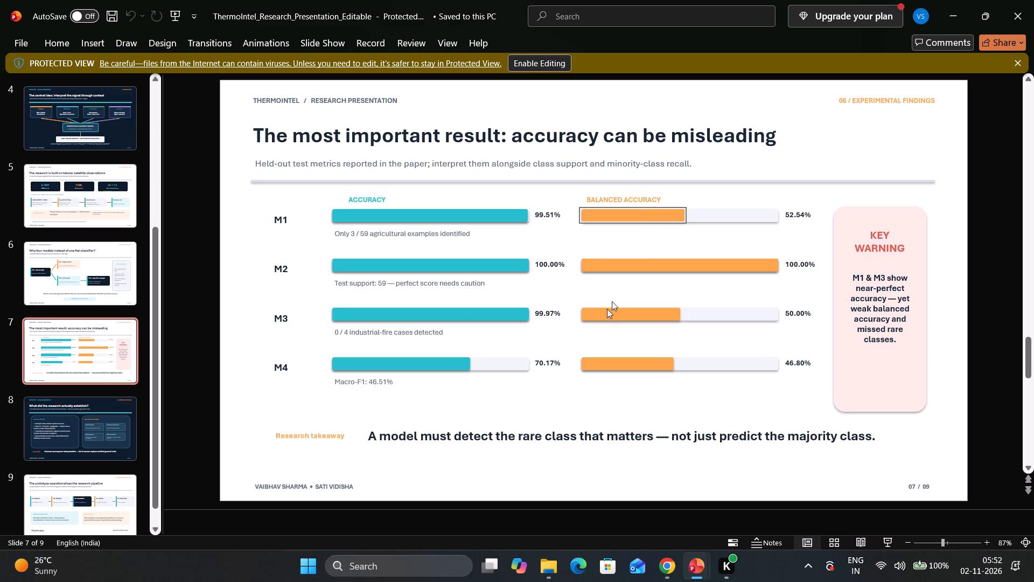
{"action": "scroll", "coordinate": [558, 356], "scroll_direction": "down", "scroll_amount": 1}
{"action": "scroll", "coordinate": [558, 356], "scroll_direction": "up", "scroll_amount": 1}
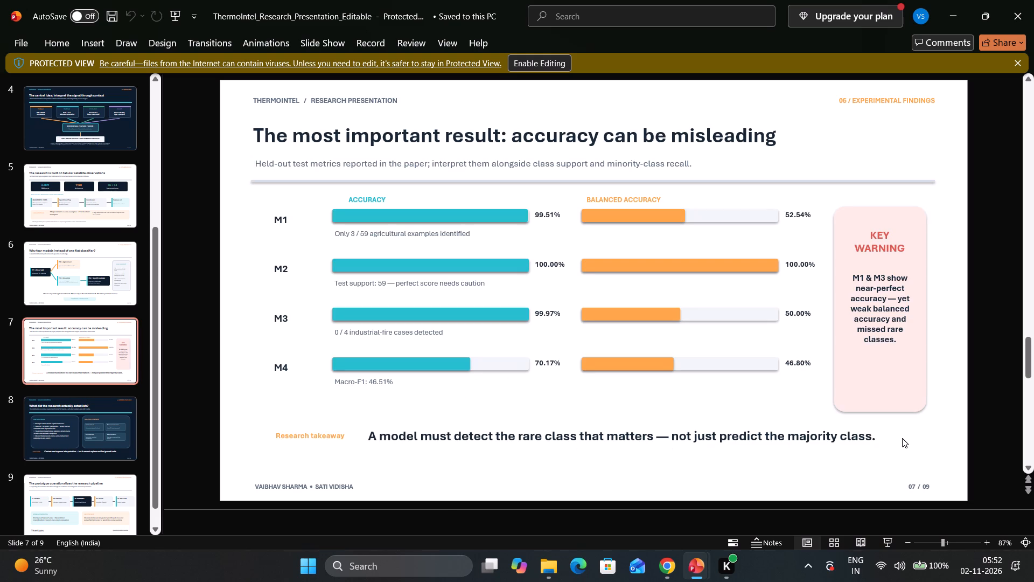
Go on to slide 8 and examine its subtitle about the context-aware classification framework and remaining evidence gaps.
{"action": "key", "text": "Right"}
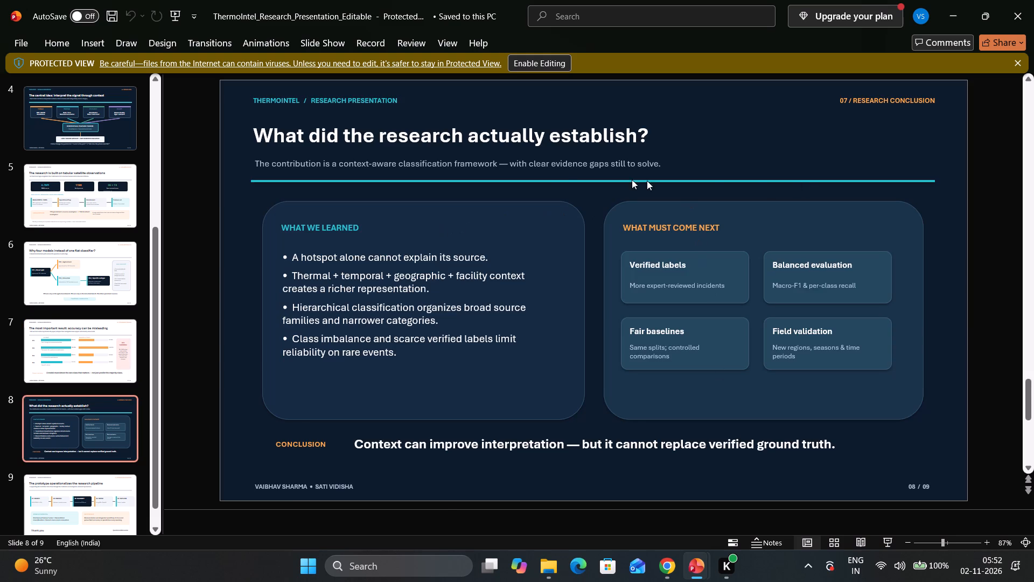
{"action": "key", "text": "Left"}
{"action": "key", "text": "Right"}
{"action": "left_click", "coordinate": [268, 165]}
{"action": "left_click", "coordinate": [359, 171]}
{"action": "left_click", "coordinate": [436, 162]}
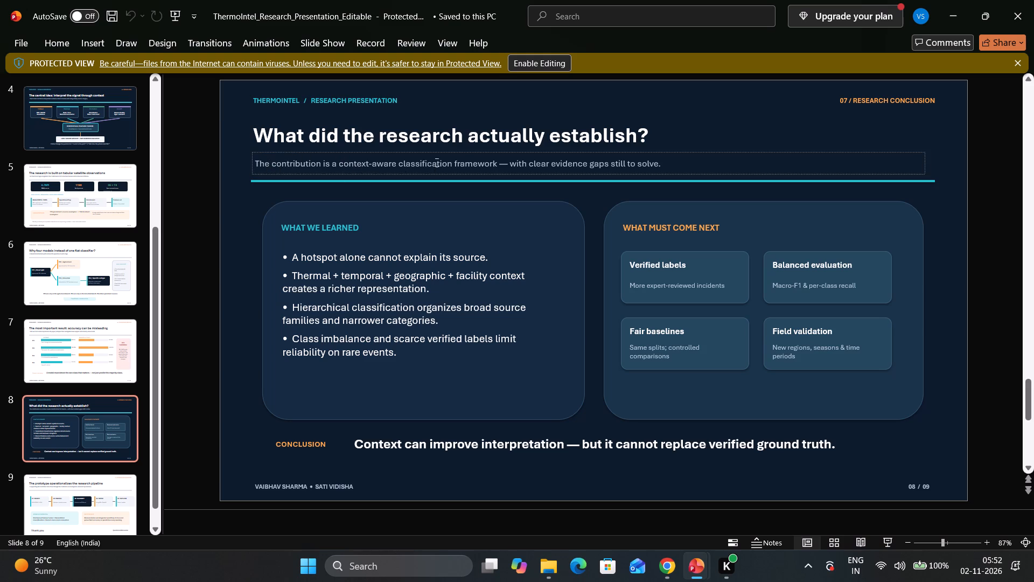
{"action": "left_click", "coordinate": [535, 162]}
{"action": "left_click_drag", "start_coordinate": [516, 164], "coordinate": [642, 158]}
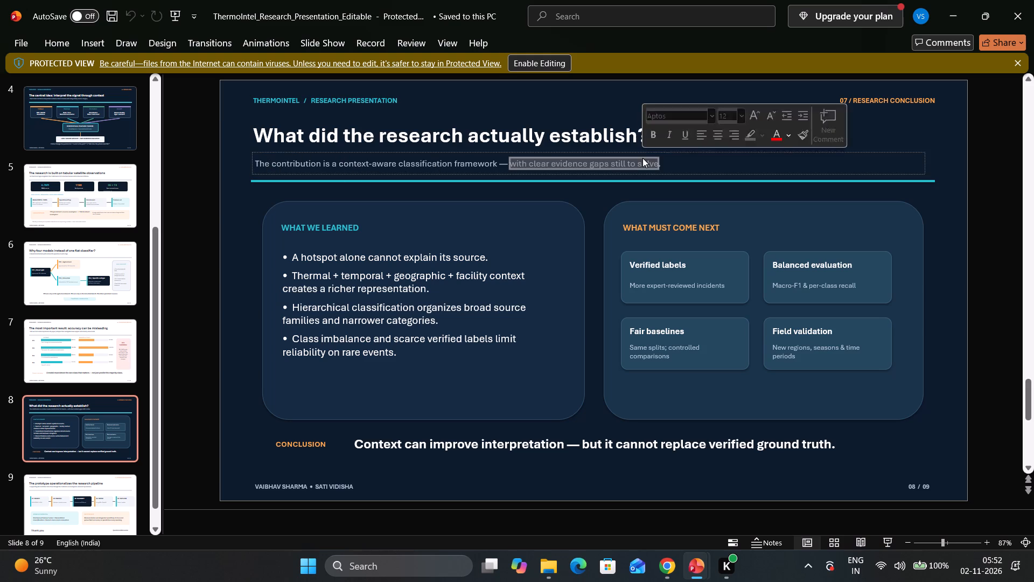
{"action": "left_click", "coordinate": [642, 158]}
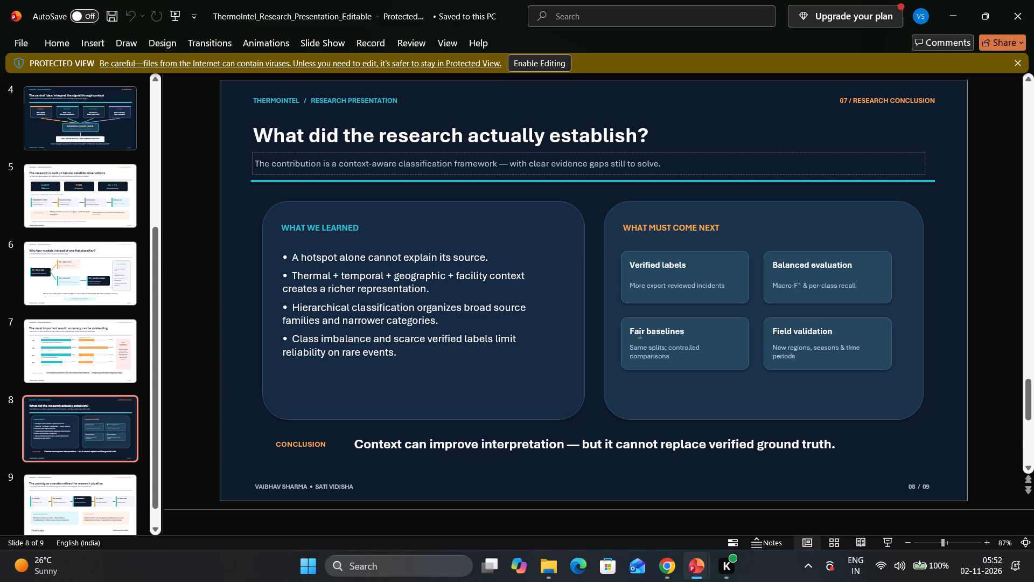
Examine the Conclusion statement about context and verified ground truth at the bottom of slide 8.
{"action": "left_click", "coordinate": [416, 451]}
{"action": "left_click", "coordinate": [436, 452]}
{"action": "left_click", "coordinate": [495, 452]}
{"action": "left_click", "coordinate": [547, 451]}
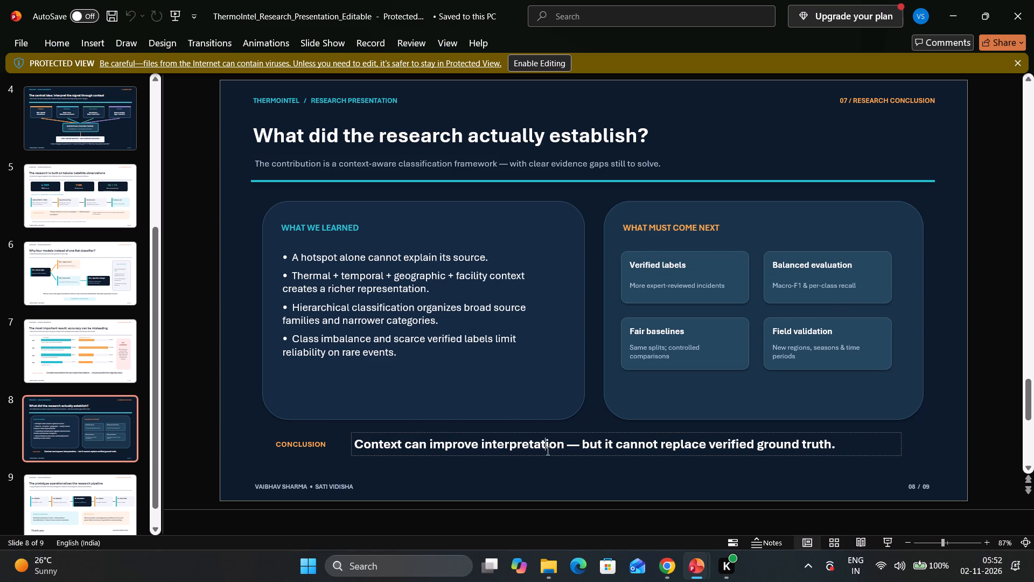
{"action": "key", "text": "Right"}
{"action": "key", "text": "Right"}
{"action": "key", "text": "Right"}
{"action": "key", "text": "Left"}
Go to slide 9 and enable editing for the protected presentation.
{"action": "left_click", "coordinate": [88, 497]}
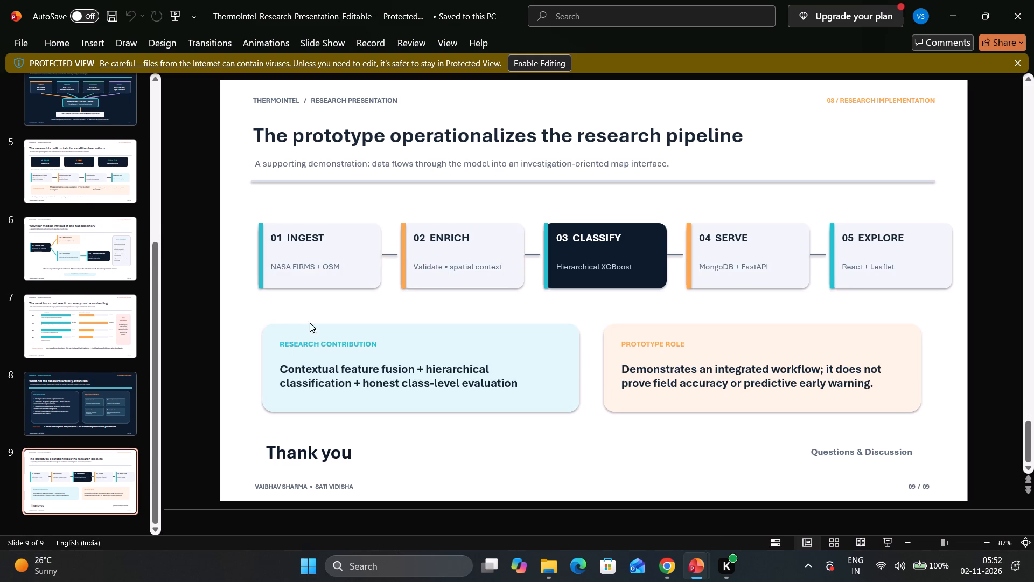
{"action": "scroll", "coordinate": [304, 267], "scroll_direction": "down", "scroll_amount": 3}
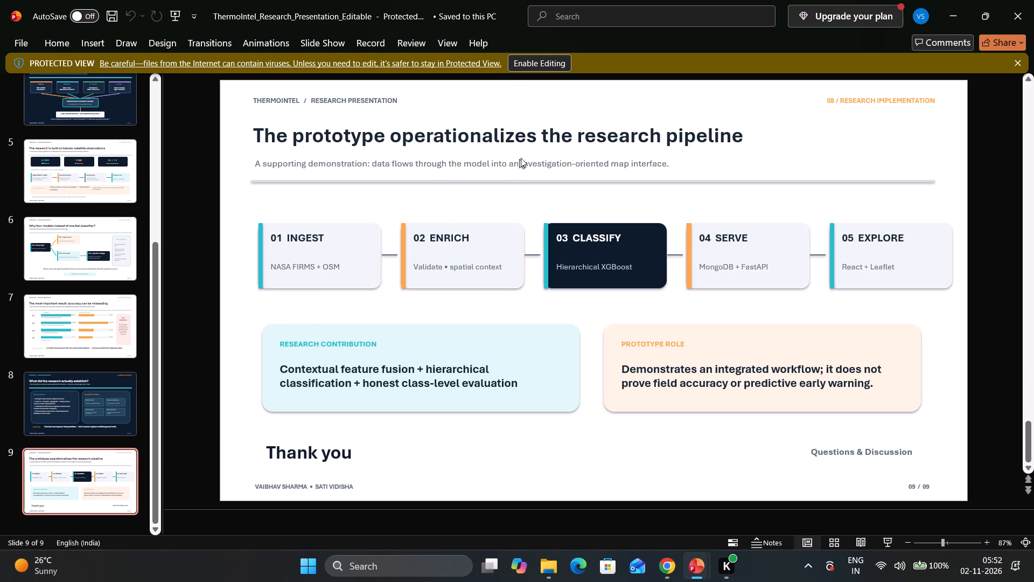
{"action": "left_click", "coordinate": [518, 66]}
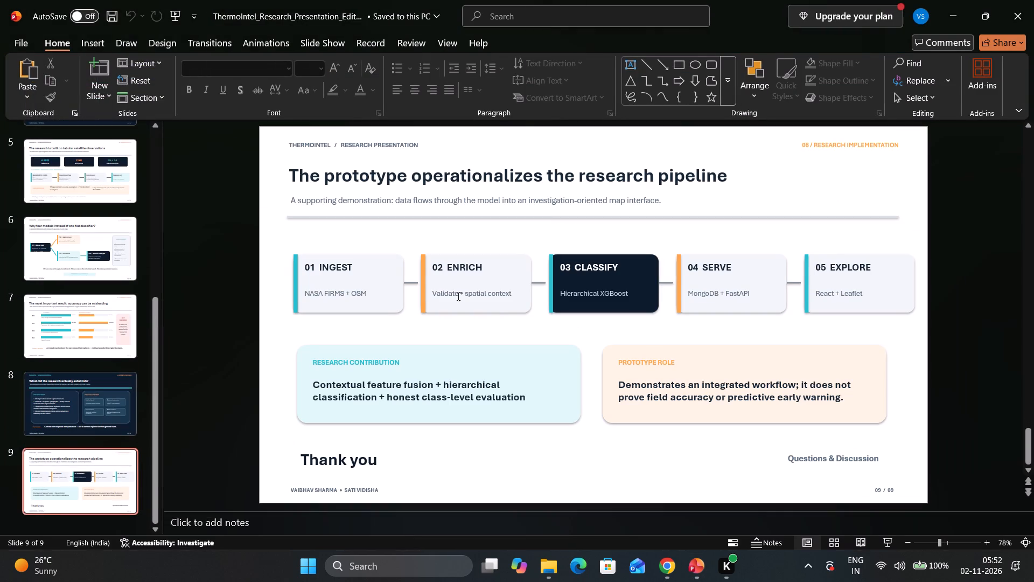
Examine slide 9's five pipeline stages, from Ingest to Explore, and the Research Contribution and Prototype Role statements as separate elements.
{"action": "left_click", "coordinate": [597, 291]}
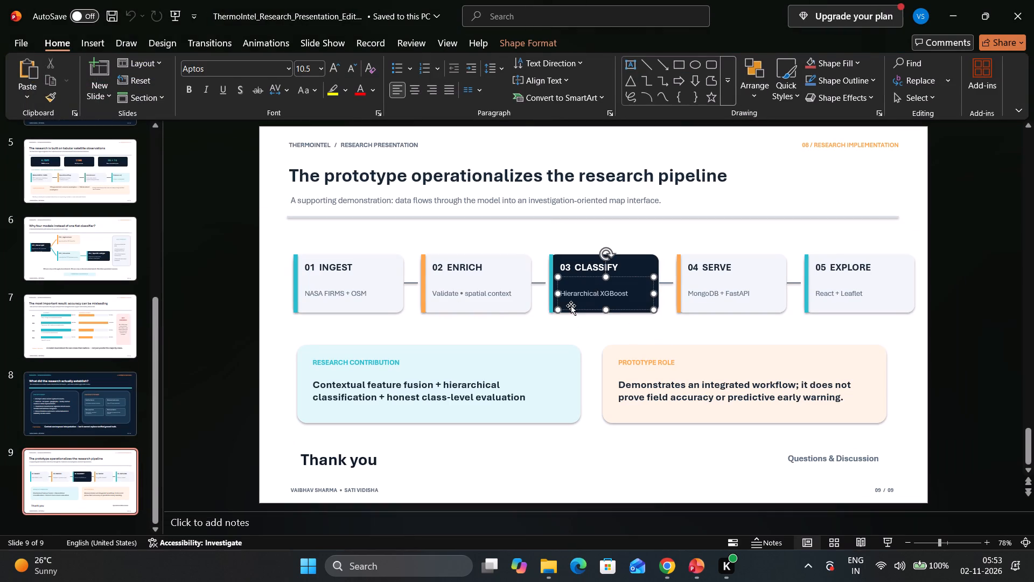
{"action": "left_click", "coordinate": [505, 324]}
{"action": "left_click", "coordinate": [456, 369]}
{"action": "left_click", "coordinate": [465, 390]}
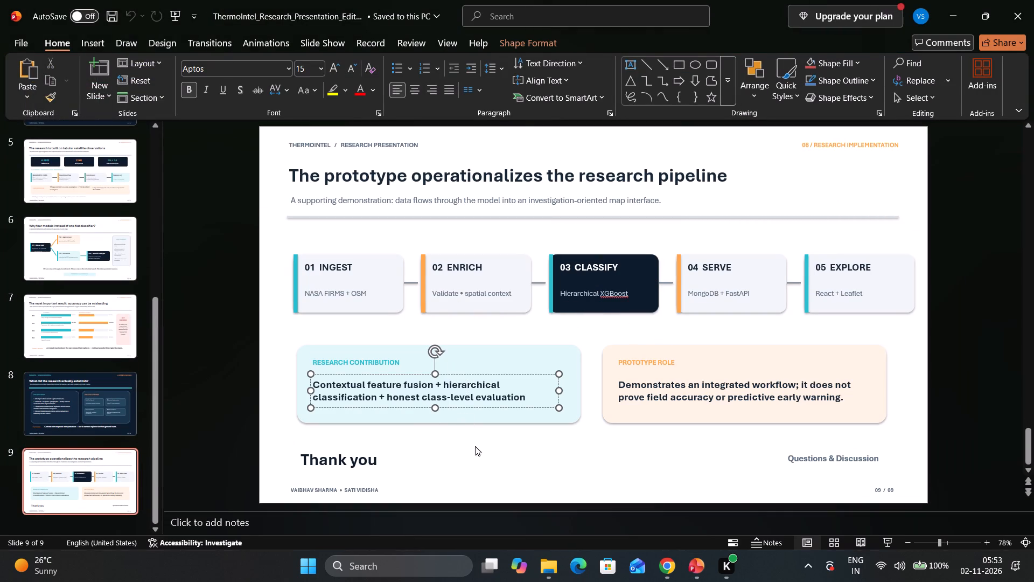
{"action": "left_click", "coordinate": [668, 393]}
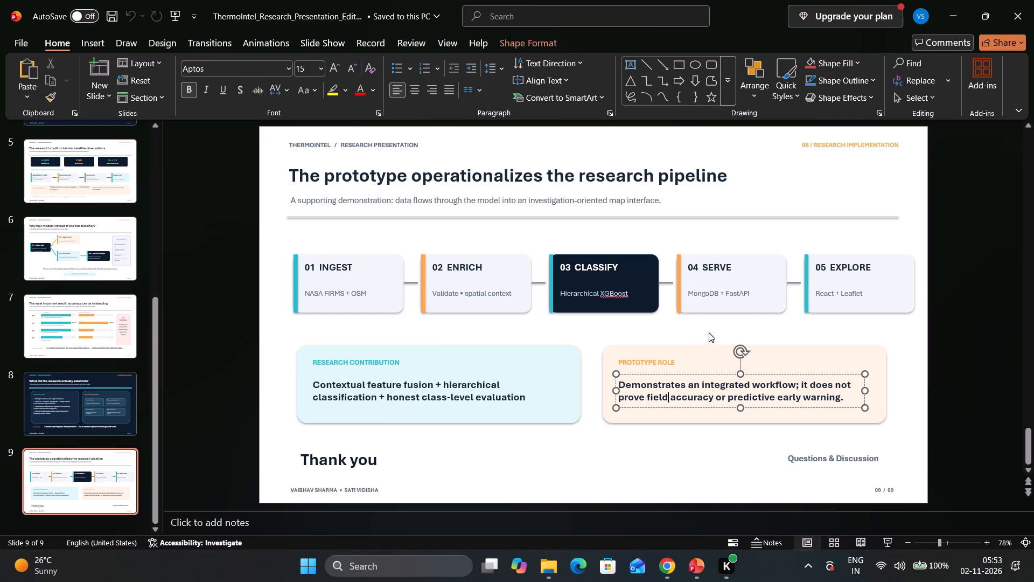
{"action": "left_click", "coordinate": [379, 288]}
{"action": "left_click", "coordinate": [372, 269]}
{"action": "left_click", "coordinate": [475, 271]}
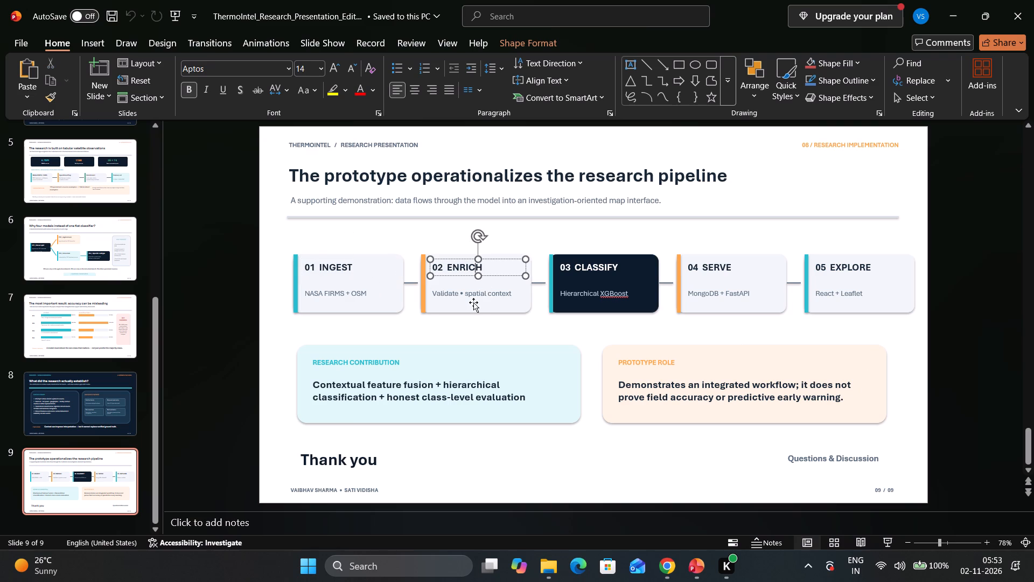
{"action": "left_click", "coordinate": [473, 304]}
{"action": "left_click", "coordinate": [573, 274]}
{"action": "left_click", "coordinate": [571, 302]}
{"action": "left_click", "coordinate": [698, 266]}
{"action": "left_click", "coordinate": [708, 293]}
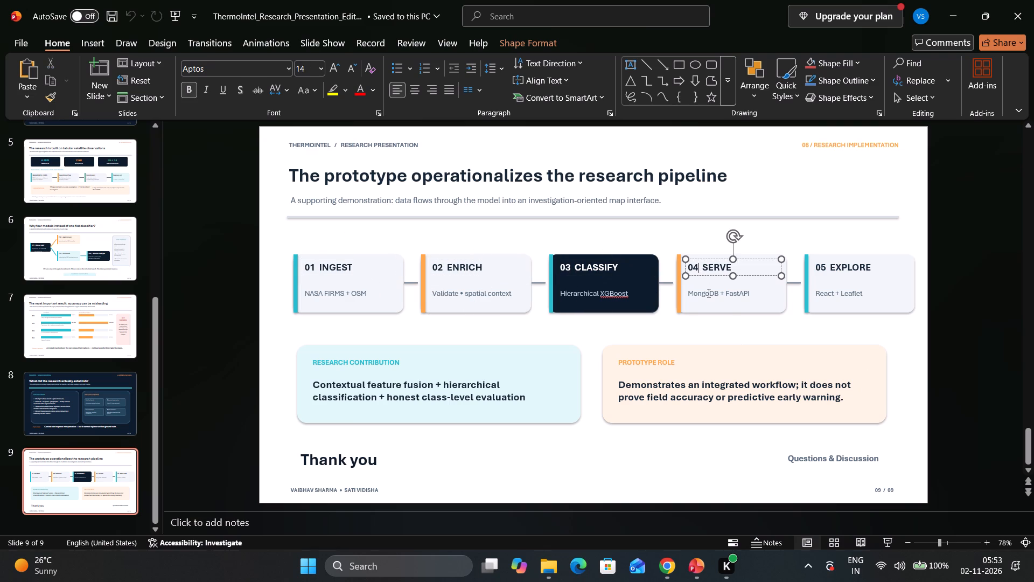
{"action": "left_click", "coordinate": [825, 271]}
{"action": "left_click", "coordinate": [832, 317]}
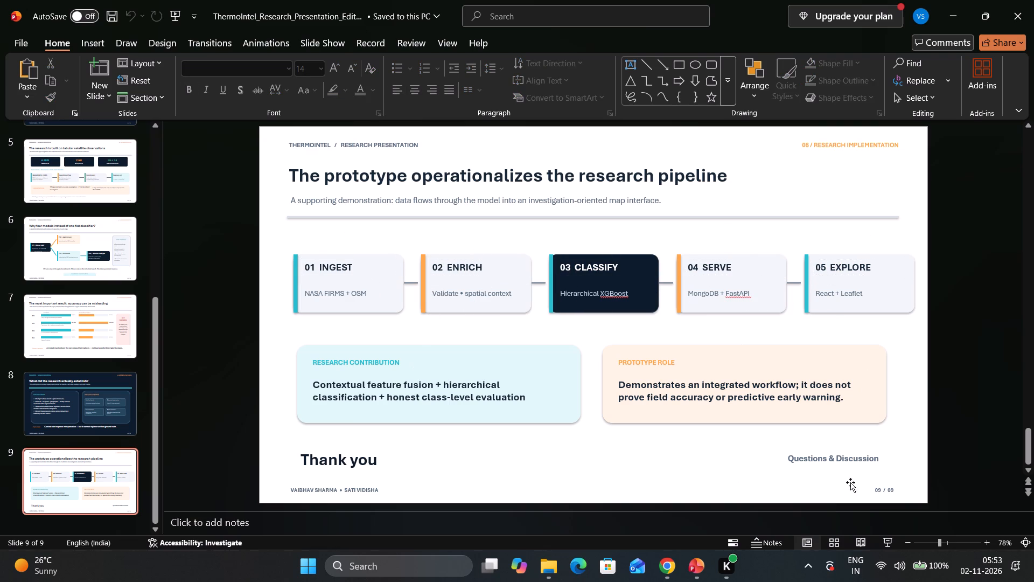
Return to slide 3 and examine its divider line, three linked Research Gap boxes and the comparison table placeholder.
{"action": "left_click_drag", "start_coordinate": [1025, 433], "coordinate": [1020, 238]}
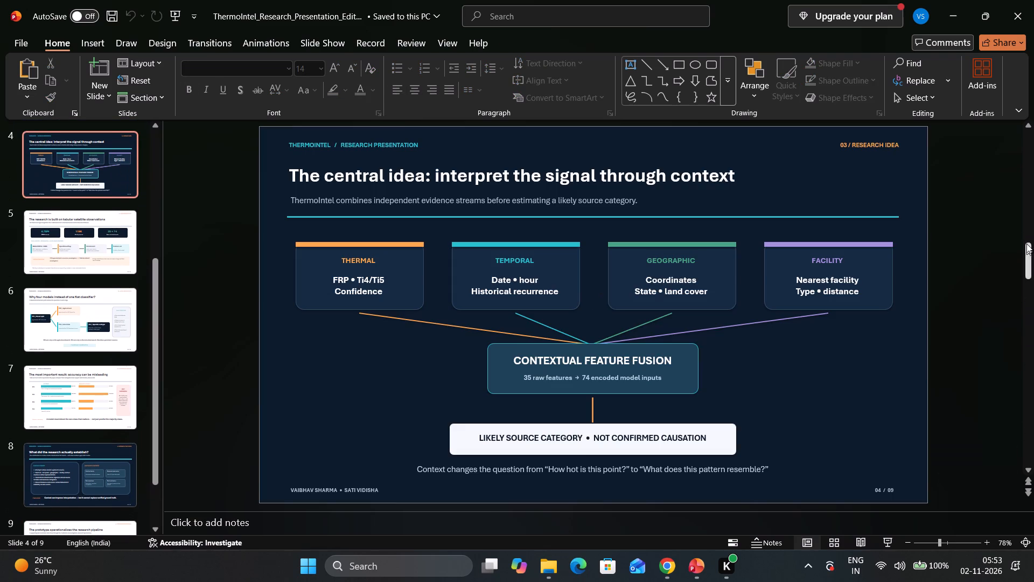
{"action": "left_click_drag", "start_coordinate": [1026, 255], "coordinate": [1010, 136]}
{"action": "scroll", "coordinate": [698, 312], "scroll_direction": "down", "scroll_amount": 2}
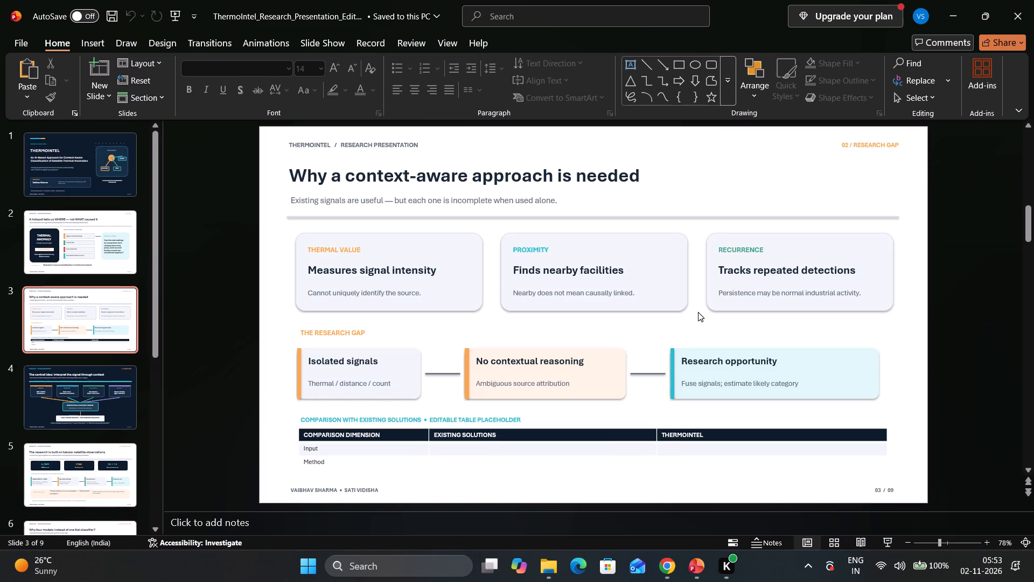
{"action": "scroll", "coordinate": [698, 312], "scroll_direction": "down", "scroll_amount": 1}
{"action": "scroll", "coordinate": [698, 312], "scroll_direction": "up", "scroll_amount": 5}
{"action": "scroll", "coordinate": [698, 312], "scroll_direction": "down", "scroll_amount": 2}
{"action": "left_click", "coordinate": [524, 219]}
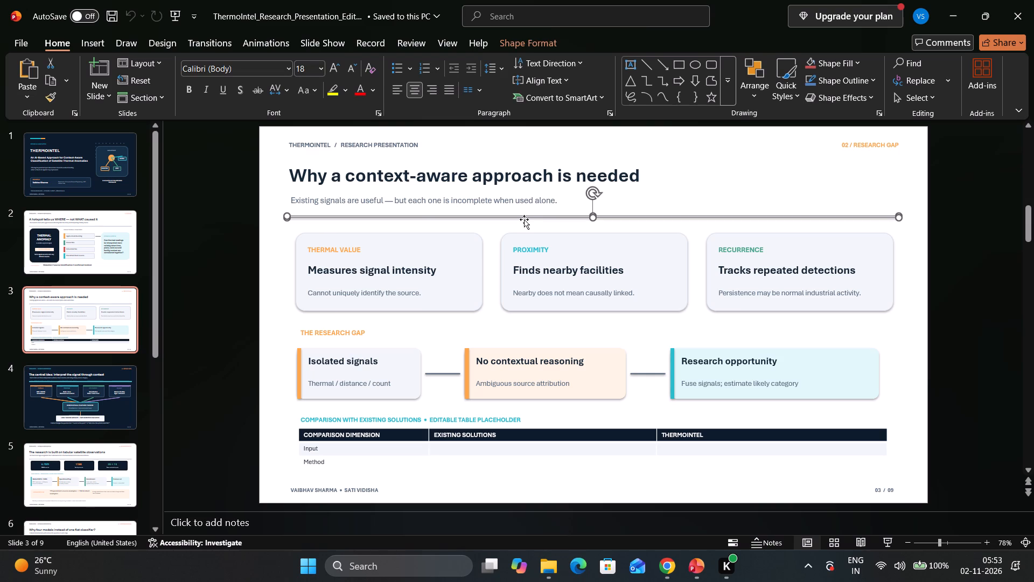
{"action": "left_click", "coordinate": [379, 389]}
{"action": "left_click", "coordinate": [337, 355]}
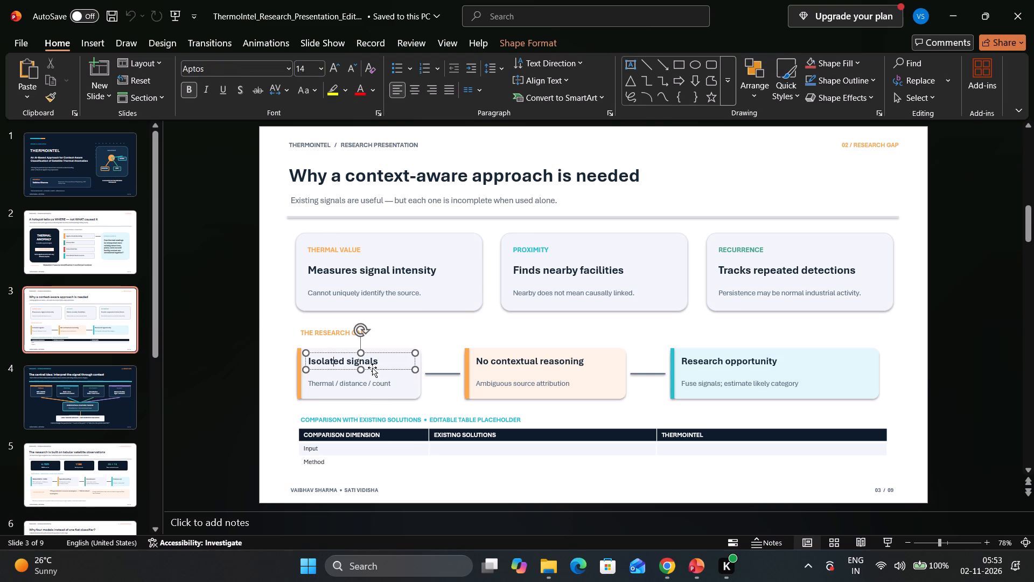
{"action": "left_click", "coordinate": [501, 362]}
{"action": "left_click", "coordinate": [712, 362]}
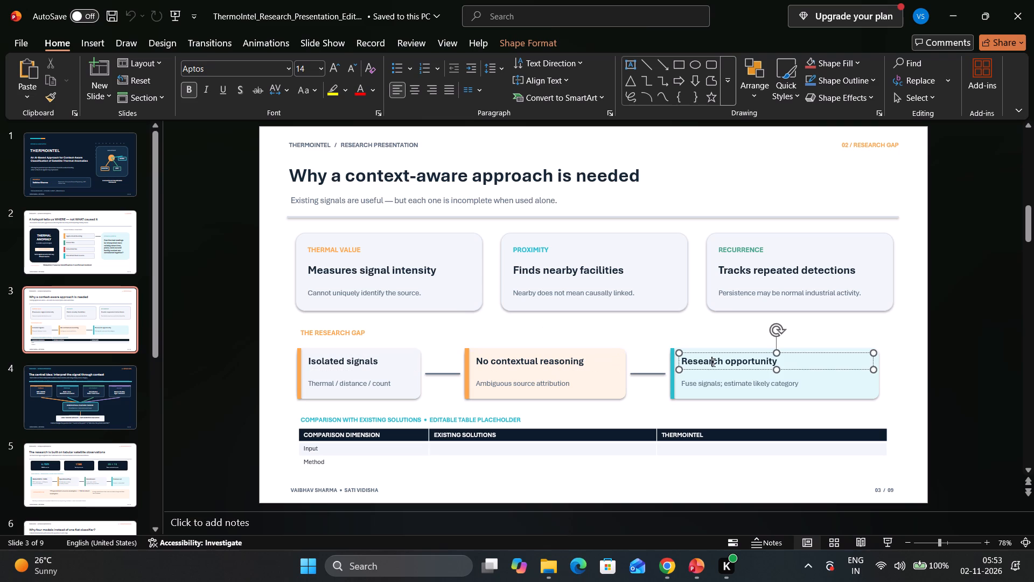
{"action": "left_click", "coordinate": [714, 382]}
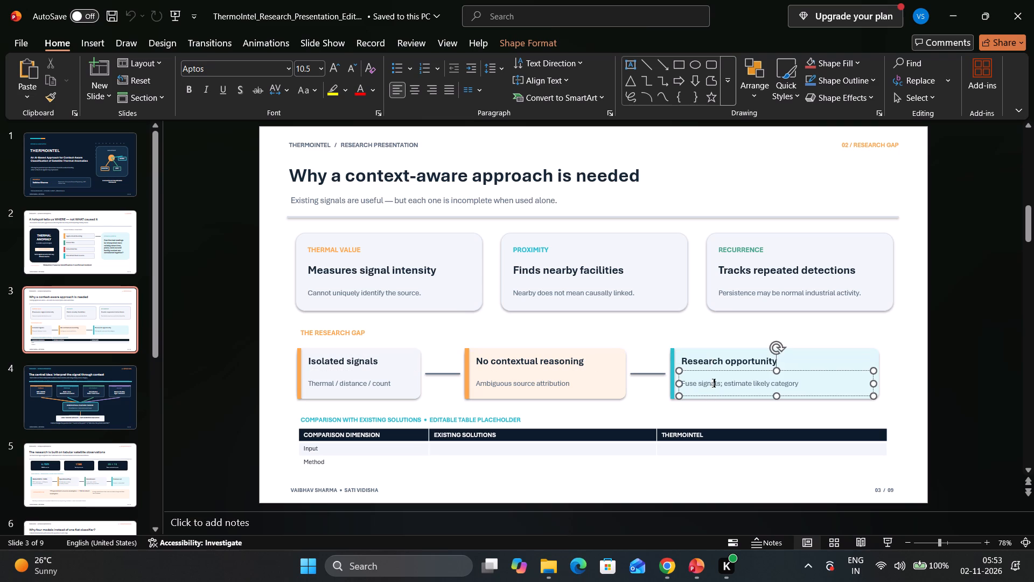
{"action": "left_click", "coordinate": [506, 384]}
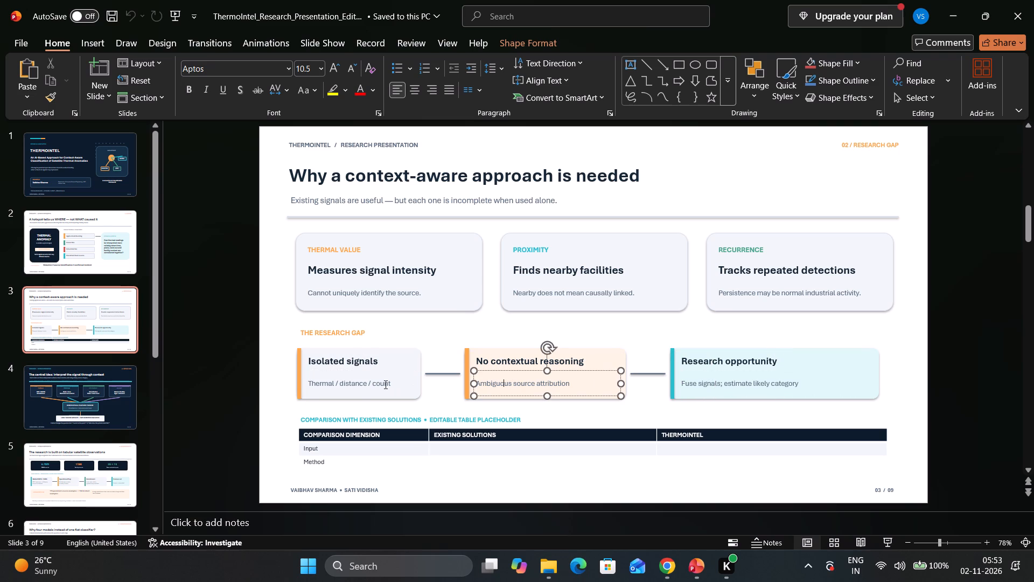
{"action": "left_click", "coordinate": [383, 384]}
{"action": "left_click", "coordinate": [918, 345]}
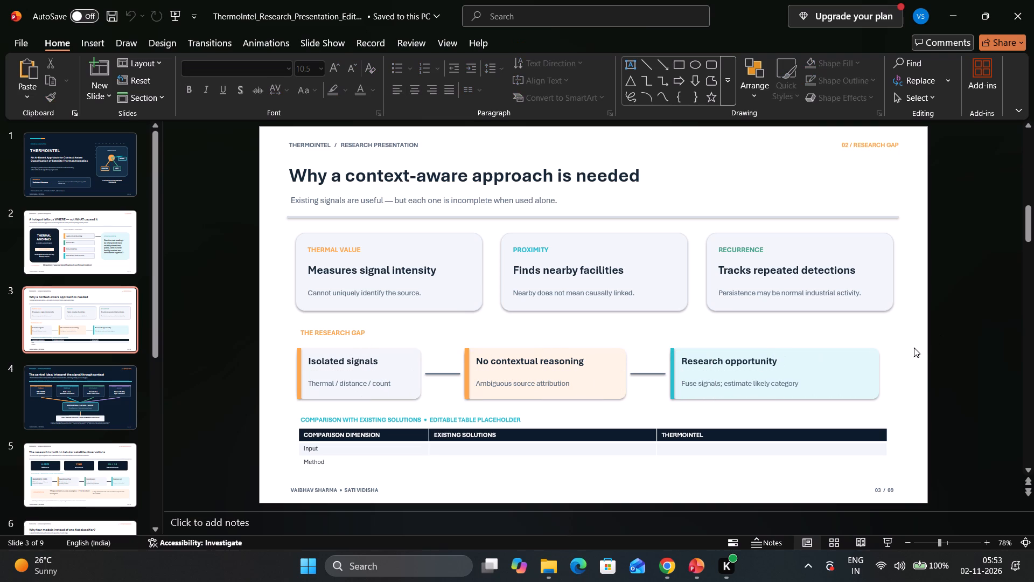
{"action": "left_click", "coordinate": [516, 422]}
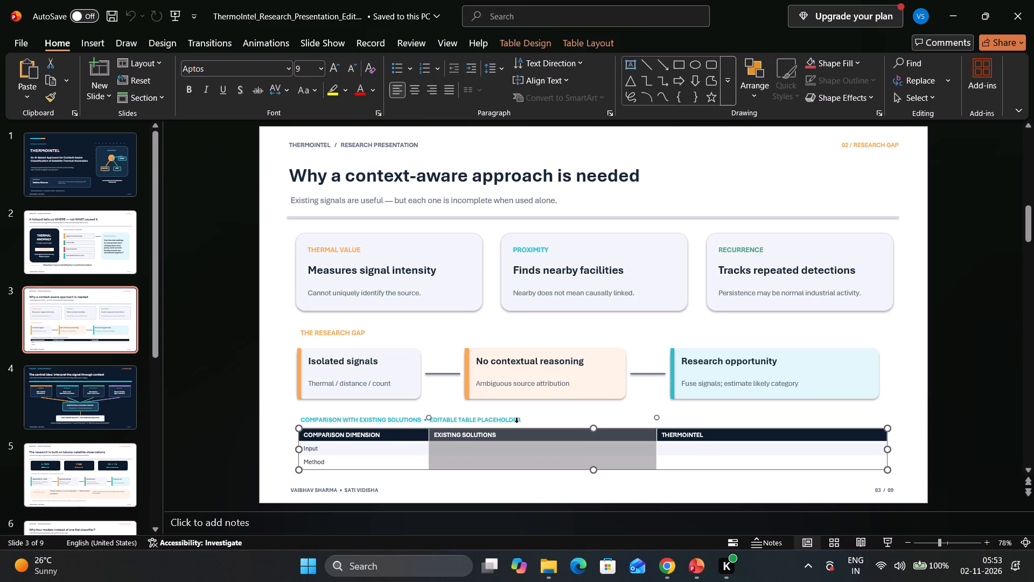
{"action": "left_click", "coordinate": [506, 422]}
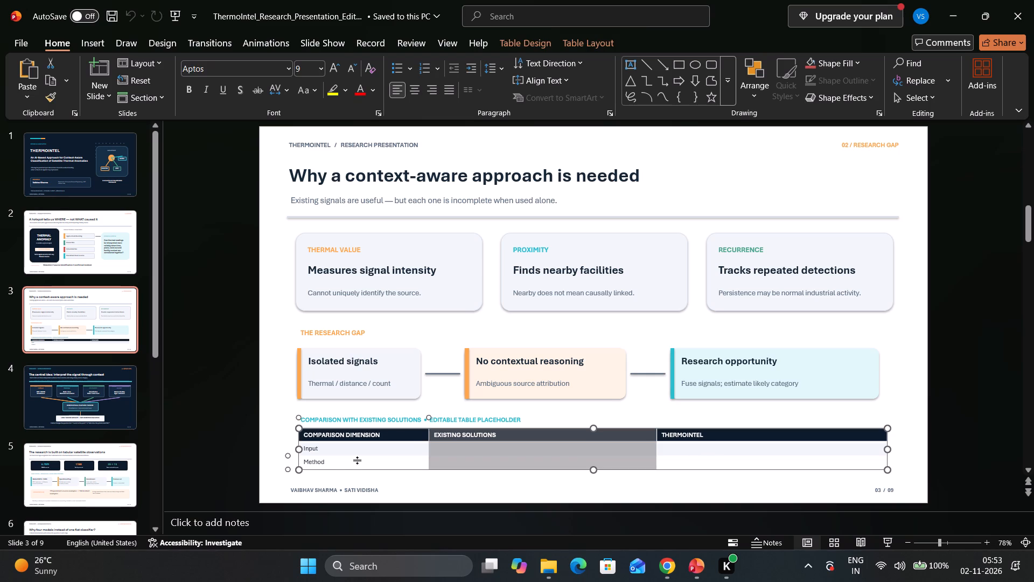
{"action": "left_click", "coordinate": [373, 483]}
Go to slide 6 and examine the footer, the M1 to M4 model boxes and the Why XGBoost? box as separate elements.
{"action": "scroll", "coordinate": [492, 472], "scroll_direction": "down", "scroll_amount": 3}
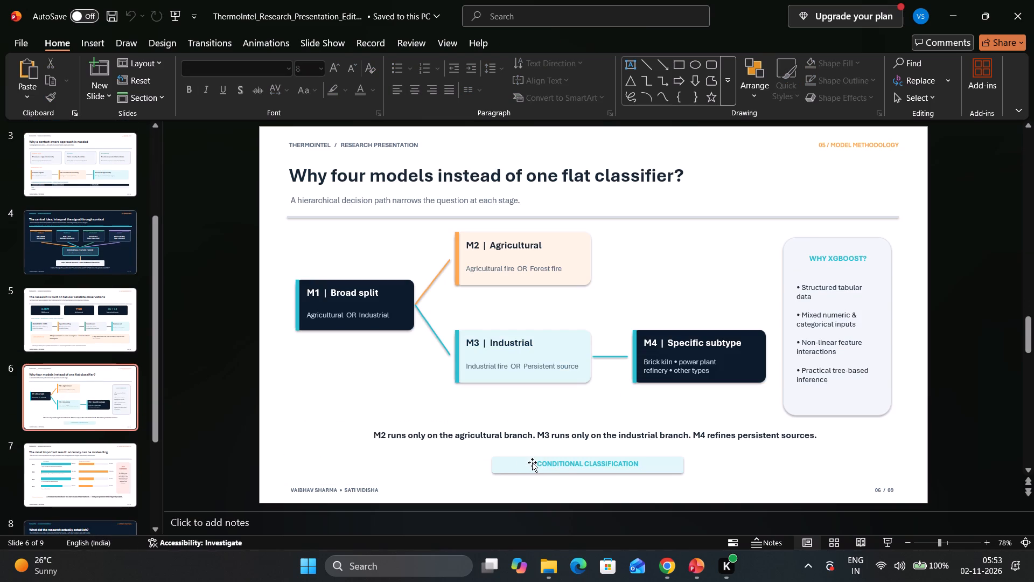
{"action": "left_click", "coordinate": [365, 487]}
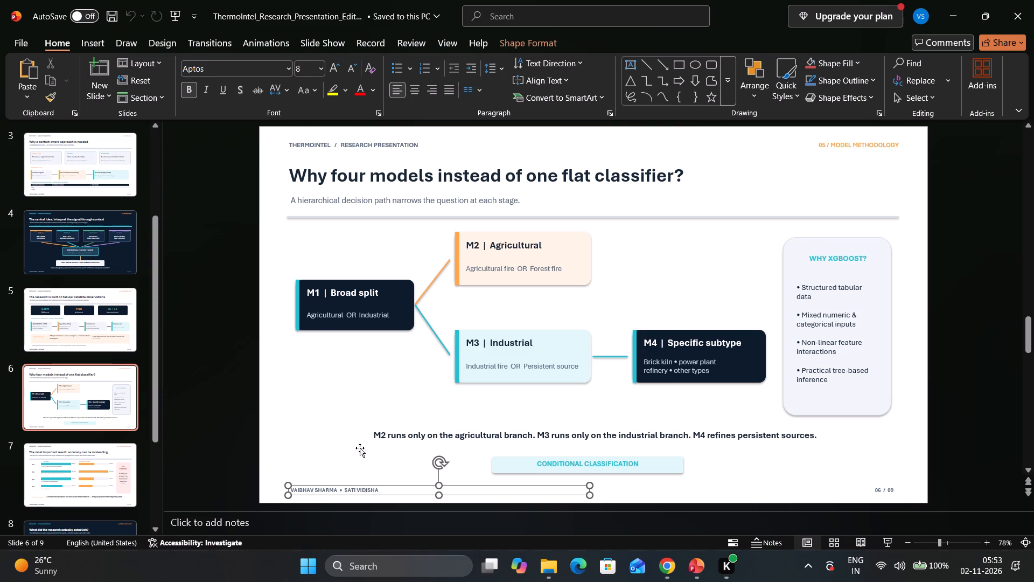
{"action": "left_click", "coordinate": [350, 421]}
{"action": "left_click", "coordinate": [351, 308]}
{"action": "left_click", "coordinate": [500, 250]}
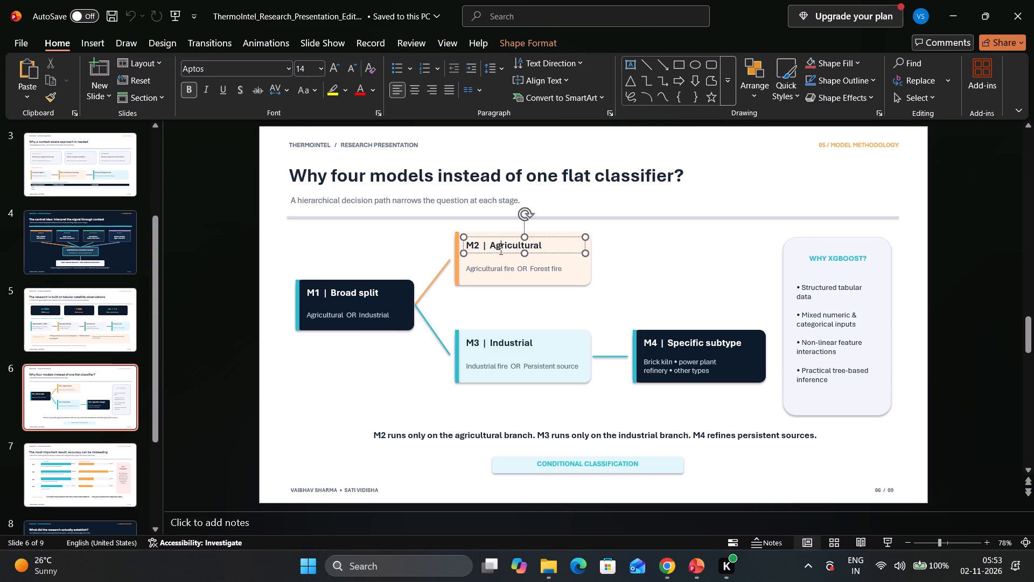
{"action": "left_click", "coordinate": [500, 339]}
{"action": "left_click", "coordinate": [660, 345]}
{"action": "left_click", "coordinate": [828, 261]}
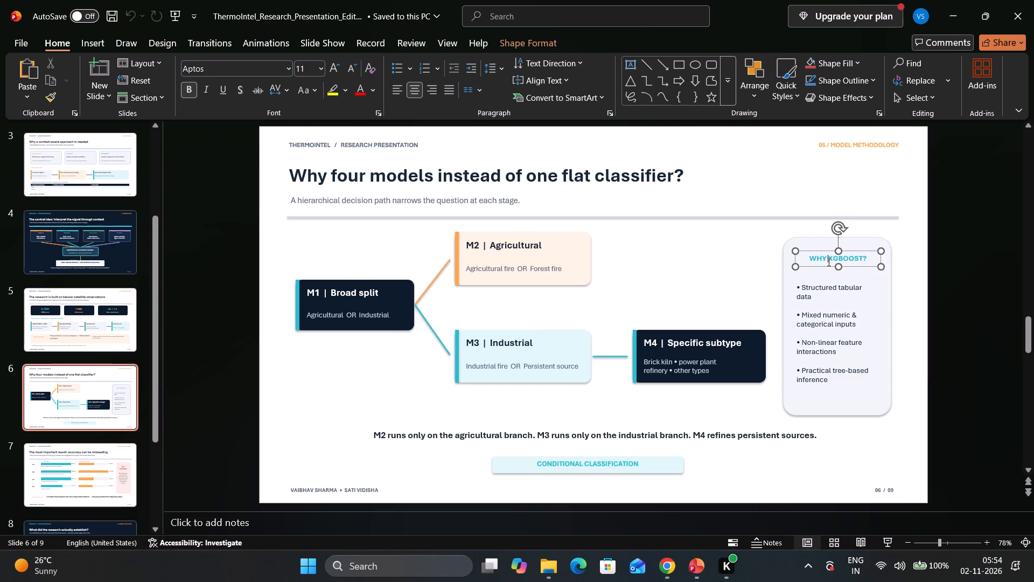
{"action": "left_click", "coordinate": [816, 300]}
{"action": "left_click", "coordinate": [746, 276]}
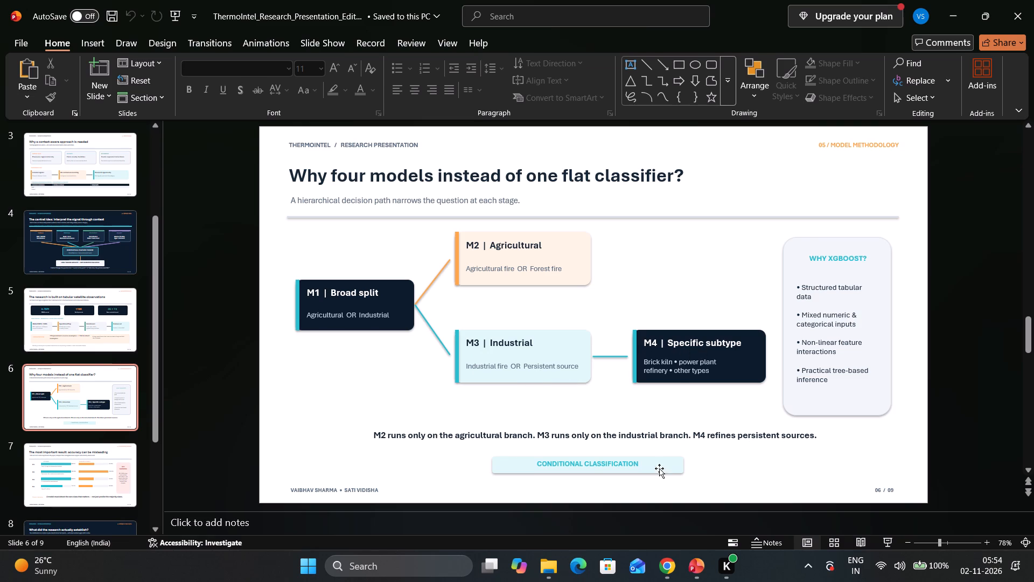
Go to slide 7 and examine the Accuracy and Balanced Accuracy bars for models M1 to M4 and the M3 caption as separate elements.
{"action": "scroll", "coordinate": [630, 465], "scroll_direction": "down", "scroll_amount": 2}
{"action": "scroll", "coordinate": [628, 464], "scroll_direction": "up", "scroll_amount": 1}
{"action": "scroll", "coordinate": [628, 464], "scroll_direction": "down", "scroll_amount": 1}
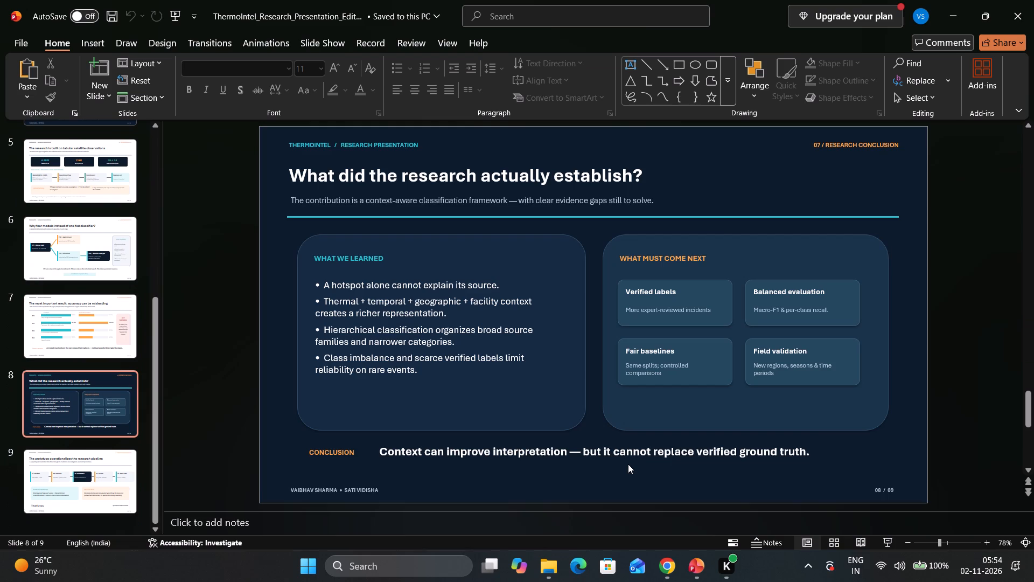
{"action": "scroll", "coordinate": [628, 464], "scroll_direction": "up", "scroll_amount": 1}
{"action": "scroll", "coordinate": [173, 351], "scroll_direction": "down", "scroll_amount": 1}
{"action": "scroll", "coordinate": [162, 349], "scroll_direction": "up", "scroll_amount": 1}
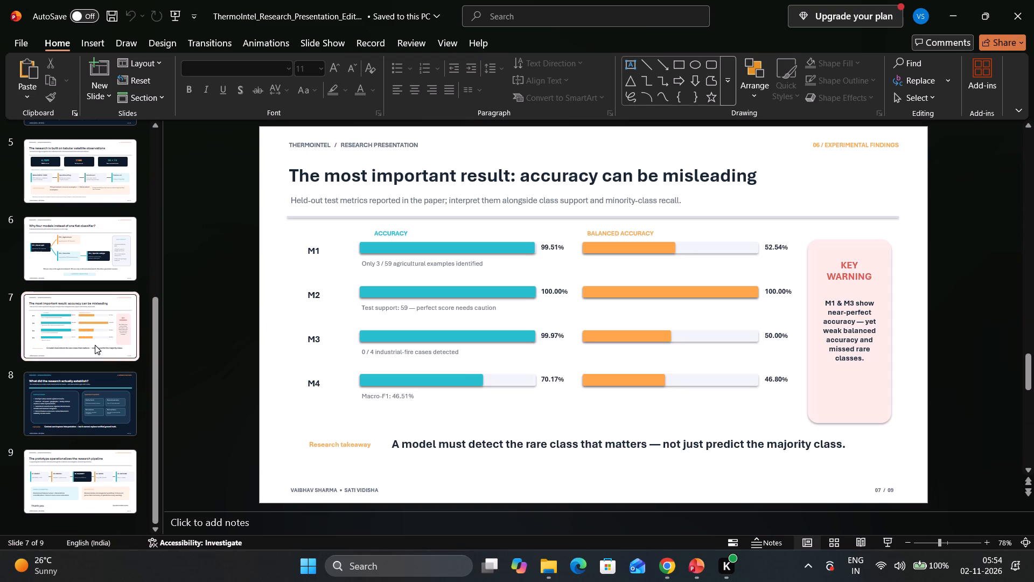
{"action": "scroll", "coordinate": [364, 362], "scroll_direction": "up", "scroll_amount": 1}
{"action": "scroll", "coordinate": [364, 362], "scroll_direction": "down", "scroll_amount": 1}
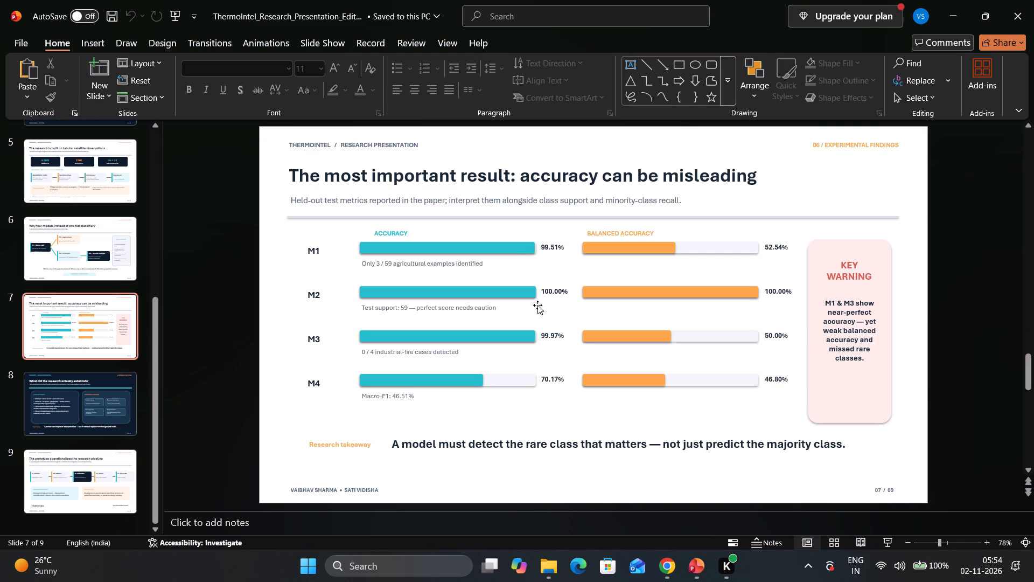
{"action": "left_click", "coordinate": [516, 250]}
{"action": "left_click", "coordinate": [625, 249]}
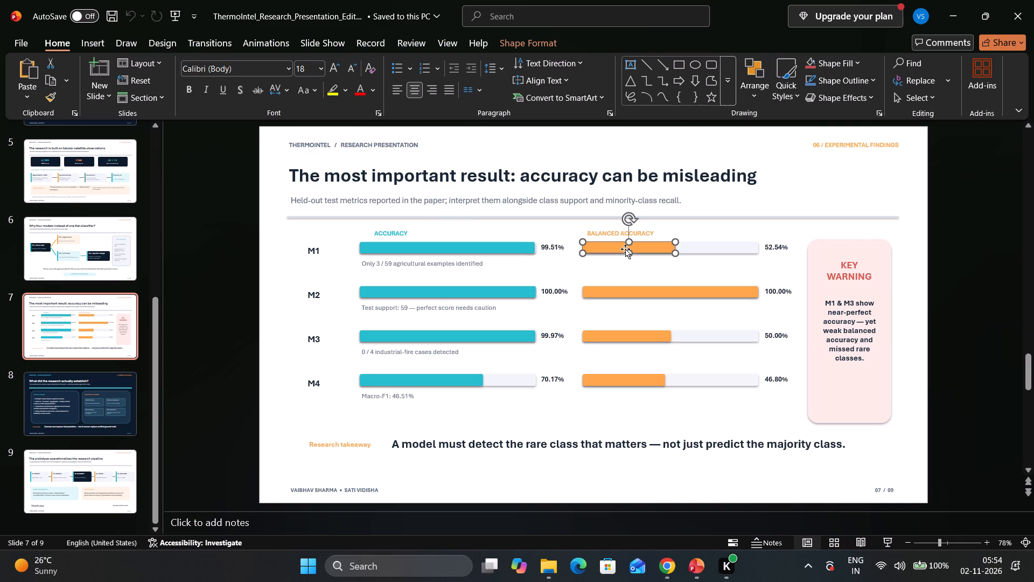
{"action": "left_click", "coordinate": [619, 296]}
{"action": "left_click", "coordinate": [610, 334]}
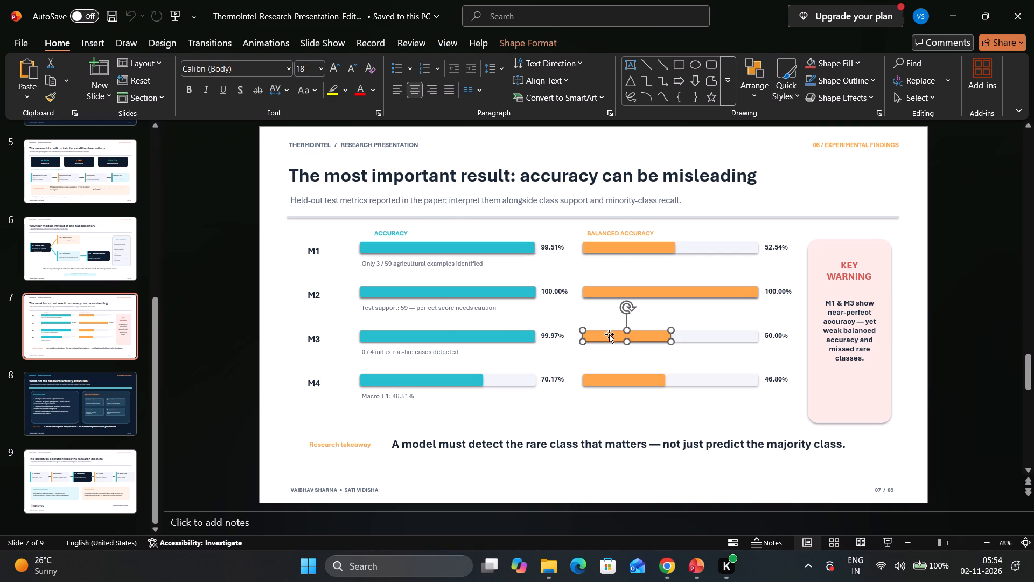
{"action": "left_click", "coordinate": [520, 335]}
{"action": "left_click", "coordinate": [468, 383]}
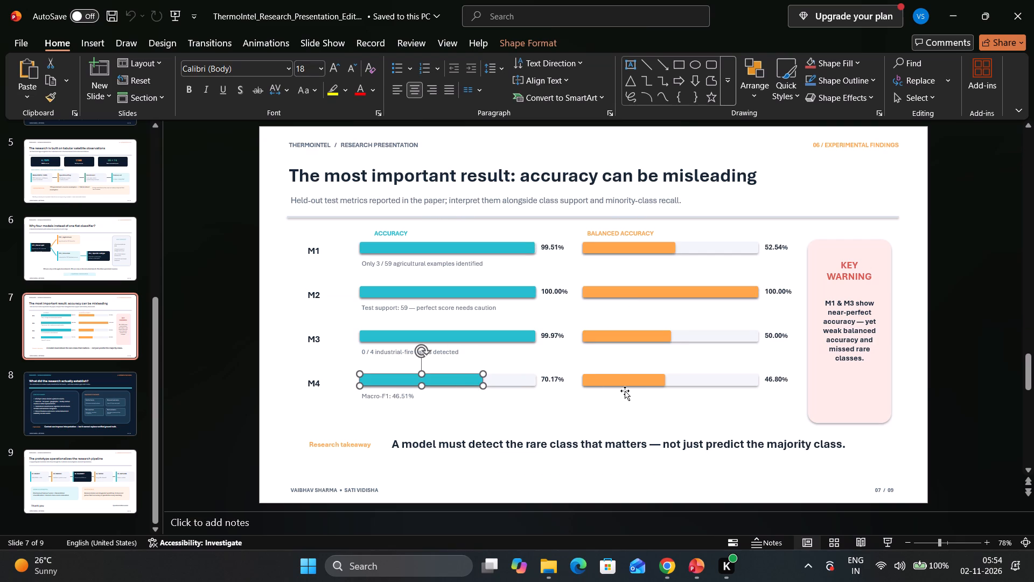
{"action": "left_click", "coordinate": [634, 386]}
{"action": "left_click", "coordinate": [777, 356]}
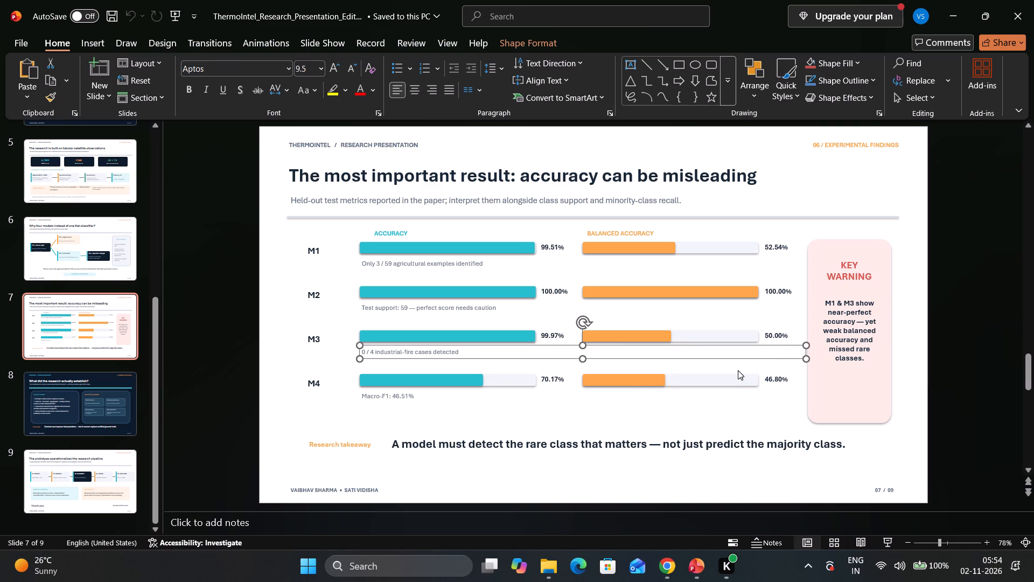
{"action": "left_click", "coordinate": [738, 370]}
Go to slide 8 and view its What We Learned and What Must Come Next sections.
{"action": "scroll", "coordinate": [324, 353], "scroll_direction": "down", "scroll_amount": 1}
{"action": "scroll", "coordinate": [324, 353], "scroll_direction": "up", "scroll_amount": 1}
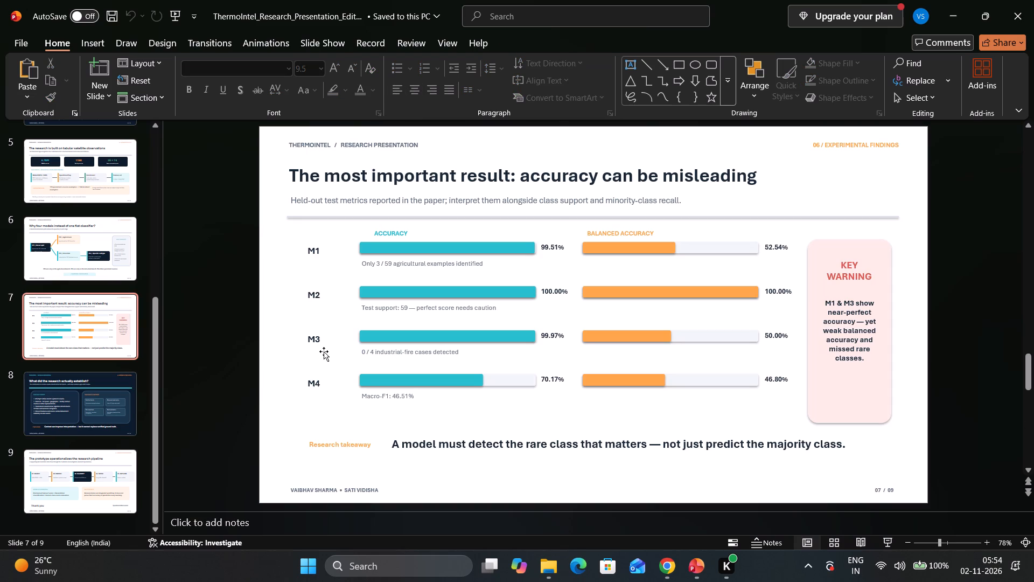
{"action": "scroll", "coordinate": [324, 351], "scroll_direction": "down", "scroll_amount": 1}
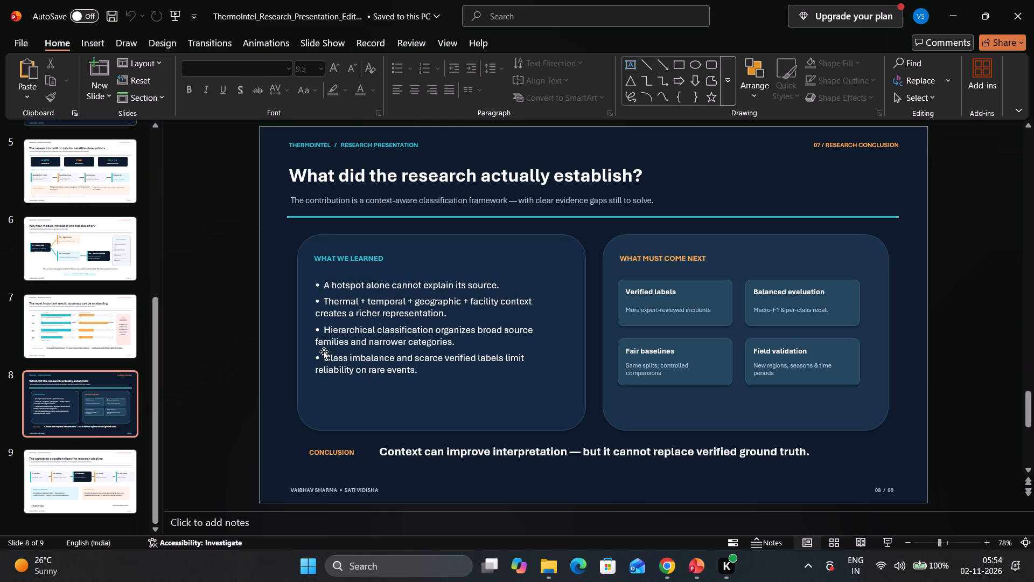
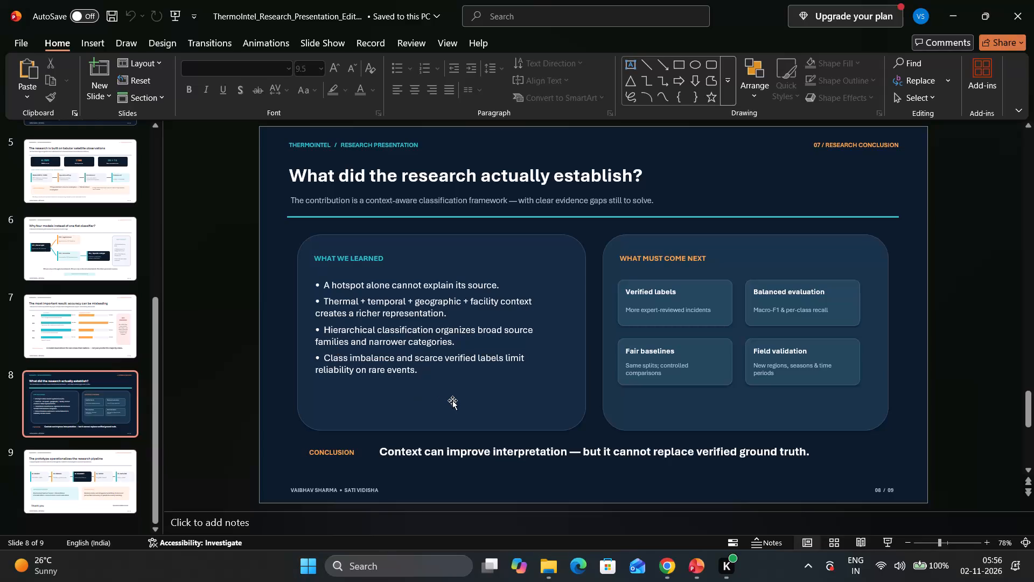
Examine the Verified labels, Fair baselines and Field validation cards under What Must Come Next on slide 8 as separate text elements.
{"action": "left_click", "coordinate": [659, 299]}
{"action": "left_click", "coordinate": [645, 356]}
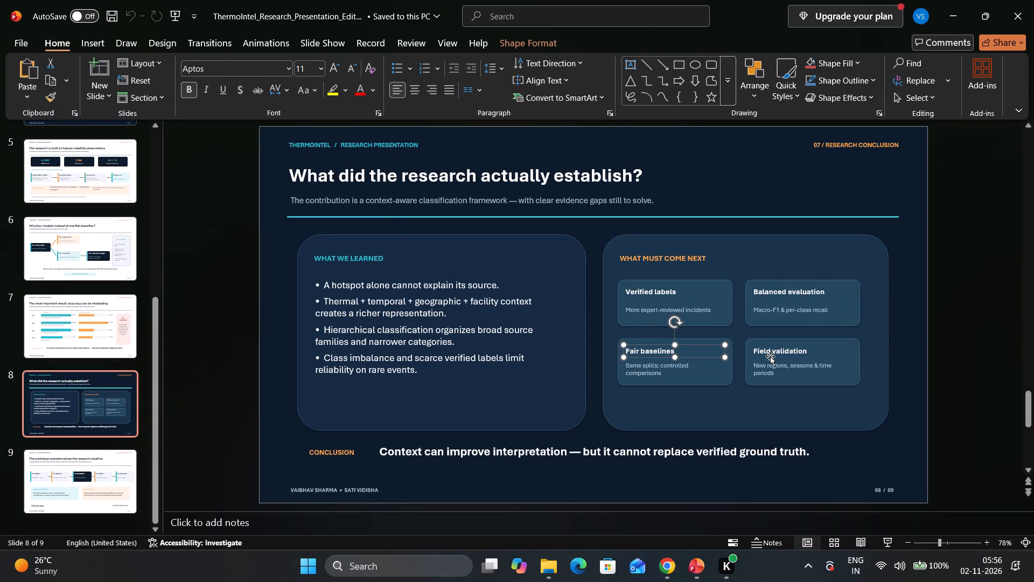
{"action": "left_click", "coordinate": [770, 356]}
{"action": "left_click", "coordinate": [659, 349]}
{"action": "left_click", "coordinate": [788, 354]}
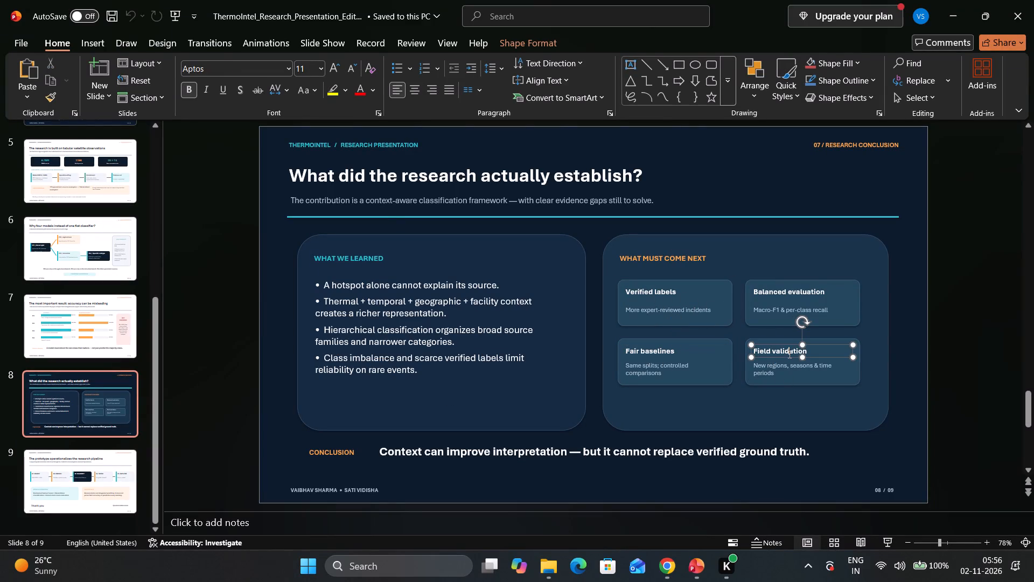
{"action": "left_click", "coordinate": [777, 368]}
{"action": "left_click", "coordinate": [794, 370]}
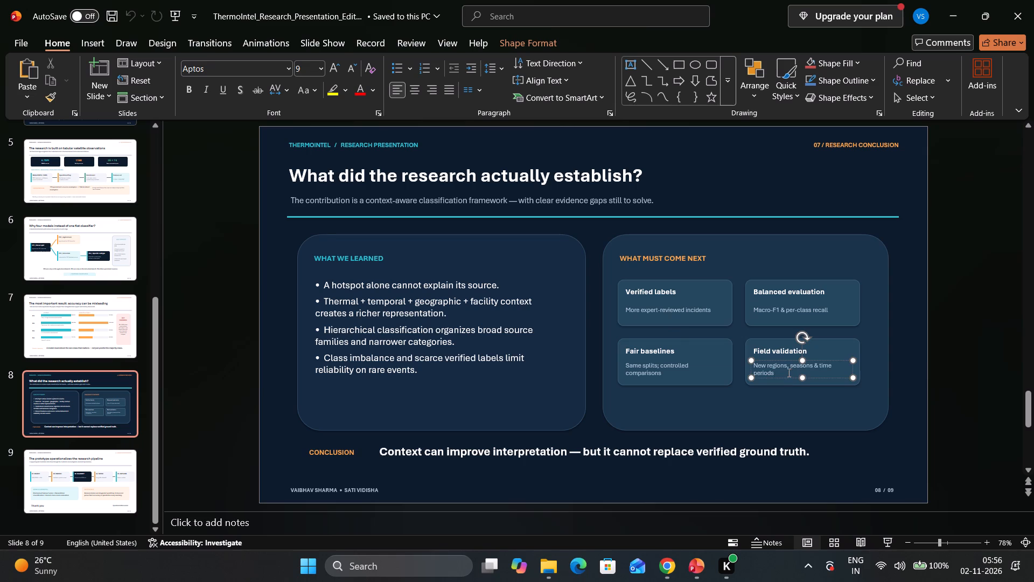
{"action": "left_click", "coordinate": [657, 367]}
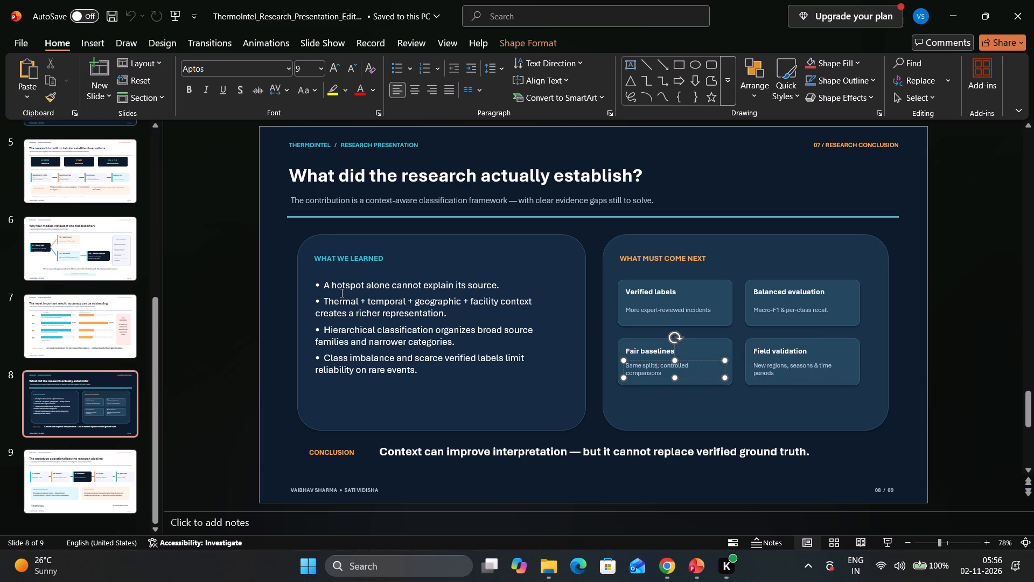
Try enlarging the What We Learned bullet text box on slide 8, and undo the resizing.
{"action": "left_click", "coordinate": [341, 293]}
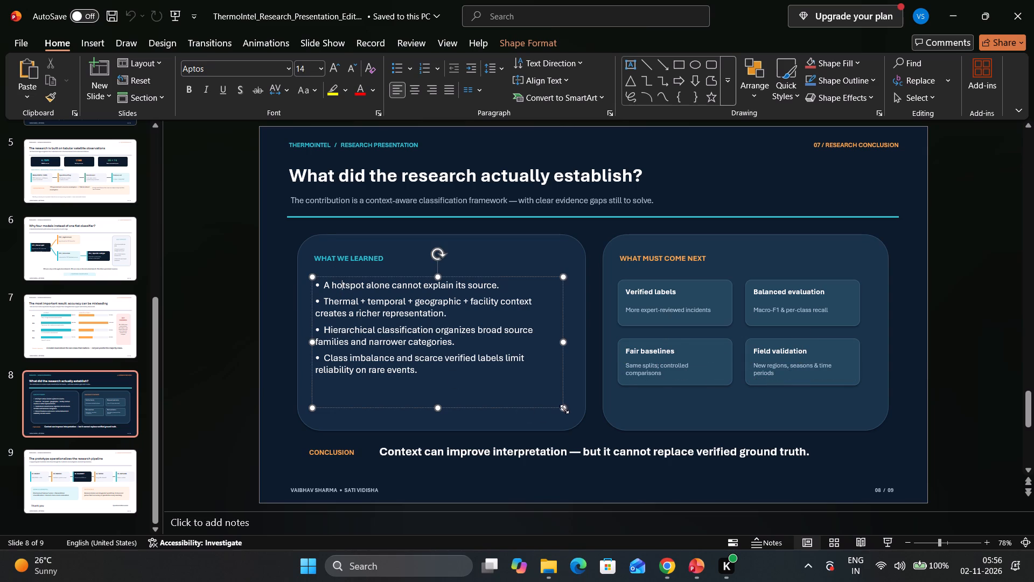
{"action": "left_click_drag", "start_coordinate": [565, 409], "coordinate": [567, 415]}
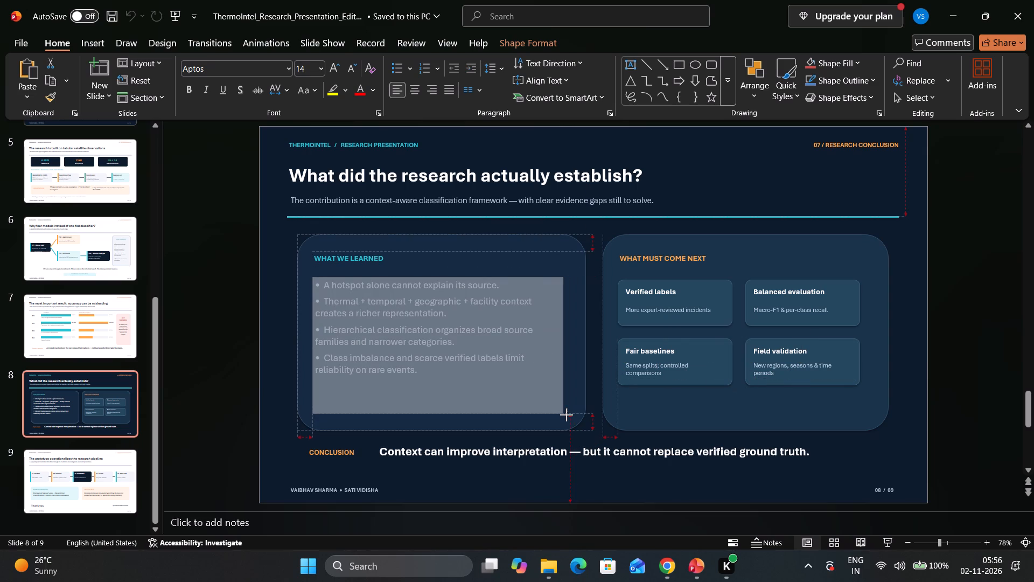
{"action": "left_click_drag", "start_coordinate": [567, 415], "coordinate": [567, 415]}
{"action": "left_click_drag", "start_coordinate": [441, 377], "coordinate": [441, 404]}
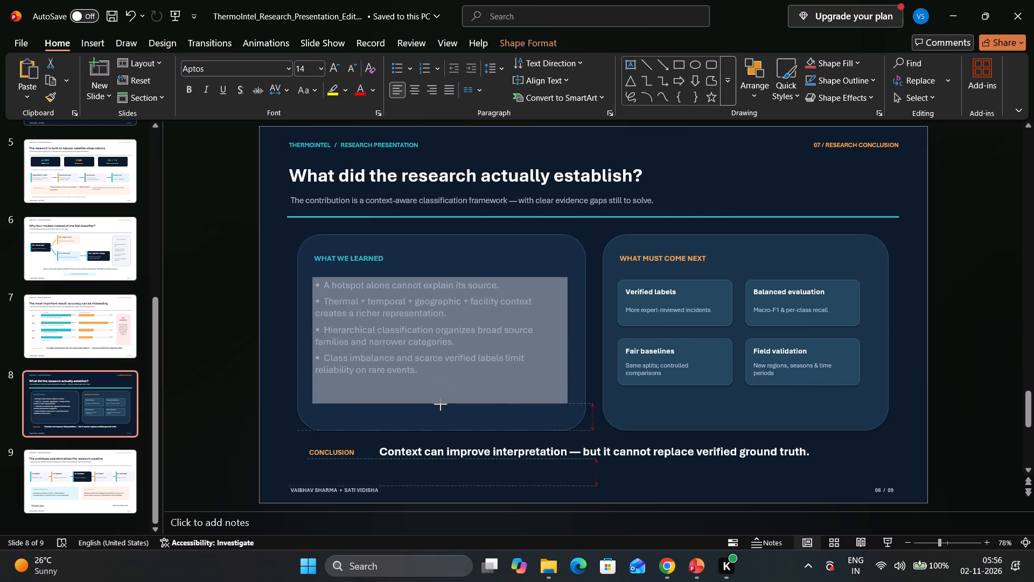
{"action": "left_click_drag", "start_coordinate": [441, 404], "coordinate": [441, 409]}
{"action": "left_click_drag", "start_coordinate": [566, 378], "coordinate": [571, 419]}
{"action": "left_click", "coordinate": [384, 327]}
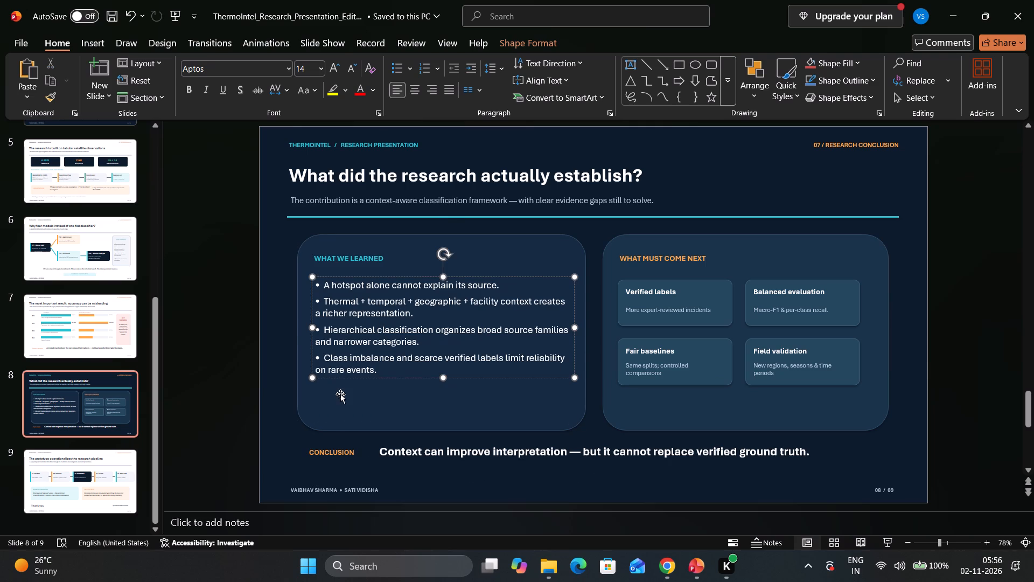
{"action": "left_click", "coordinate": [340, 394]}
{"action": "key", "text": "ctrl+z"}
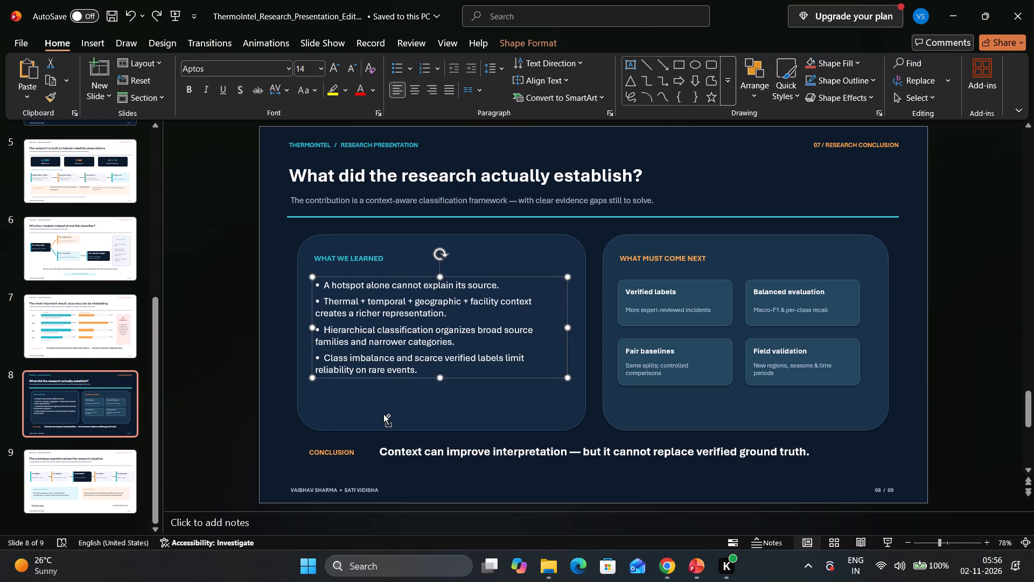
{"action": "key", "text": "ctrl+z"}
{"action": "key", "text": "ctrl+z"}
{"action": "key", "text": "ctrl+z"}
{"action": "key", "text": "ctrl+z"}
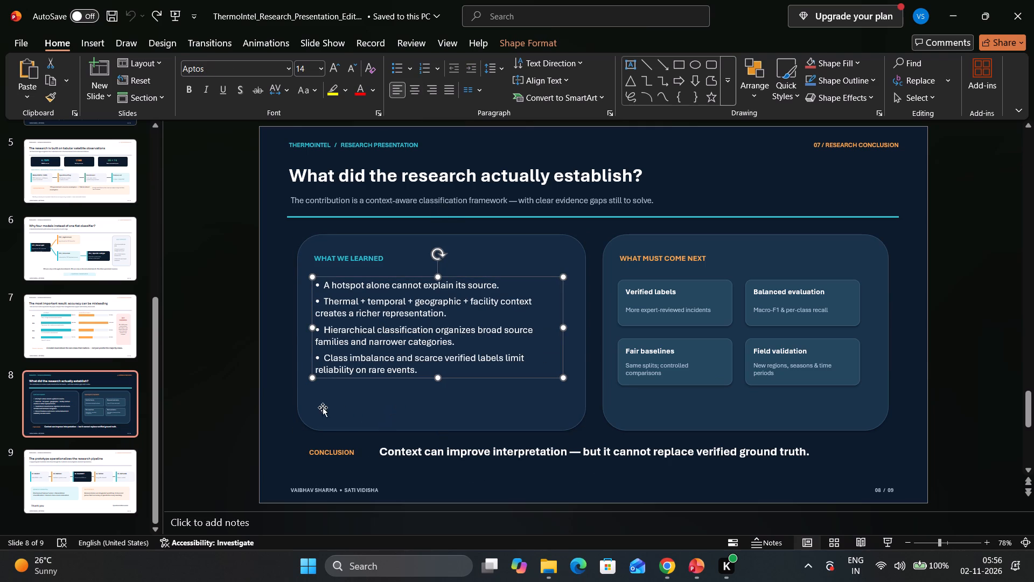
Read through the Conclusion statement on slide 8 and check that it and the footer are separate editable text.
{"action": "left_click", "coordinate": [318, 408]}
{"action": "left_click", "coordinate": [320, 448]}
{"action": "left_click", "coordinate": [442, 455]}
{"action": "left_click_drag", "start_coordinate": [423, 454], "coordinate": [485, 451]}
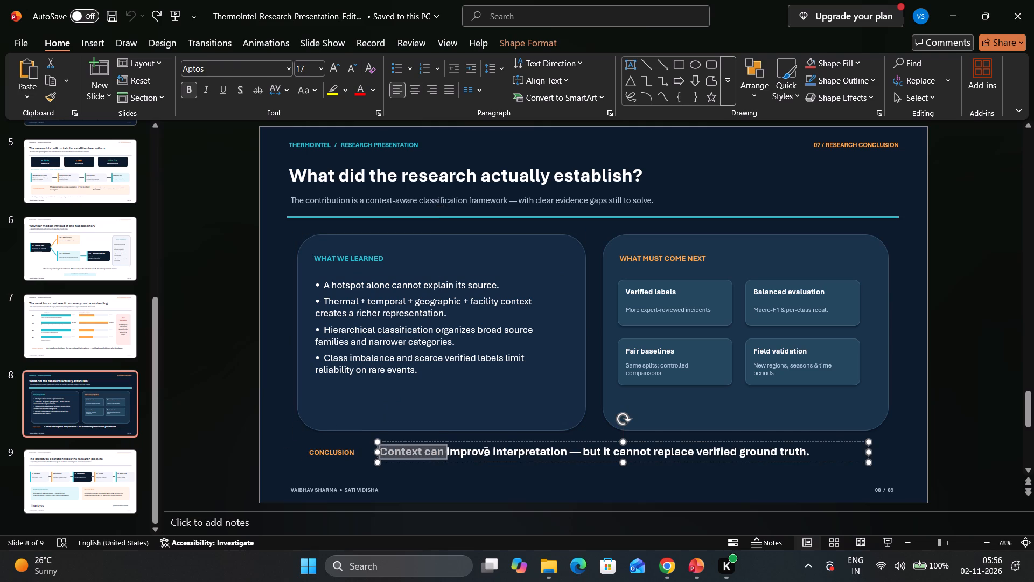
{"action": "left_click_drag", "start_coordinate": [485, 451], "coordinate": [580, 461]}
{"action": "left_click", "coordinate": [579, 459]}
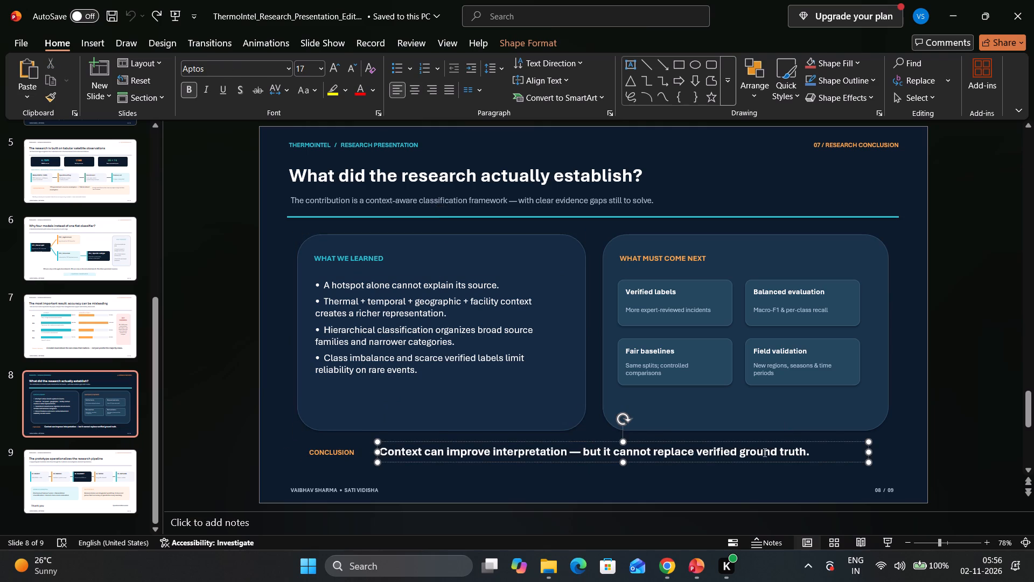
{"action": "left_click", "coordinate": [733, 452]}
{"action": "left_click_drag", "start_coordinate": [584, 454], "coordinate": [807, 458]}
{"action": "left_click", "coordinate": [808, 458]}
{"action": "left_click", "coordinate": [814, 455]}
{"action": "left_click", "coordinate": [574, 480]}
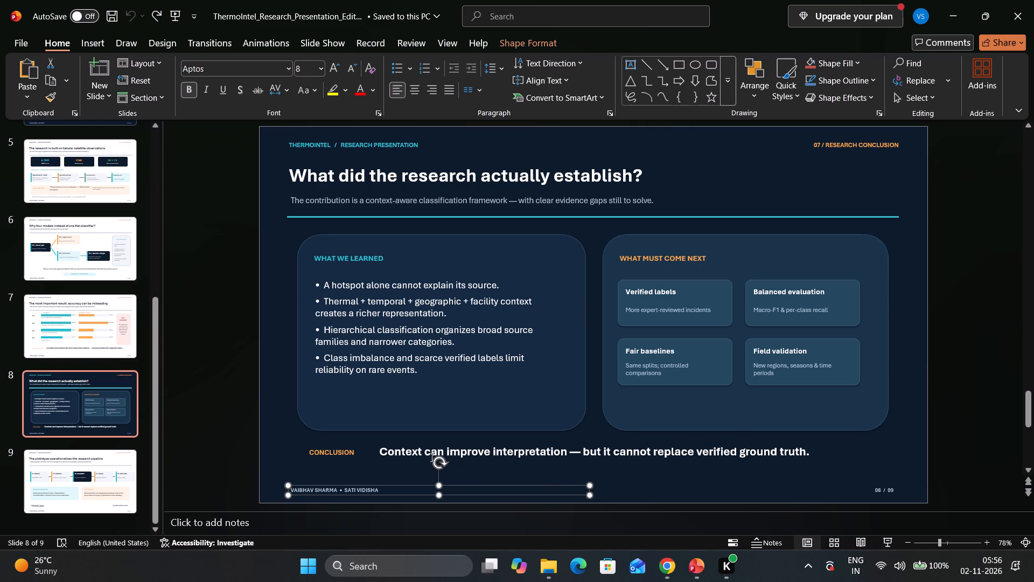
{"action": "left_click", "coordinate": [431, 453]}
{"action": "left_click_drag", "start_coordinate": [383, 452], "coordinate": [578, 454]}
{"action": "left_click", "coordinate": [576, 454]}
{"action": "left_click_drag", "start_coordinate": [585, 454], "coordinate": [704, 451]}
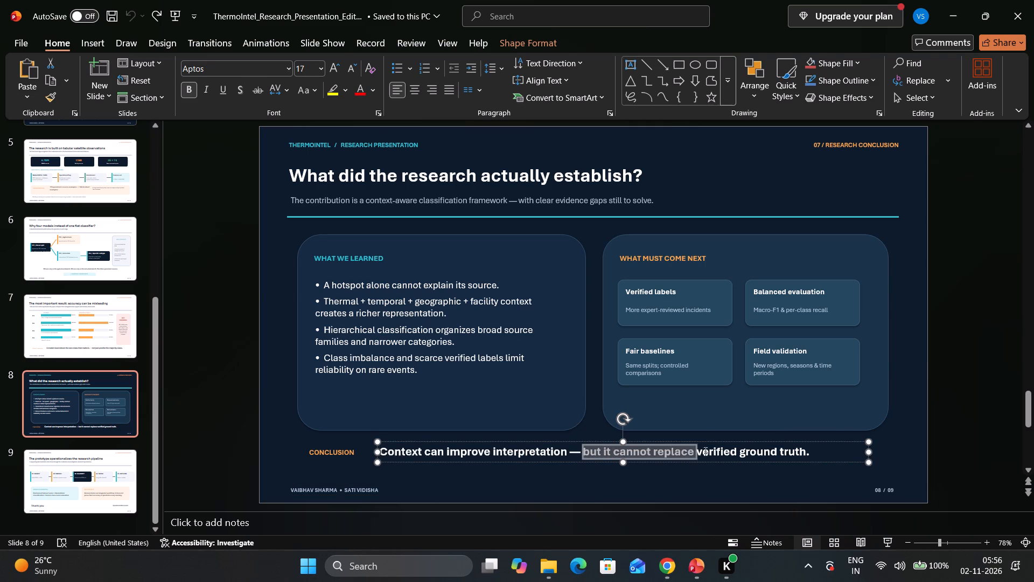
{"action": "left_click_drag", "start_coordinate": [704, 451], "coordinate": [804, 448]}
{"action": "left_click", "coordinate": [804, 448]}
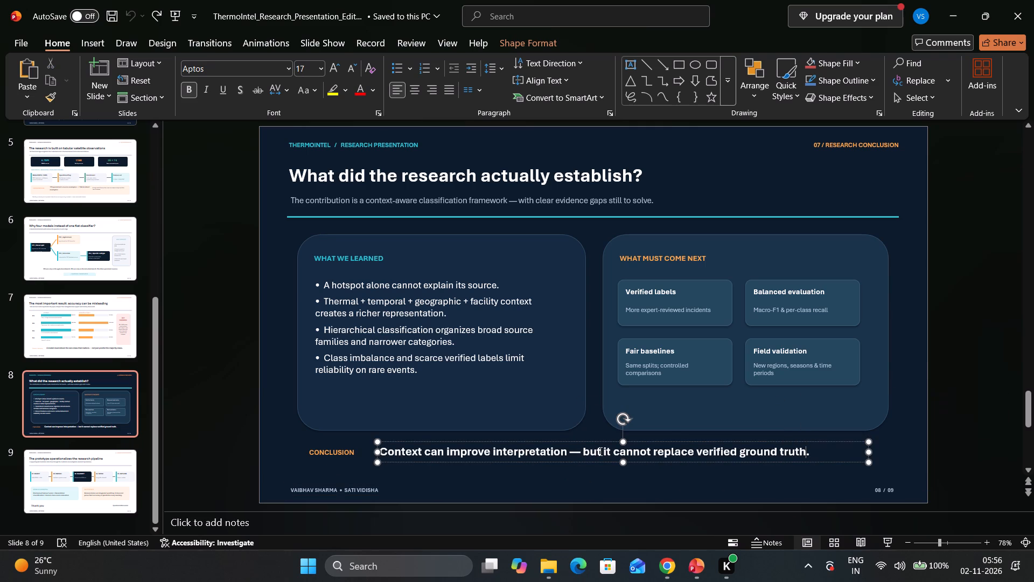
Go to slide 9 and examine the Enrich, Classify, Serve and Explore pipeline boxes and their descriptions as separate elements.
{"action": "scroll", "coordinate": [546, 385], "scroll_direction": "down", "scroll_amount": 3}
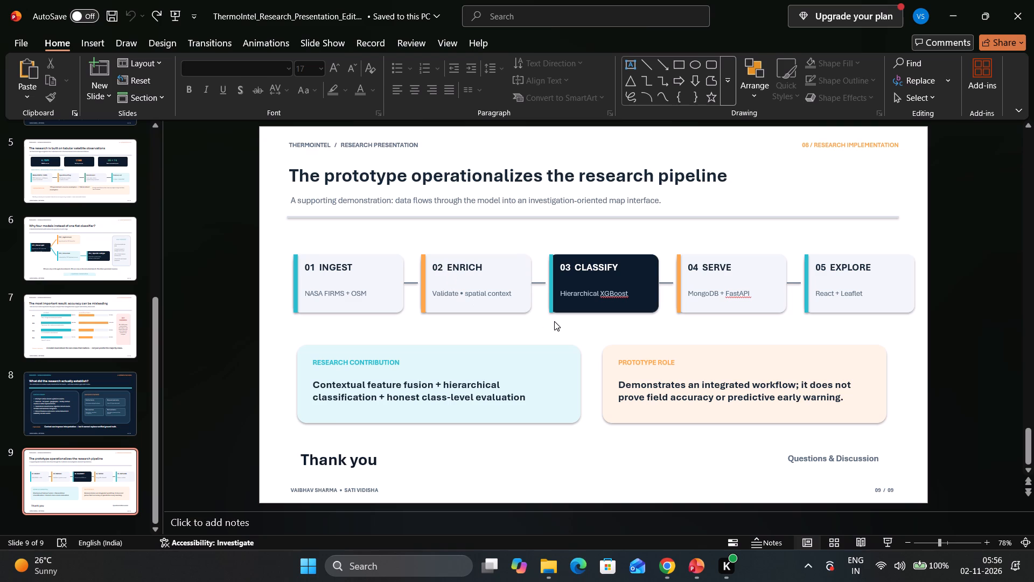
{"action": "left_click", "coordinate": [505, 299]}
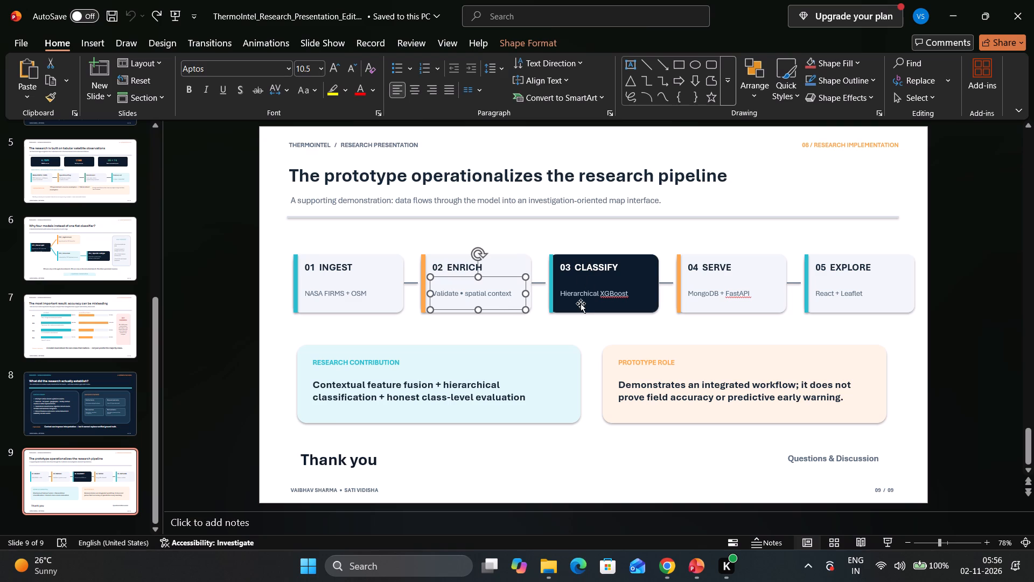
{"action": "left_click", "coordinate": [578, 303]}
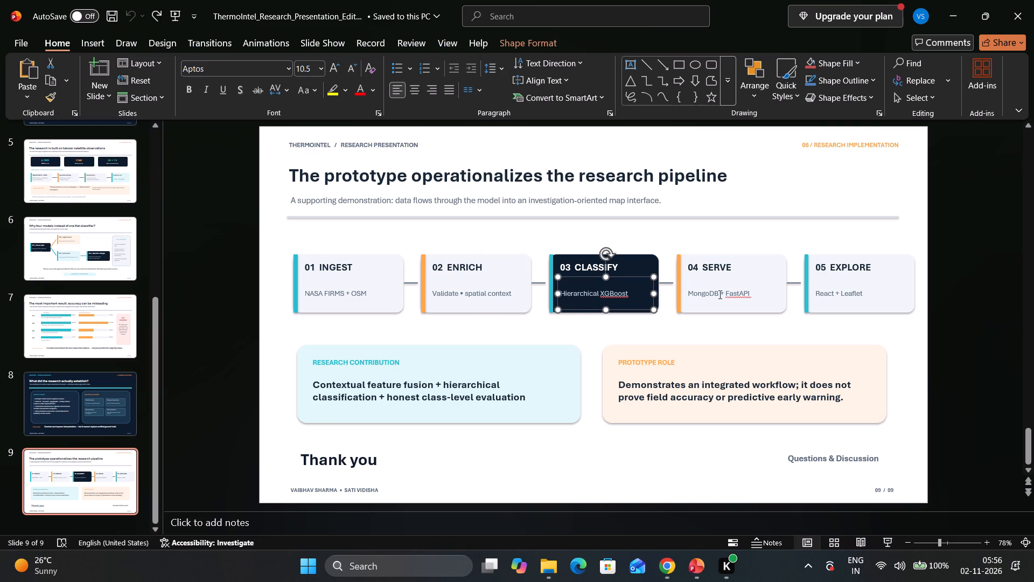
{"action": "left_click", "coordinate": [704, 260]}
{"action": "left_click", "coordinate": [700, 294]}
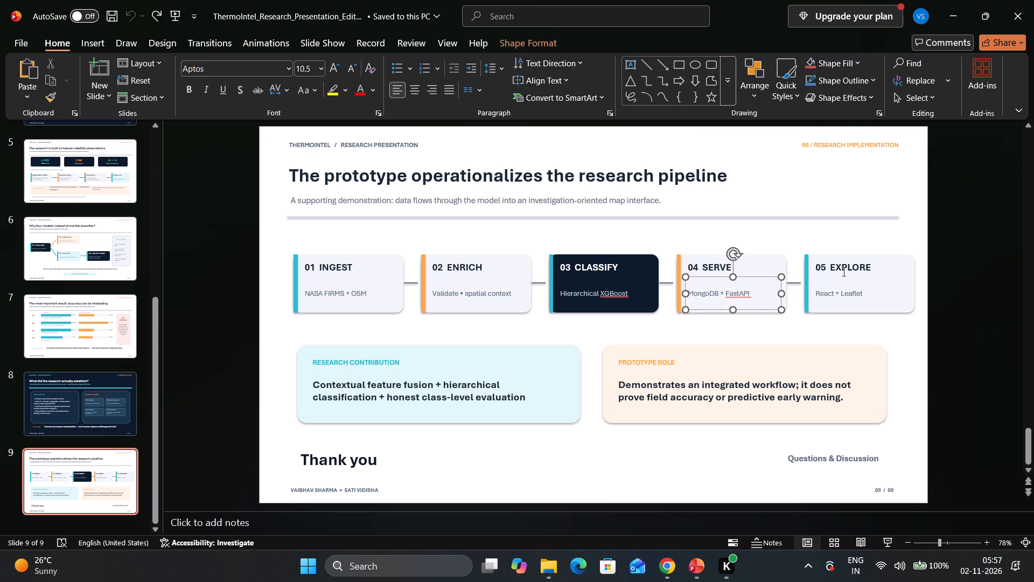
{"action": "left_click", "coordinate": [843, 272]}
{"action": "left_click", "coordinate": [837, 301]}
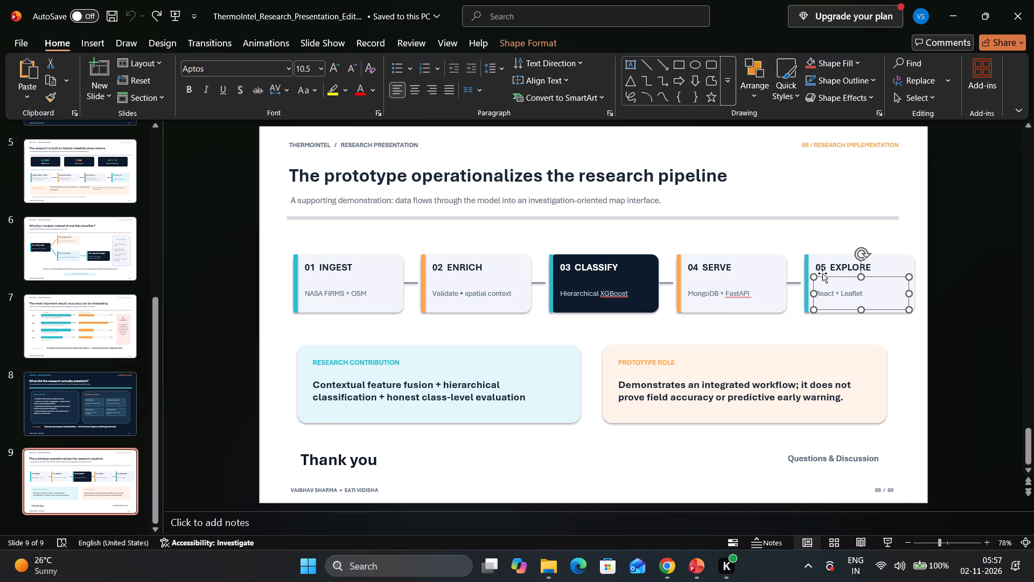
{"action": "left_click", "coordinate": [821, 258]}
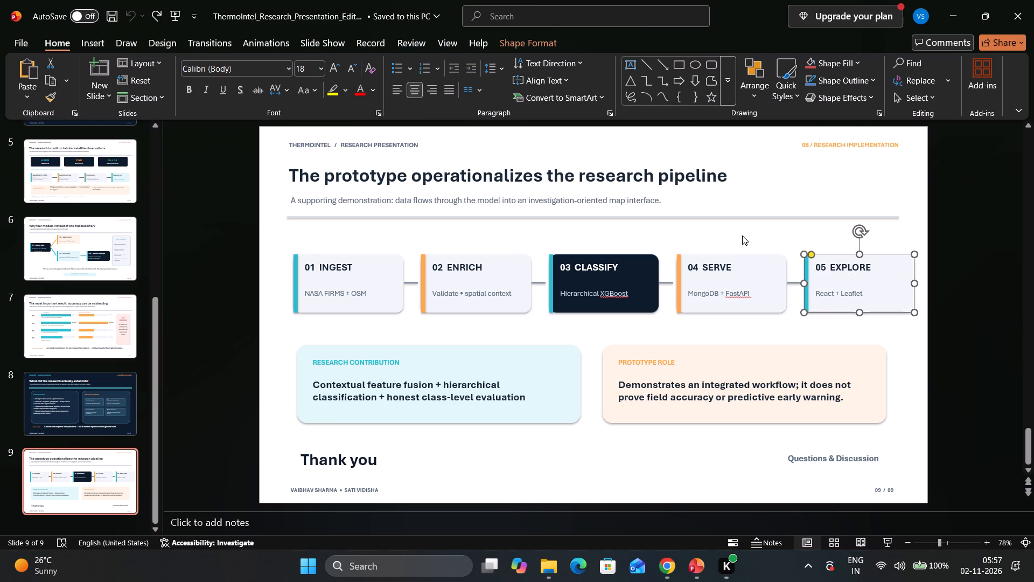
{"action": "left_click", "coordinate": [742, 235]}
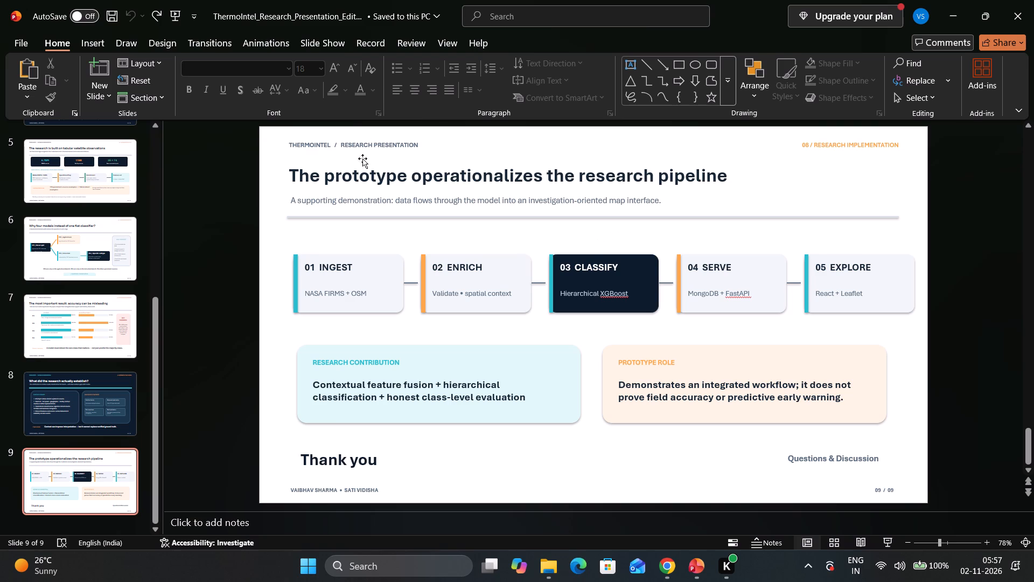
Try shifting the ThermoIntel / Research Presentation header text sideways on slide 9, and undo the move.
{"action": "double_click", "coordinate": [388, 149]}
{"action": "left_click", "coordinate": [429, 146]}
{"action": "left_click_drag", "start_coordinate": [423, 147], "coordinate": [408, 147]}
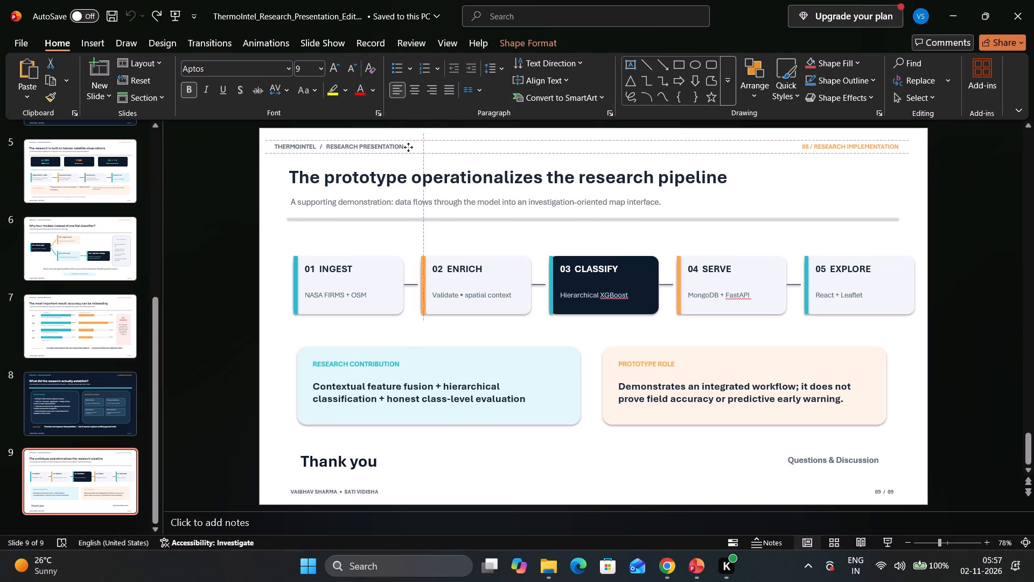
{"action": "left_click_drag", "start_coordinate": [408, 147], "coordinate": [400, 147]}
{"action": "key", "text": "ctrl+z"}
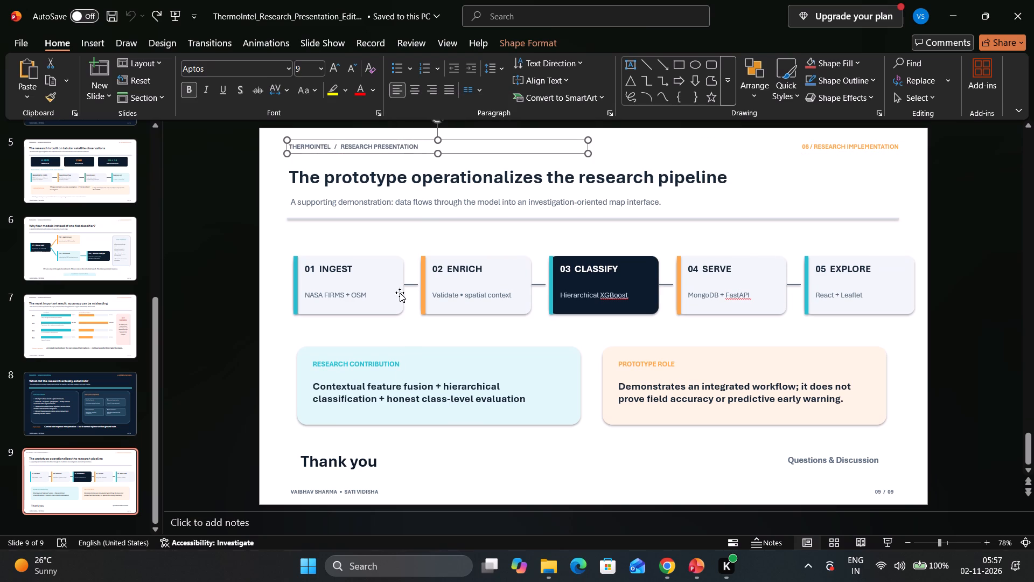
Check the closing area and the footer text of slide 9 as editable elements.
{"action": "left_click", "coordinate": [403, 453]}
{"action": "left_click", "coordinate": [372, 492]}
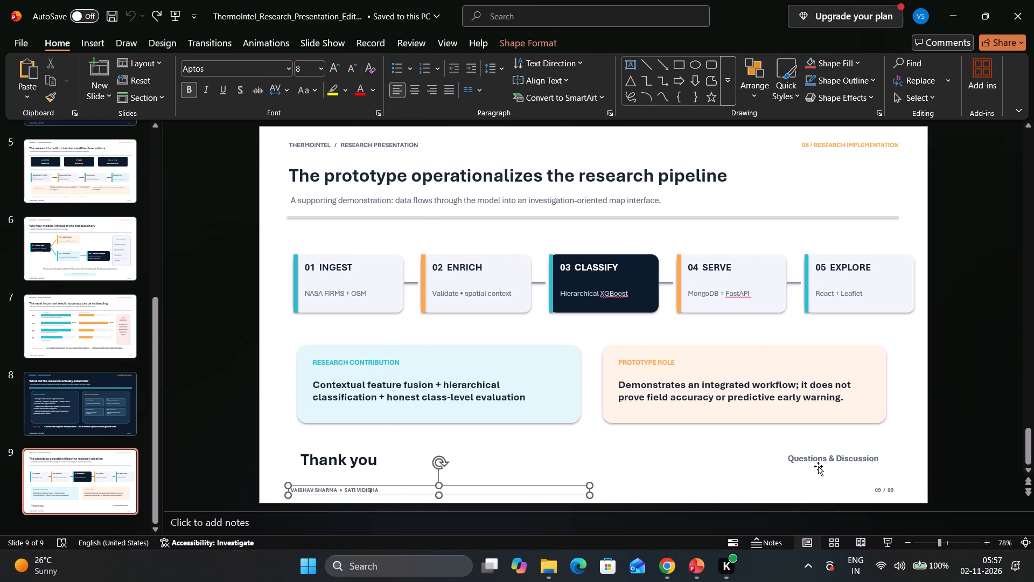
Return to slide 1 and examine the title slide's layout and the Tabular Sensor Data tagline text box.
{"action": "scroll", "coordinate": [825, 470], "scroll_direction": "up", "scroll_amount": 20}
{"action": "scroll", "coordinate": [825, 470], "scroll_direction": "up", "scroll_amount": 5}
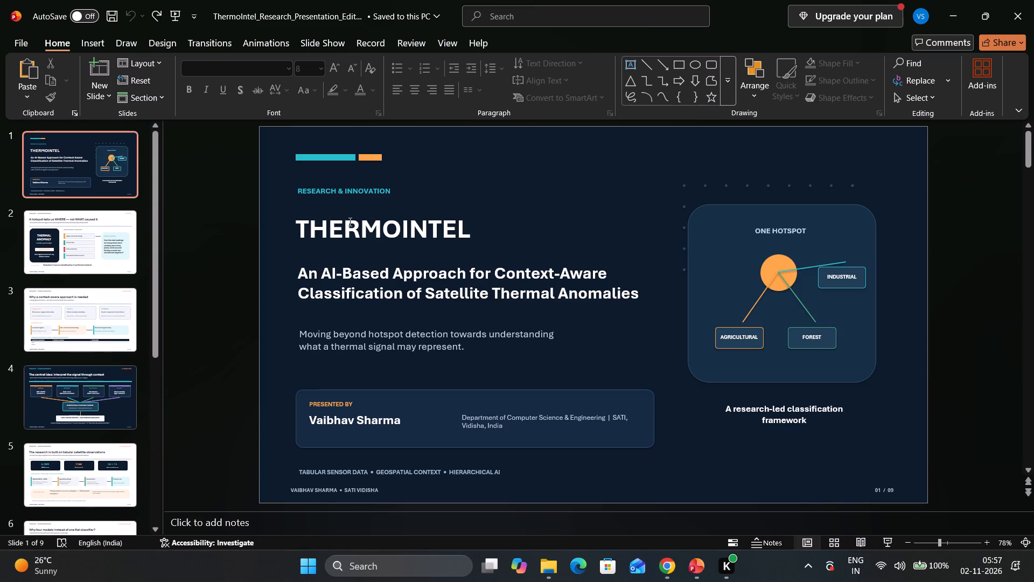
{"action": "left_click", "coordinate": [513, 223]}
{"action": "left_click", "coordinate": [541, 177]}
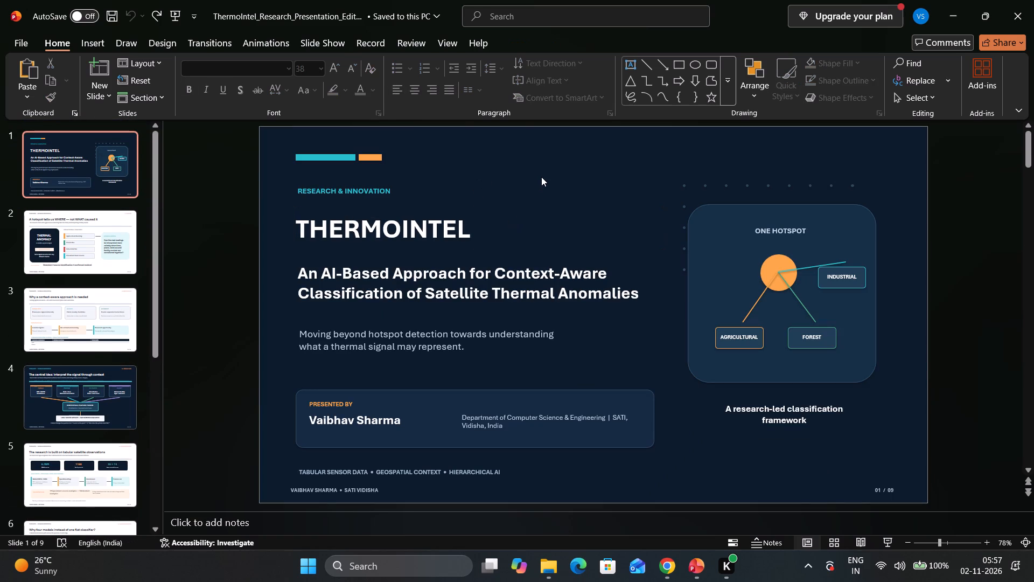
{"action": "left_click", "coordinate": [541, 177]}
{"action": "left_click", "coordinate": [289, 411]}
{"action": "left_click", "coordinate": [284, 442]}
{"action": "left_click", "coordinate": [766, 463]}
{"action": "left_click", "coordinate": [766, 463]}
{"action": "left_click", "coordinate": [726, 462]}
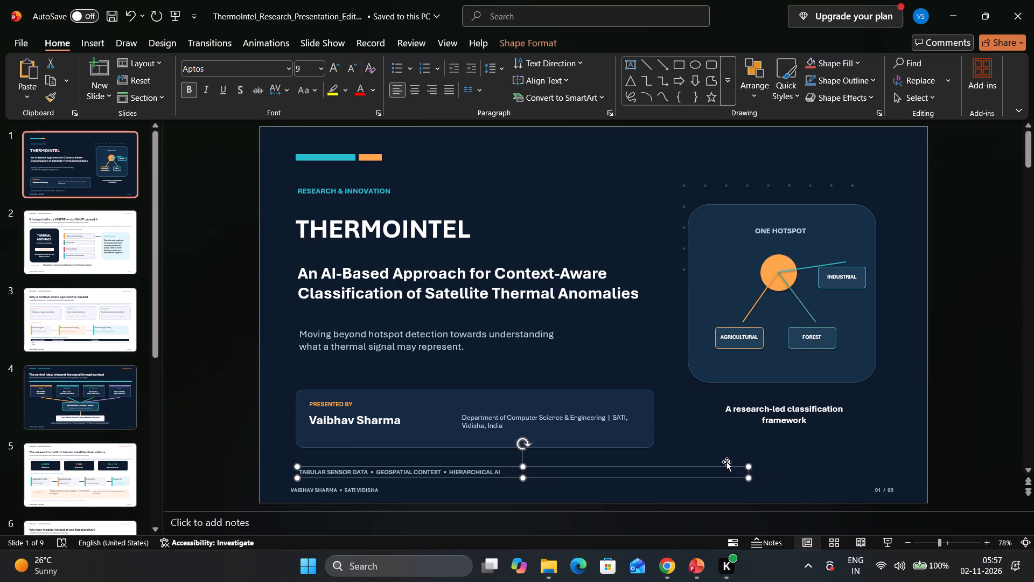
{"action": "left_click", "coordinate": [840, 456]}
{"action": "left_click", "coordinate": [890, 371]}
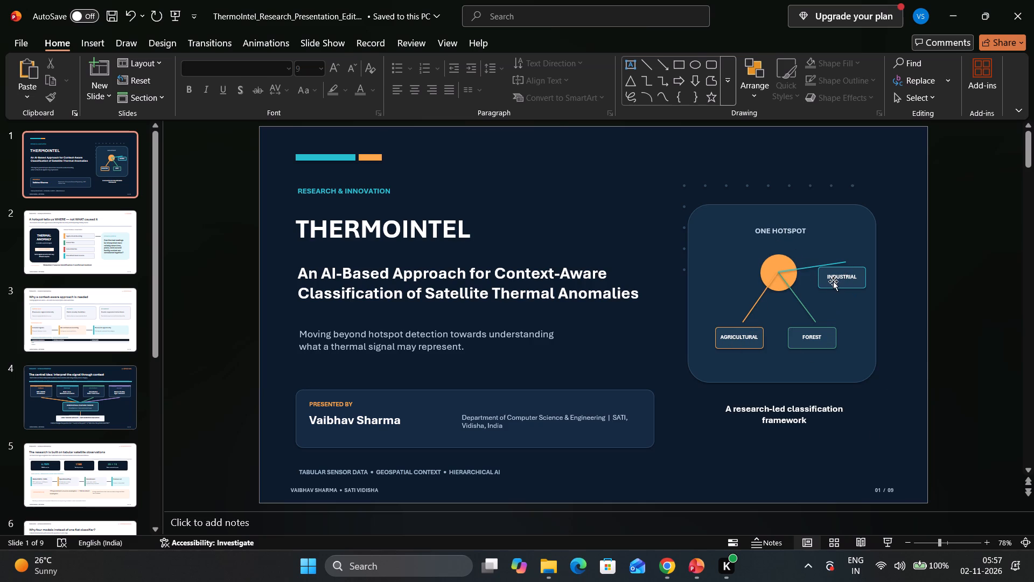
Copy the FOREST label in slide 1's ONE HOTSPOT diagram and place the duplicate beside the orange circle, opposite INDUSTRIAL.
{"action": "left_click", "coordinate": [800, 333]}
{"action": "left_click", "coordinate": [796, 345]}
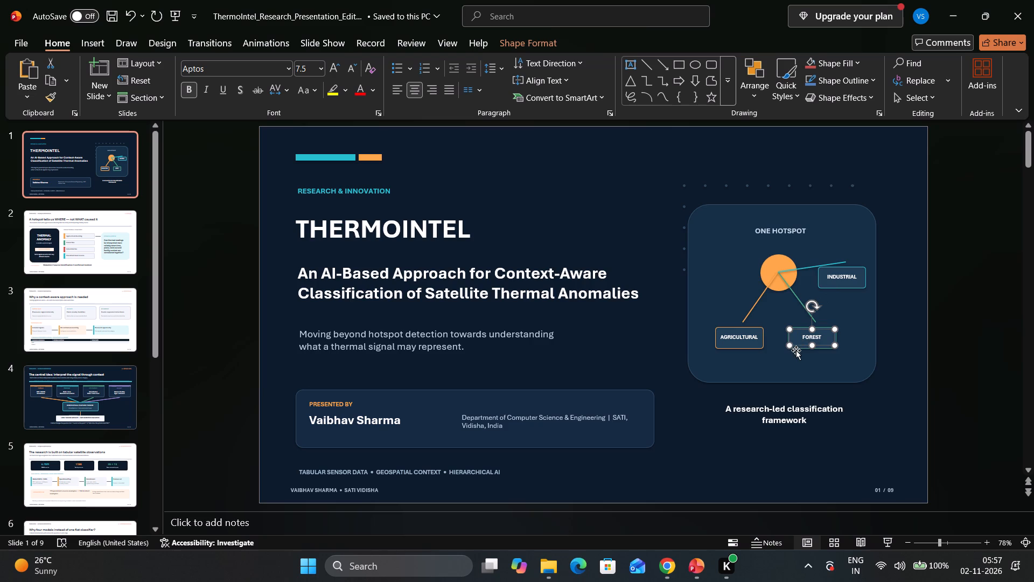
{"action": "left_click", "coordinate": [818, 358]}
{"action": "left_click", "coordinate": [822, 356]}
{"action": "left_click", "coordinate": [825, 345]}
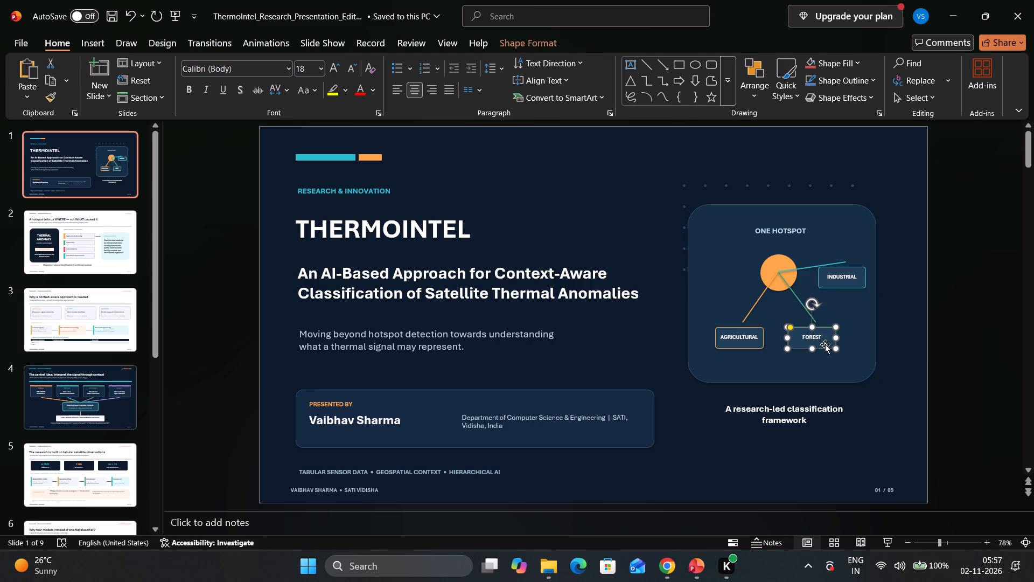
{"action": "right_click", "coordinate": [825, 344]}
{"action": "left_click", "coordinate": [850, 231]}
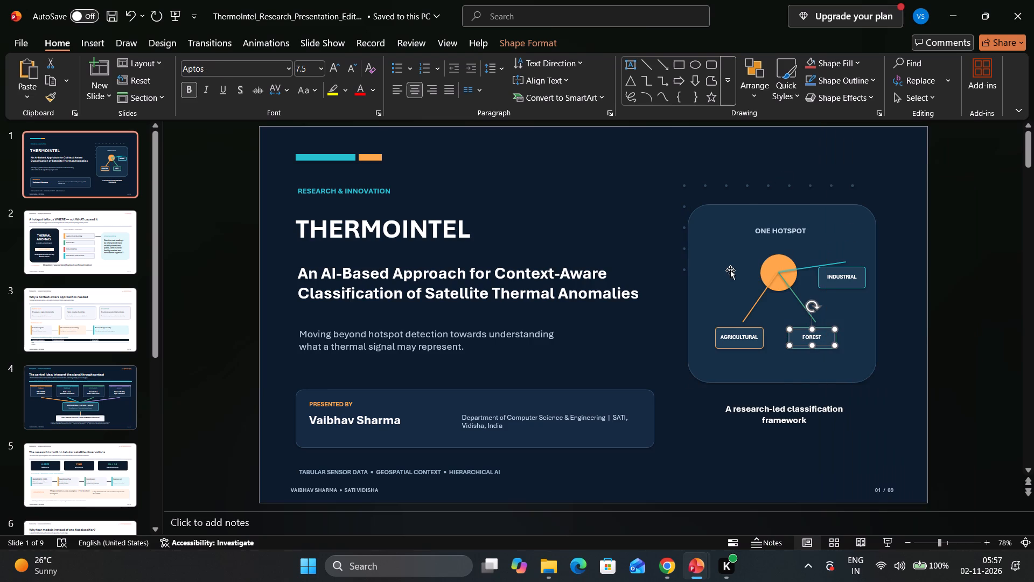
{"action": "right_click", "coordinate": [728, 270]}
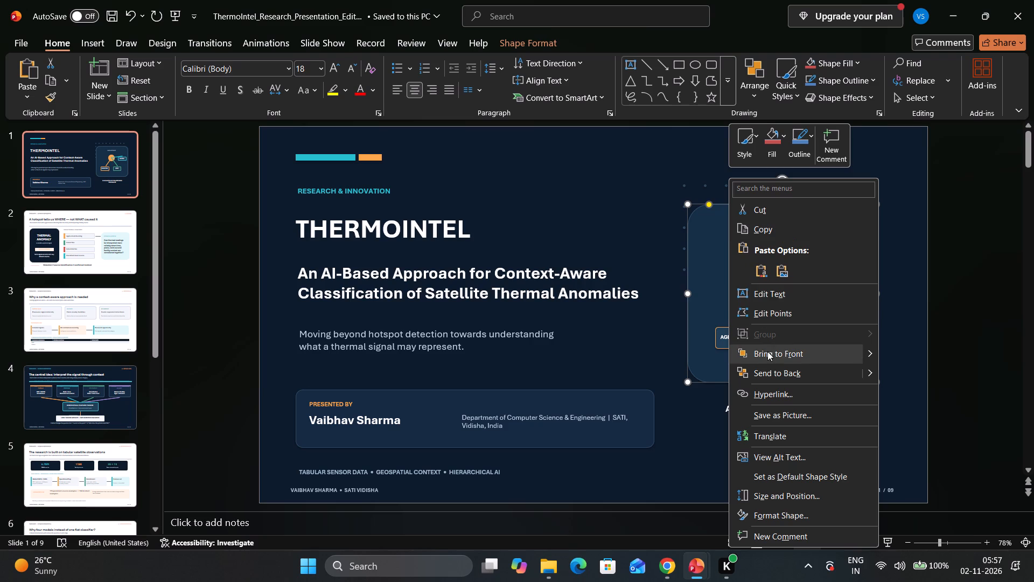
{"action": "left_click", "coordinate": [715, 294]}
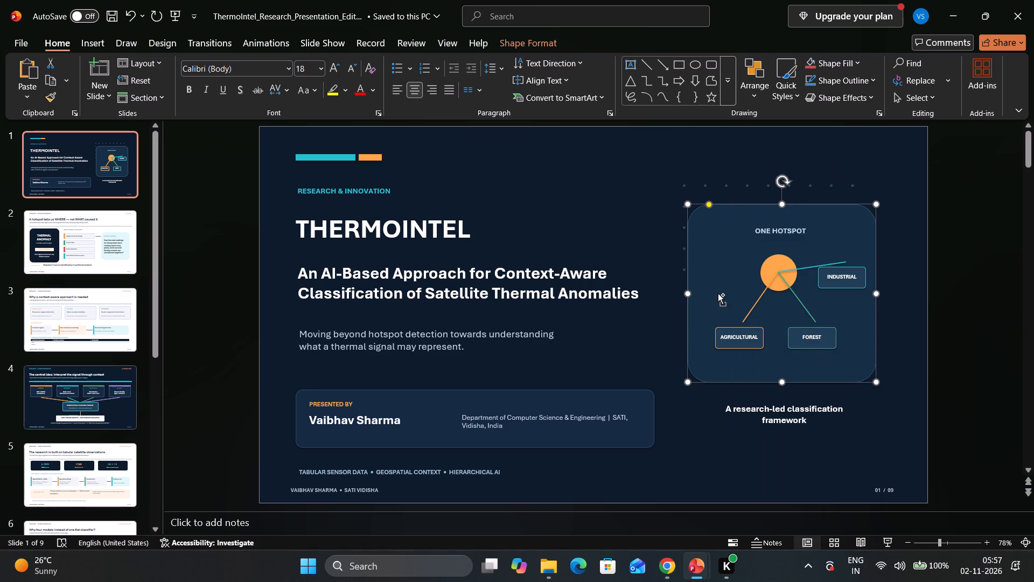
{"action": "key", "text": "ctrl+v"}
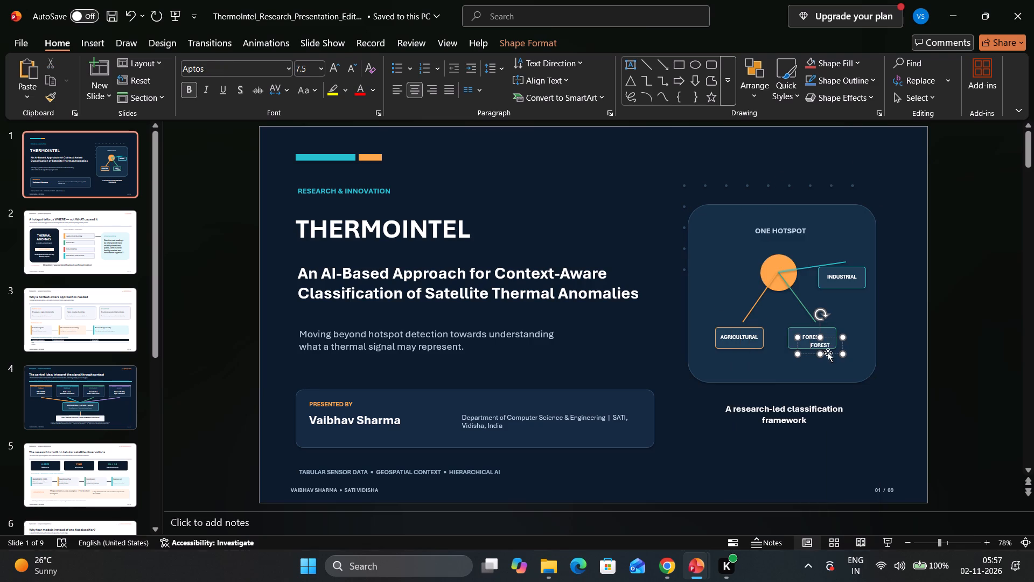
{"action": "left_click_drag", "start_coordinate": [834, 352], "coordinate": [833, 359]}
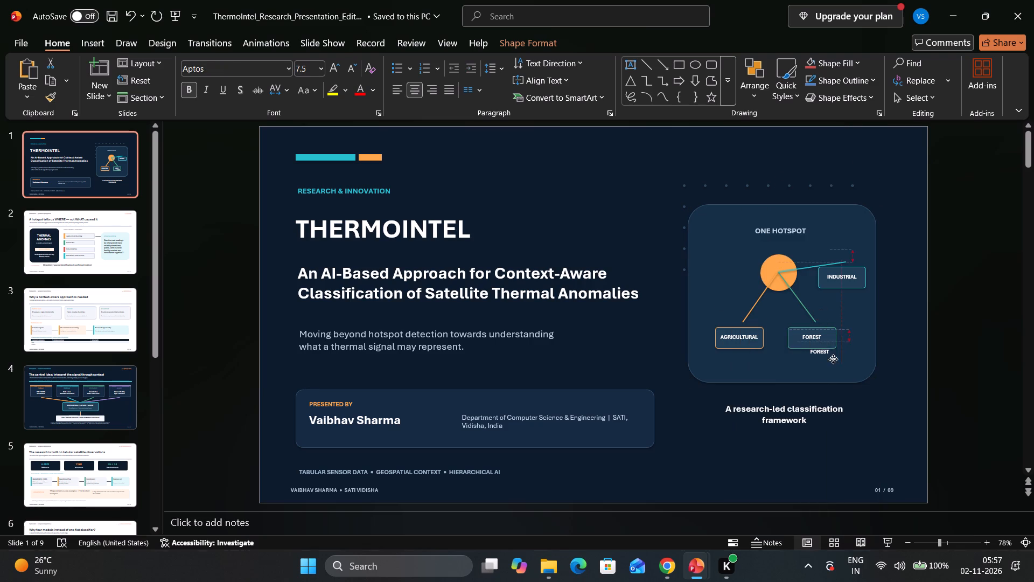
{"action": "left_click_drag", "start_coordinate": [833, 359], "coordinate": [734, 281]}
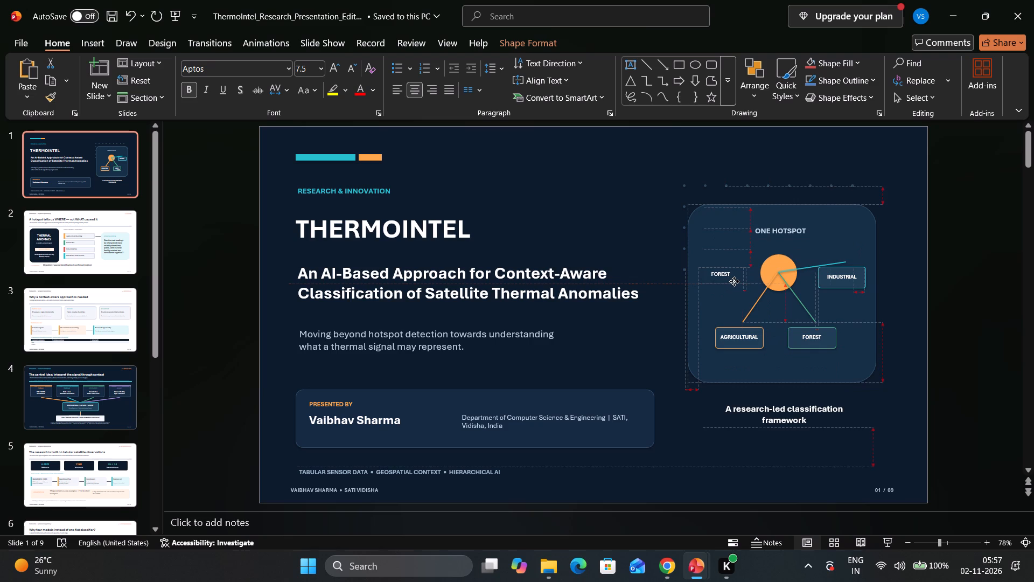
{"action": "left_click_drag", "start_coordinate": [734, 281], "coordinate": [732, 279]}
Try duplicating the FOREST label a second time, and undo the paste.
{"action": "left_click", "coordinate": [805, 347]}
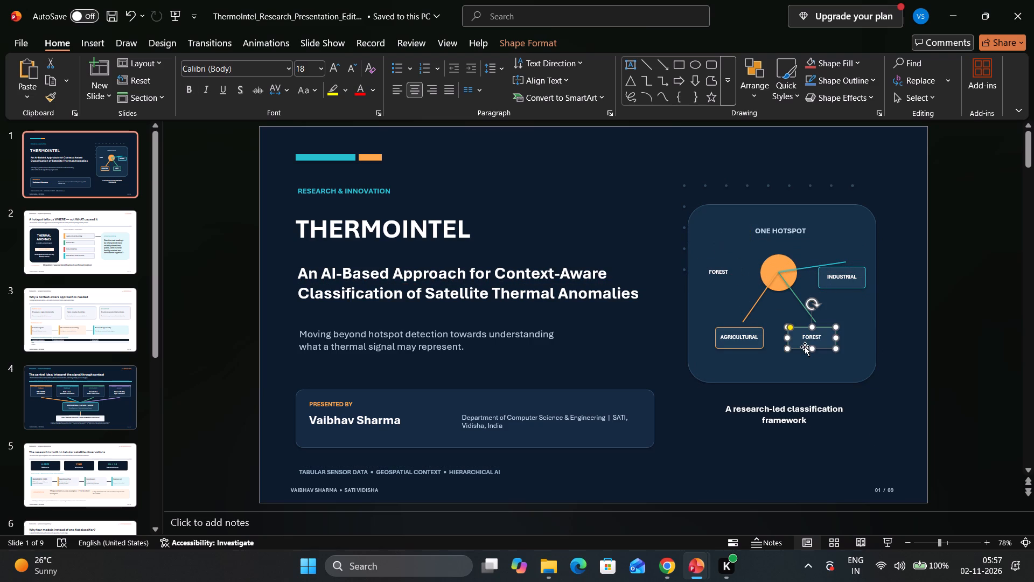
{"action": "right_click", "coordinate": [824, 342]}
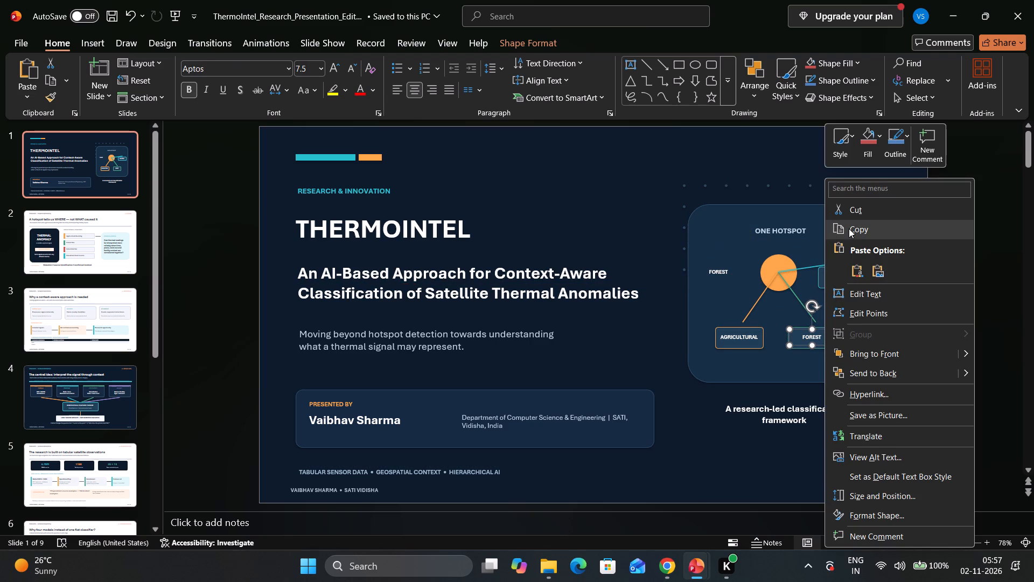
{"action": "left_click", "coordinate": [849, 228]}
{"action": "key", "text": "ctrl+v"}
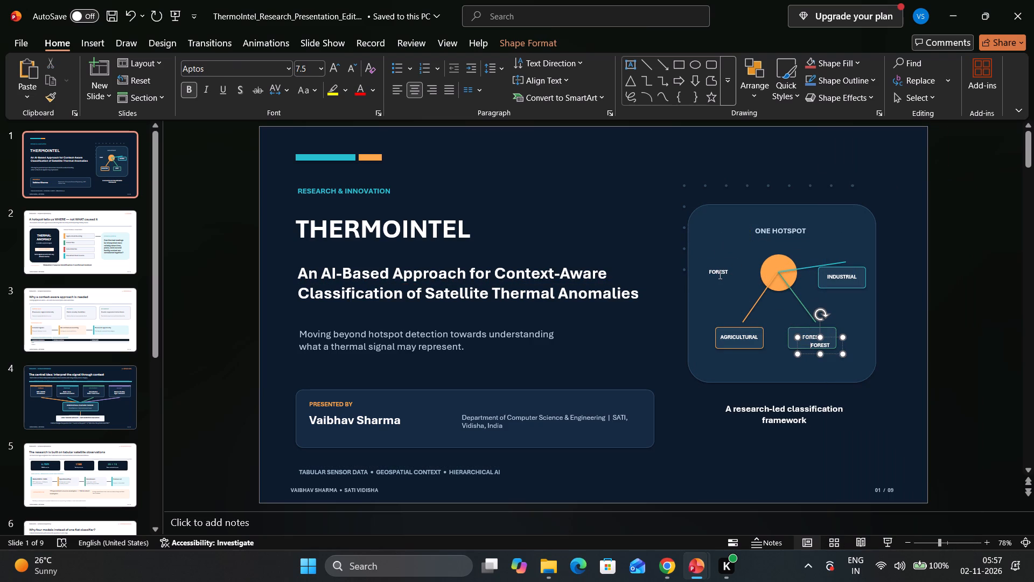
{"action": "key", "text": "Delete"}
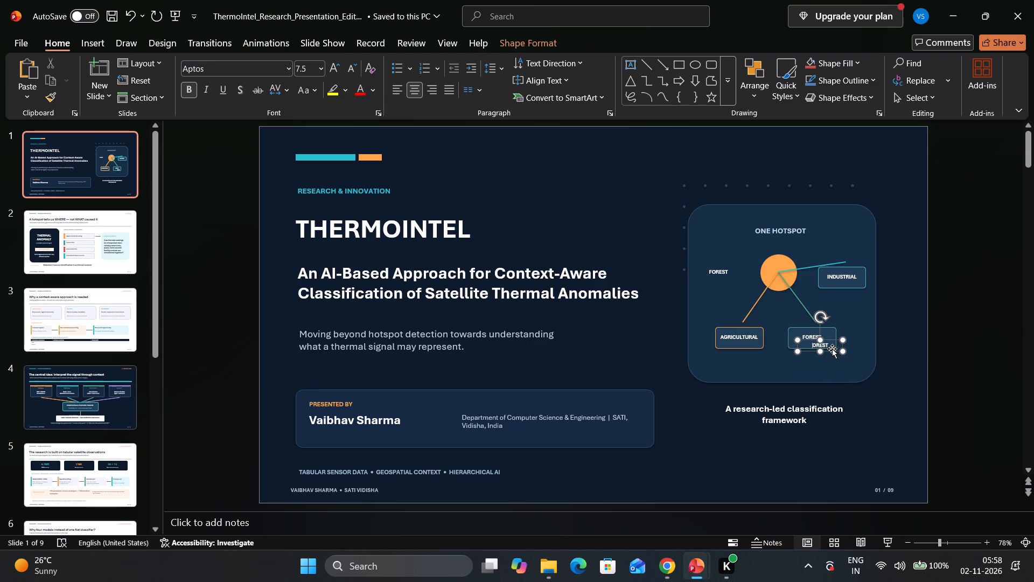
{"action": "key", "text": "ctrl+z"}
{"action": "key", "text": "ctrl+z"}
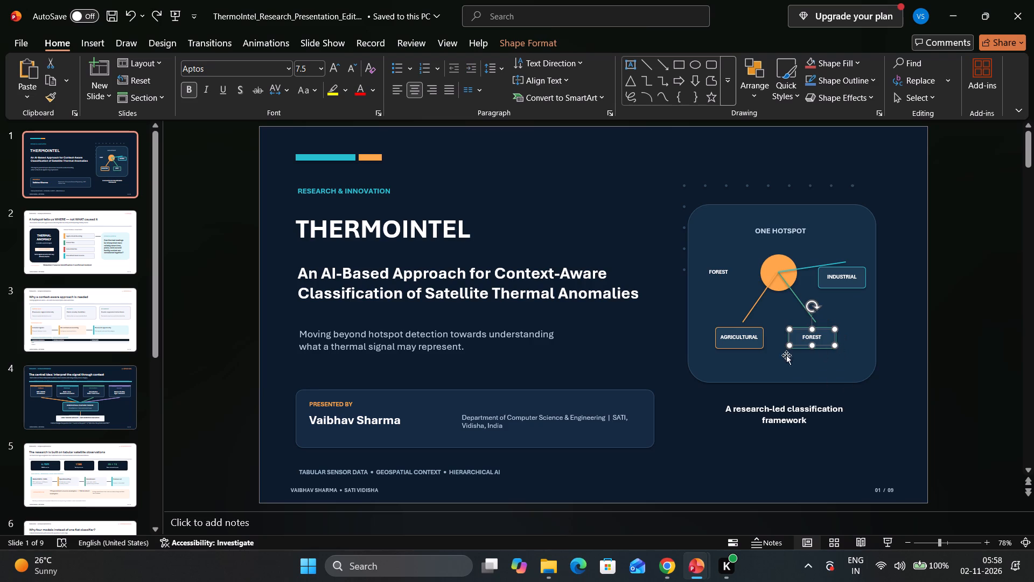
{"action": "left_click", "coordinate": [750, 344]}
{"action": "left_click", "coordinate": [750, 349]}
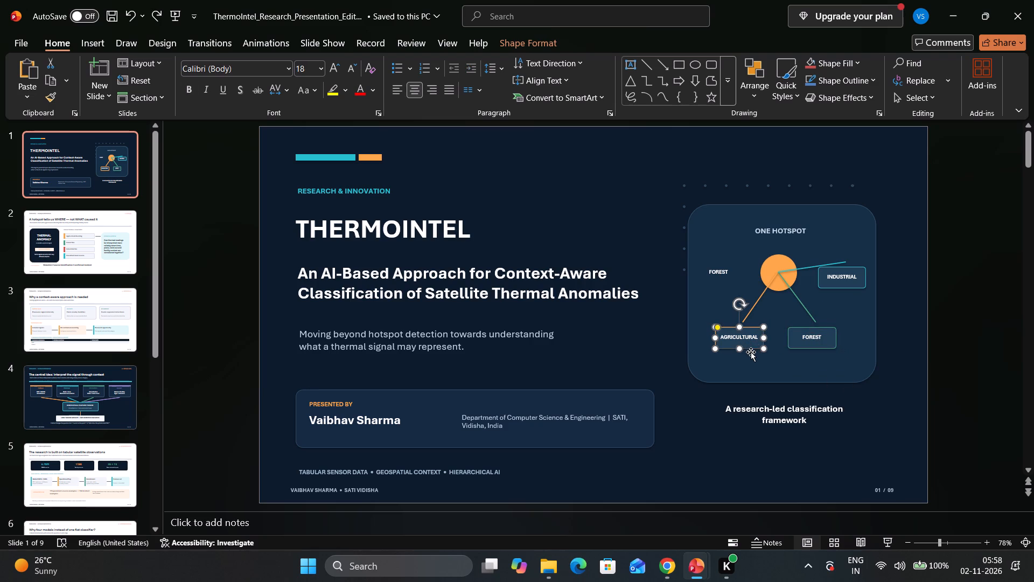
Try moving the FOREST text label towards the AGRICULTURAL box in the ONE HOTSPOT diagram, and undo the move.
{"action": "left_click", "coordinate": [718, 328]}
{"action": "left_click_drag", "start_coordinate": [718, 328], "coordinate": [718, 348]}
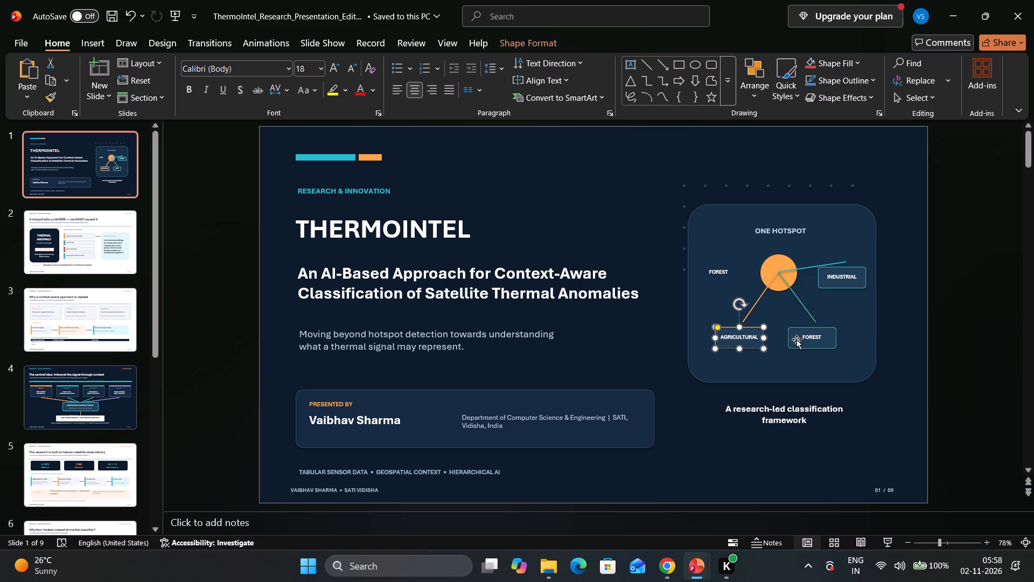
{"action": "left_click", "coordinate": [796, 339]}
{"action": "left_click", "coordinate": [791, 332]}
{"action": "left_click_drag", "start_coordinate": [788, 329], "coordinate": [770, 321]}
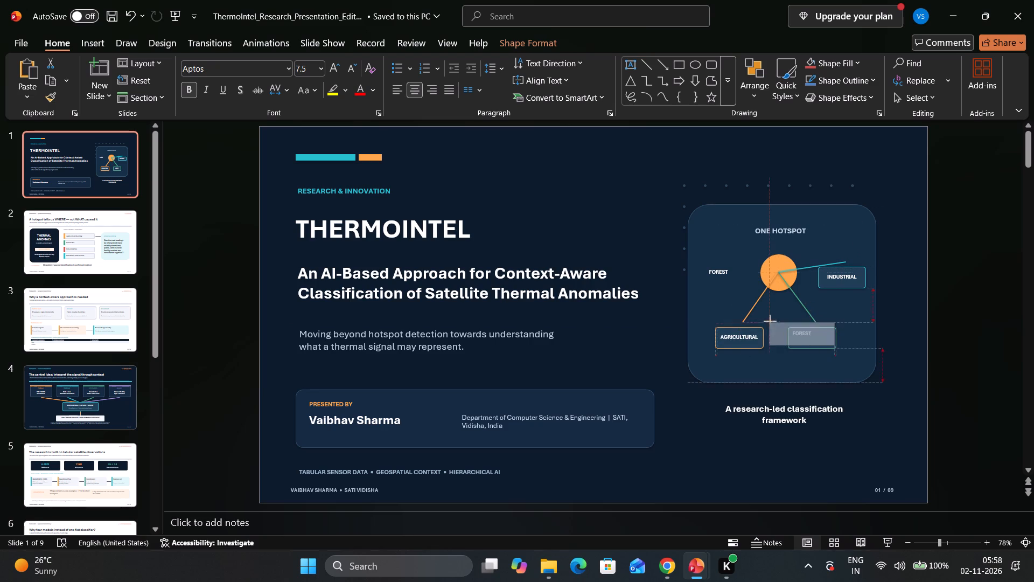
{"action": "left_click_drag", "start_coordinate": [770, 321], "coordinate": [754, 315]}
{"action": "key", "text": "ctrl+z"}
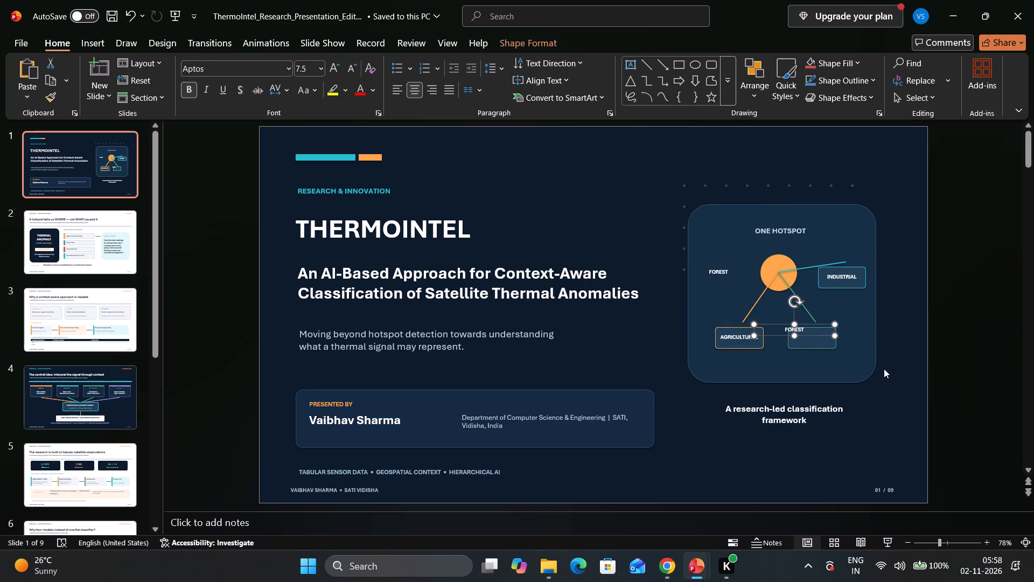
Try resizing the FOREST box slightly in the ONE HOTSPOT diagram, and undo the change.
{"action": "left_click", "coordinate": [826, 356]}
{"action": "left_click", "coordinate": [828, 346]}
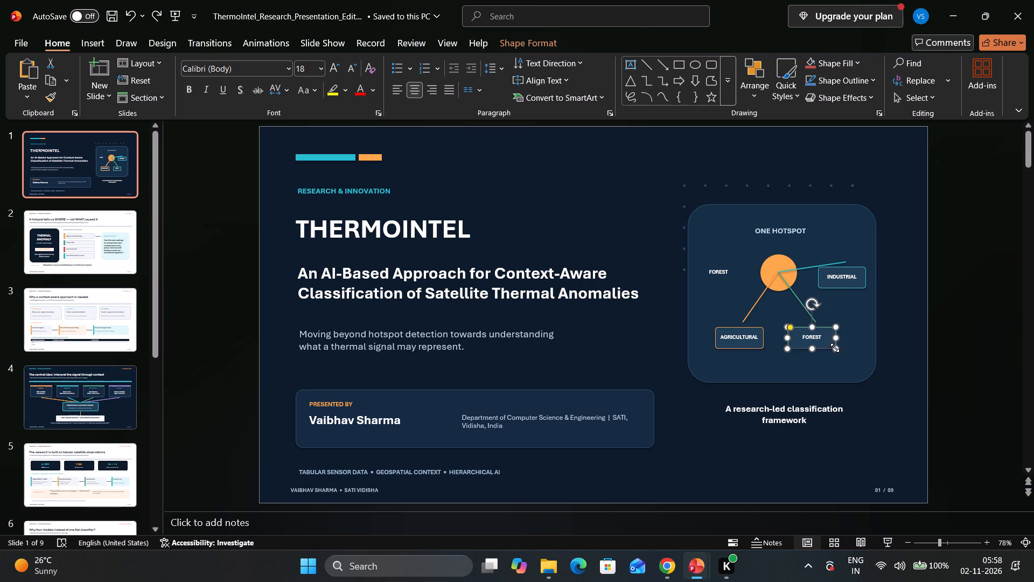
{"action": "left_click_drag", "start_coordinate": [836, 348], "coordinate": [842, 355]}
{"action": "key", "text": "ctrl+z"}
Copy the outlined FOREST box and place the duplicate at the copied FOREST text, opposite INDUSTRIAL across the orange circle.
{"action": "right_click", "coordinate": [836, 350]}
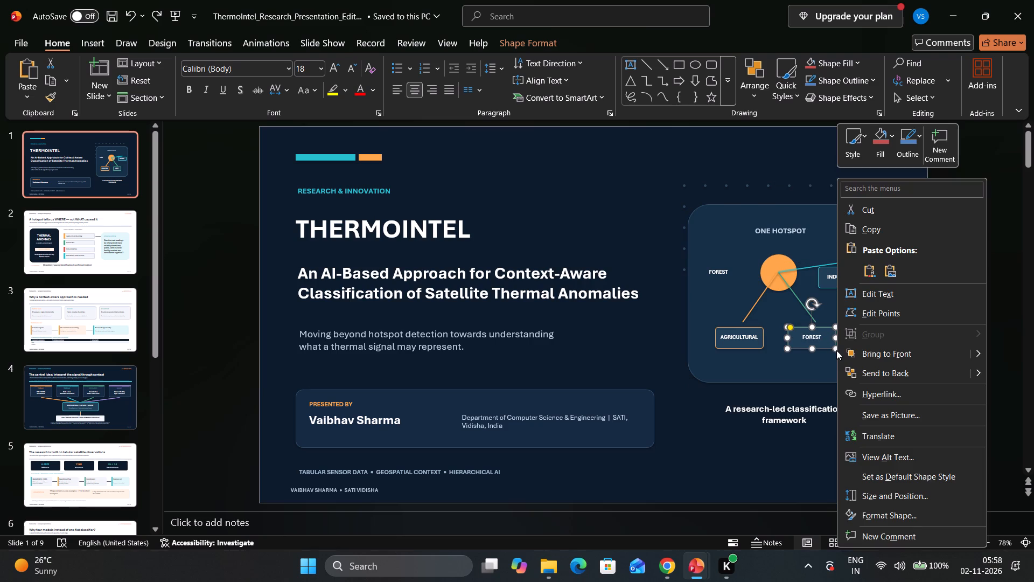
{"action": "left_click", "coordinate": [866, 232]}
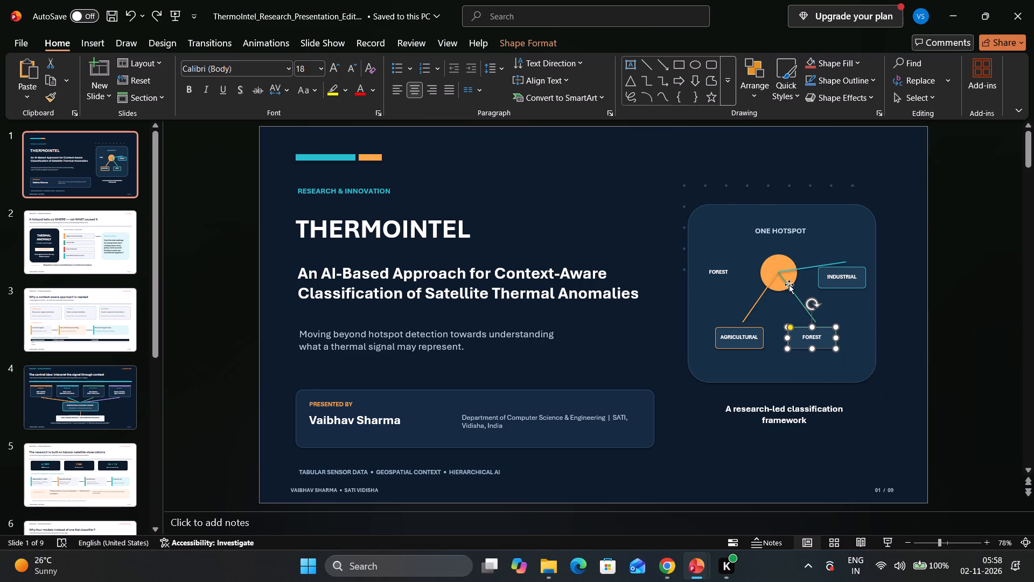
{"action": "key", "text": "ctrl+v"}
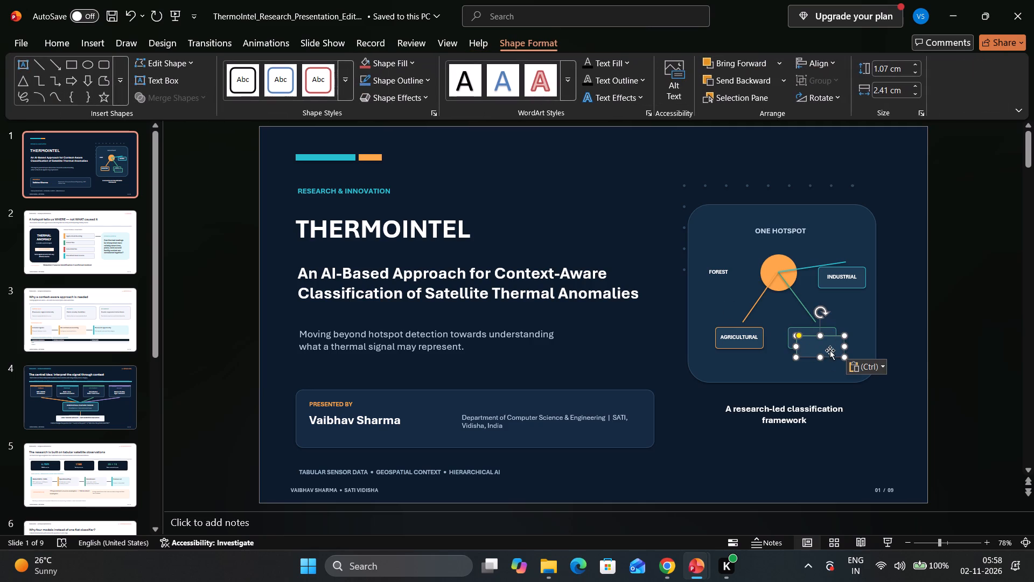
{"action": "left_click_drag", "start_coordinate": [830, 349], "coordinate": [730, 291]}
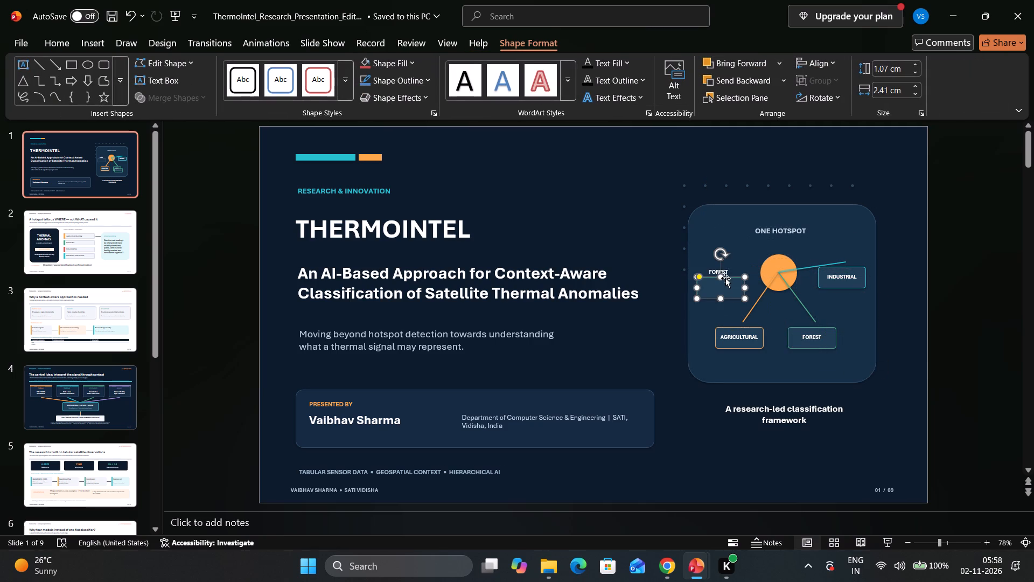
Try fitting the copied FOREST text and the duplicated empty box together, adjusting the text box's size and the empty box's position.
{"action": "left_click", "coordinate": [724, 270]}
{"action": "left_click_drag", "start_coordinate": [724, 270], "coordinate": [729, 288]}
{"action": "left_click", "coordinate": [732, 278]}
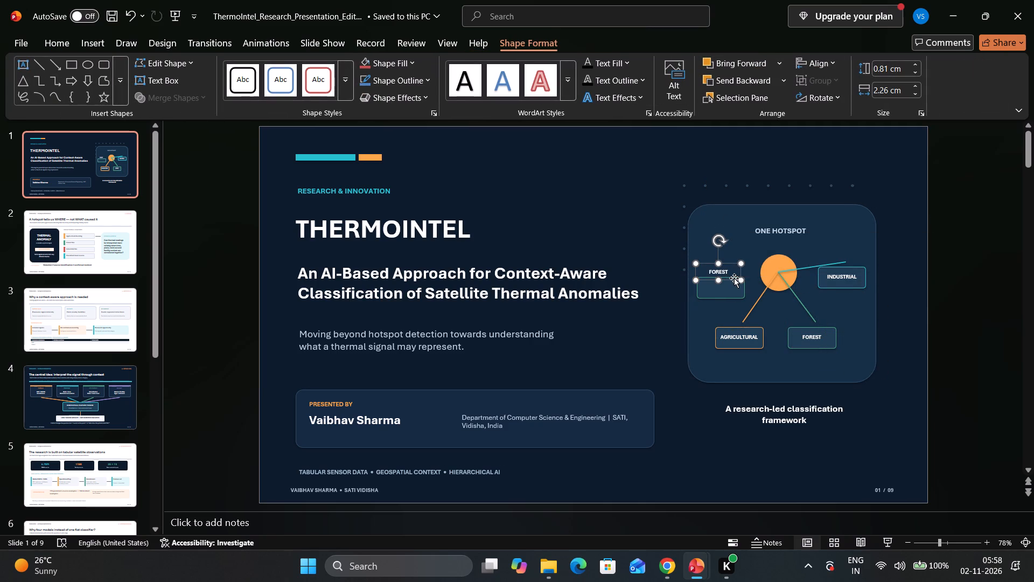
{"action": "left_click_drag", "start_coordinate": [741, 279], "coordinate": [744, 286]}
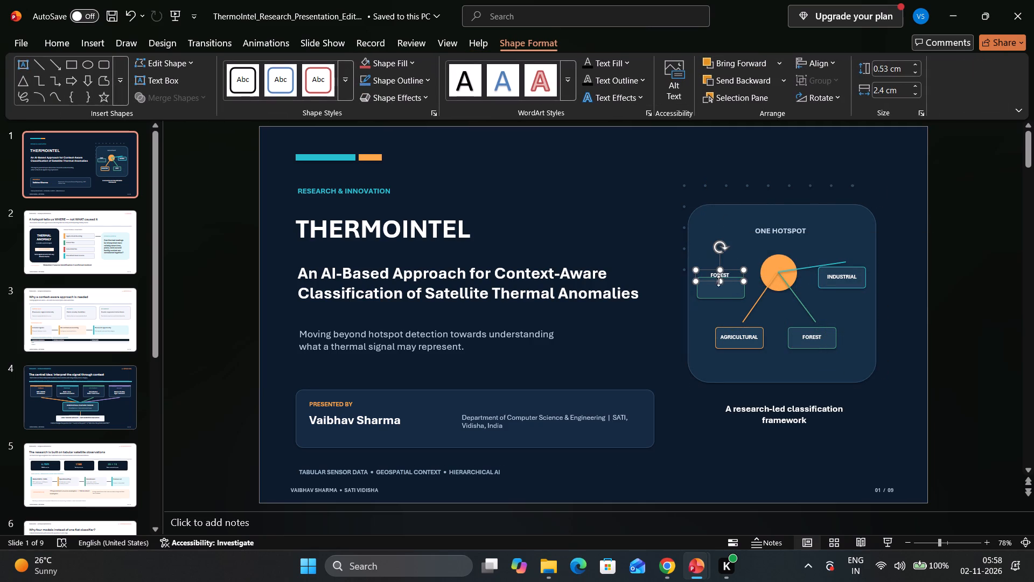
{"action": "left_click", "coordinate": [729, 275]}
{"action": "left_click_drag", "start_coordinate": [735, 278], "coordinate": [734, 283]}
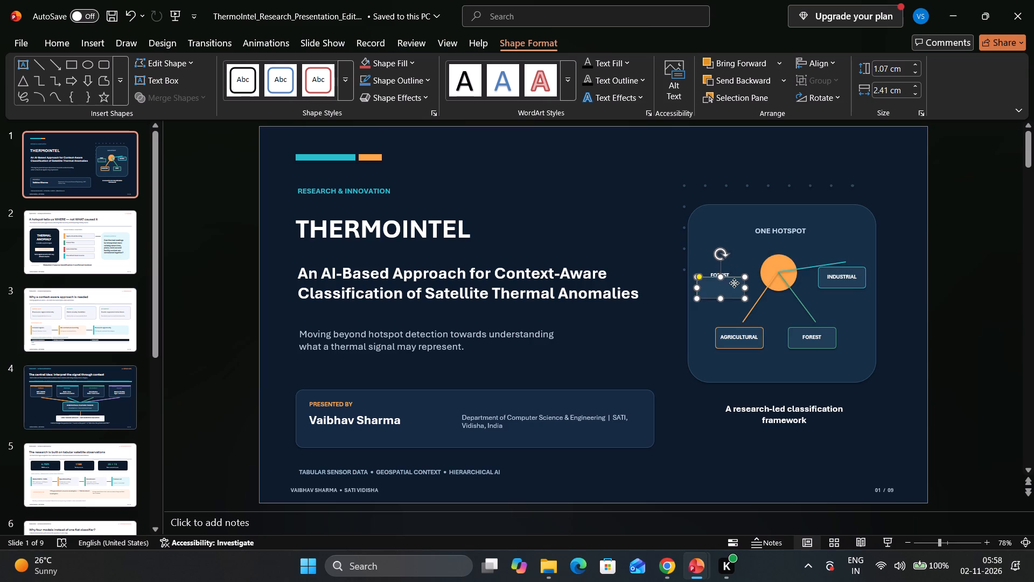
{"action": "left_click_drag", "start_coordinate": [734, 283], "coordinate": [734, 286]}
Delete the copied FOREST text label above the duplicated empty box, keeping the original FOREST label.
{"action": "left_click", "coordinate": [724, 278]}
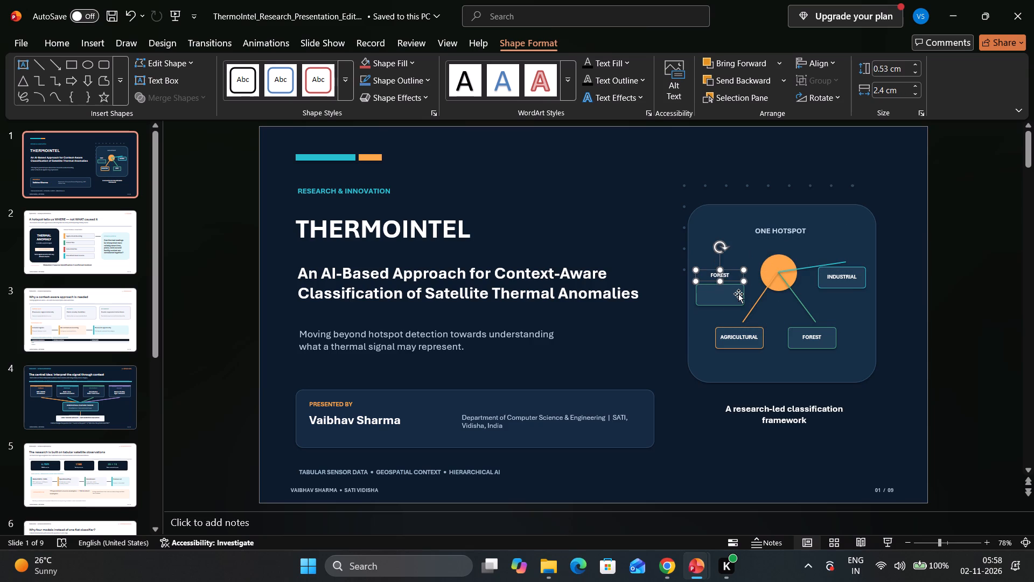
{"action": "key", "text": "Delete"}
{"action": "key", "text": "Delete"}
{"action": "key", "text": "Delete"}
{"action": "key", "text": "Delete"}
{"action": "key", "text": "Delete"}
{"action": "key", "text": "Delete"}
{"action": "key", "text": "Delete"}
{"action": "key", "text": "BackSpace"}
{"action": "key", "text": "BackSpace"}
{"action": "key", "text": "BackSpace"}
{"action": "key", "text": "BackSpace"}
{"action": "key", "text": "BackSpace"}
{"action": "key", "text": "BackSpace"}
{"action": "left_click", "coordinate": [667, 297]}
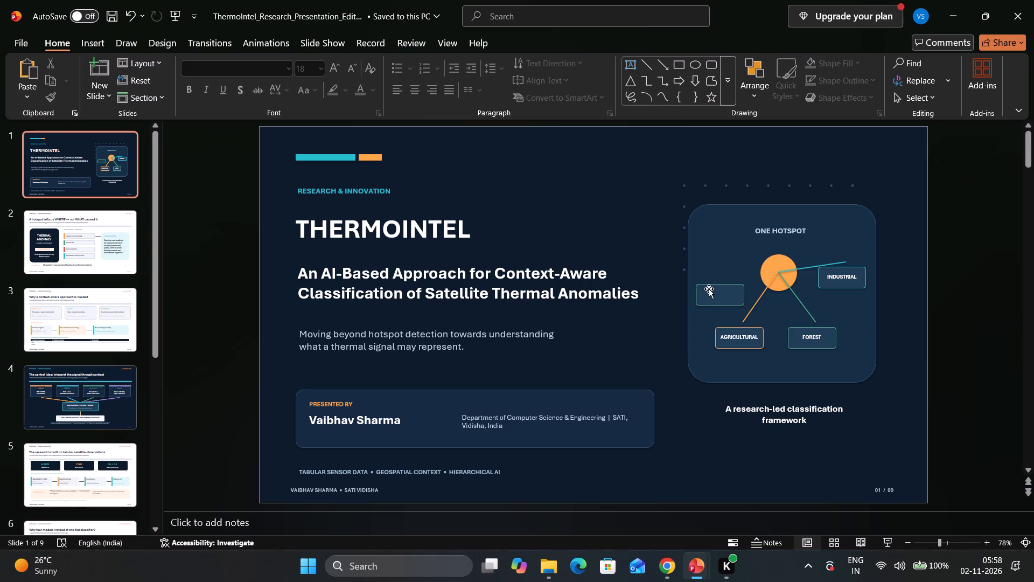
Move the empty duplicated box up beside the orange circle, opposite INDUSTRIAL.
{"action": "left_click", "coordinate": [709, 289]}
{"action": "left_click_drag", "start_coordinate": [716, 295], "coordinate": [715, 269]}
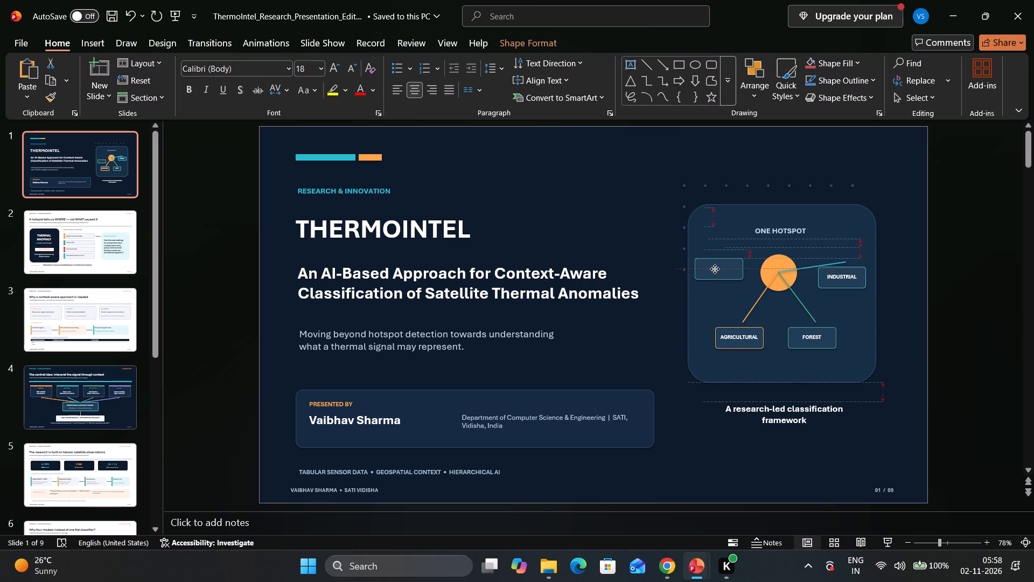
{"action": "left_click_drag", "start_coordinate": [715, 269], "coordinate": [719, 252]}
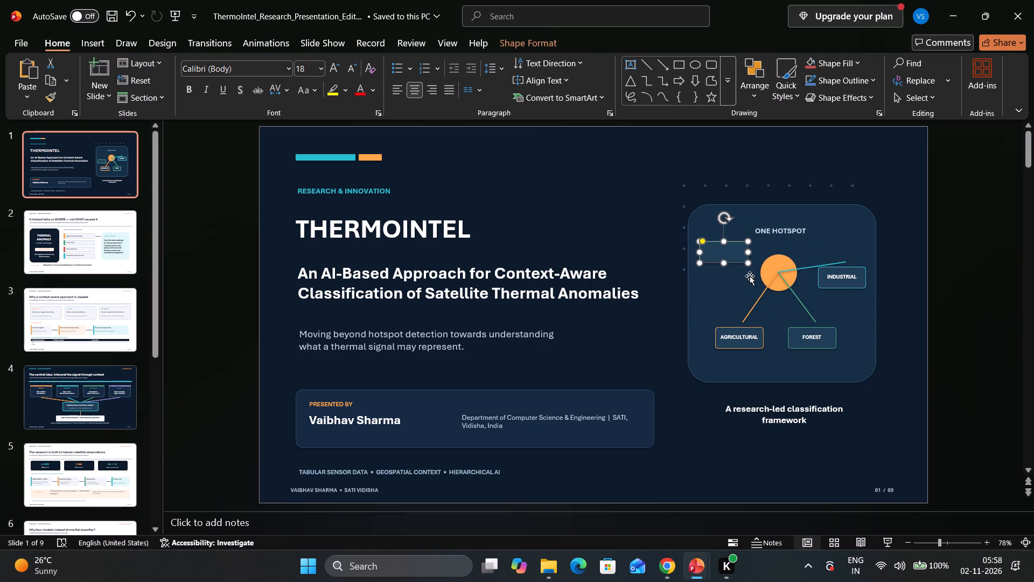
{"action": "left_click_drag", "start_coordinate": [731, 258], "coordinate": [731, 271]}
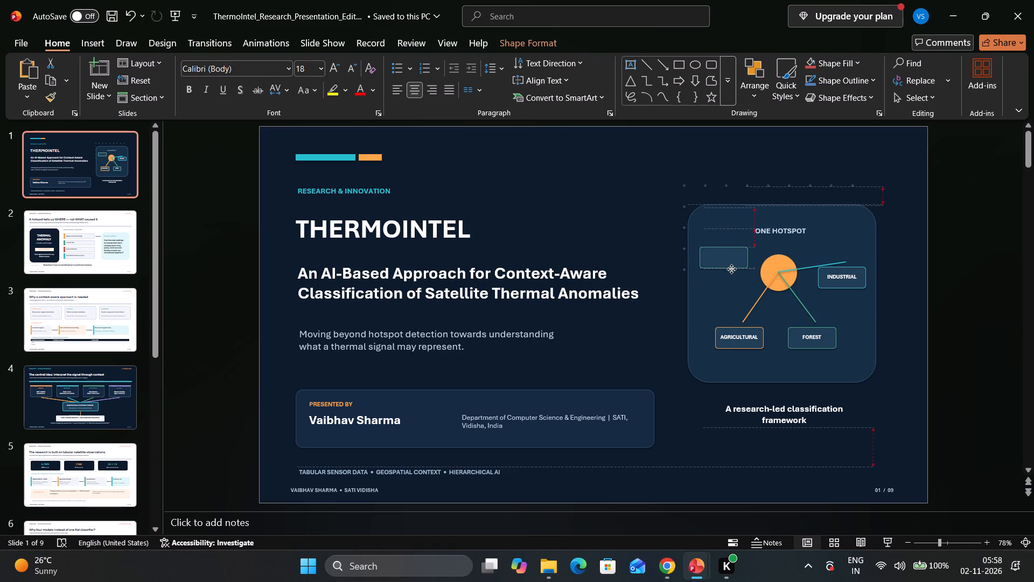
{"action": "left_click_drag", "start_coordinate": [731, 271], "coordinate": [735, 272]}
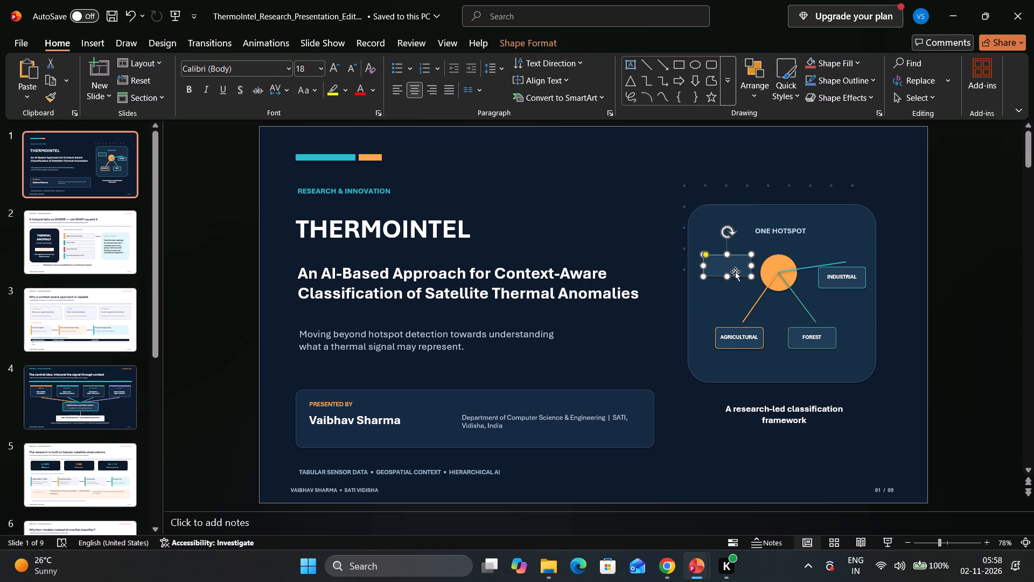
Attach the outer end of the teal connector to the side of the INDUSTRIAL box facing the orange circle.
{"action": "left_click", "coordinate": [843, 260]}
{"action": "left_click_drag", "start_coordinate": [846, 260], "coordinate": [847, 266]}
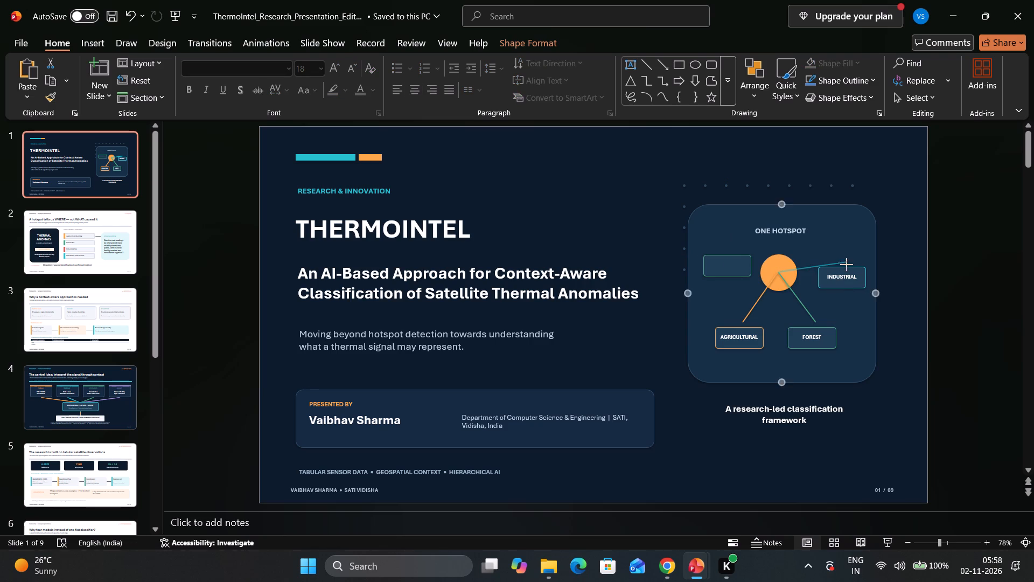
{"action": "left_click_drag", "start_coordinate": [847, 266], "coordinate": [818, 278]}
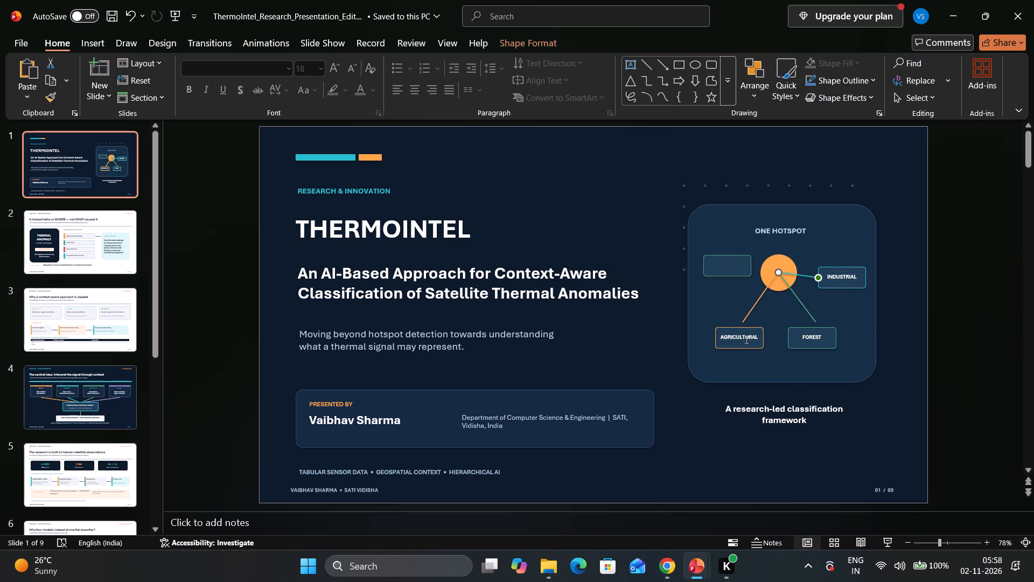
Move the AGRICULTURAL box and its label up below the empty box, attaching the orange connector to the box's side facing the circle.
{"action": "left_click", "coordinate": [742, 338]}
{"action": "left_click", "coordinate": [758, 347]}
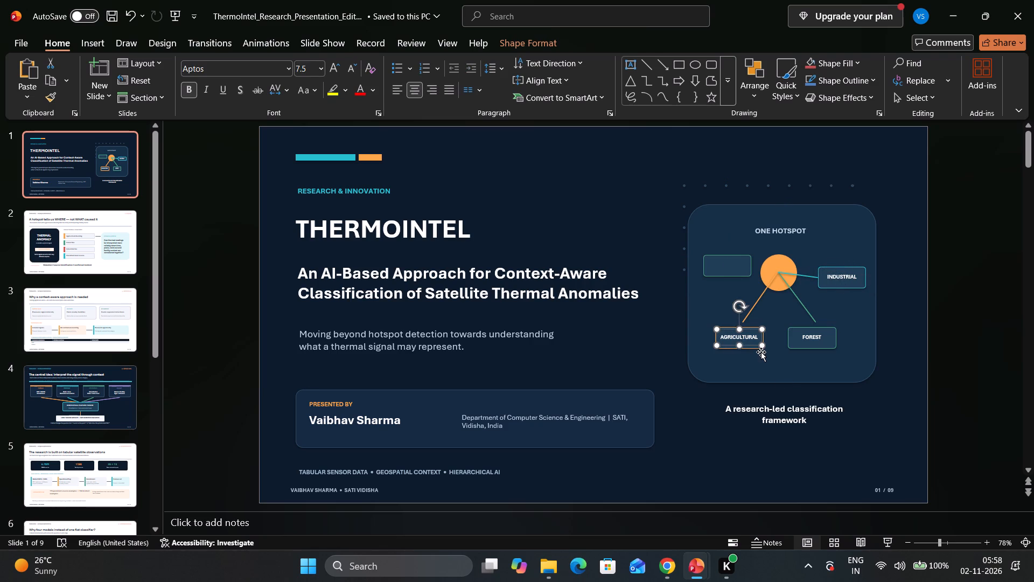
{"action": "left_click", "coordinate": [761, 352]}
{"action": "left_click_drag", "start_coordinate": [761, 348], "coordinate": [755, 347]}
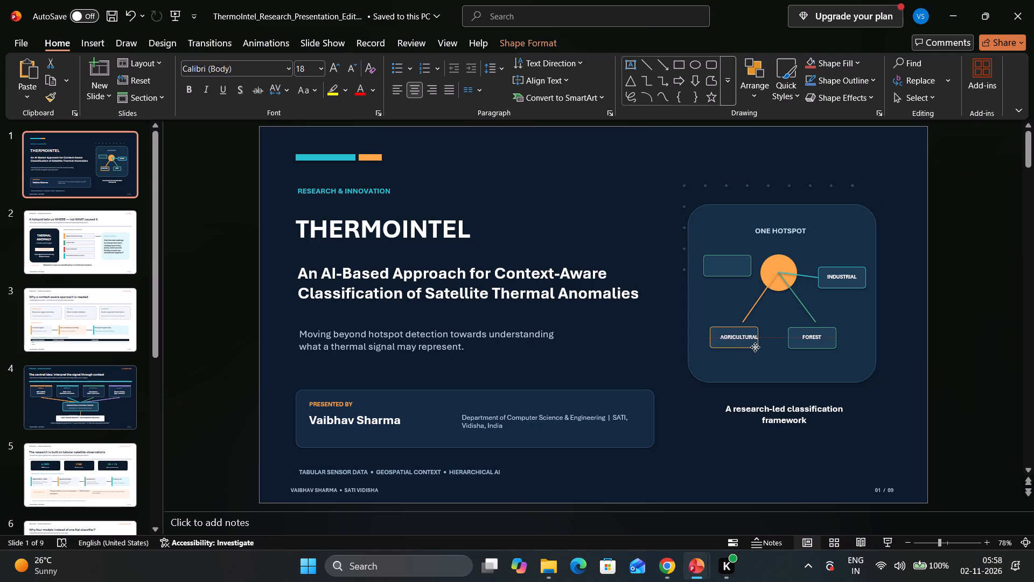
{"action": "left_click_drag", "start_coordinate": [755, 347], "coordinate": [739, 310]}
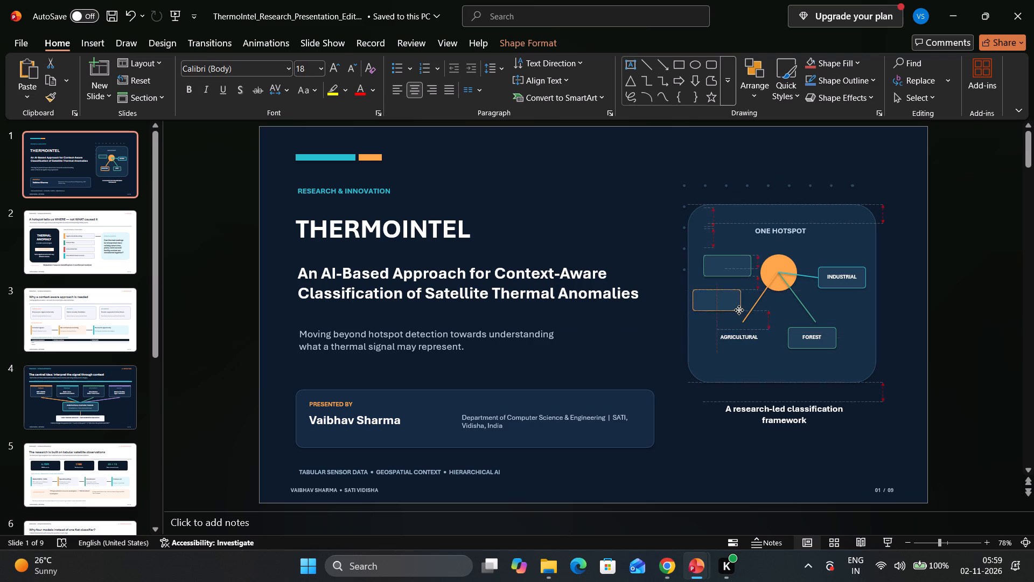
{"action": "left_click_drag", "start_coordinate": [739, 310], "coordinate": [740, 315]}
{"action": "left_click", "coordinate": [754, 305]}
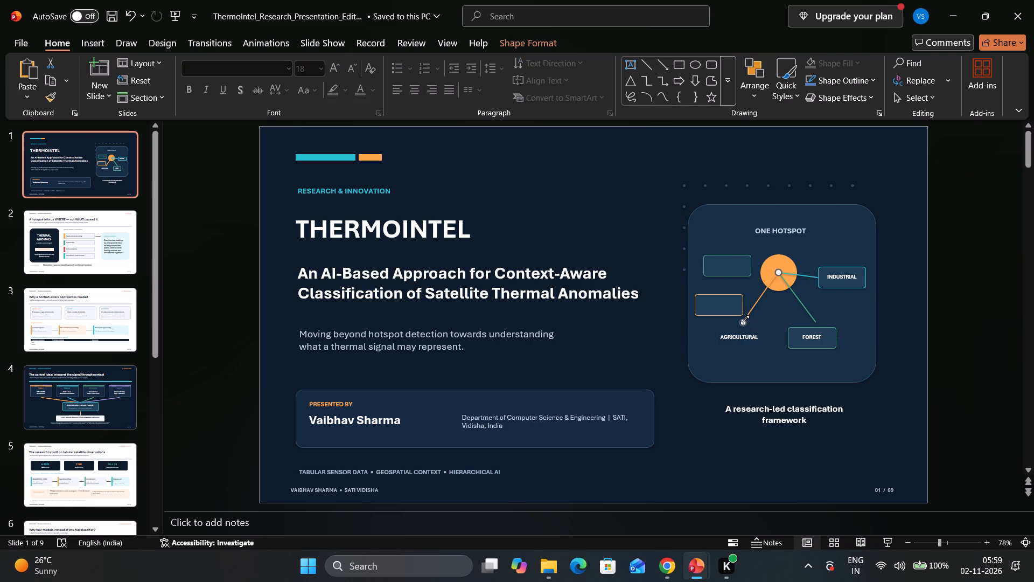
{"action": "left_click_drag", "start_coordinate": [743, 323], "coordinate": [743, 308]}
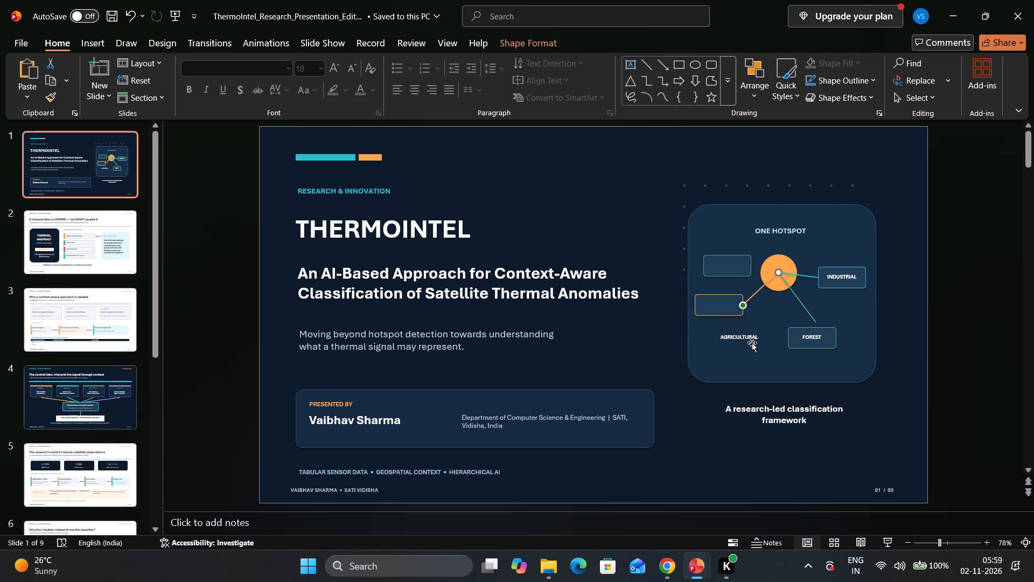
{"action": "left_click", "coordinate": [740, 337]}
{"action": "left_click_drag", "start_coordinate": [747, 341], "coordinate": [727, 309]}
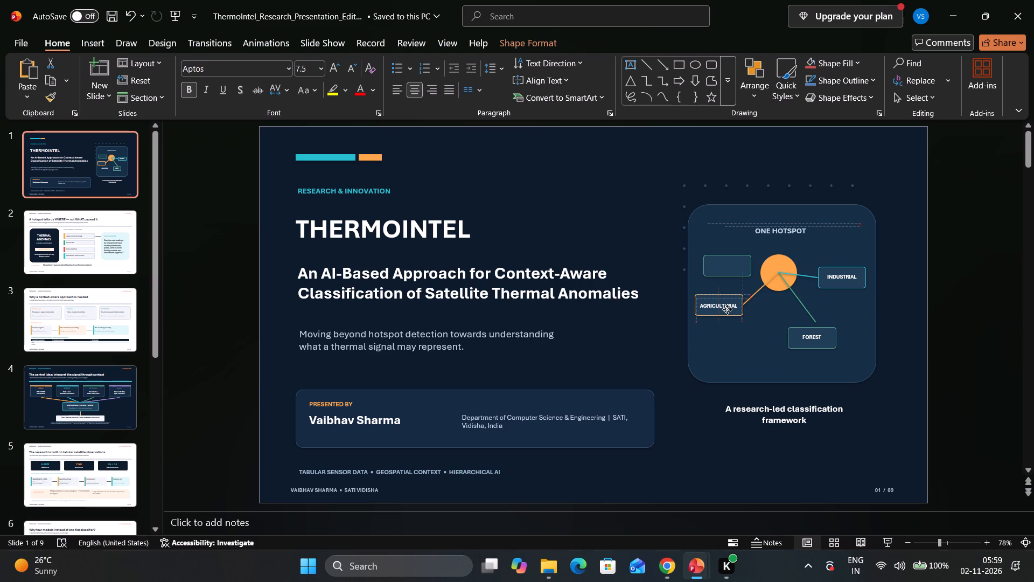
{"action": "left_click_drag", "start_coordinate": [727, 309], "coordinate": [727, 309]}
Move the FOREST box and its label to roughly below the orange circle, attaching the green connector to the box's top midpoint.
{"action": "left_click", "coordinate": [732, 273]}
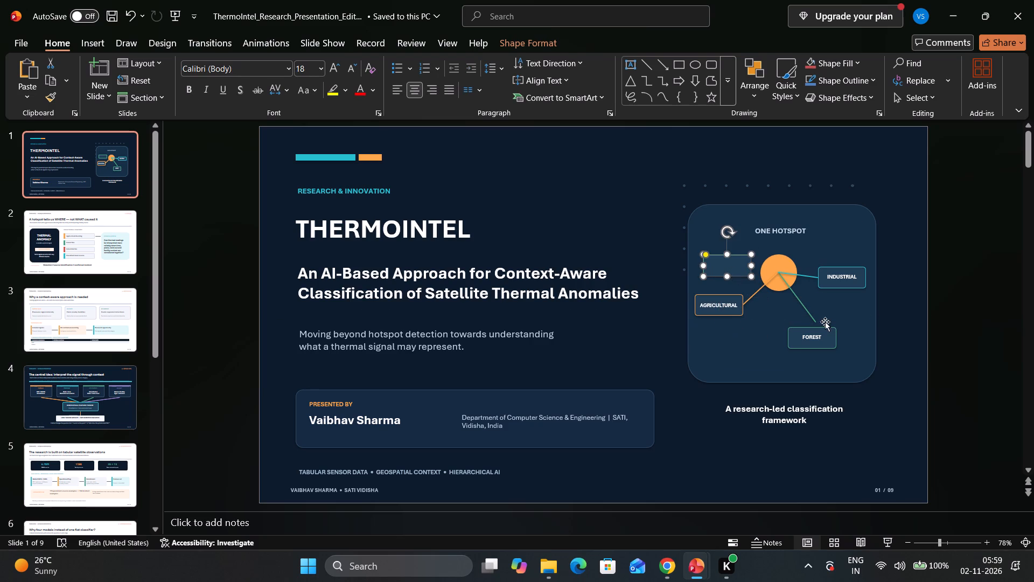
{"action": "left_click", "coordinate": [815, 338]}
{"action": "left_click", "coordinate": [826, 347]}
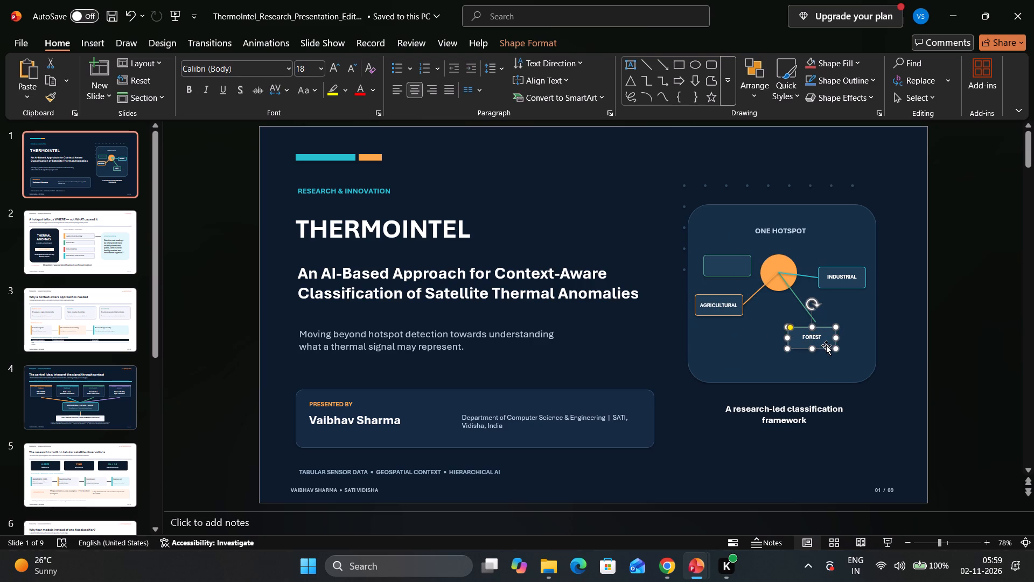
{"action": "left_click_drag", "start_coordinate": [826, 345], "coordinate": [788, 345]}
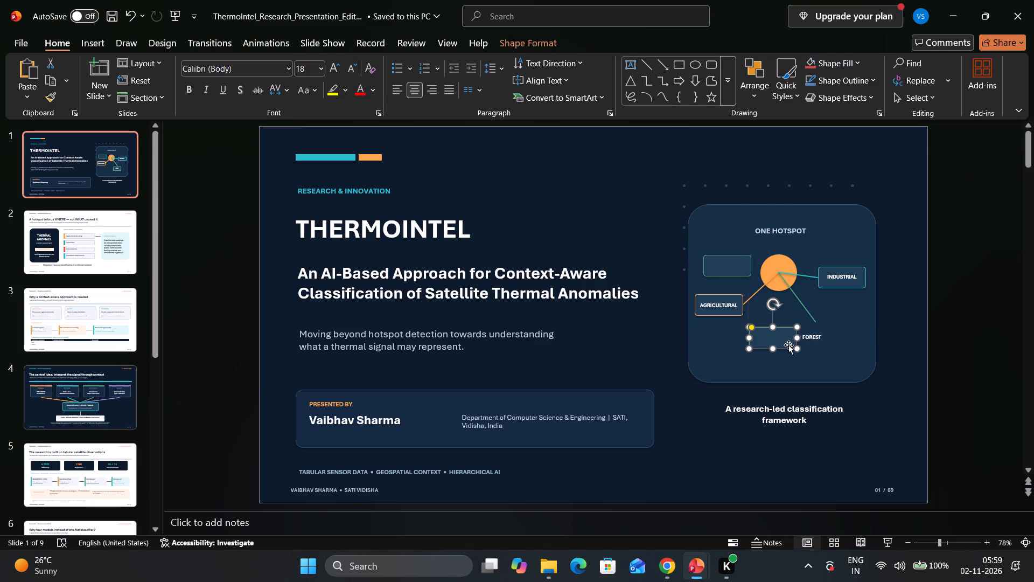
{"action": "left_click", "coordinate": [809, 316]}
{"action": "left_click_drag", "start_coordinate": [815, 323], "coordinate": [804, 325]}
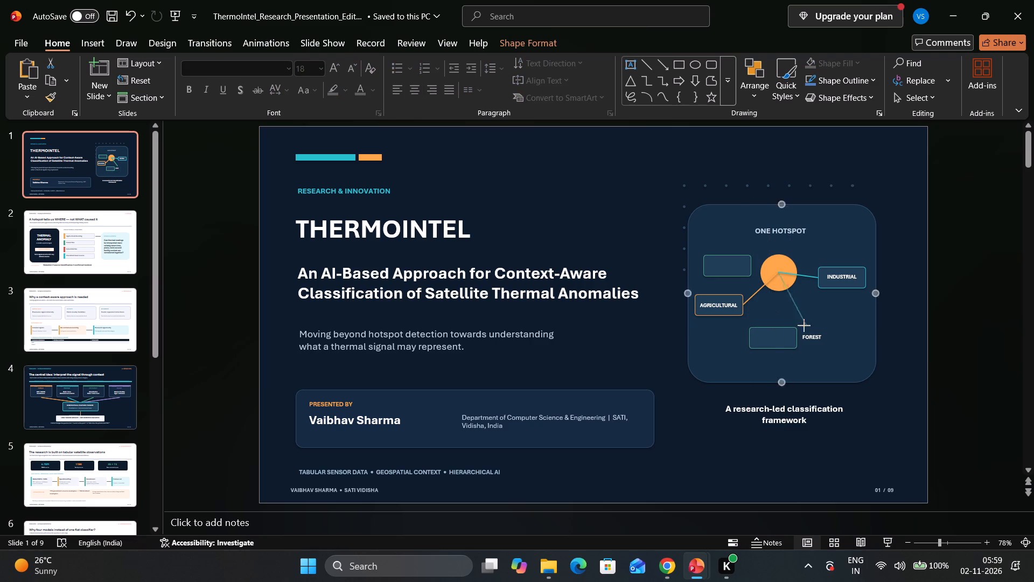
{"action": "left_click_drag", "start_coordinate": [804, 325], "coordinate": [776, 327]}
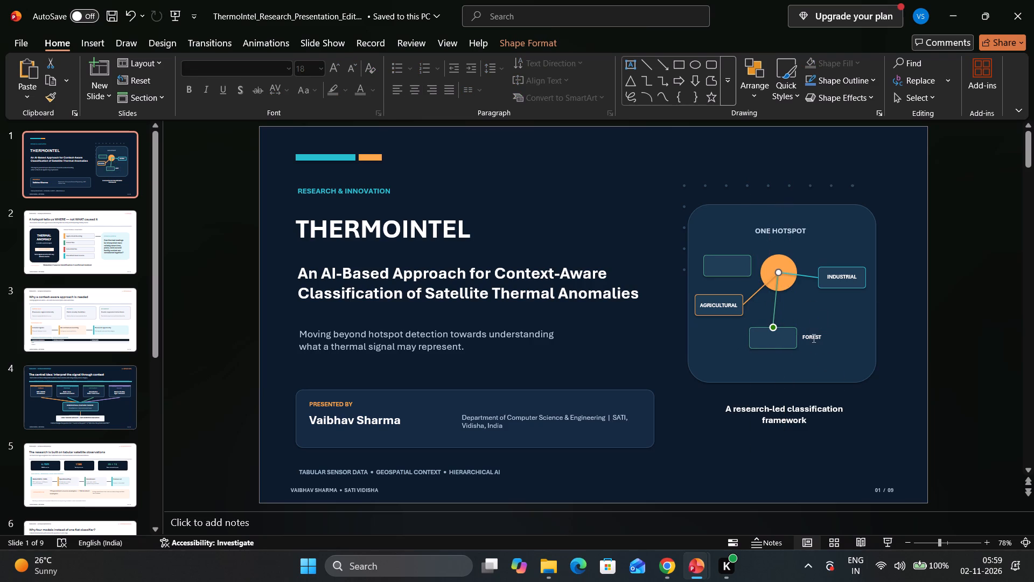
{"action": "left_click", "coordinate": [813, 338]}
{"action": "left_click_drag", "start_coordinate": [813, 338], "coordinate": [791, 342]}
{"action": "left_click_drag", "start_coordinate": [826, 341], "coordinate": [787, 341]}
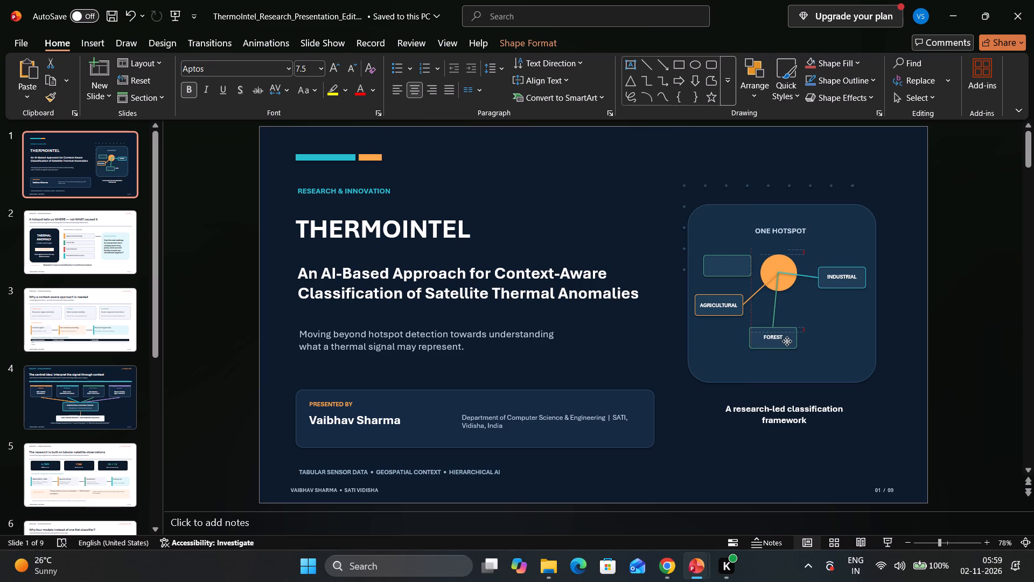
{"action": "left_click_drag", "start_coordinate": [787, 341], "coordinate": [788, 342]}
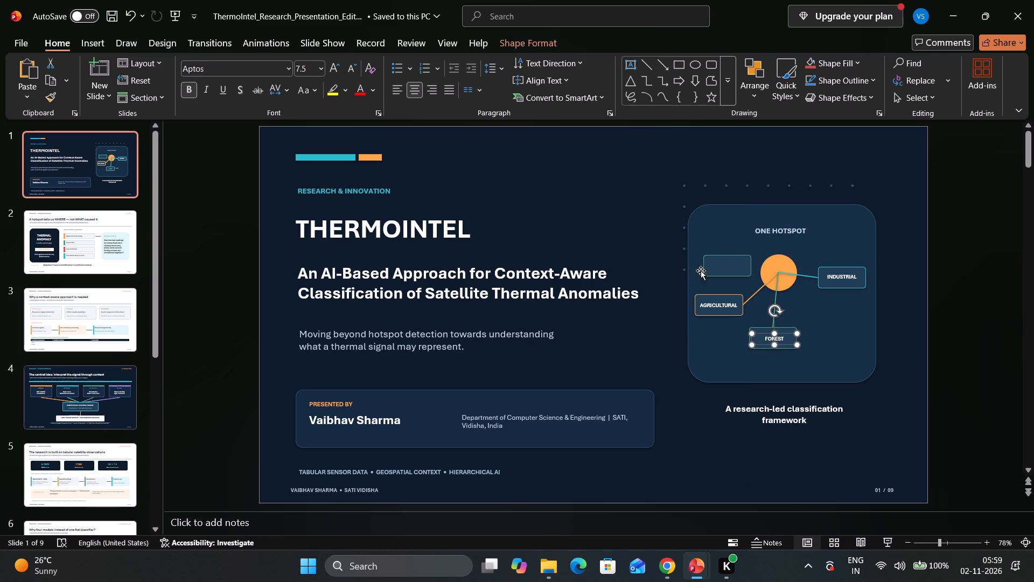
Move the empty duplicated box to the space below INDUSTRIAL, up and across from the FOREST box.
{"action": "left_click", "coordinate": [713, 269]}
{"action": "left_click_drag", "start_coordinate": [722, 269], "coordinate": [832, 324]}
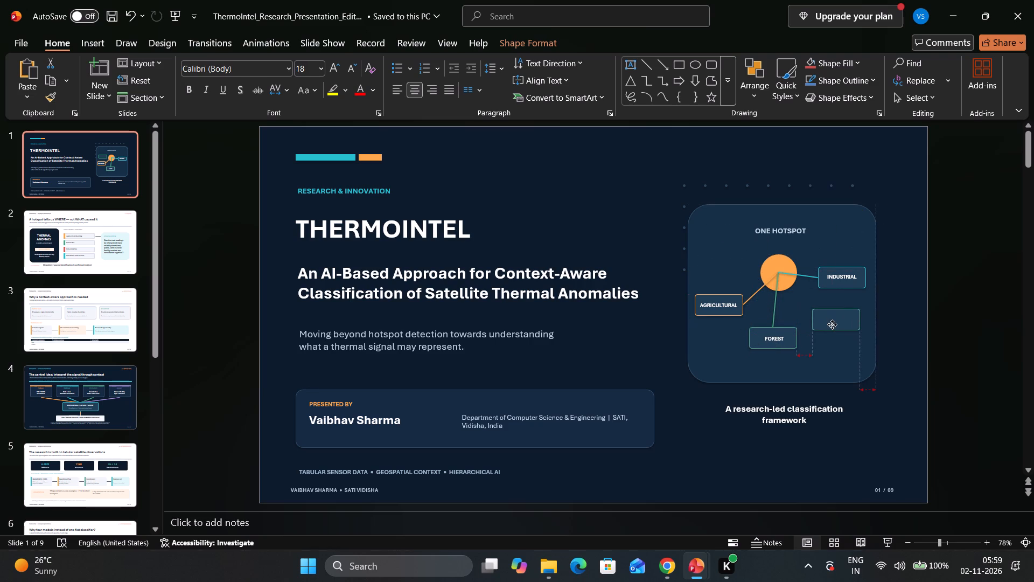
{"action": "left_click_drag", "start_coordinate": [832, 324], "coordinate": [833, 325]}
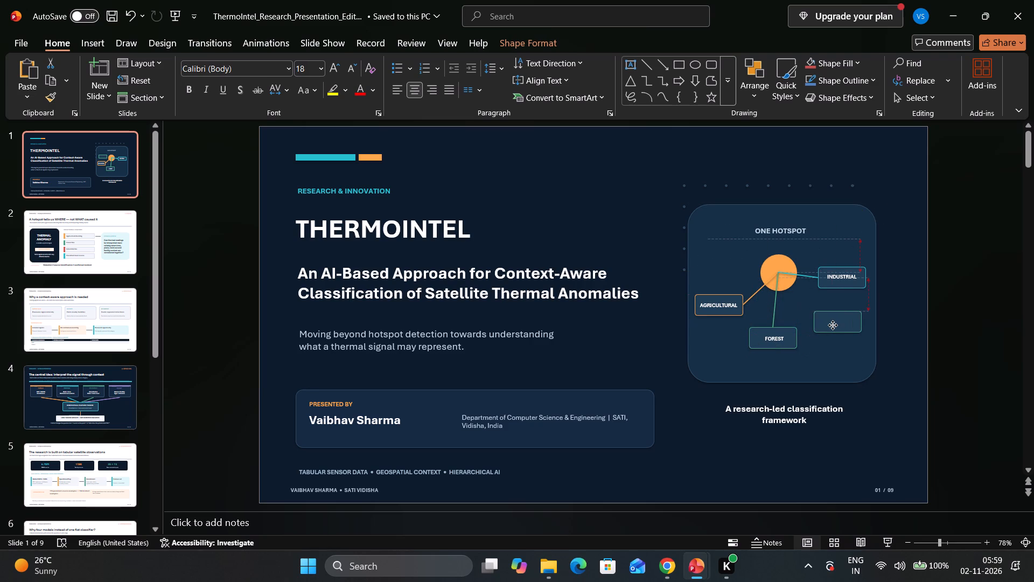
{"action": "left_click_drag", "start_coordinate": [833, 325], "coordinate": [834, 323]}
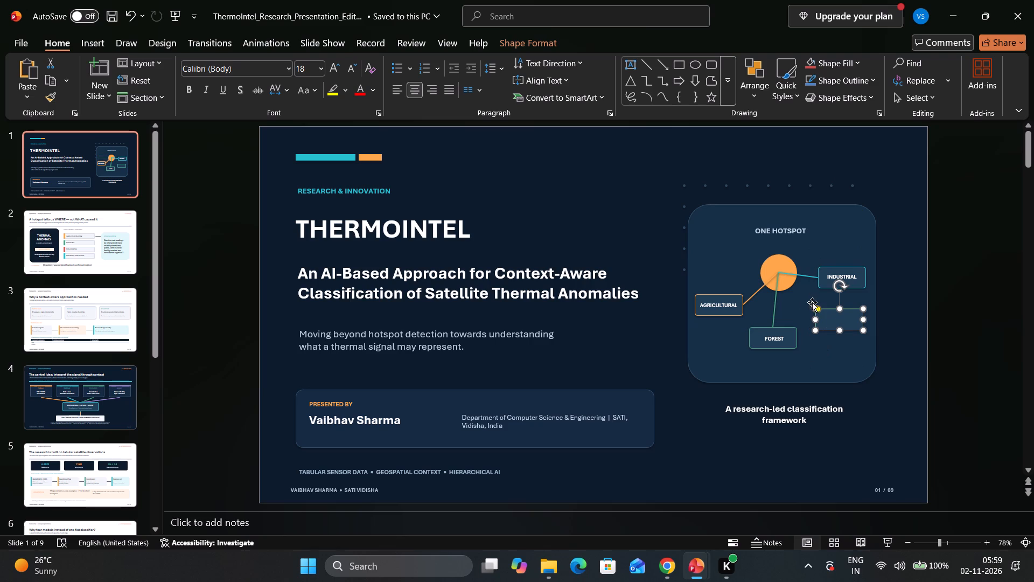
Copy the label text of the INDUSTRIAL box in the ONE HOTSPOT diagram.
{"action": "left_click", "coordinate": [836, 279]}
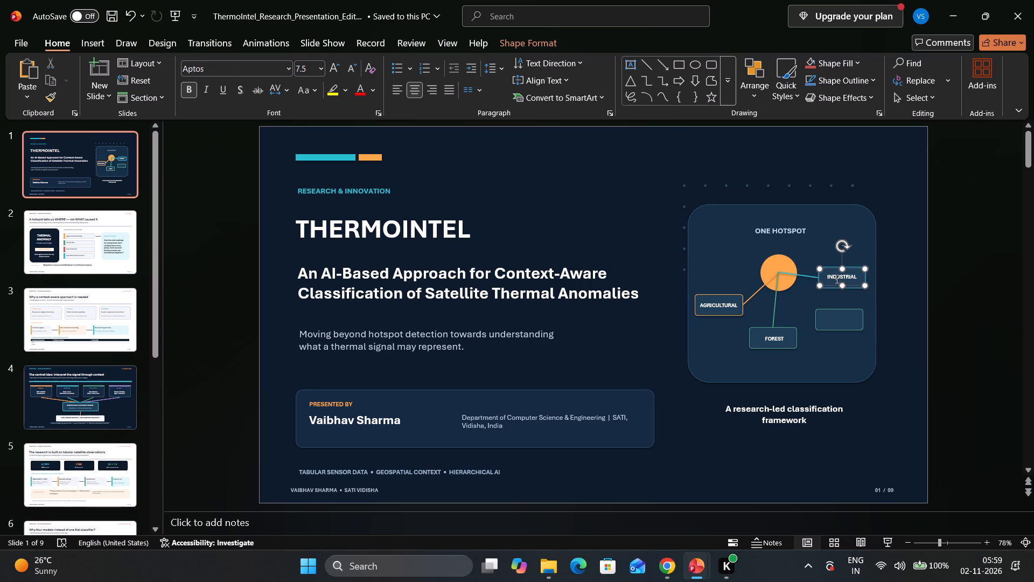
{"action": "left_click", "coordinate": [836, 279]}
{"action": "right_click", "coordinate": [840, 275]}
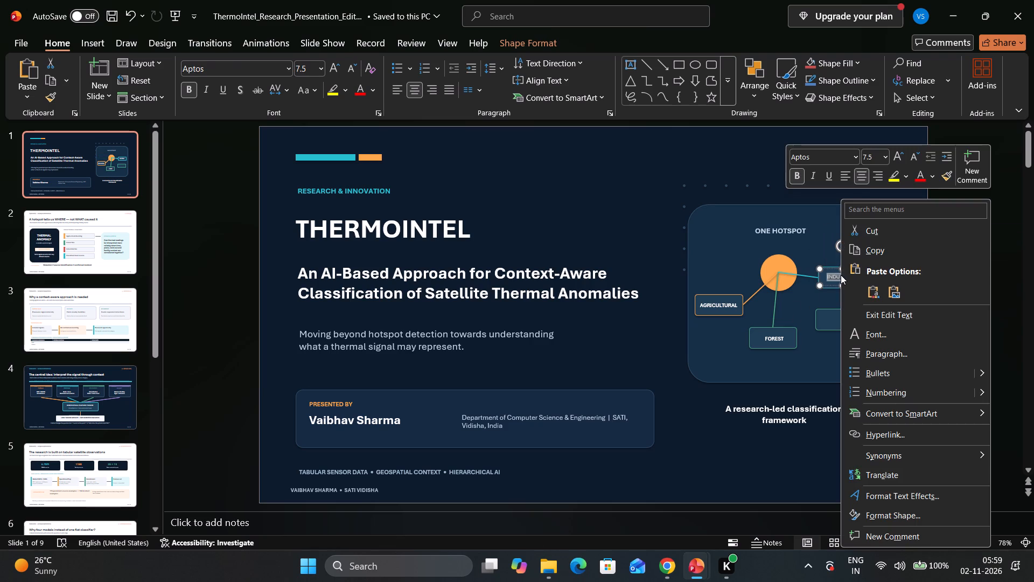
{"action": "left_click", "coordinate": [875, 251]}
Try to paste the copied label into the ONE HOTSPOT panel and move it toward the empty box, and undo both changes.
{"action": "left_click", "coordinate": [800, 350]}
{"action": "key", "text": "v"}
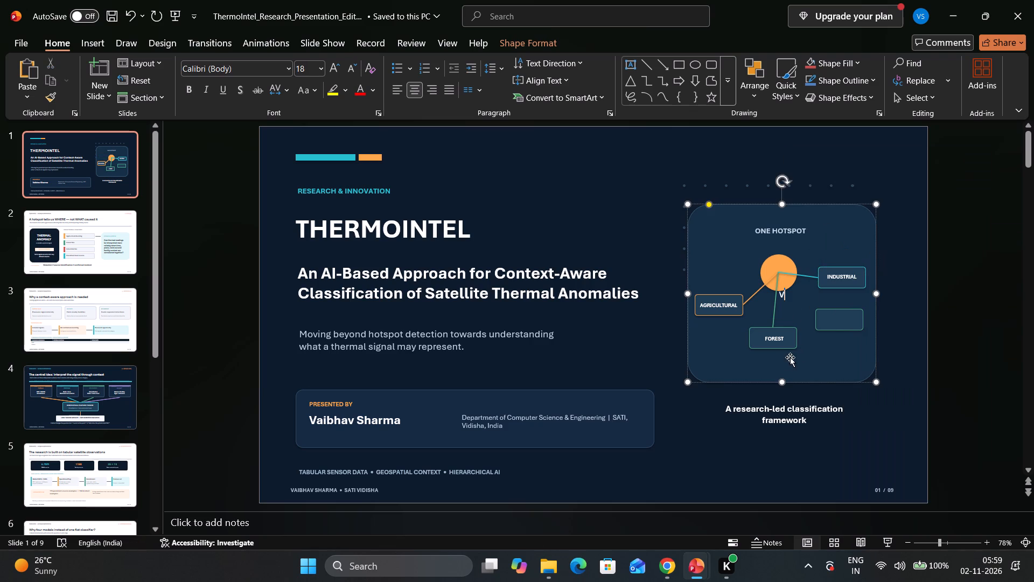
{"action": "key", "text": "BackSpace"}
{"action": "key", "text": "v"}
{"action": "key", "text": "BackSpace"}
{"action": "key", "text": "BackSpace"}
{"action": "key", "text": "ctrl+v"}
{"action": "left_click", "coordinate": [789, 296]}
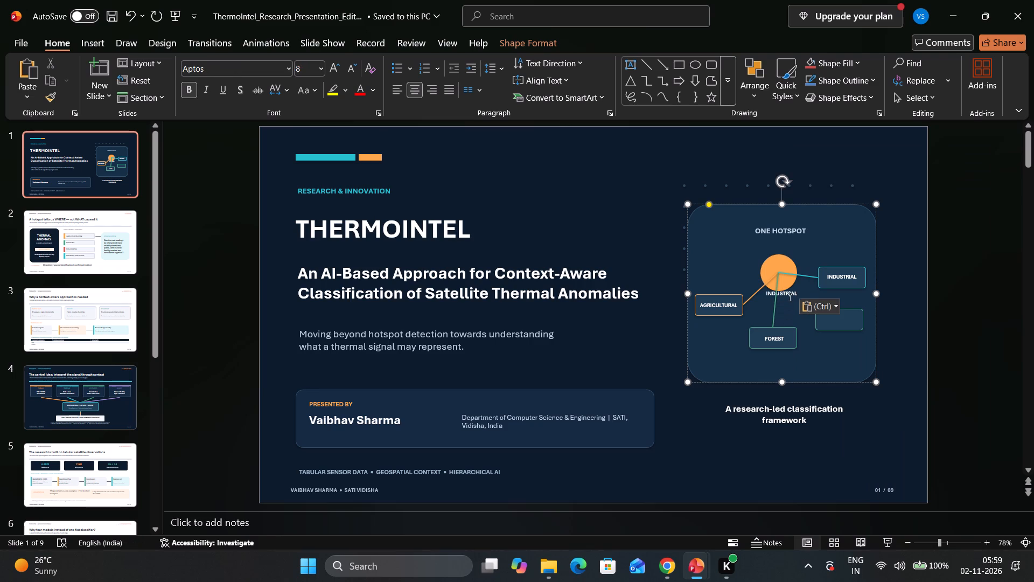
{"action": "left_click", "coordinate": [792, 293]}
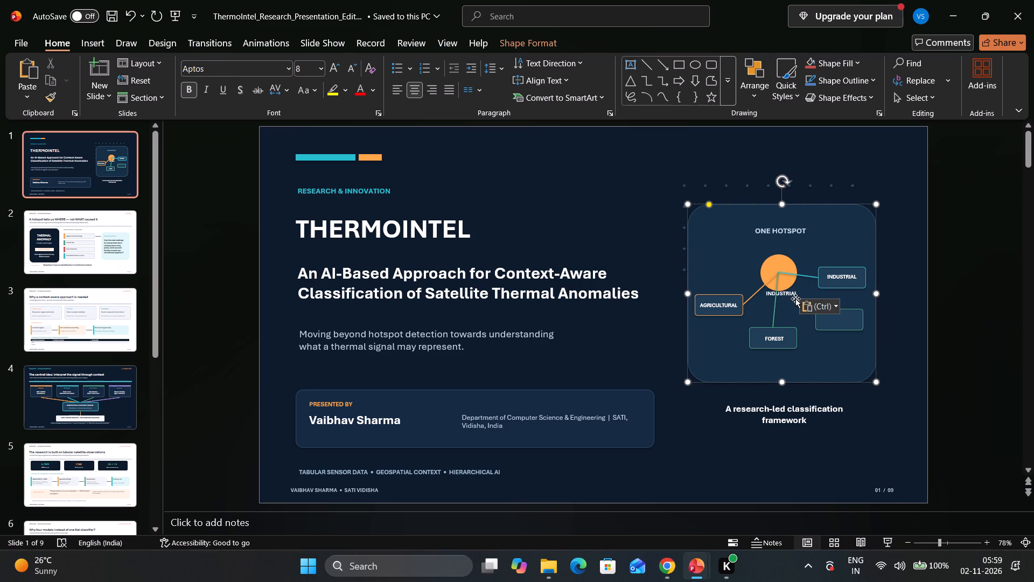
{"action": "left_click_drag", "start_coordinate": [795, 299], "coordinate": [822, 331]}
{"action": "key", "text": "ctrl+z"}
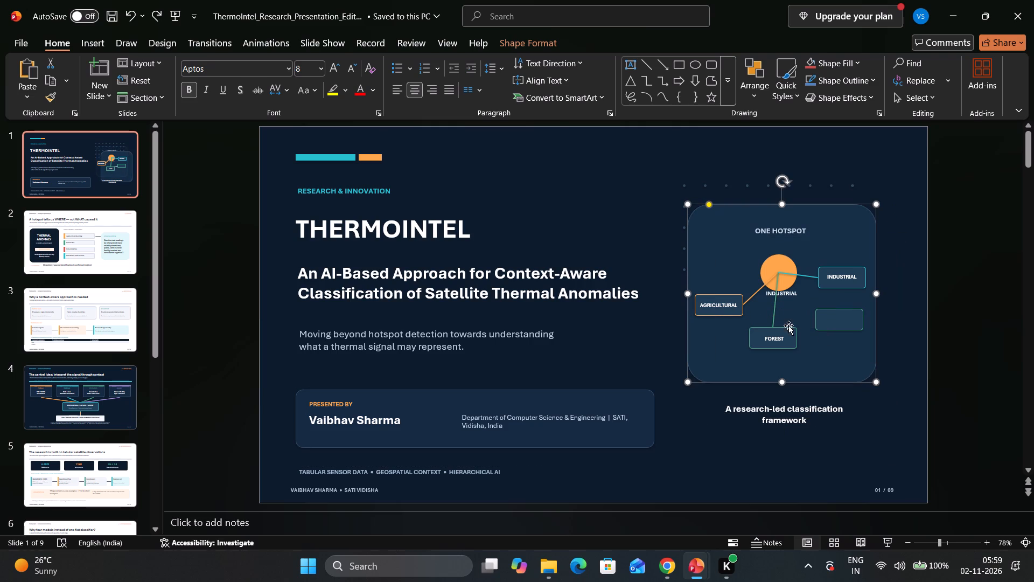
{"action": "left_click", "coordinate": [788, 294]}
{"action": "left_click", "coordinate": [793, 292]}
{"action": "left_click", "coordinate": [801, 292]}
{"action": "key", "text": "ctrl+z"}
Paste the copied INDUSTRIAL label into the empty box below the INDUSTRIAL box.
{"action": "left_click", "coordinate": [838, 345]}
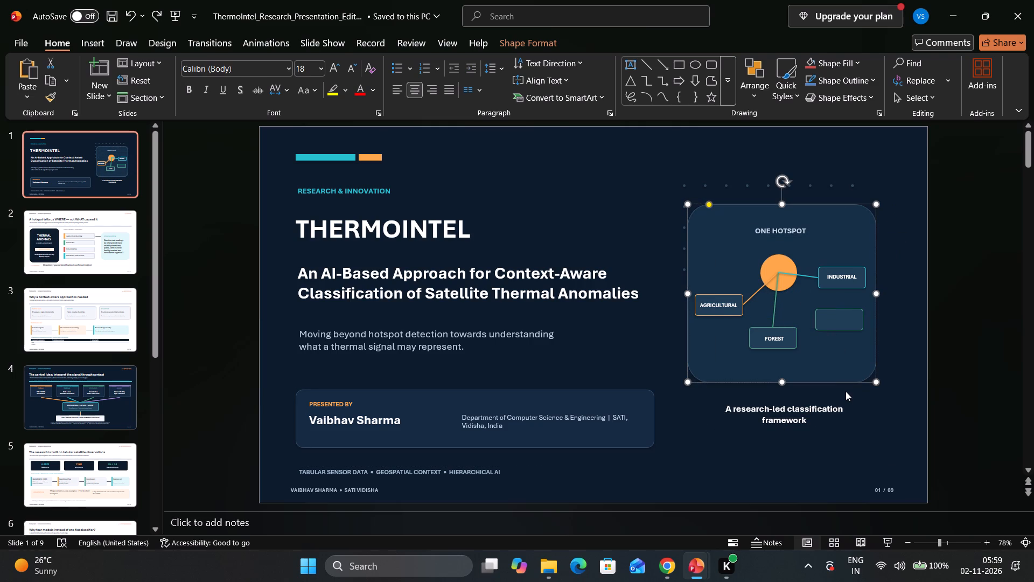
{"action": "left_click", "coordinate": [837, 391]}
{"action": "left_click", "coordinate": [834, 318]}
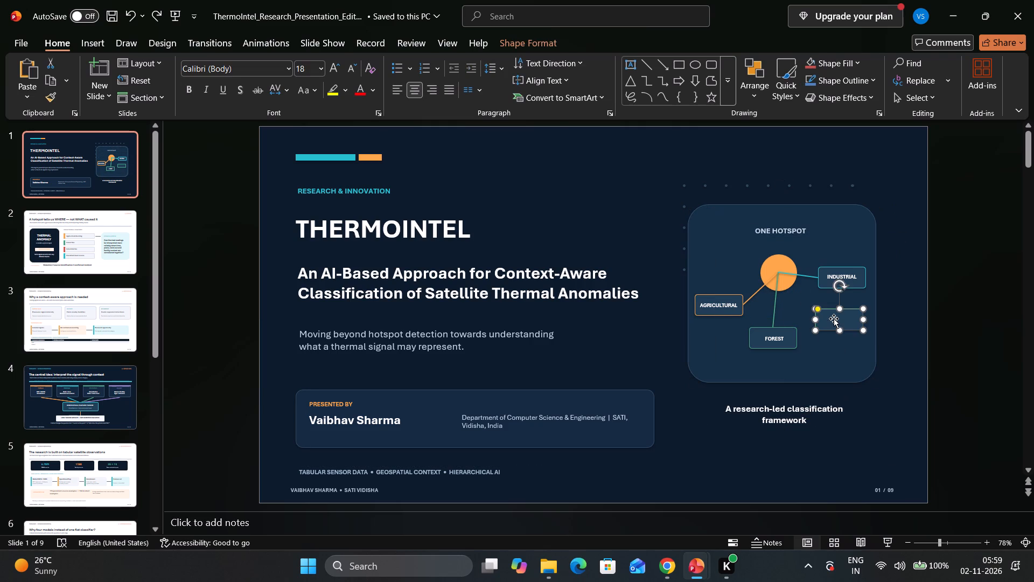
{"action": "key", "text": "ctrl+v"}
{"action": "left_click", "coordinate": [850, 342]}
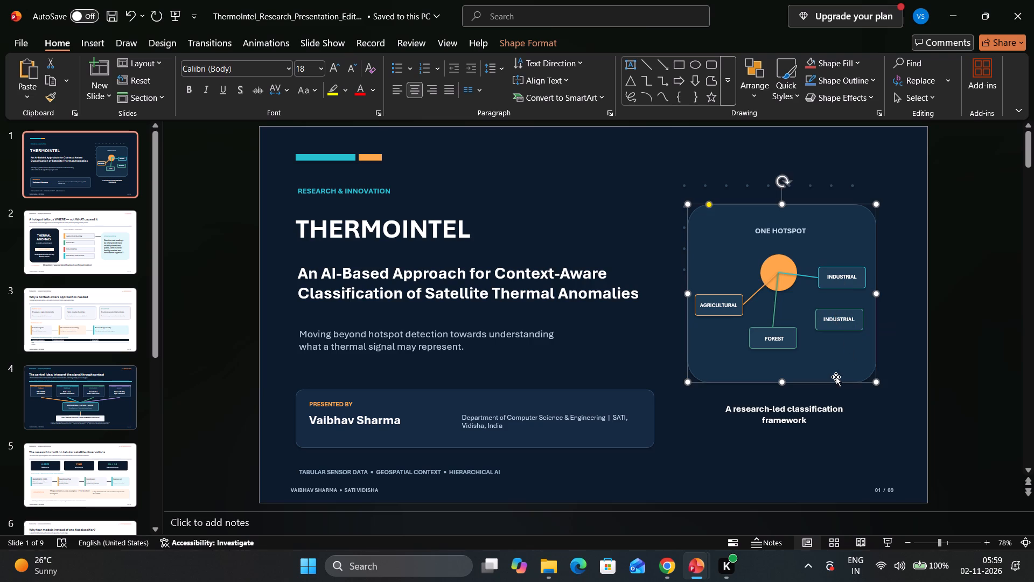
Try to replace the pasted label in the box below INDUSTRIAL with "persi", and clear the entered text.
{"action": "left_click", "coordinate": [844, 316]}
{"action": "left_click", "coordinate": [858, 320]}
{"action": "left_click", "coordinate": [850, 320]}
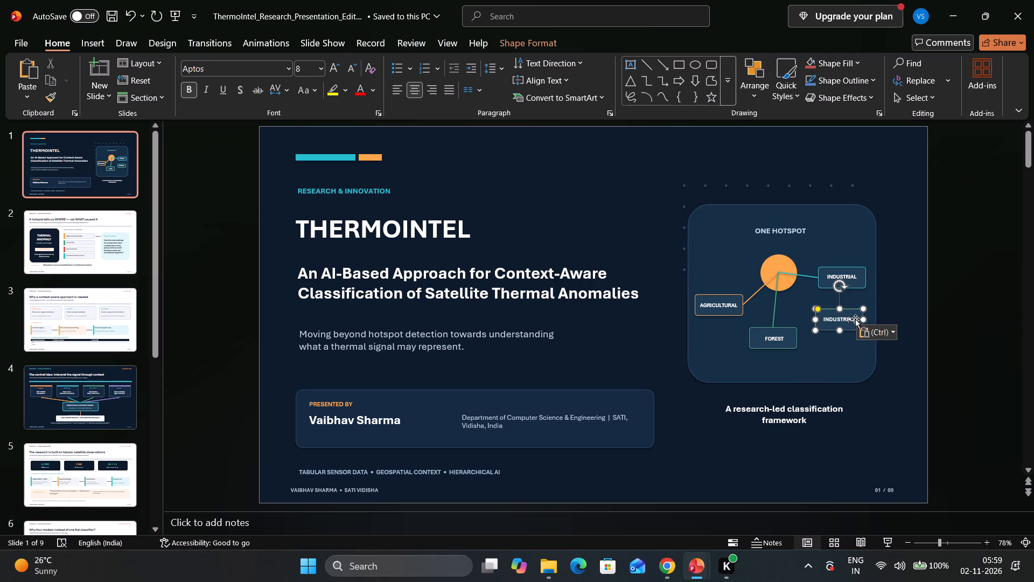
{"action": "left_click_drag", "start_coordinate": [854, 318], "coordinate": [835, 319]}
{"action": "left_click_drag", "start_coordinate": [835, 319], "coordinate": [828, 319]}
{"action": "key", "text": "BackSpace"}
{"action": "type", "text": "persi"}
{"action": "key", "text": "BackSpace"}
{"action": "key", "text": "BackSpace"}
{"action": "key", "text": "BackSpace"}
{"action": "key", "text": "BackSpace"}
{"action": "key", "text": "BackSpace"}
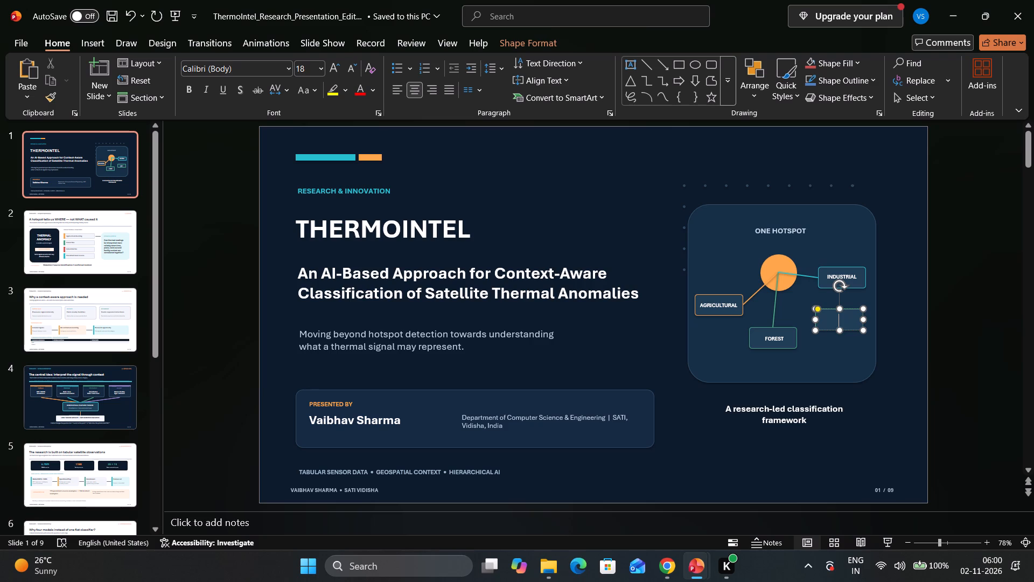
Open the font size choices for the text of the empty box below INDUSTRIAL.
{"action": "left_click", "coordinate": [317, 69]}
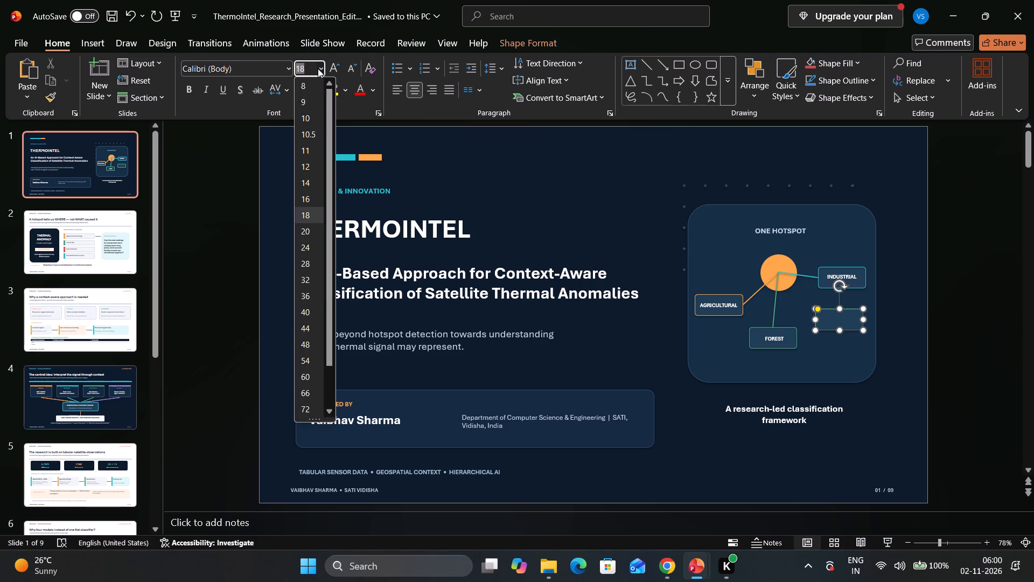
Try text at size 10 in the empty box below INDUSTRIAL, erase it, and set the font size to 10.5.
{"action": "left_click", "coordinate": [310, 112]}
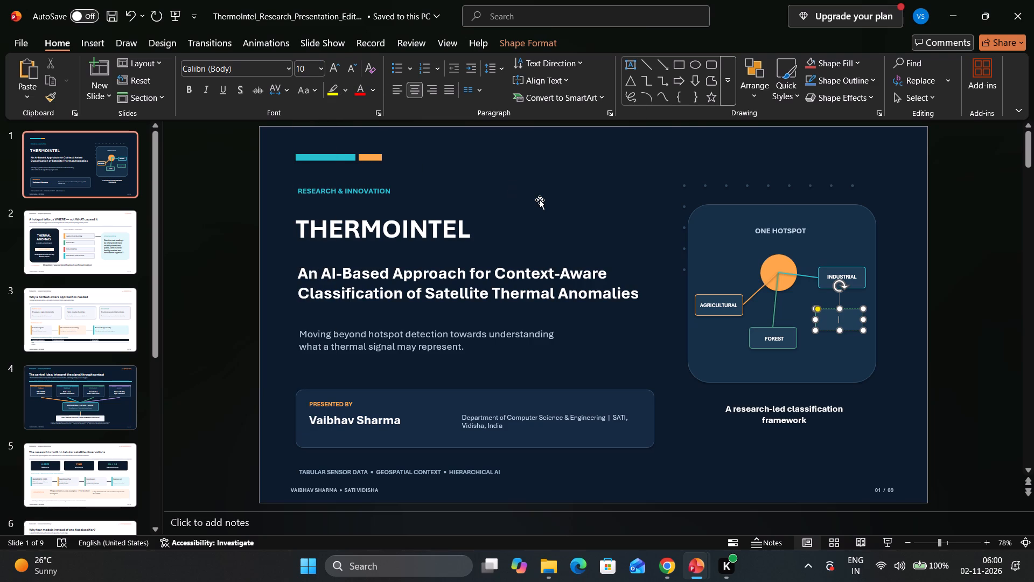
{"action": "type", "text": "pe"}
{"action": "key", "text": "BackSpace"}
{"action": "key", "text": "BackSpace"}
{"action": "left_click", "coordinate": [322, 63]}
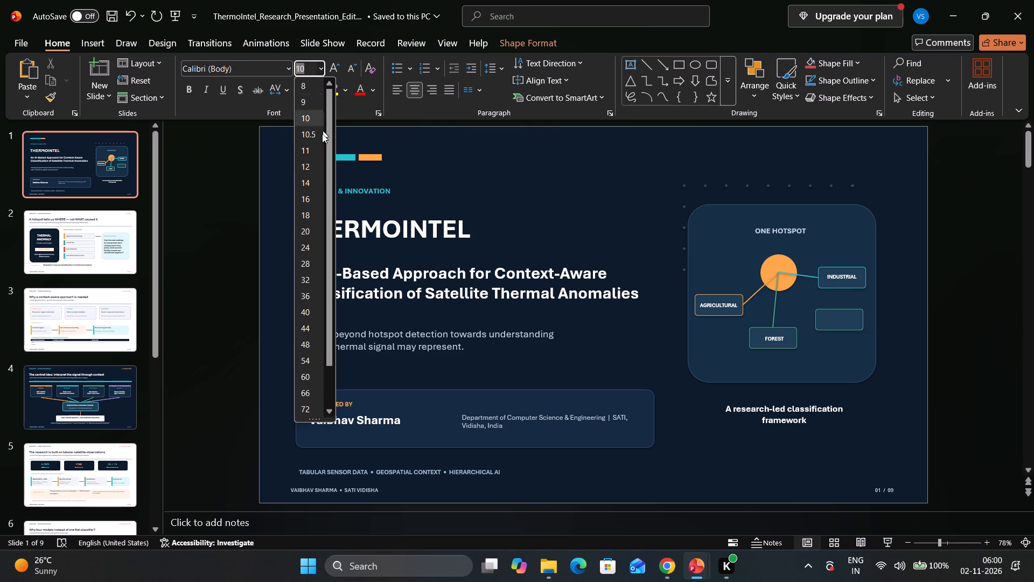
{"action": "left_click", "coordinate": [321, 137]}
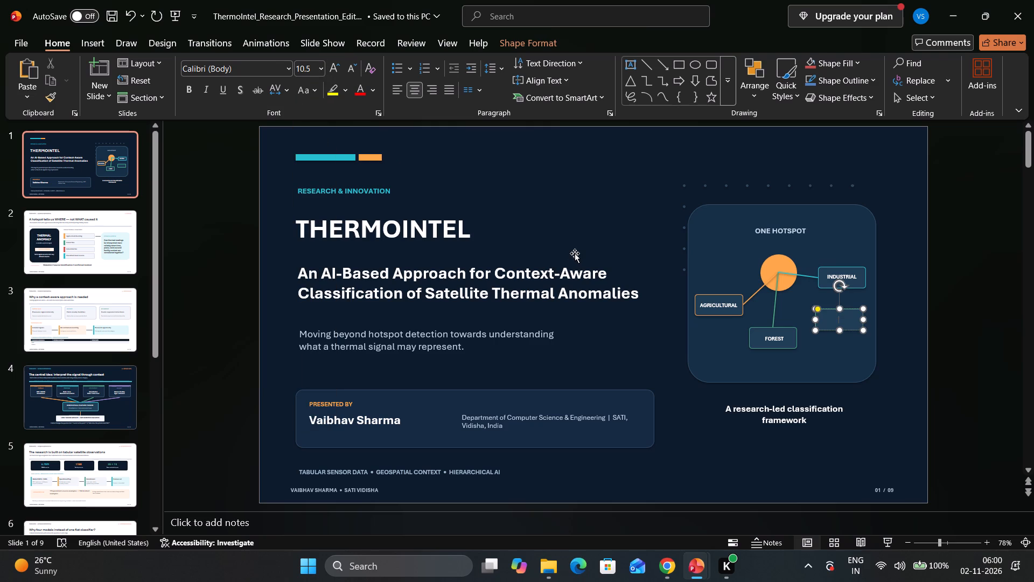
Label the empty box below INDUSTRIAL in the ONE HOTSPOT diagram "PERSISTANT SOURCES" on two lines.
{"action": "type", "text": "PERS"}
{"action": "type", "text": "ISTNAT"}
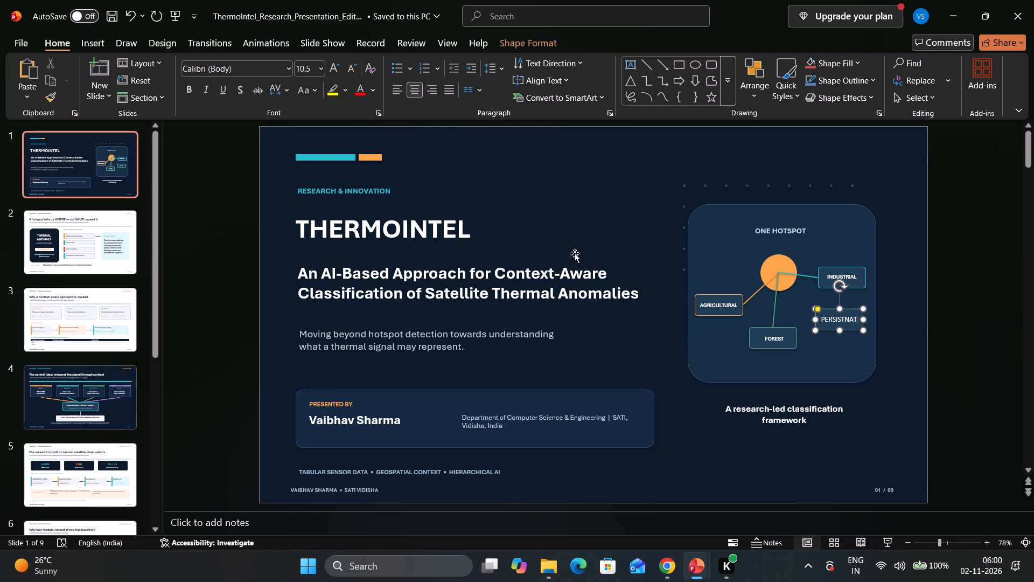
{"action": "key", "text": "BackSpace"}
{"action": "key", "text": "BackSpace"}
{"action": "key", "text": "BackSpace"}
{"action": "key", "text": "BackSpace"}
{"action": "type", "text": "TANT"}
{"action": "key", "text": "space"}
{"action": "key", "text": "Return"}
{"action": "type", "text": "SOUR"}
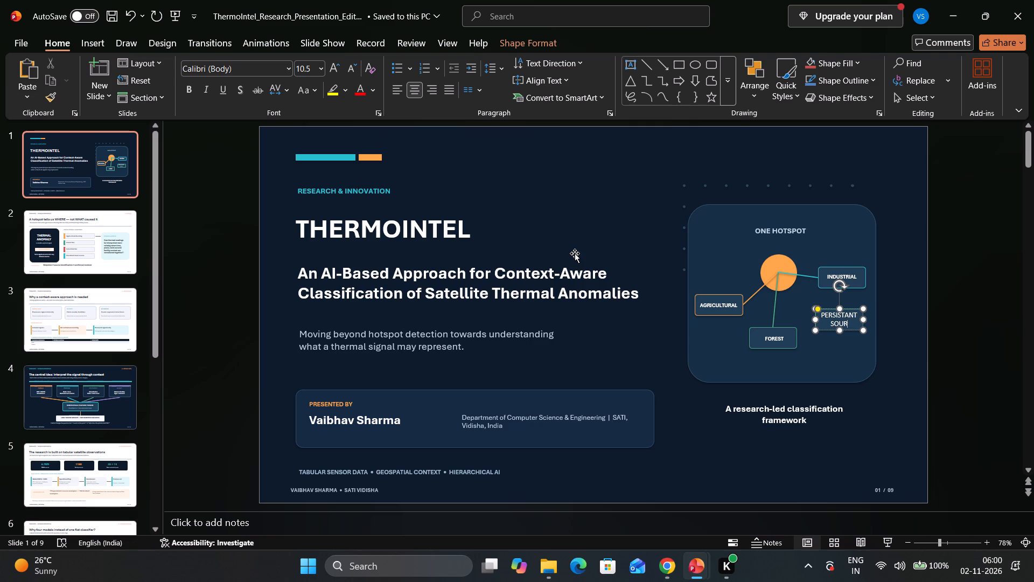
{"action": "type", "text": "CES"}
Set the font size of the PERSISTANT SOURCES label to 10.
{"action": "left_click", "coordinate": [319, 65]}
{"action": "left_click", "coordinate": [317, 115]}
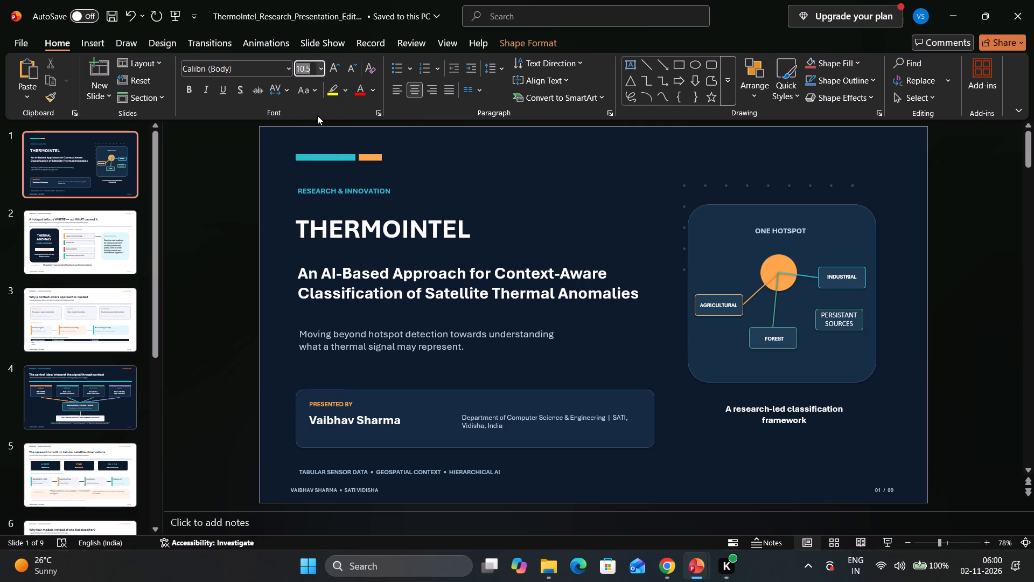
{"action": "left_click_drag", "start_coordinate": [857, 323], "coordinate": [819, 313]}
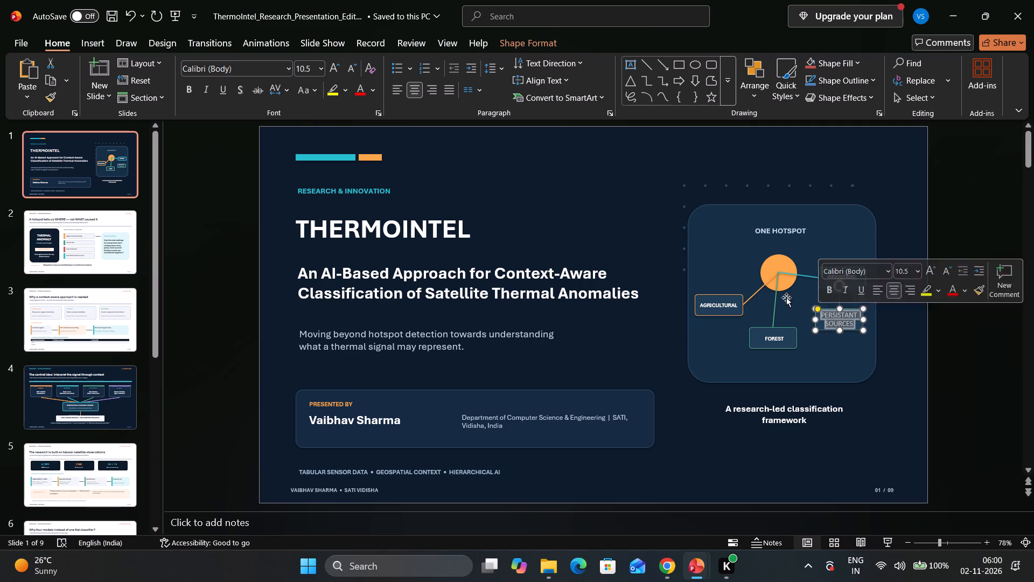
{"action": "left_click", "coordinate": [319, 66]}
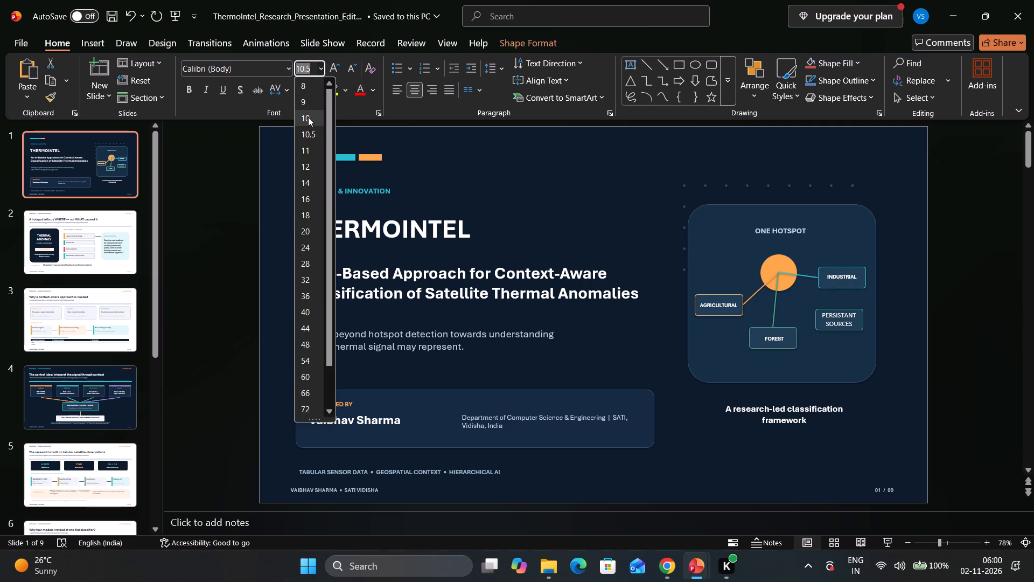
{"action": "left_click", "coordinate": [308, 117]}
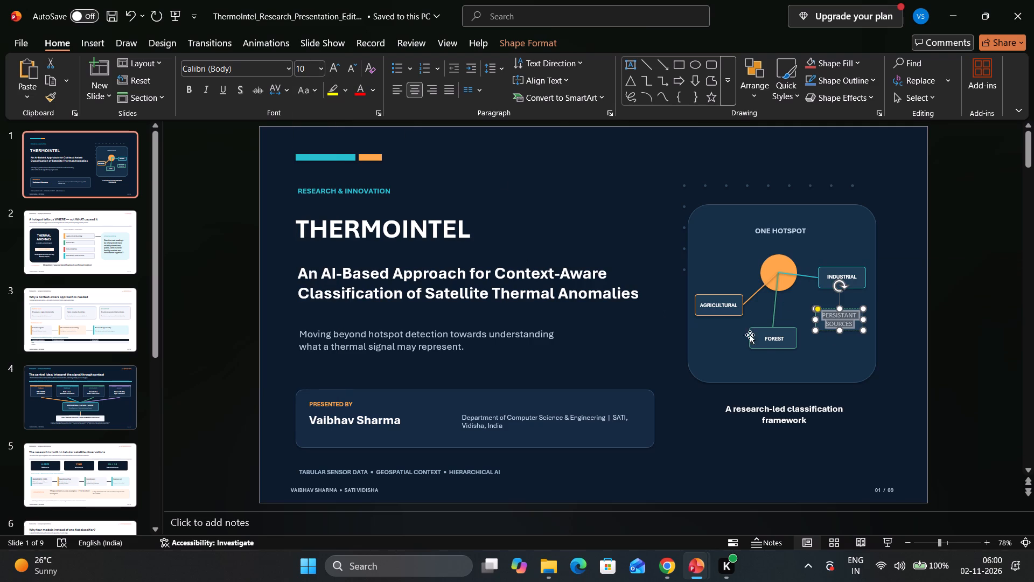
Duplicate the connector between the orange circle and FOREST, and run the copy from the circle's centre to the top of the PERSISTANT SOURCES box.
{"action": "left_click", "coordinate": [776, 287]}
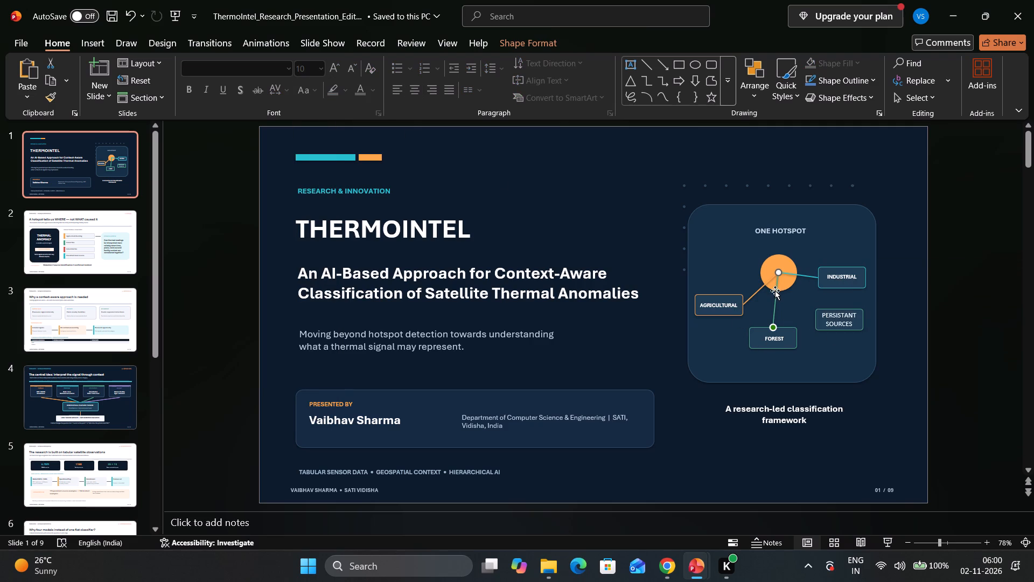
{"action": "right_click", "coordinate": [775, 290]}
{"action": "left_click", "coordinate": [808, 258]}
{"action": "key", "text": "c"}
{"action": "key", "text": "ctrl+v"}
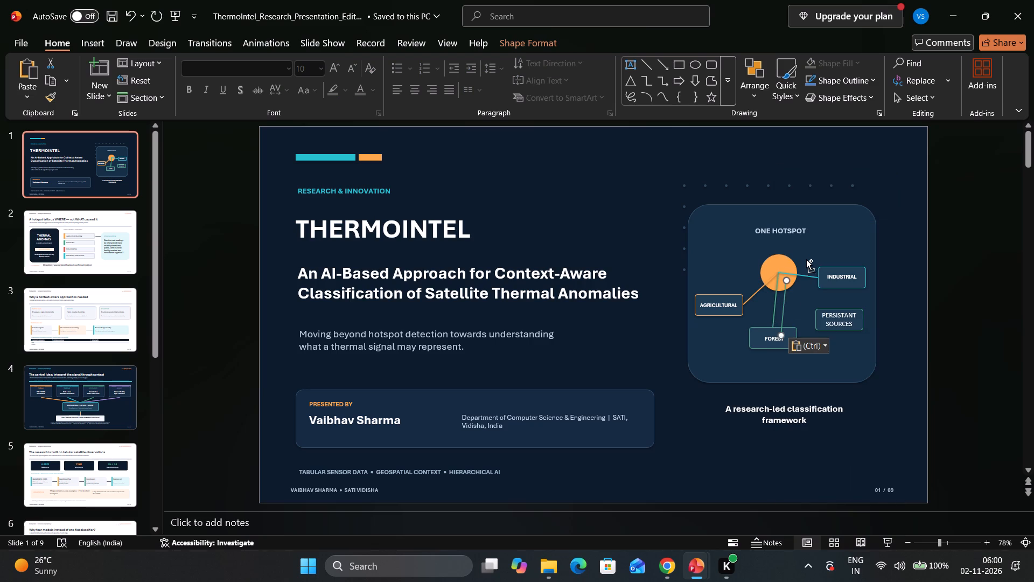
{"action": "left_click_drag", "start_coordinate": [787, 281], "coordinate": [778, 273]}
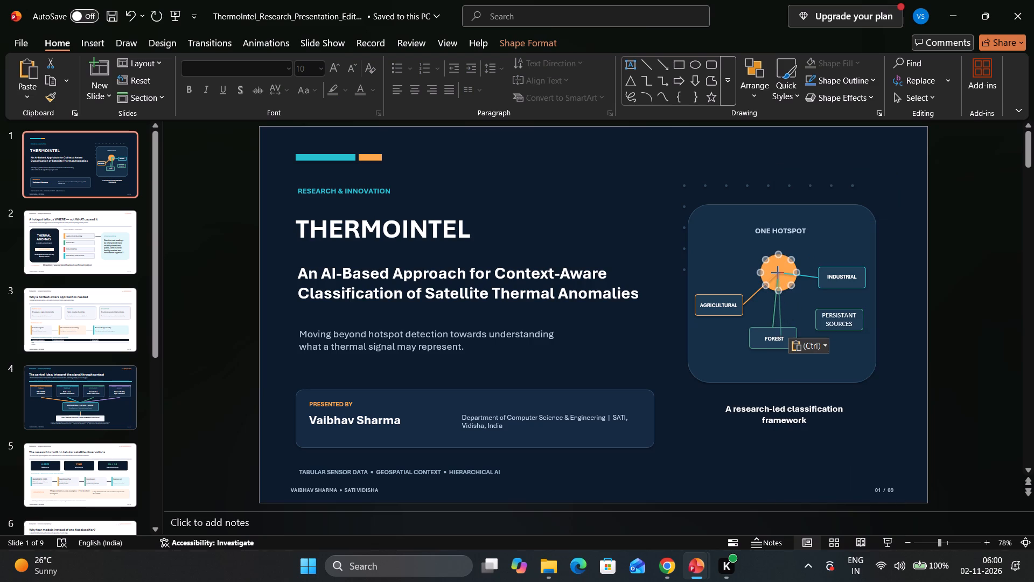
{"action": "left_click_drag", "start_coordinate": [778, 273], "coordinate": [779, 272]}
{"action": "left_click_drag", "start_coordinate": [782, 336], "coordinate": [782, 337]}
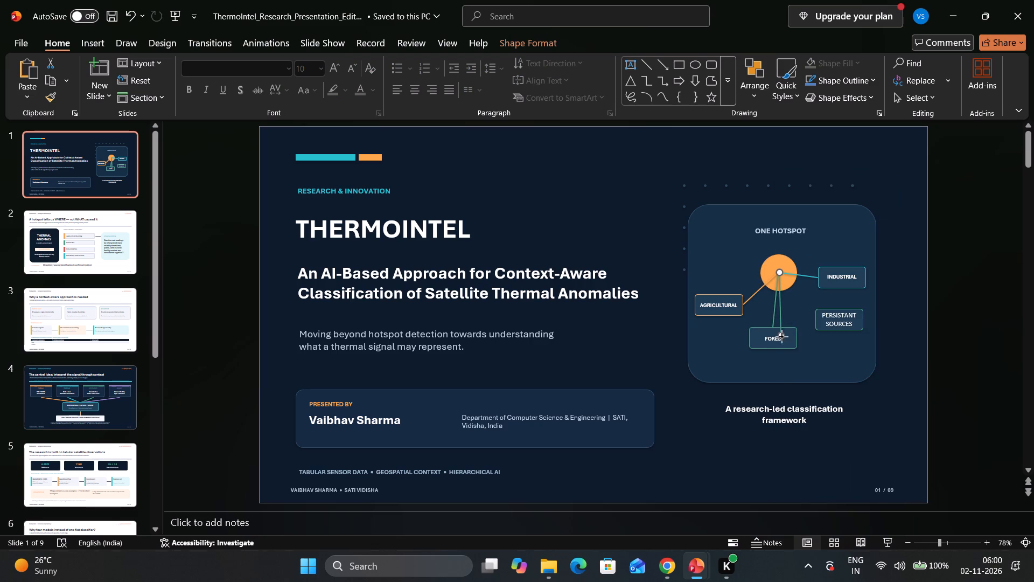
{"action": "left_click_drag", "start_coordinate": [782, 337], "coordinate": [816, 308]}
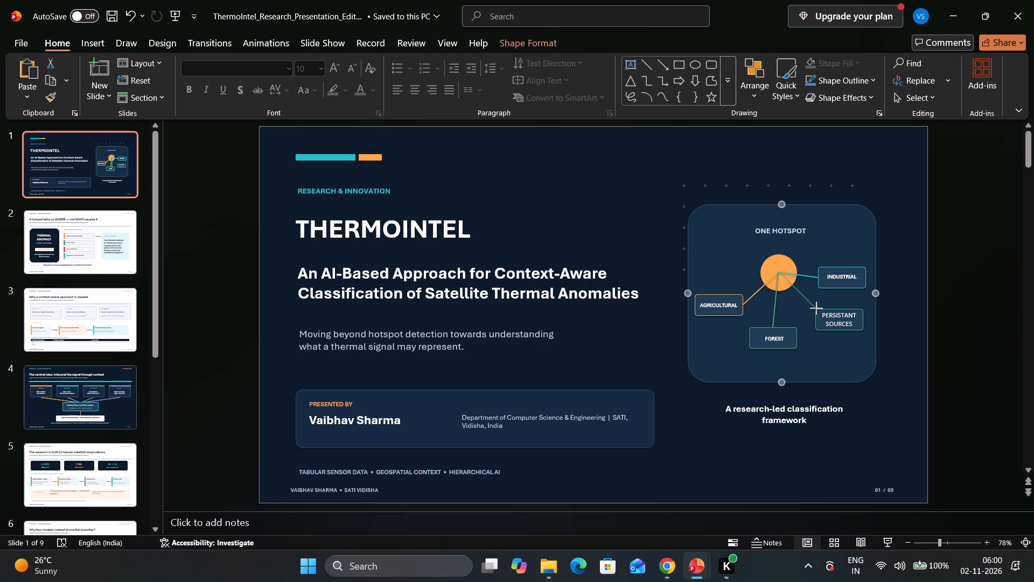
{"action": "left_click_drag", "start_coordinate": [816, 308], "coordinate": [838, 310]}
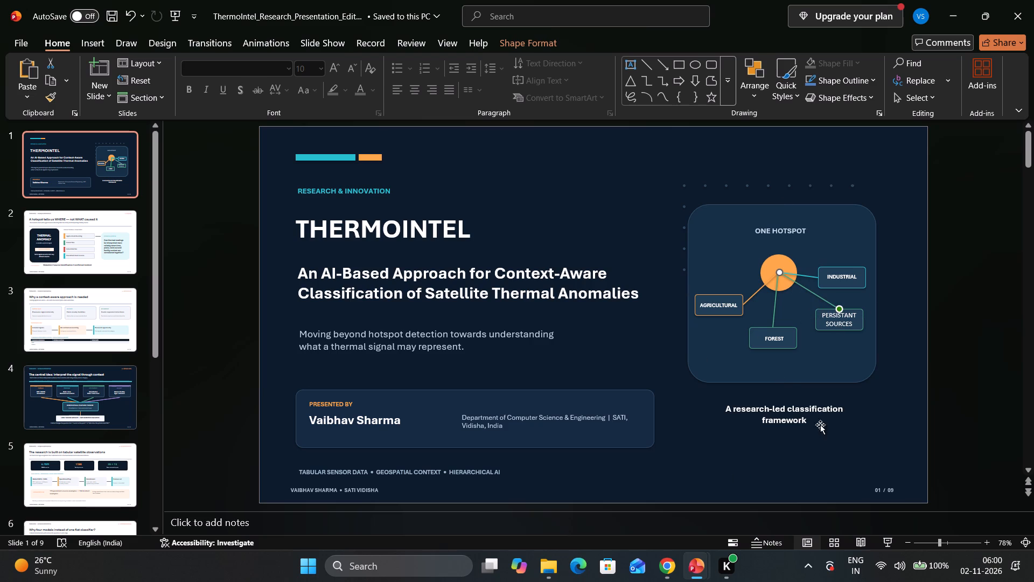
{"action": "left_click", "coordinate": [828, 418]}
{"action": "left_click", "coordinate": [797, 462]}
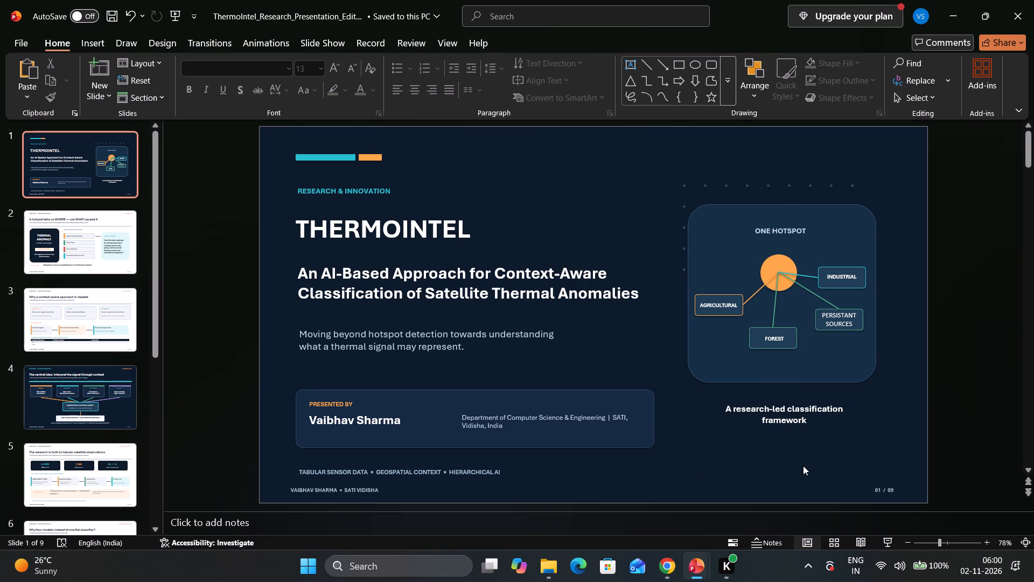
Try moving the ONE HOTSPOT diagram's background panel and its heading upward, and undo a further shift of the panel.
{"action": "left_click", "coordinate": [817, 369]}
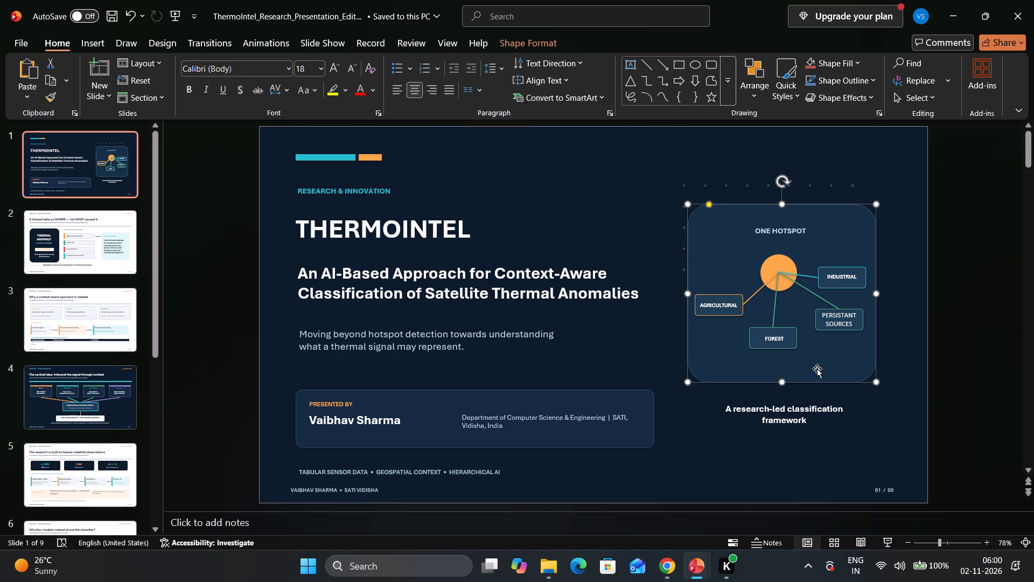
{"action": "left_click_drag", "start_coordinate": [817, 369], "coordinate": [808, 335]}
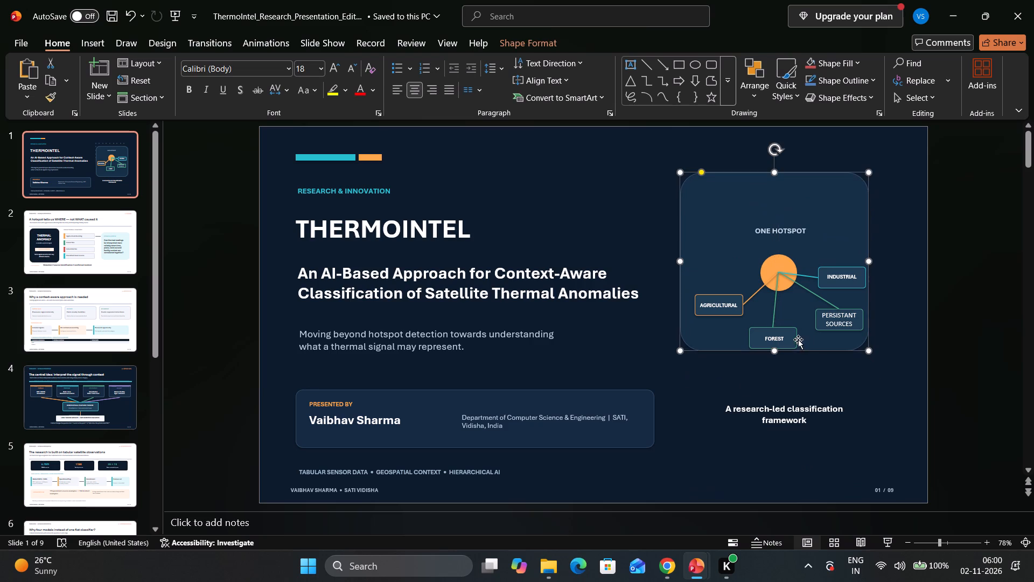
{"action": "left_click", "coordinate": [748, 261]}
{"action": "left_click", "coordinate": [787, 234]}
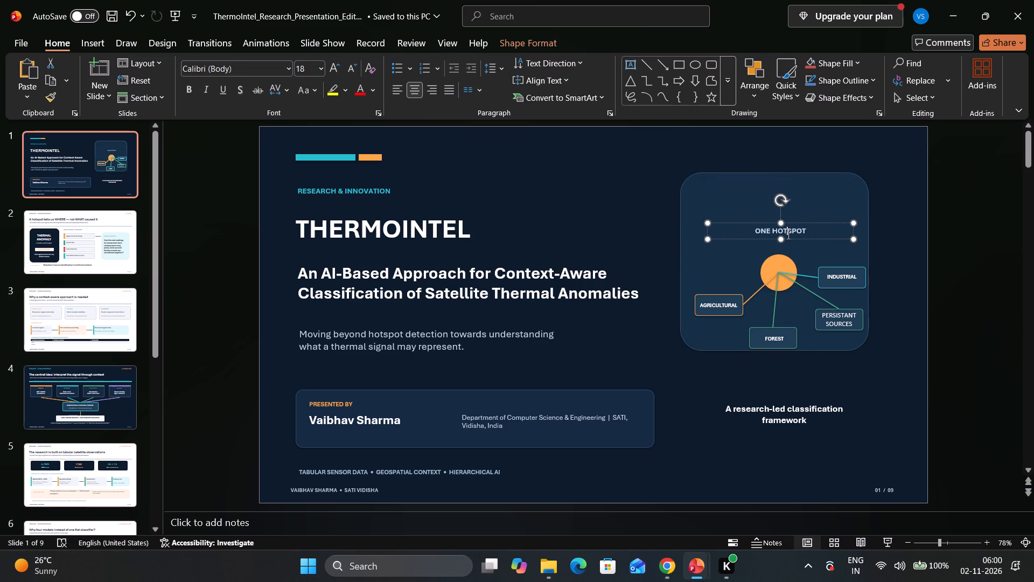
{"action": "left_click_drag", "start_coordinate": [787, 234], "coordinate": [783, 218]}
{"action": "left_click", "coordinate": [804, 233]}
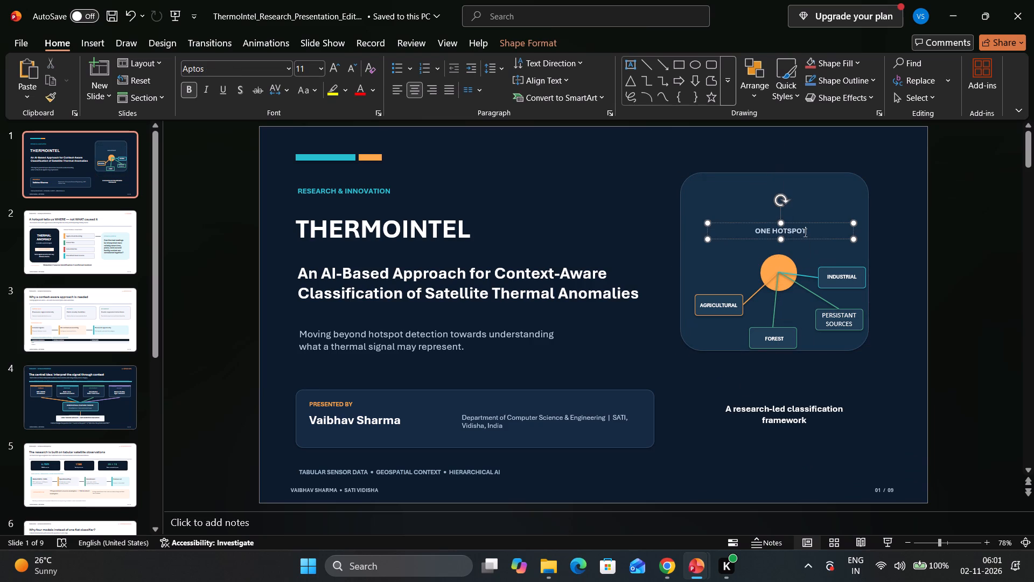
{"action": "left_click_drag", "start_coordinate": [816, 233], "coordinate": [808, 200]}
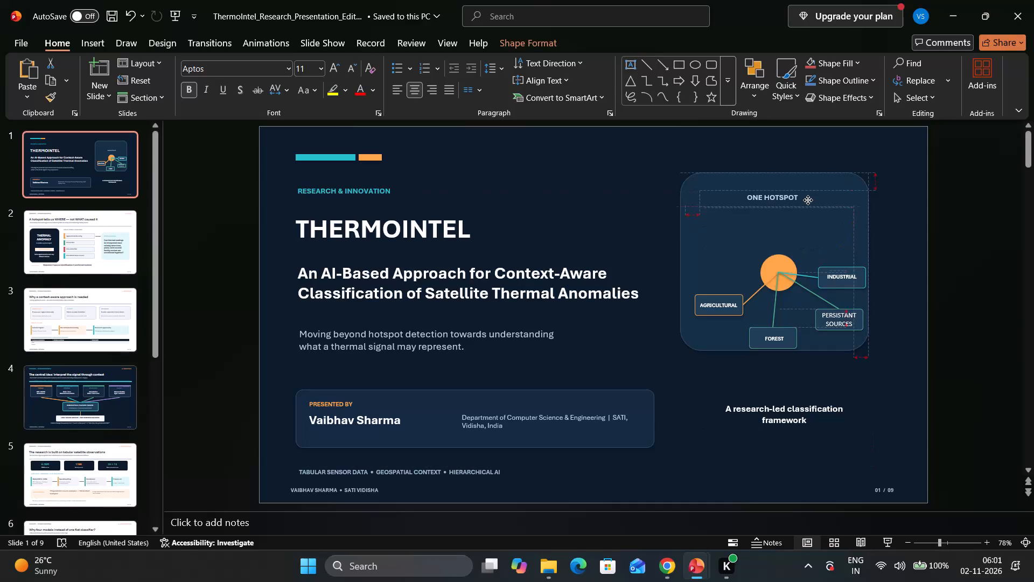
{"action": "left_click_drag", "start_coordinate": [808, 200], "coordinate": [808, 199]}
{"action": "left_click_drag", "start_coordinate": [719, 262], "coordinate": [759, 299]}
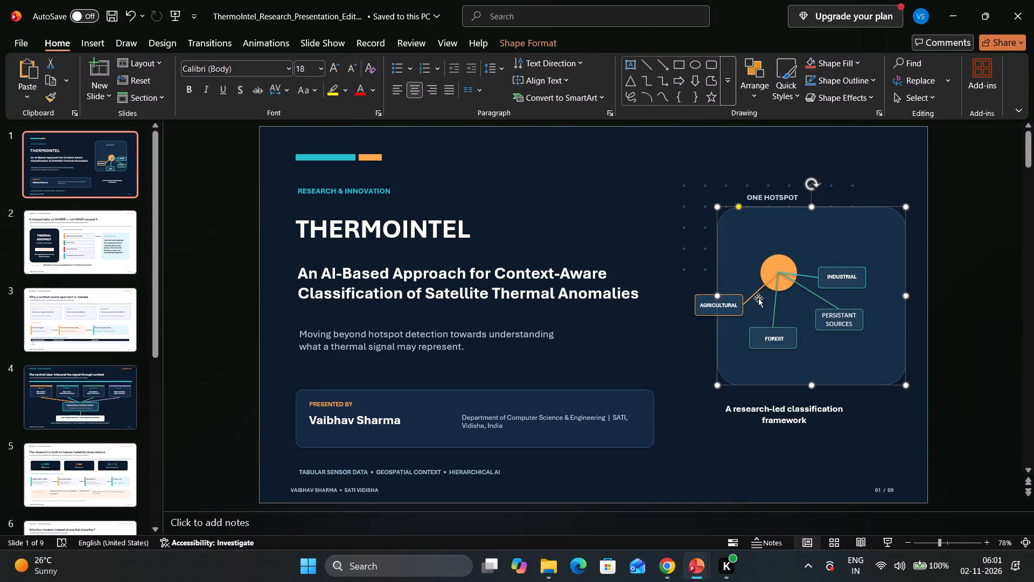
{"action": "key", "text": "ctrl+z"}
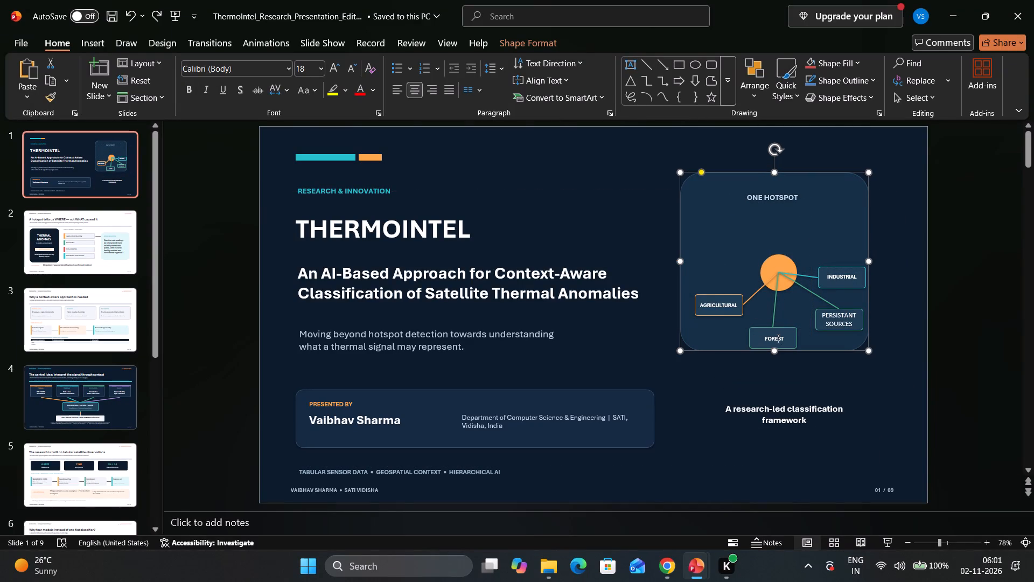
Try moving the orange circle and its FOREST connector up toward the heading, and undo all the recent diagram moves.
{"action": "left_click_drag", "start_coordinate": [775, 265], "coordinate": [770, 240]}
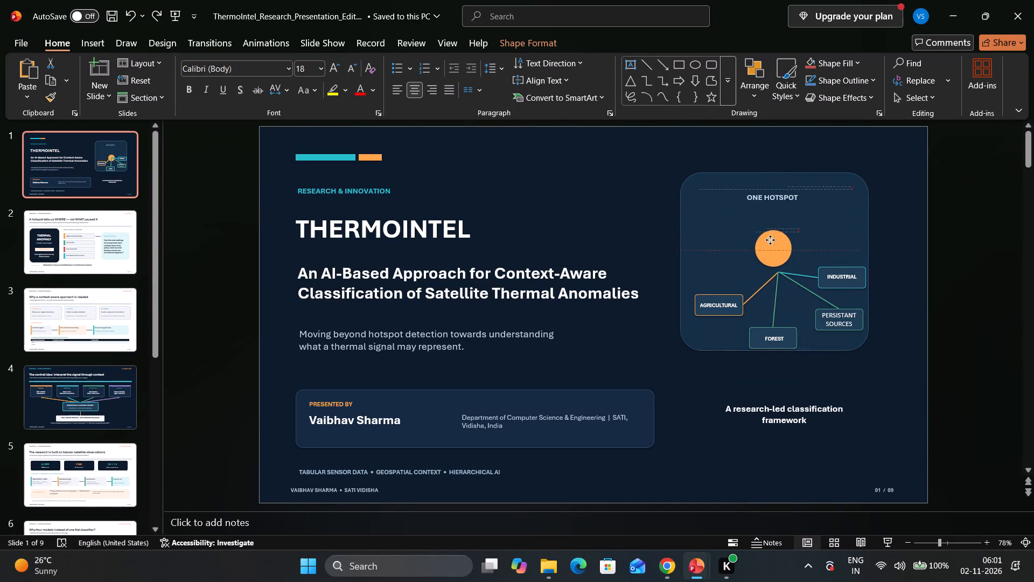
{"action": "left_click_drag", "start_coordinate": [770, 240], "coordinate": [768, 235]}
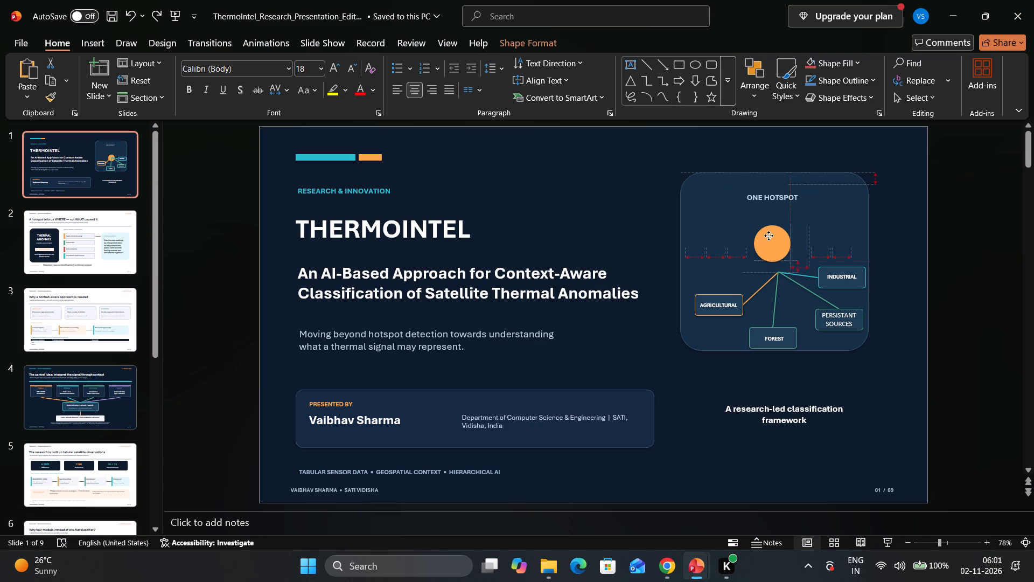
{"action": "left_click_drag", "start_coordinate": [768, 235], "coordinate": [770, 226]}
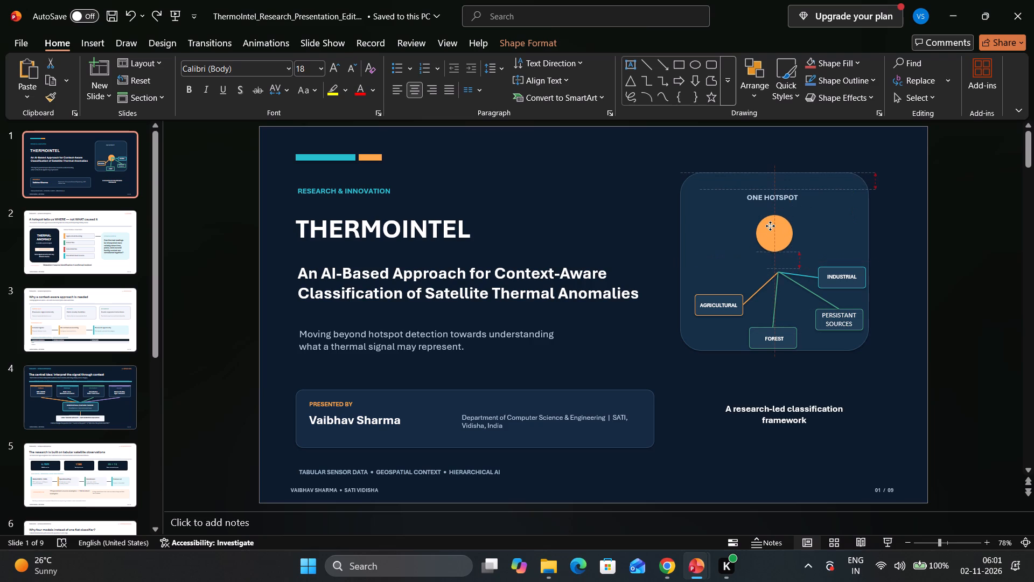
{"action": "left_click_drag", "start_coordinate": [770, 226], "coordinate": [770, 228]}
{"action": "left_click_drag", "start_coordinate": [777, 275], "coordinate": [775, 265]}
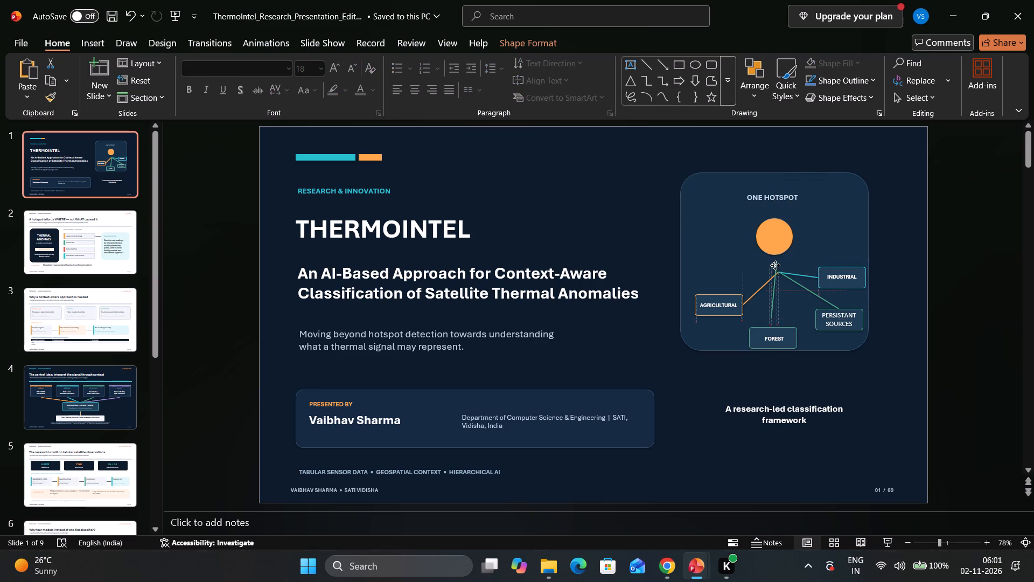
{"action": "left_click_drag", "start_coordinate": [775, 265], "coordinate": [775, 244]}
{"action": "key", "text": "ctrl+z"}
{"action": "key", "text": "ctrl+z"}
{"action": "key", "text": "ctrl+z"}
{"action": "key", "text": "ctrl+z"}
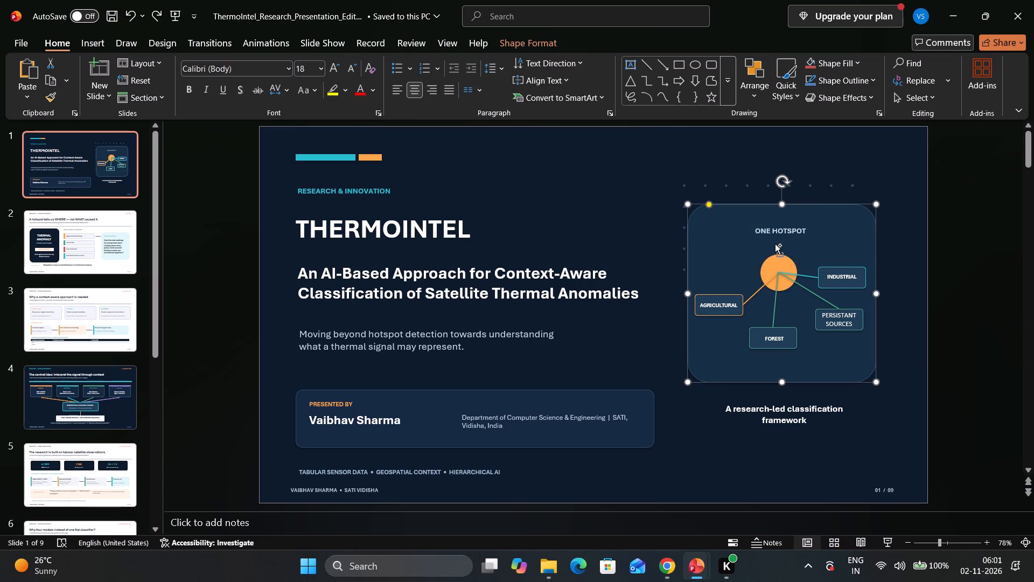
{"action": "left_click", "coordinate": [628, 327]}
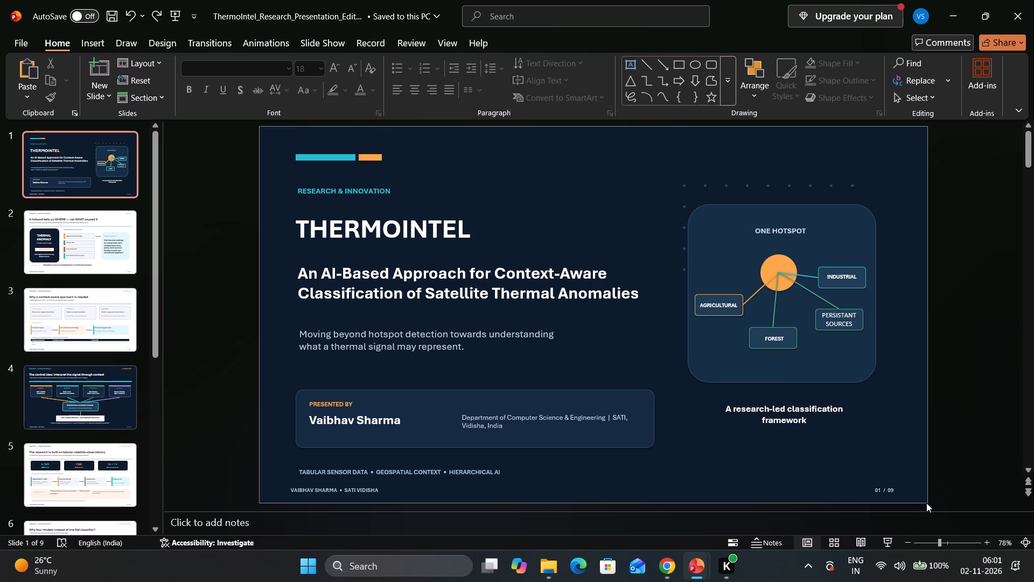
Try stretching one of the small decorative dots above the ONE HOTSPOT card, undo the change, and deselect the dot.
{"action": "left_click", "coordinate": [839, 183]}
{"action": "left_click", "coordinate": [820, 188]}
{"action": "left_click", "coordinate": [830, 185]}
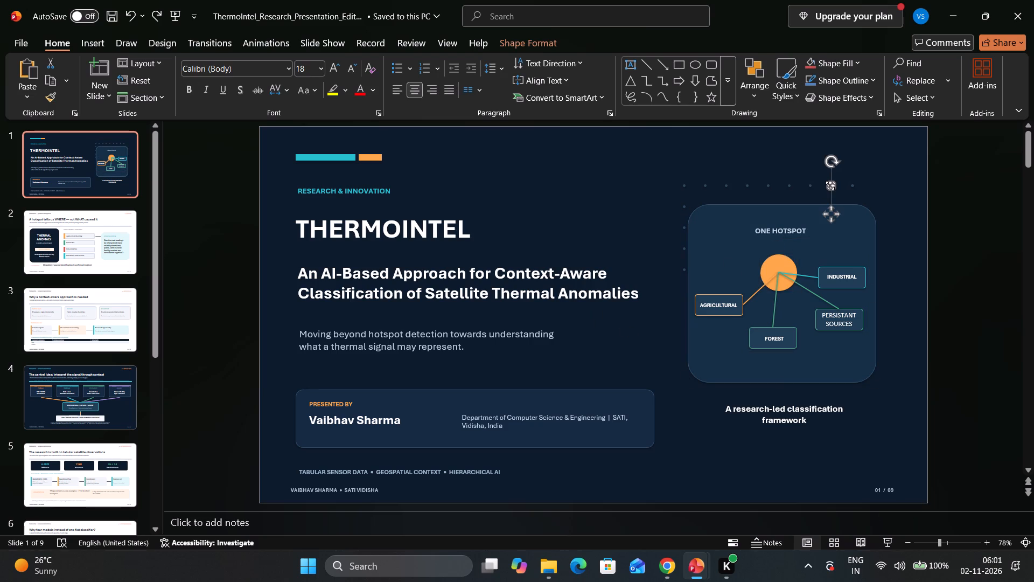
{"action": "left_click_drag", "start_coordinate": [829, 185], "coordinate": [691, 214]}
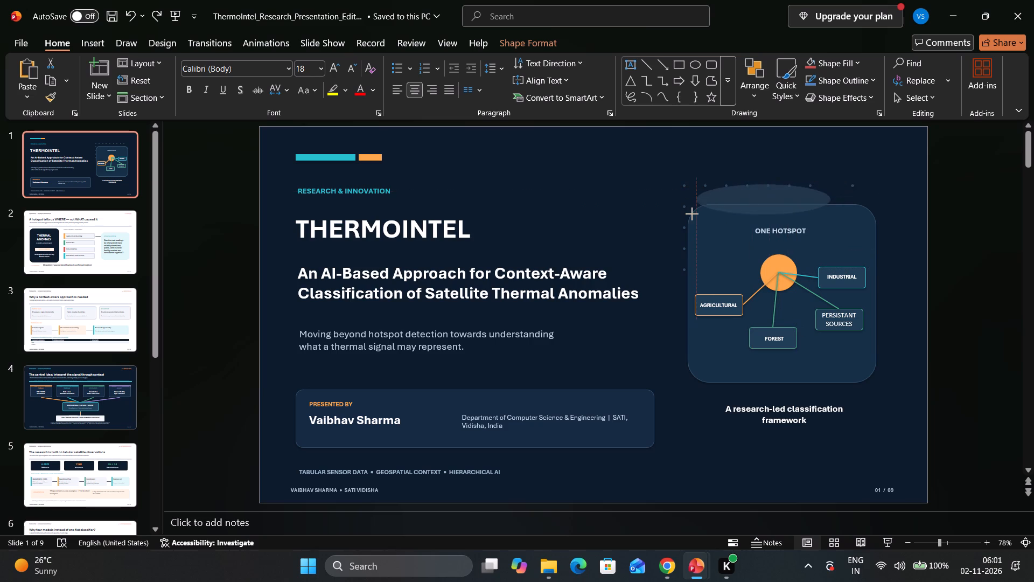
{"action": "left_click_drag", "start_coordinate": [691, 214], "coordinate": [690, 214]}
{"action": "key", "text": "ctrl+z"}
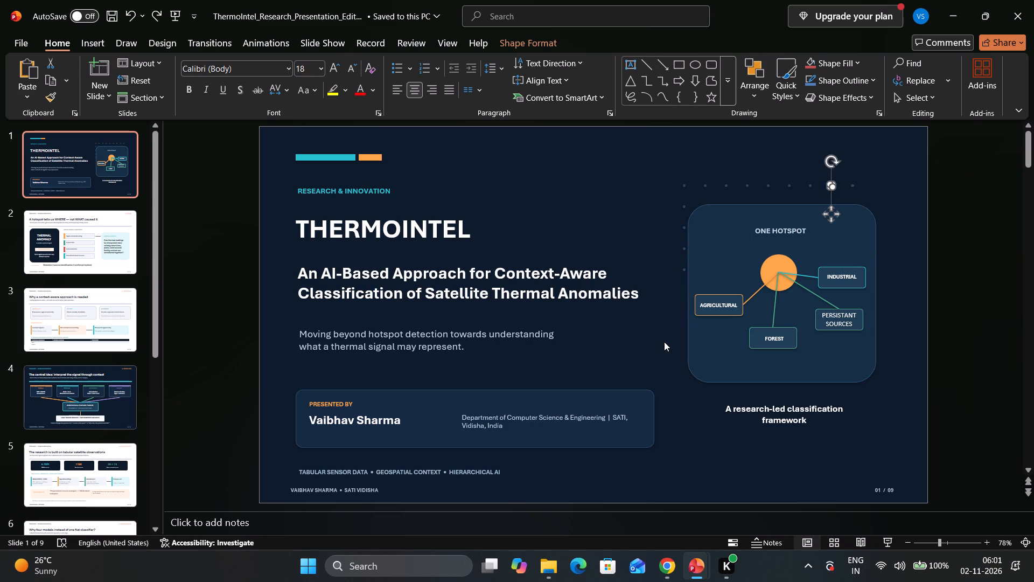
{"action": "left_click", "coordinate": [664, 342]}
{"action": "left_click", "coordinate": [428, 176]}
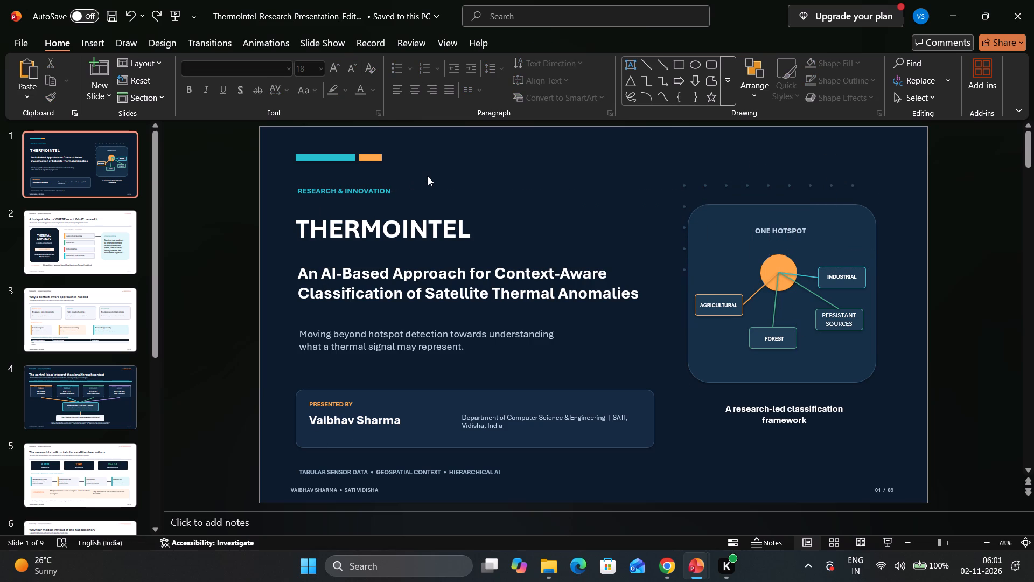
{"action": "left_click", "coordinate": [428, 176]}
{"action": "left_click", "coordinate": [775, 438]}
{"action": "key", "text": "Print"}
{"action": "left_click_drag", "start_coordinate": [225, 123], "coordinate": [1026, 507]}
{"action": "left_click", "coordinate": [661, 496]}
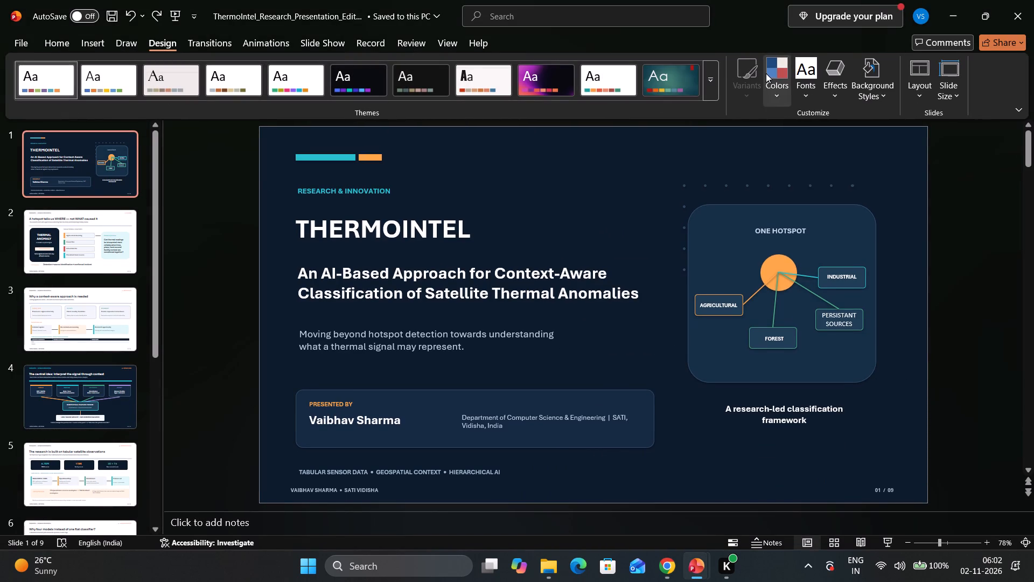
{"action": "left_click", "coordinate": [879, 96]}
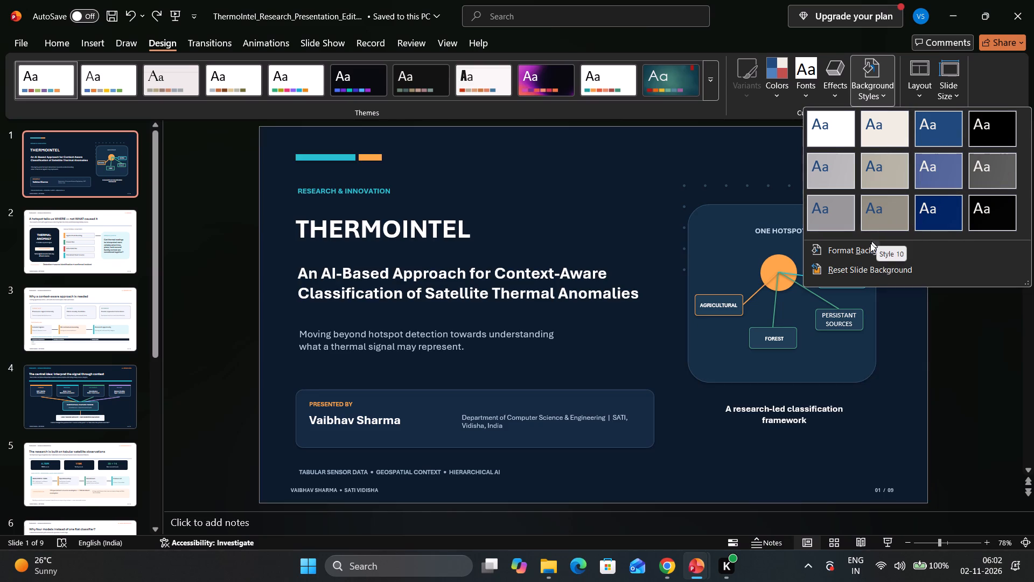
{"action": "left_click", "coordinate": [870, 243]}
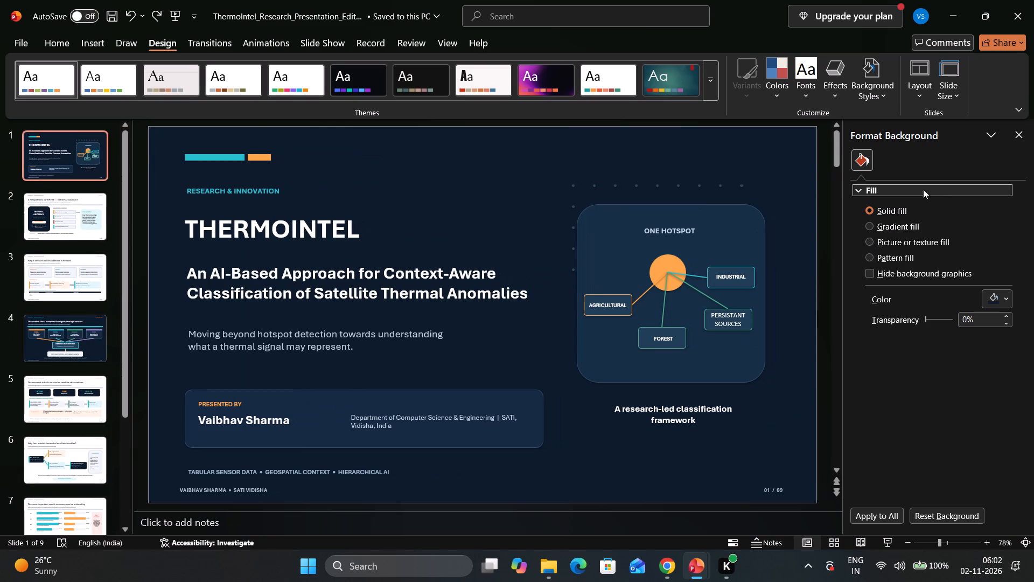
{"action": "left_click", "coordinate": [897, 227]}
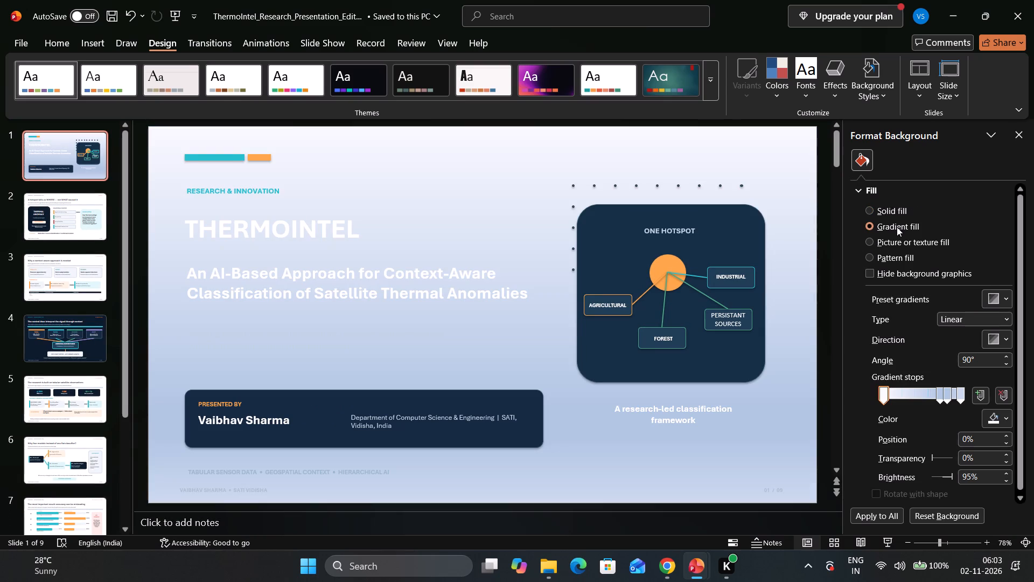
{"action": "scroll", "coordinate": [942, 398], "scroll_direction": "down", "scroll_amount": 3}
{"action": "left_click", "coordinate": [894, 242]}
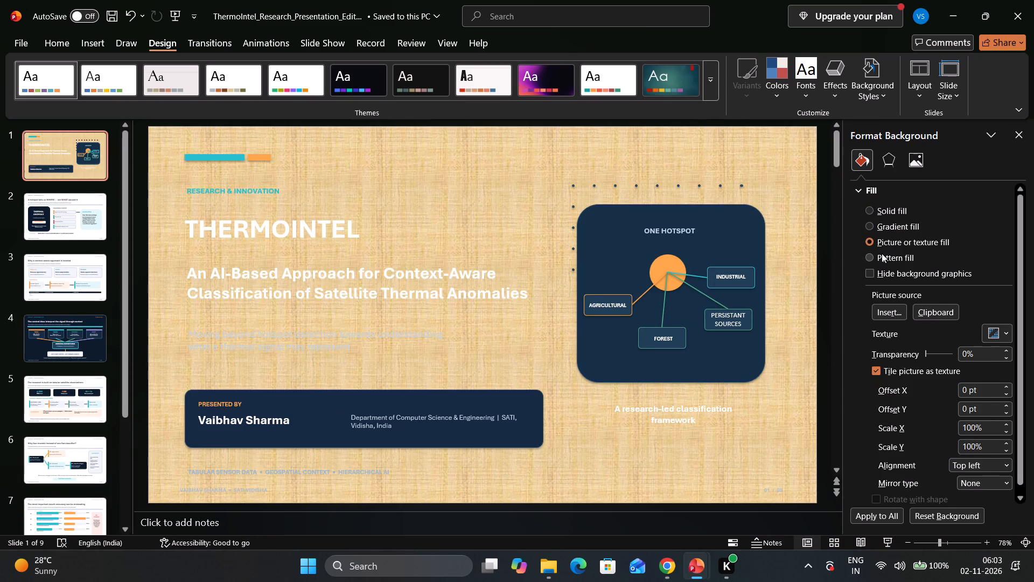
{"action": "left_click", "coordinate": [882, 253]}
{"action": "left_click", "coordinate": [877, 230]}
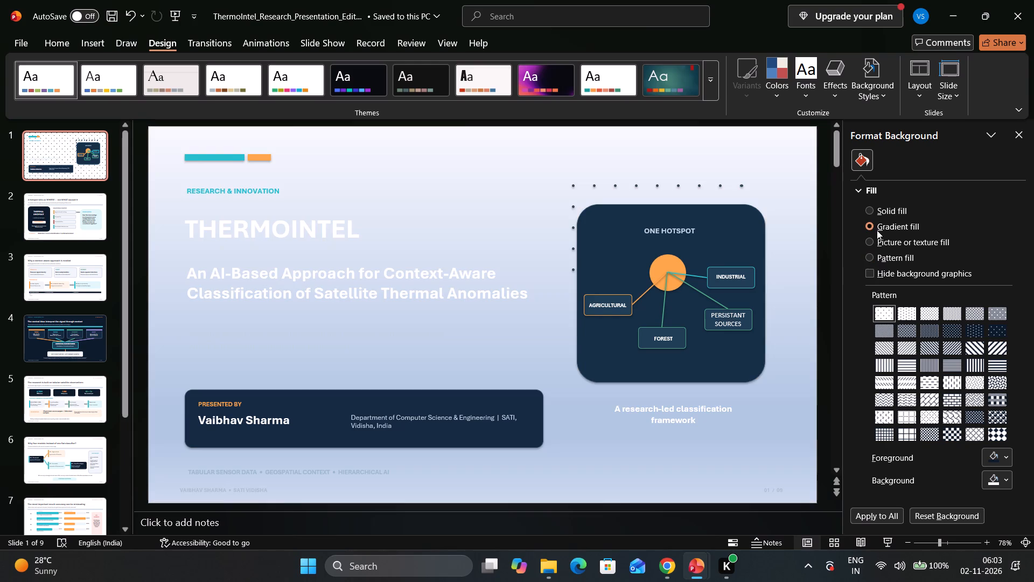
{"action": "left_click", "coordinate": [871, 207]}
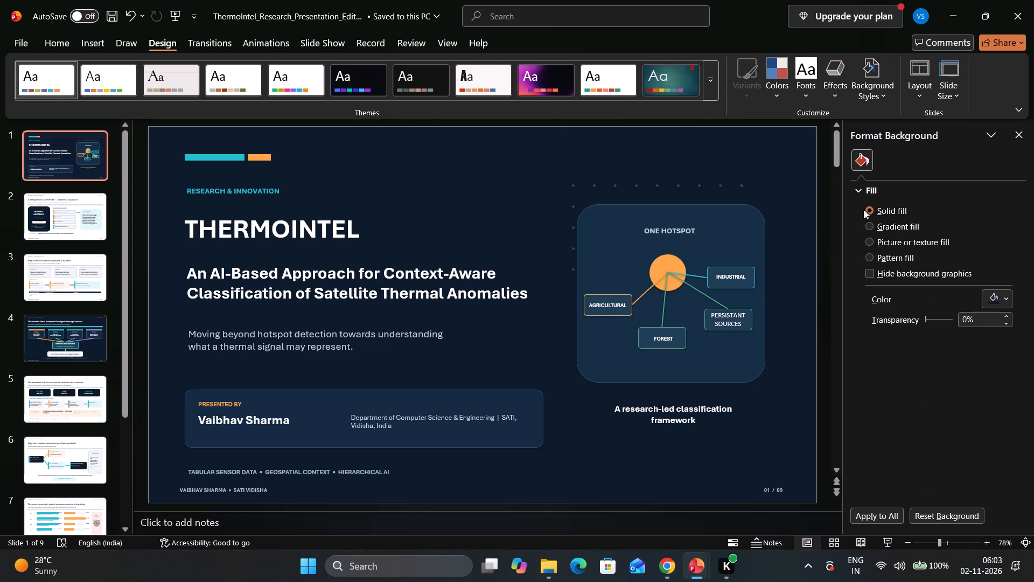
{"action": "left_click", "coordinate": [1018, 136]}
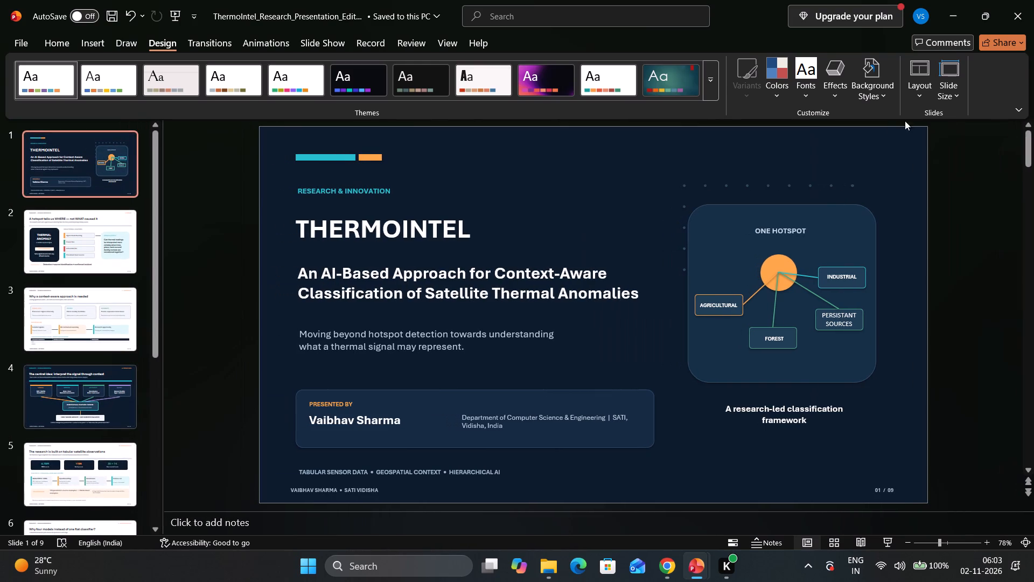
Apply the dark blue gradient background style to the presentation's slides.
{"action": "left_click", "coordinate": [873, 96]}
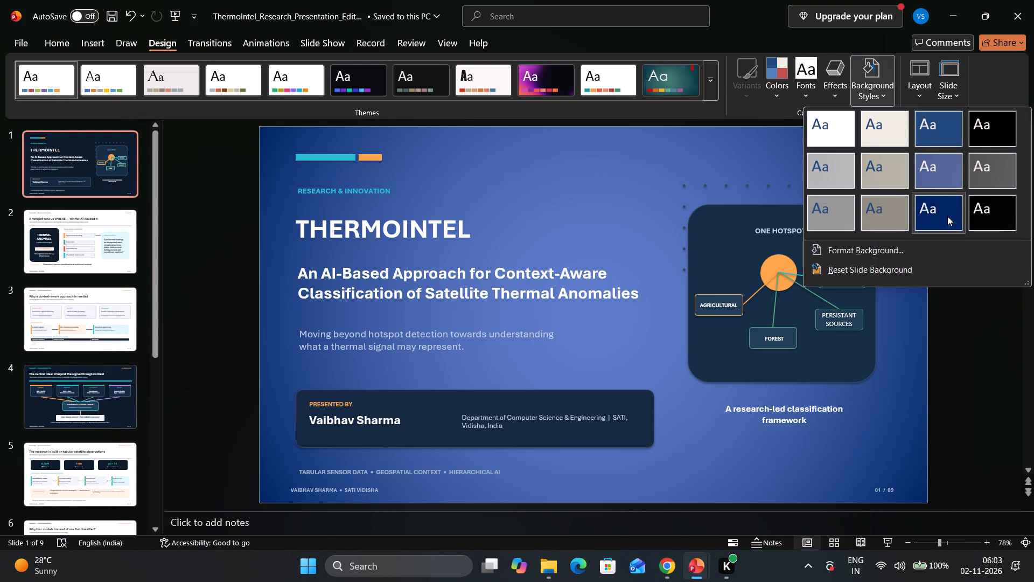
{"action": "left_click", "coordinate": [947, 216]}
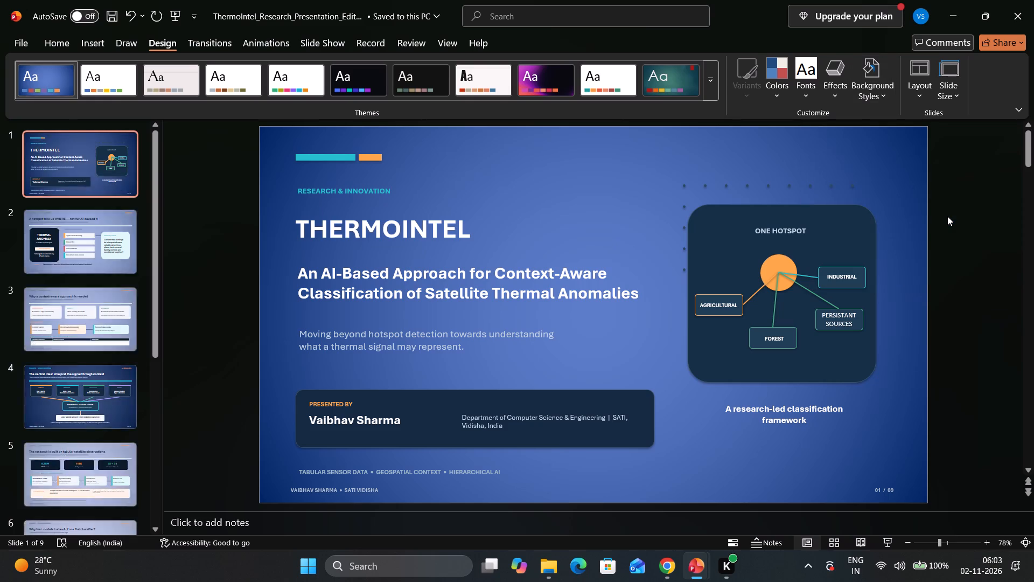
Apply the dark grey gradient background style, Style 8, to the presentation's slides.
{"action": "left_click", "coordinate": [865, 89]}
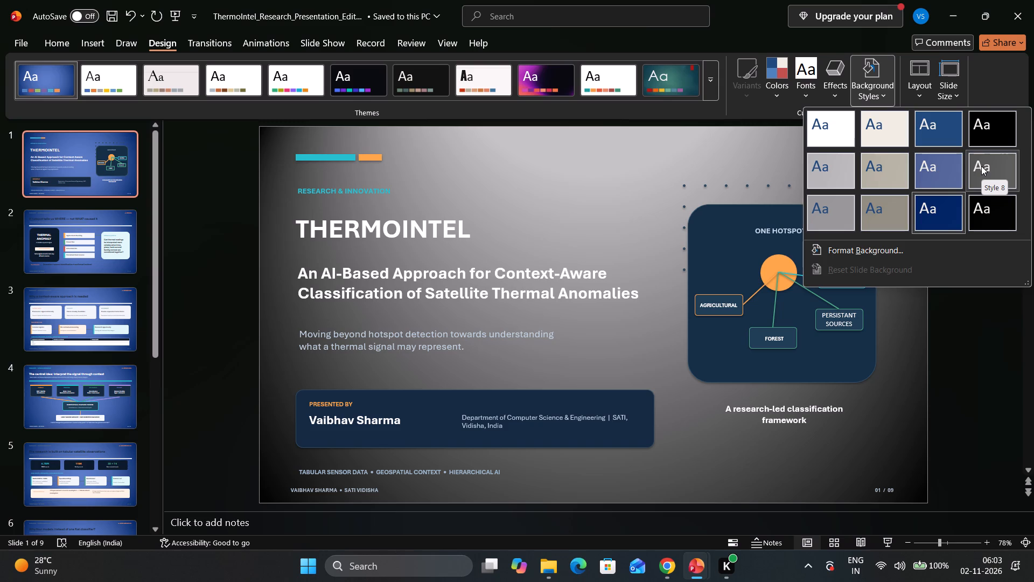
{"action": "left_click", "coordinate": [982, 167]}
Delete the footer text box with the presenter's name and SATI Vidisha from the bottom of slide 1.
{"action": "left_click", "coordinate": [366, 486]}
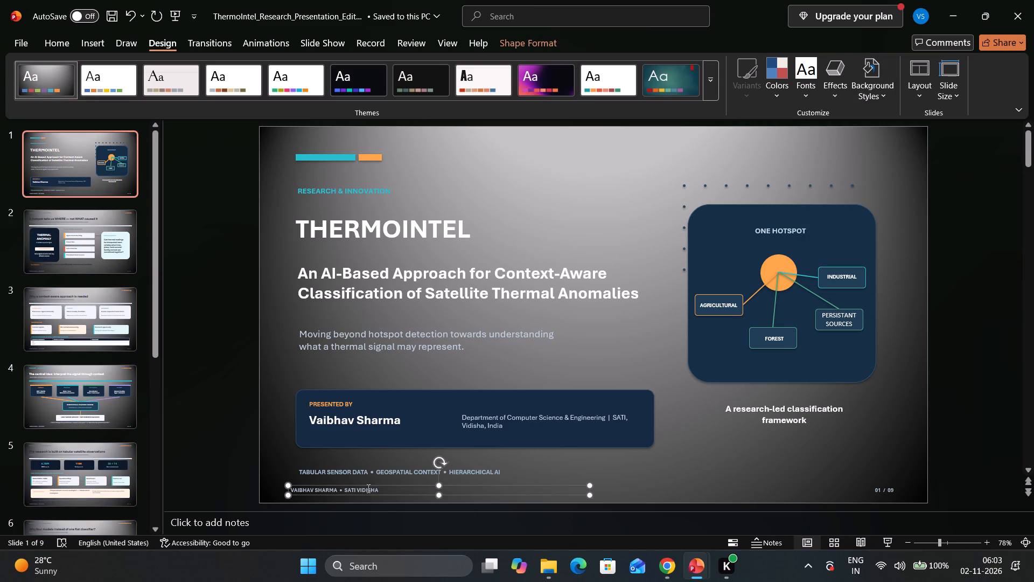
{"action": "left_click", "coordinate": [380, 488]}
{"action": "key", "text": "Delete"}
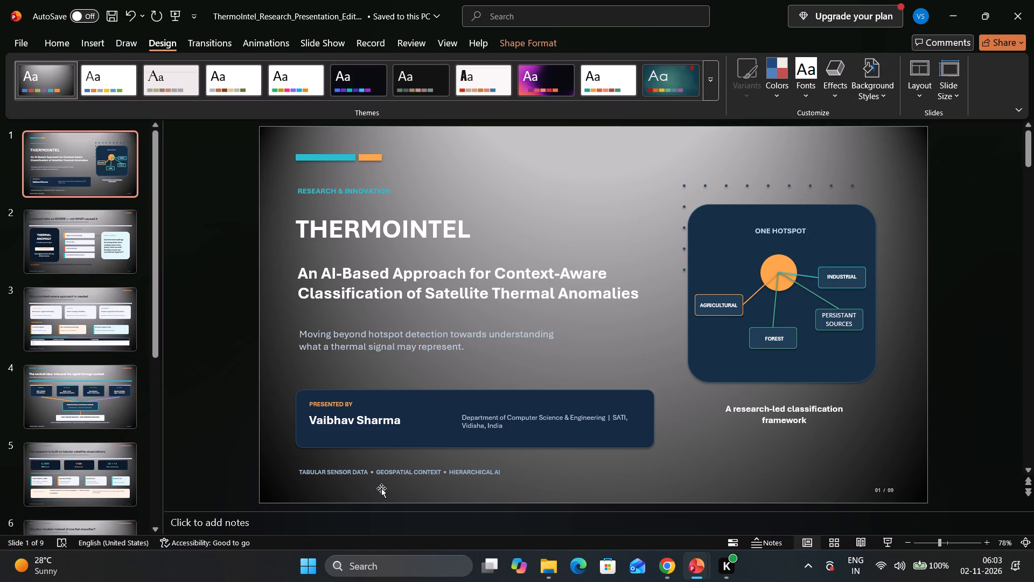
Delete the teal and orange accent bars above the "RESEARCH & INNOVATION" label on slide 1.
{"action": "left_click", "coordinate": [376, 164]}
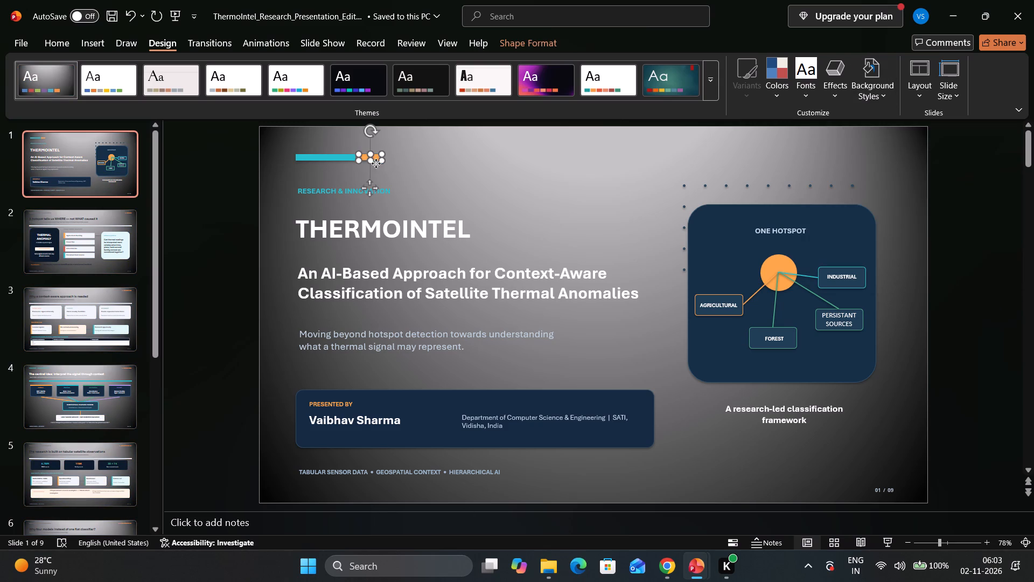
{"action": "left_click", "coordinate": [341, 159]}
{"action": "key", "text": "Delete"}
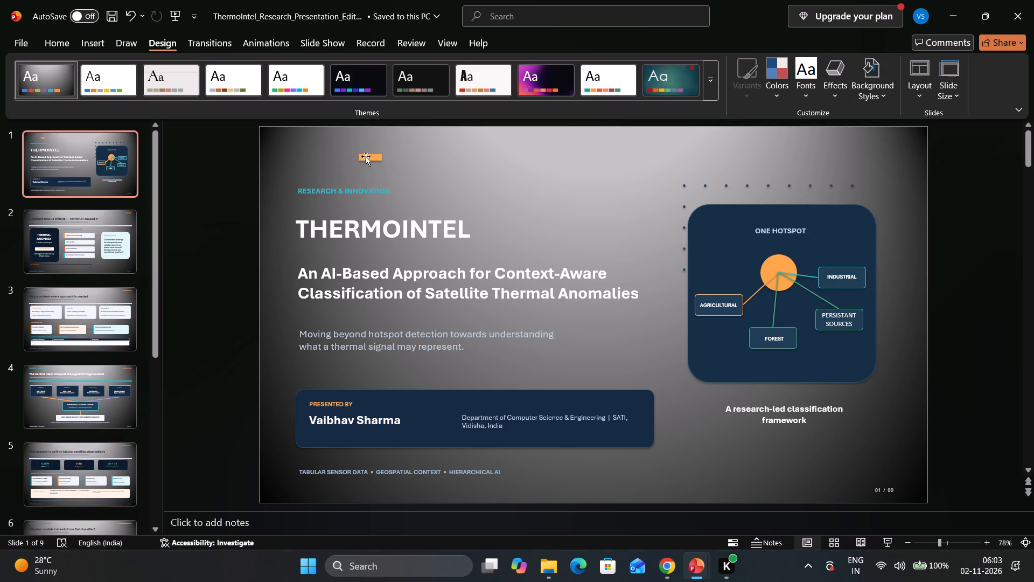
{"action": "left_click", "coordinate": [366, 156]}
{"action": "key", "text": "Delete"}
Enlarge the "RESEARCH & INNOVATION" text box and move it up toward the slide's top edge, away from the title.
{"action": "left_click", "coordinate": [384, 186]}
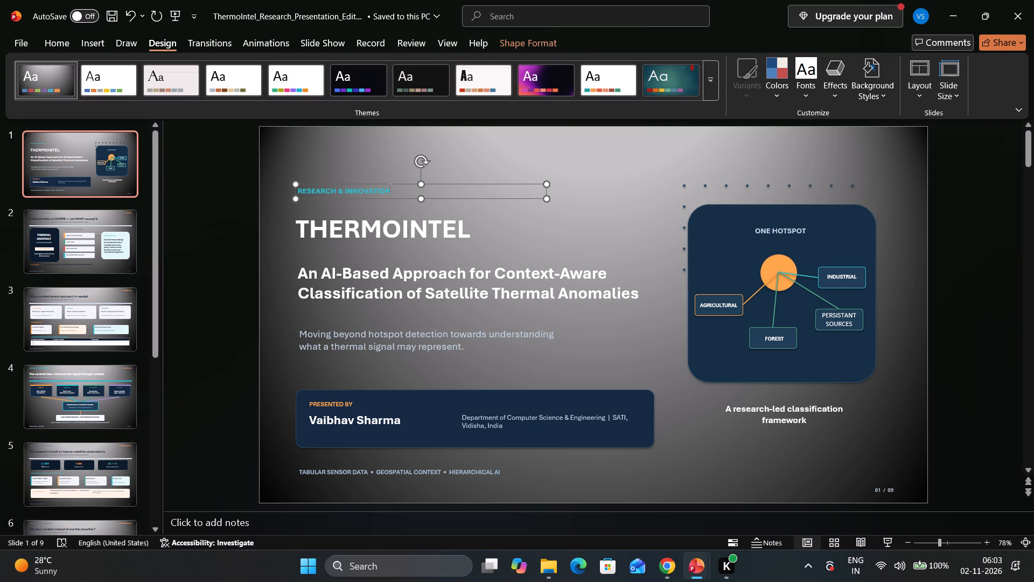
{"action": "left_click_drag", "start_coordinate": [547, 196], "coordinate": [628, 242]}
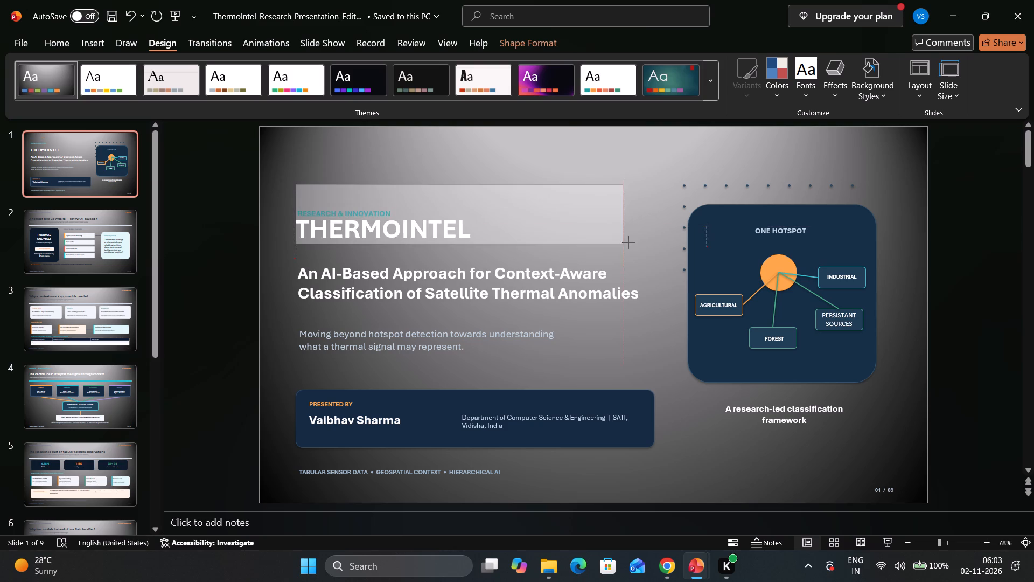
{"action": "left_click_drag", "start_coordinate": [628, 242], "coordinate": [669, 225]}
{"action": "left_click_drag", "start_coordinate": [433, 206], "coordinate": [429, 199]}
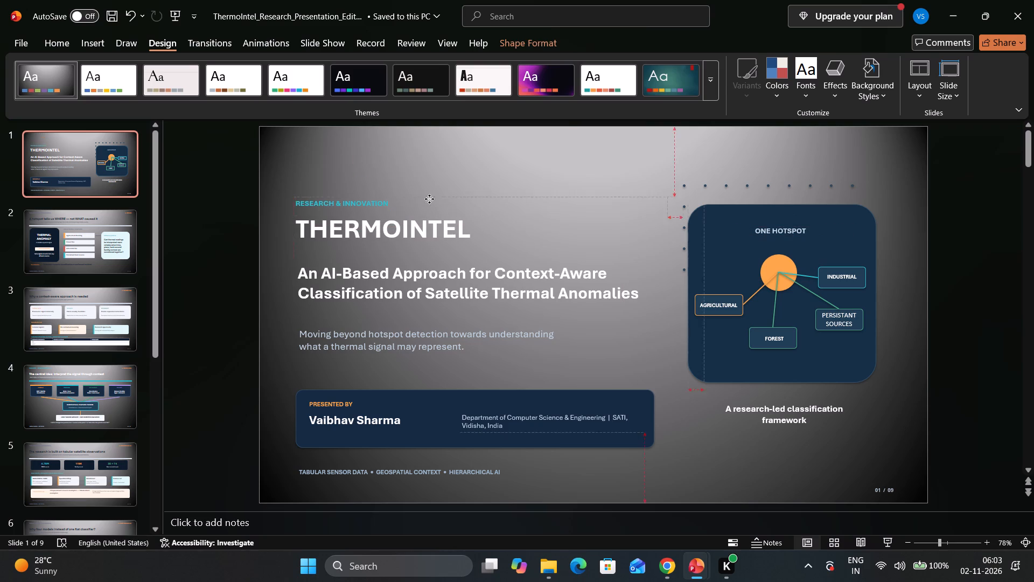
{"action": "left_click_drag", "start_coordinate": [429, 199], "coordinate": [431, 168]}
Close the gap between the THERMOINTEL title and its subtitle by moving the subtitle up and the title slightly down.
{"action": "left_click", "coordinate": [409, 226]}
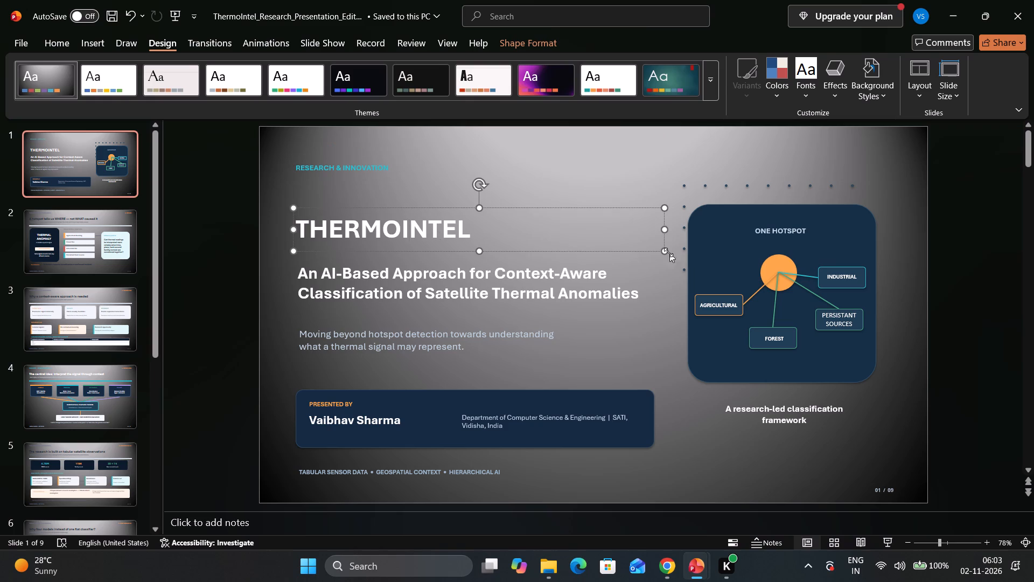
{"action": "left_click", "coordinate": [665, 251]}
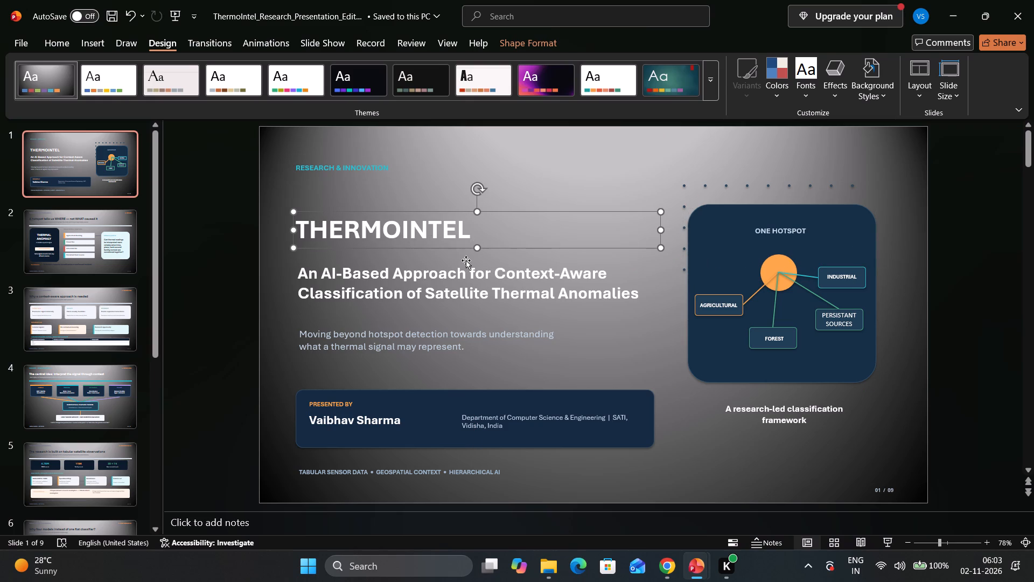
{"action": "left_click_drag", "start_coordinate": [466, 260], "coordinate": [465, 251]}
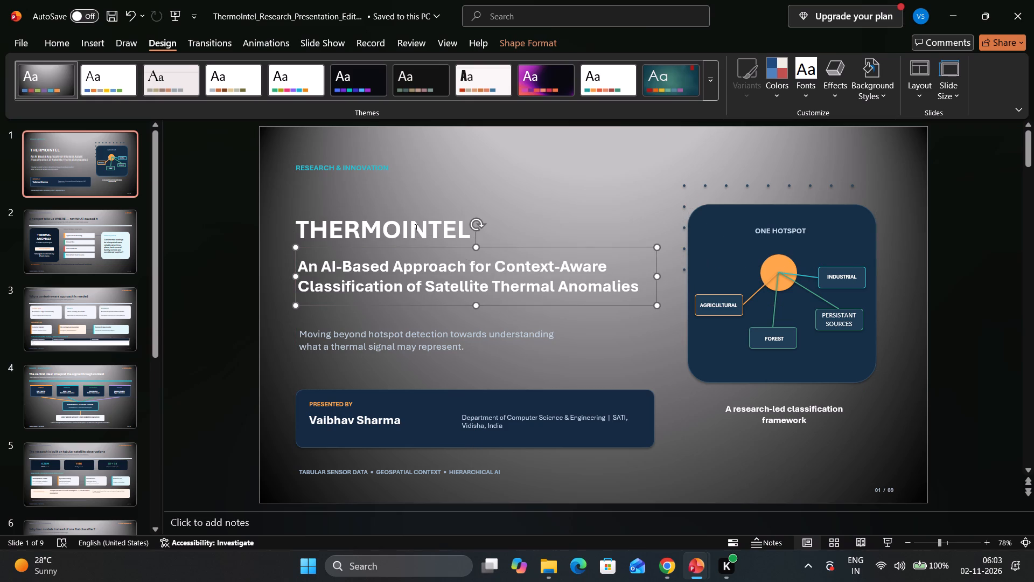
{"action": "left_click", "coordinate": [415, 230]}
{"action": "left_click_drag", "start_coordinate": [548, 237], "coordinate": [546, 220]}
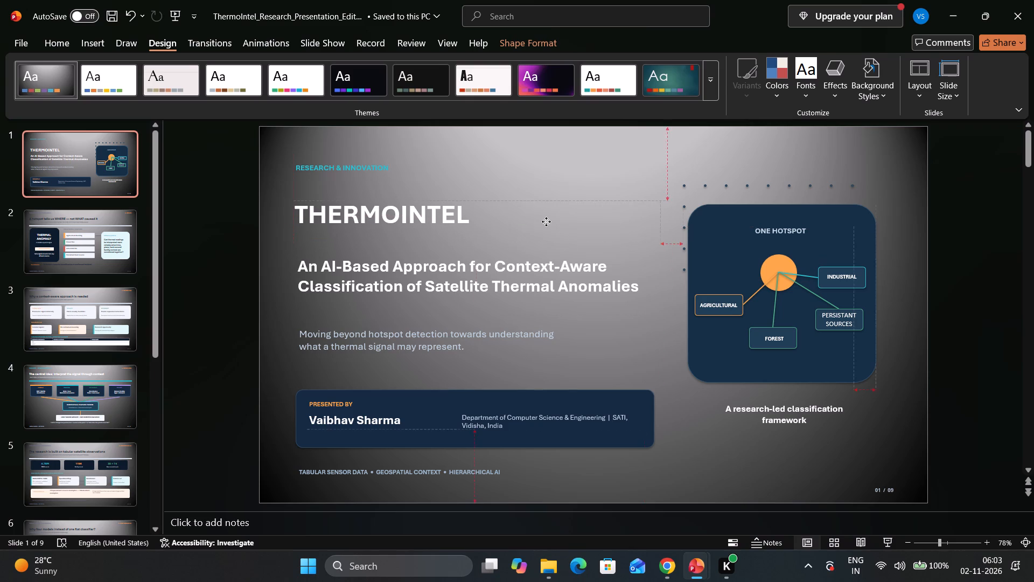
{"action": "left_click_drag", "start_coordinate": [546, 220], "coordinate": [546, 239]}
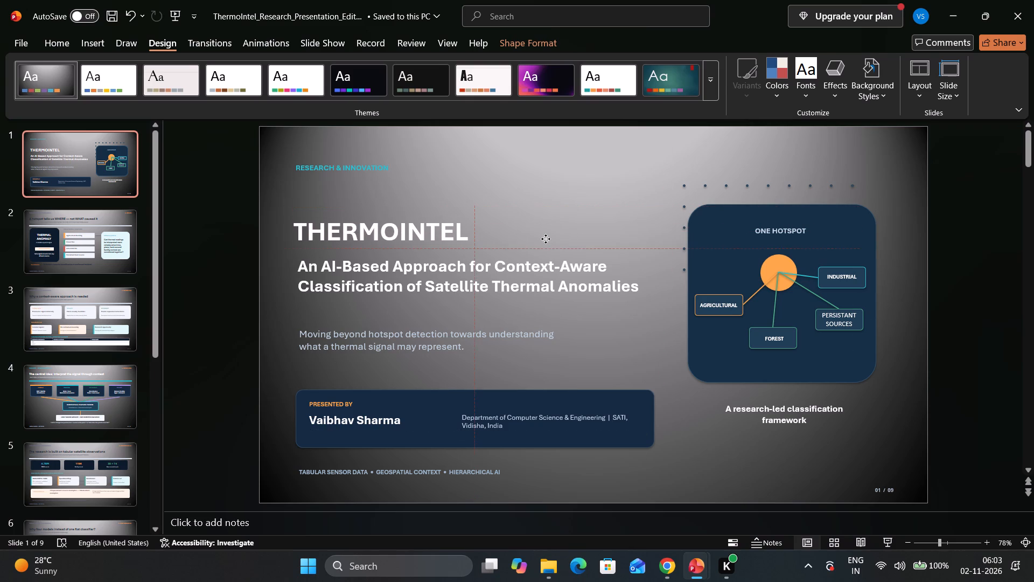
{"action": "left_click_drag", "start_coordinate": [546, 239], "coordinate": [548, 242]}
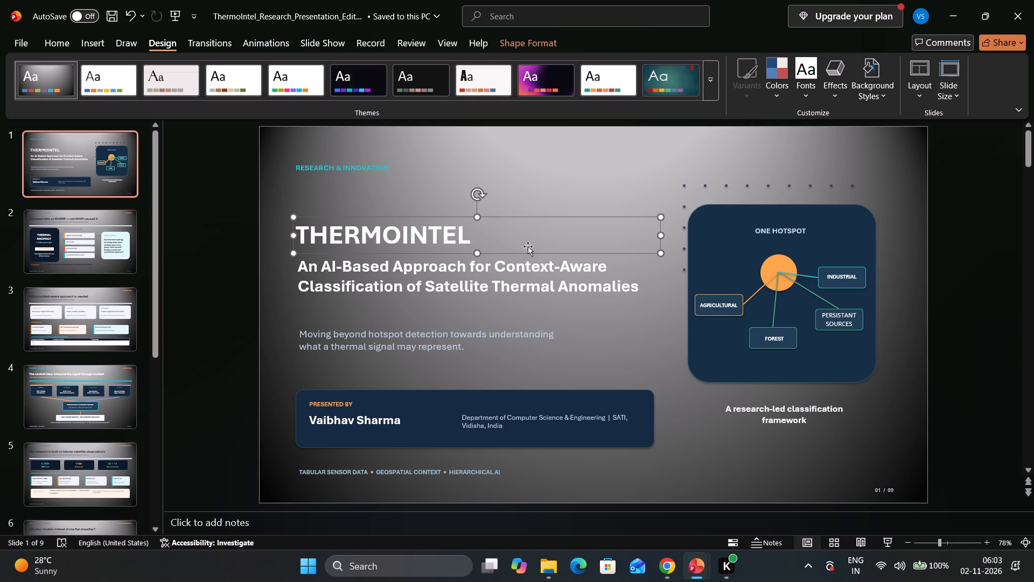
{"action": "left_click", "coordinate": [194, 226]}
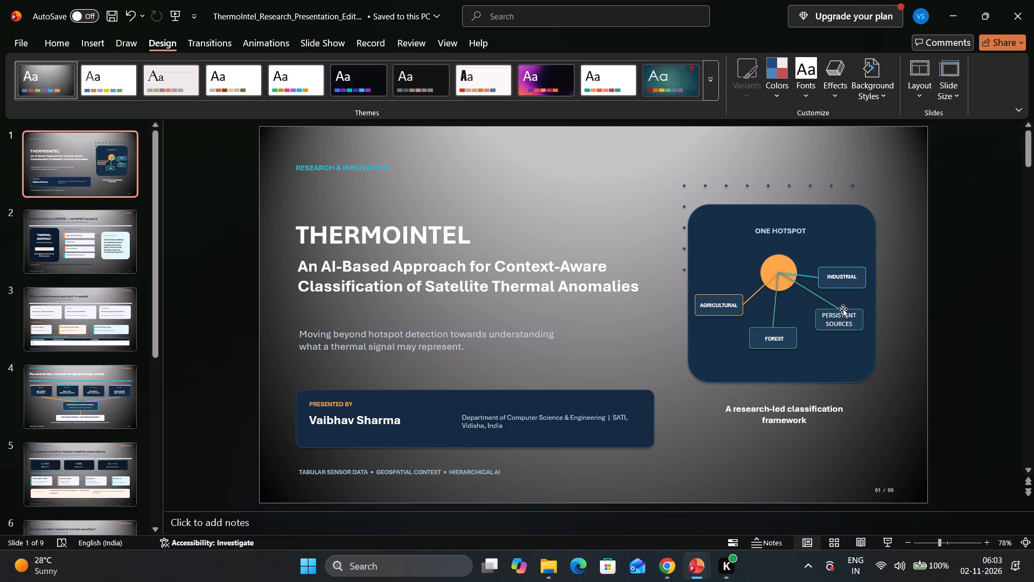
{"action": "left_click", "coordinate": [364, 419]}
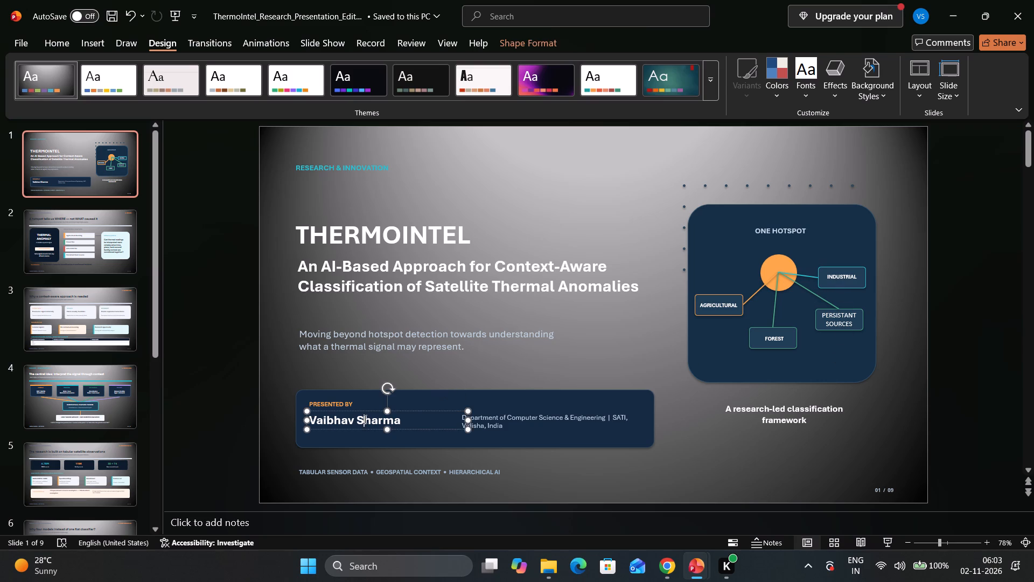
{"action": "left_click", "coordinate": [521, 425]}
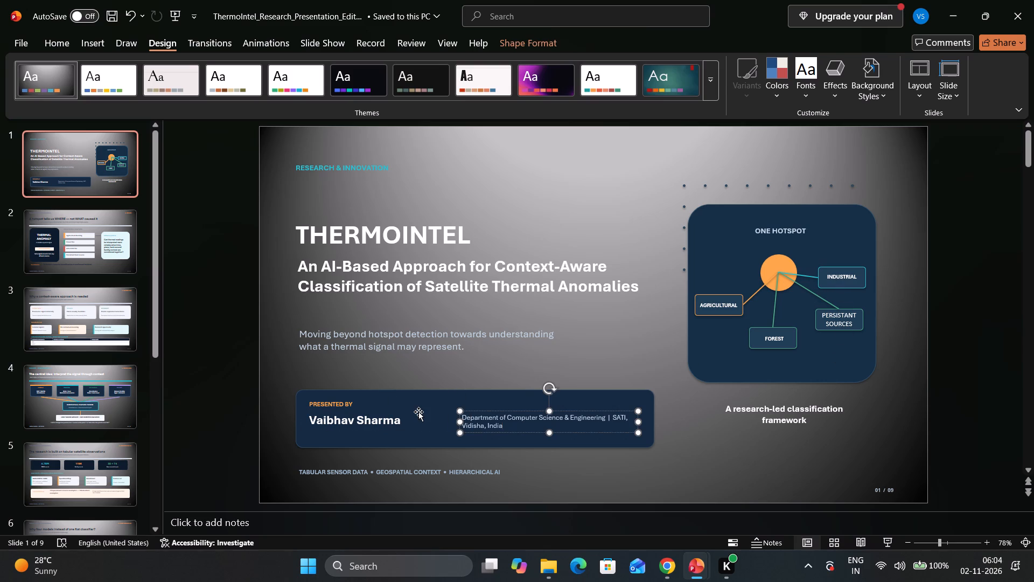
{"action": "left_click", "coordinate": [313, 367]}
Move the "Moving beyond hotspot detection" tagline up so it sits directly beneath the subtitle.
{"action": "left_click", "coordinate": [326, 332]}
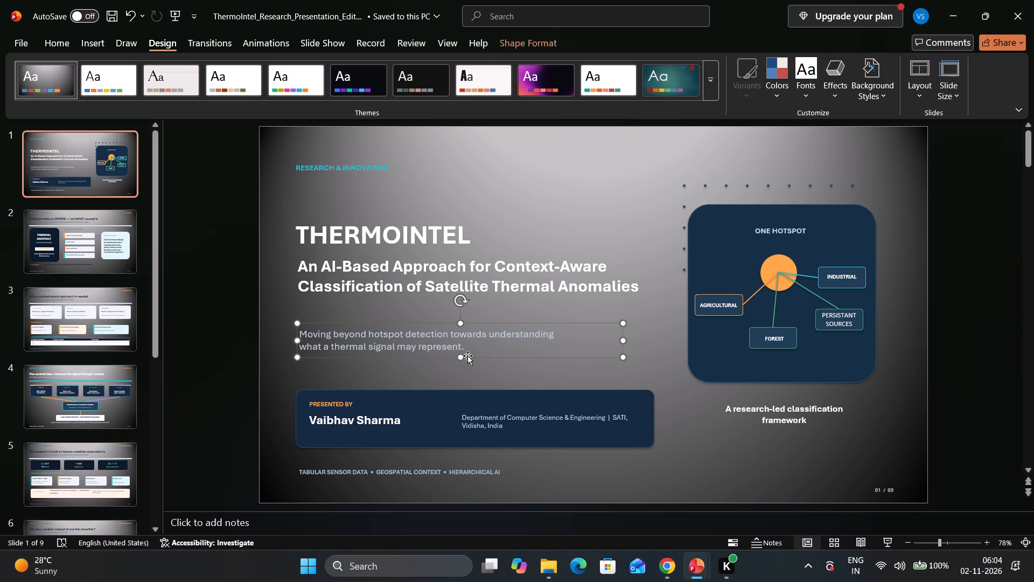
{"action": "left_click_drag", "start_coordinate": [467, 355], "coordinate": [465, 337]}
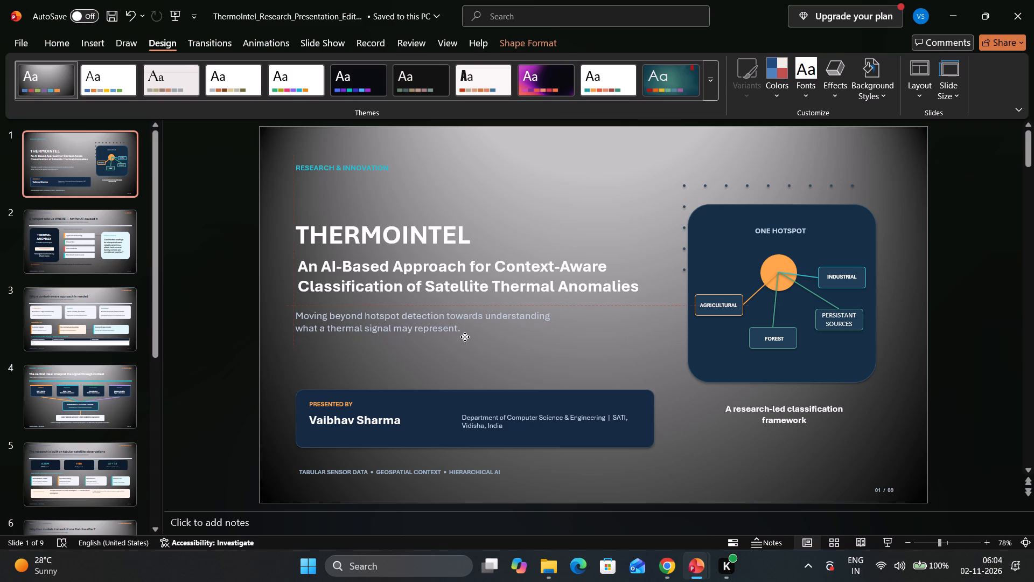
{"action": "left_click_drag", "start_coordinate": [465, 337], "coordinate": [465, 336]}
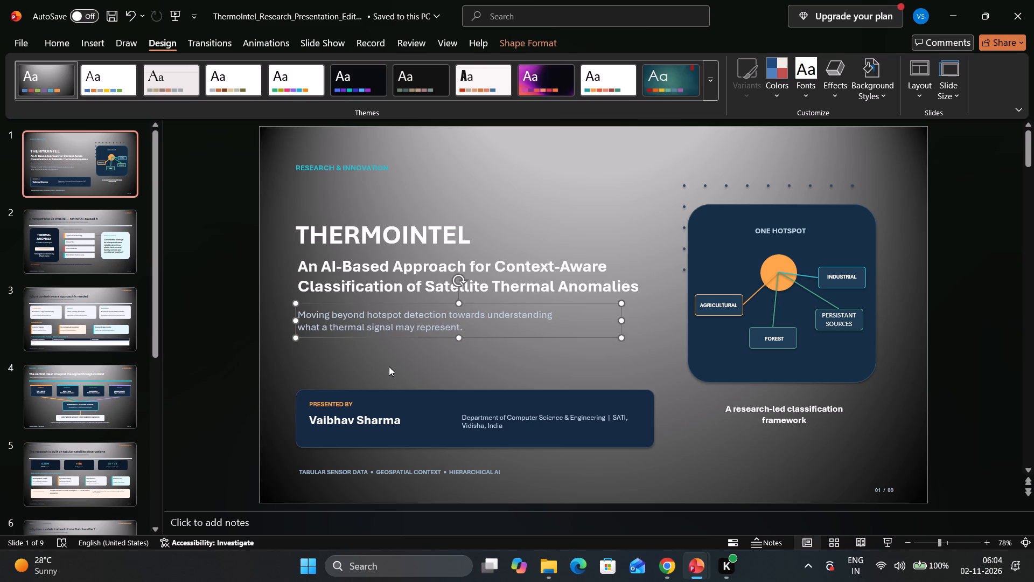
{"action": "left_click", "coordinate": [389, 366]}
Recolour the "Moving beyond hotspot detection" tagline text on slide 1 to white.
{"action": "left_click", "coordinate": [336, 349]}
{"action": "left_click", "coordinate": [348, 327]}
{"action": "left_click_drag", "start_coordinate": [462, 328], "coordinate": [303, 312]}
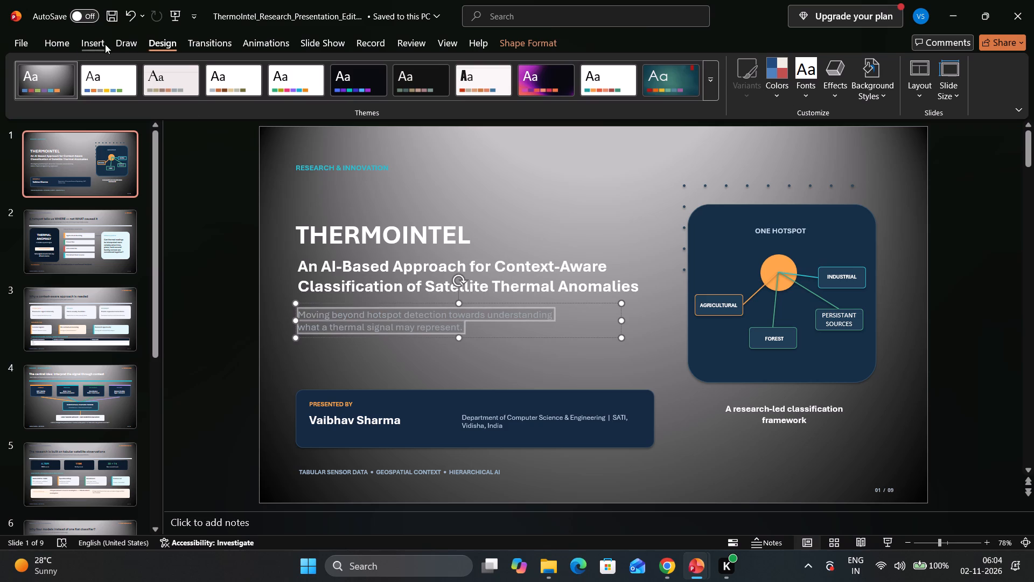
{"action": "left_click", "coordinate": [66, 43]}
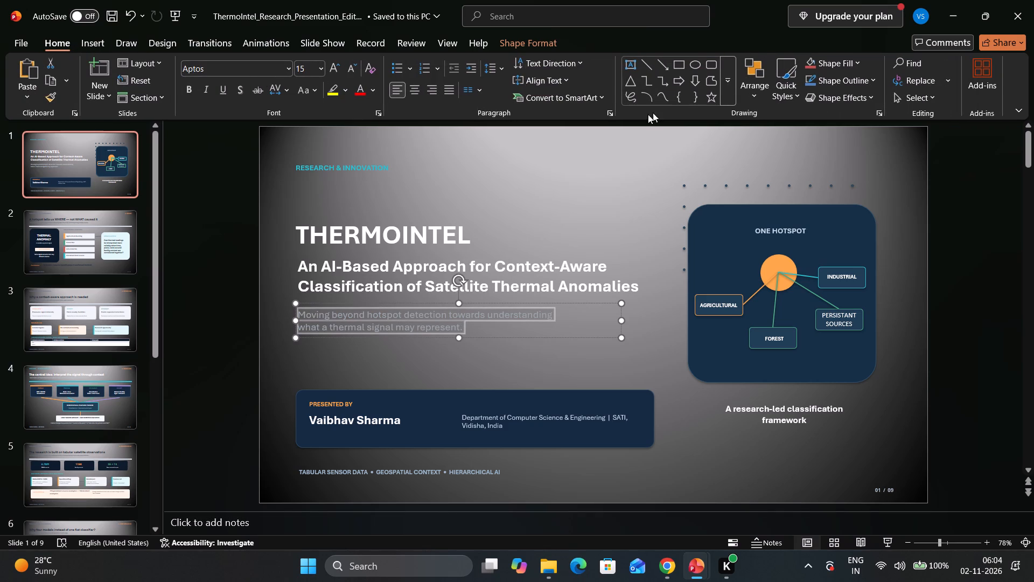
{"action": "right_click", "coordinate": [373, 320]}
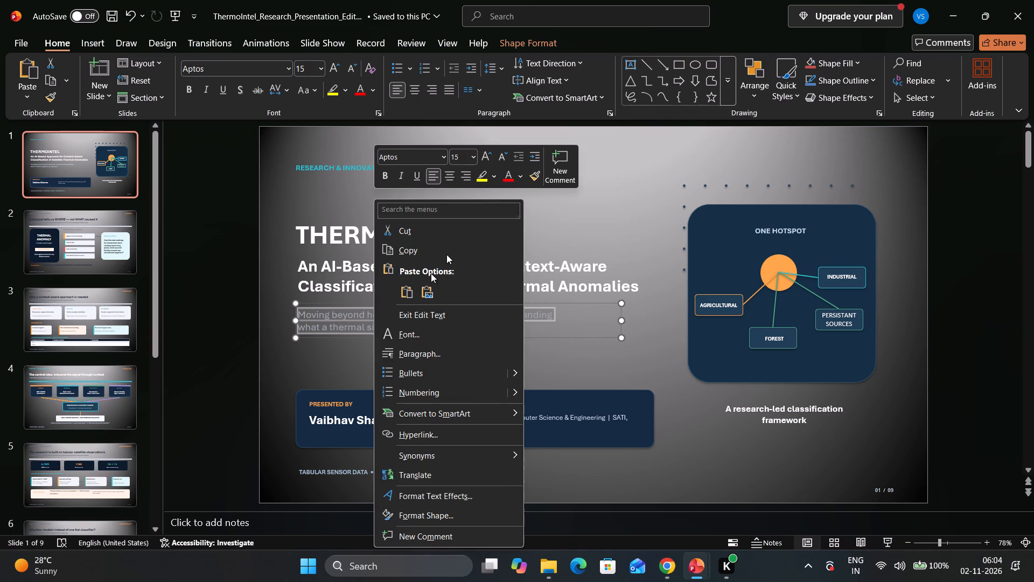
{"action": "left_click", "coordinate": [490, 170]}
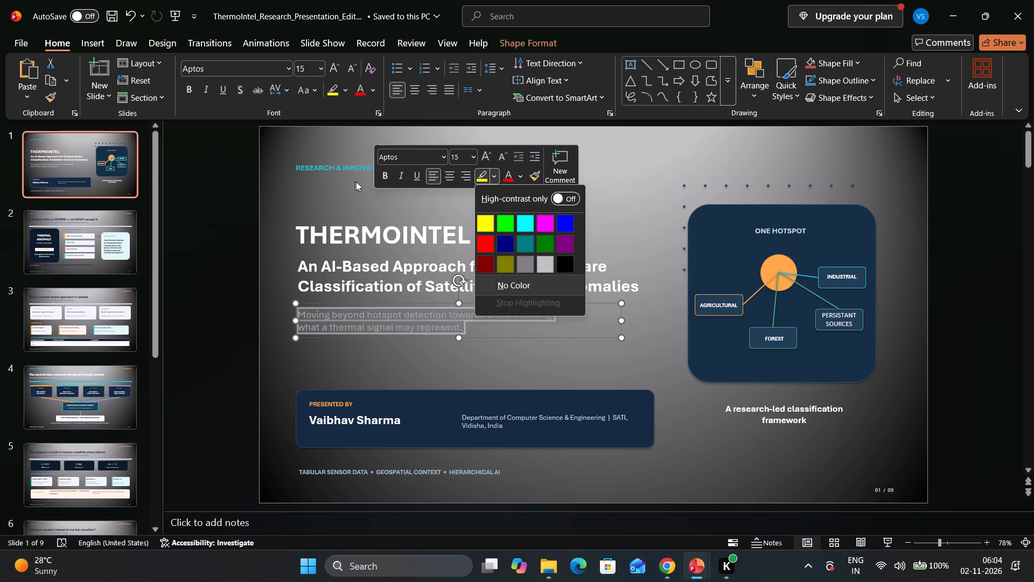
{"action": "left_click", "coordinate": [341, 307]}
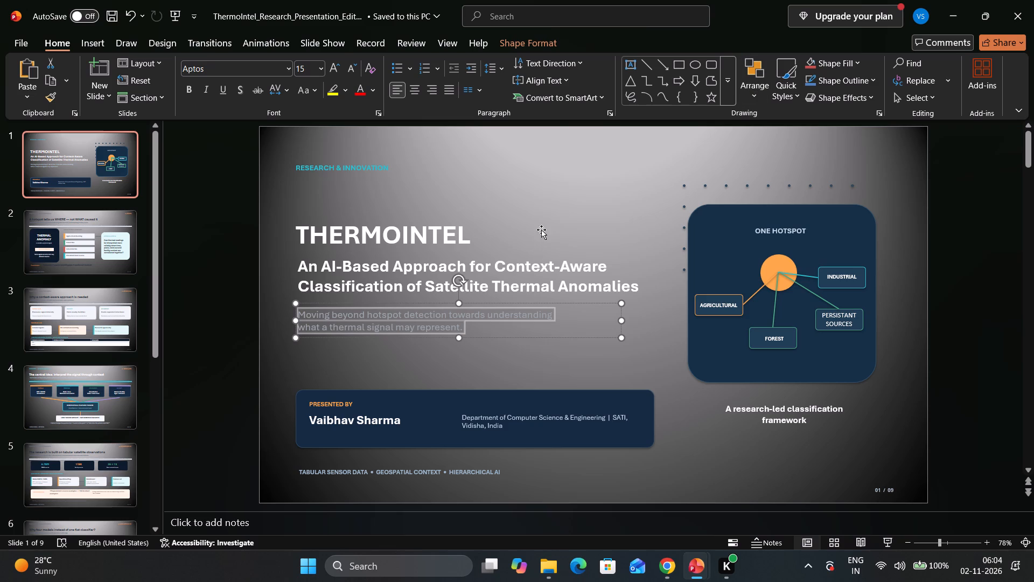
{"action": "right_click", "coordinate": [334, 321]}
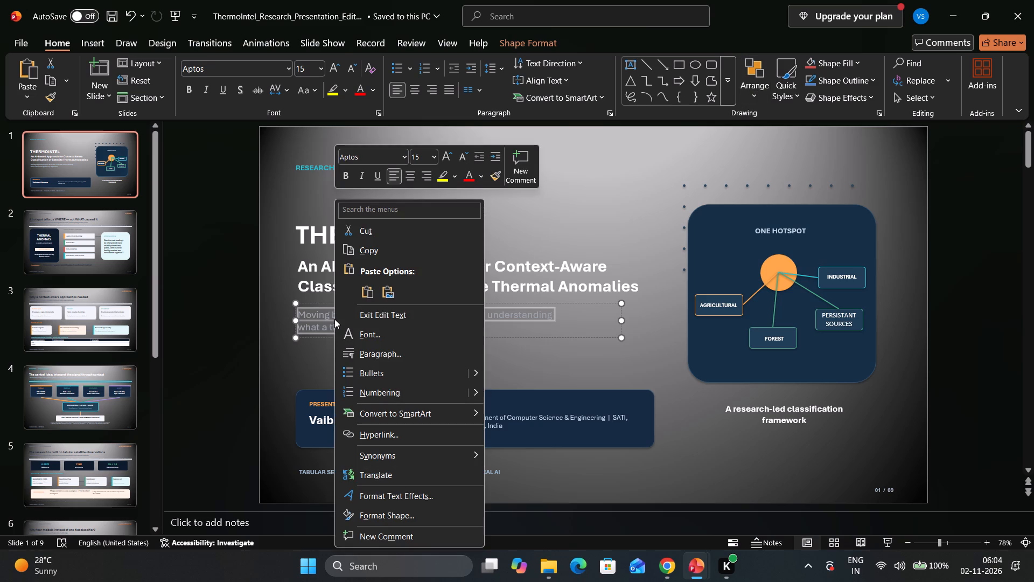
Set the font colour of the selected "Moving beyond hotspot detection" tagline on slide 1 to white.
{"action": "left_click", "coordinate": [478, 175]}
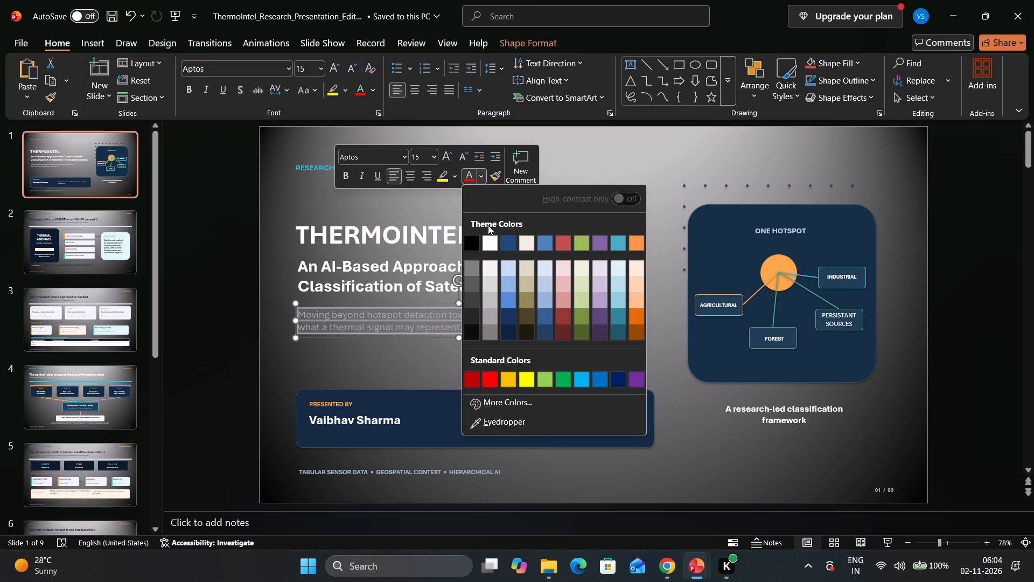
{"action": "left_click", "coordinate": [489, 243]}
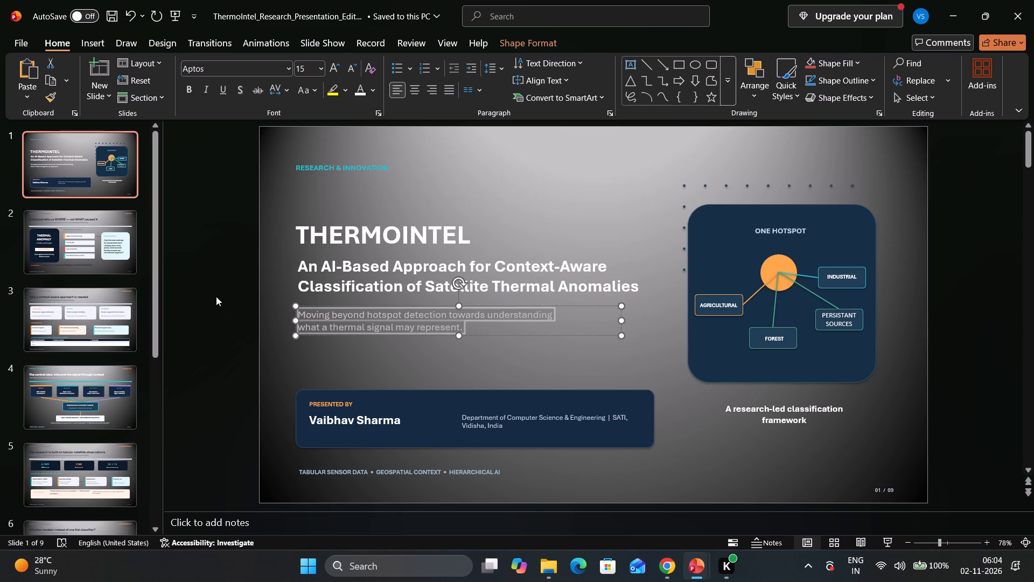
{"action": "left_click", "coordinate": [216, 296]}
{"action": "left_click", "coordinate": [305, 351]}
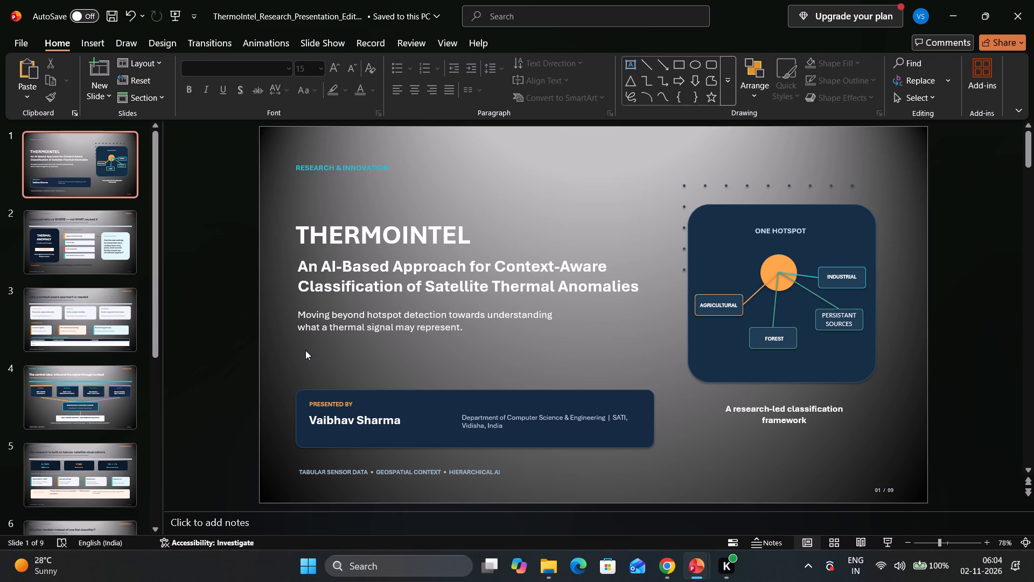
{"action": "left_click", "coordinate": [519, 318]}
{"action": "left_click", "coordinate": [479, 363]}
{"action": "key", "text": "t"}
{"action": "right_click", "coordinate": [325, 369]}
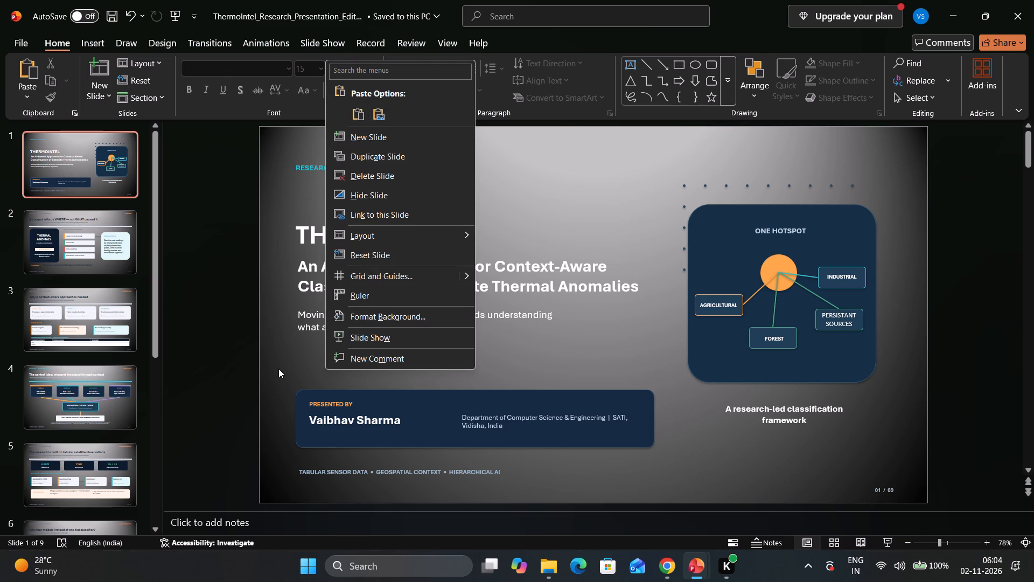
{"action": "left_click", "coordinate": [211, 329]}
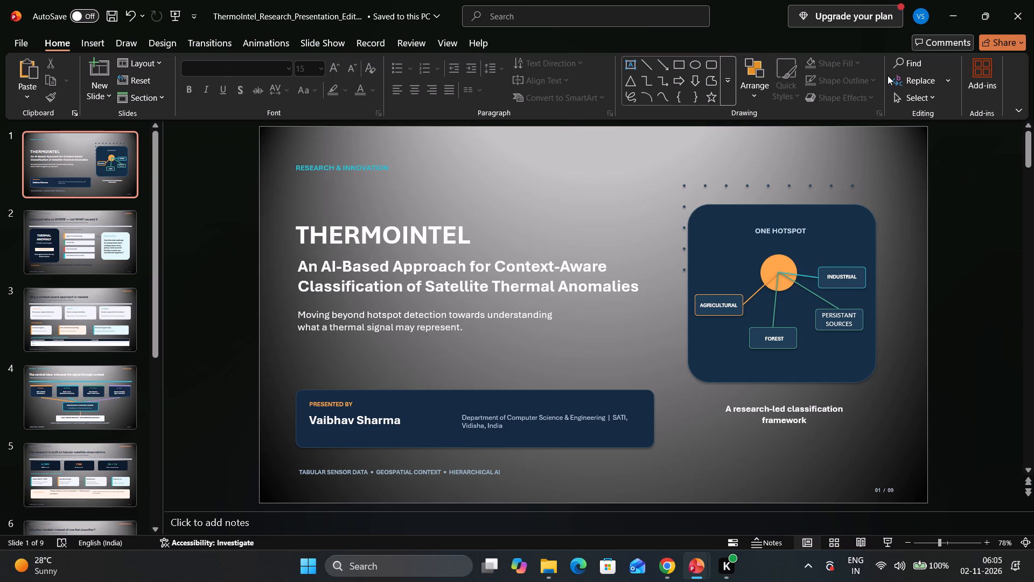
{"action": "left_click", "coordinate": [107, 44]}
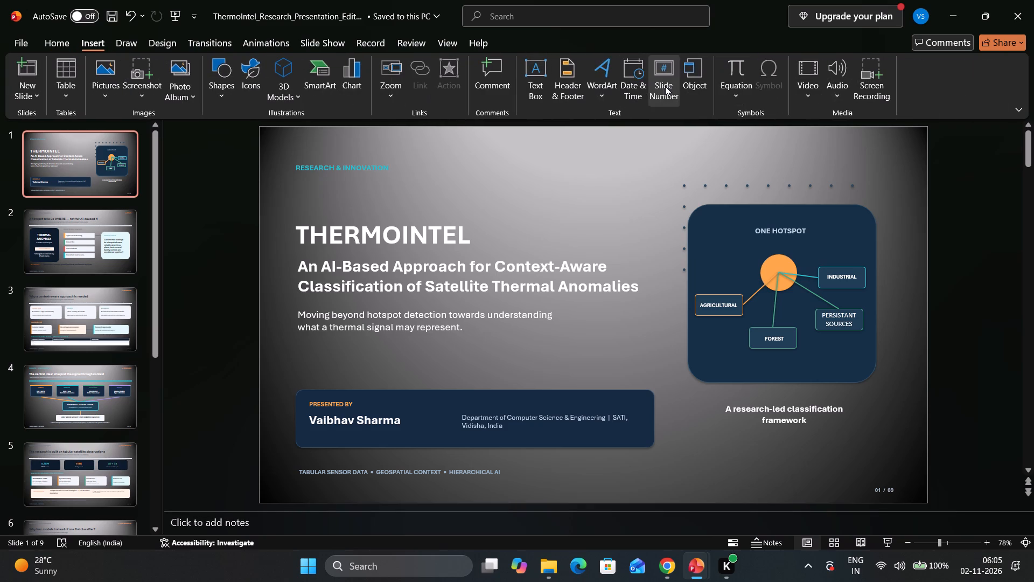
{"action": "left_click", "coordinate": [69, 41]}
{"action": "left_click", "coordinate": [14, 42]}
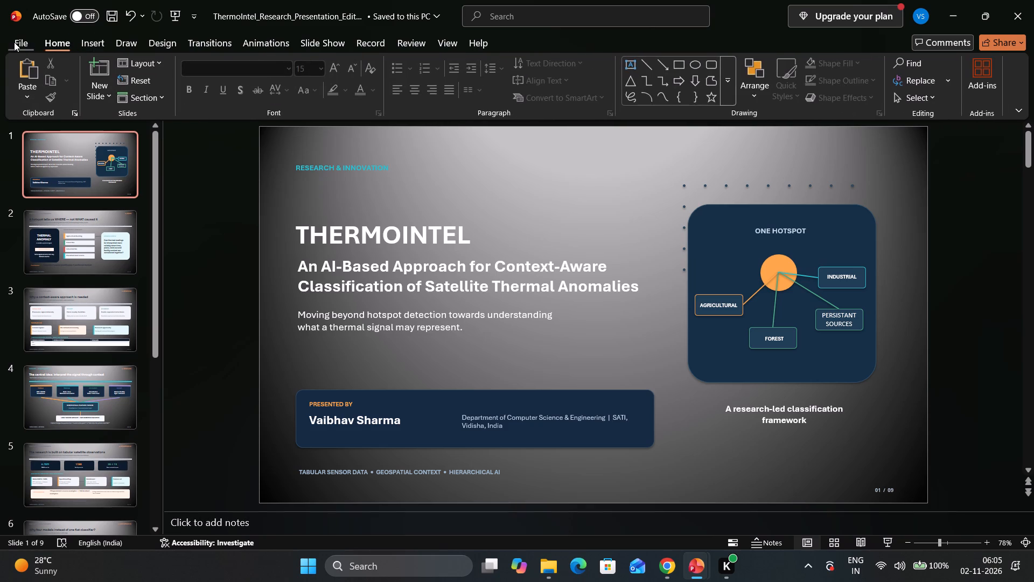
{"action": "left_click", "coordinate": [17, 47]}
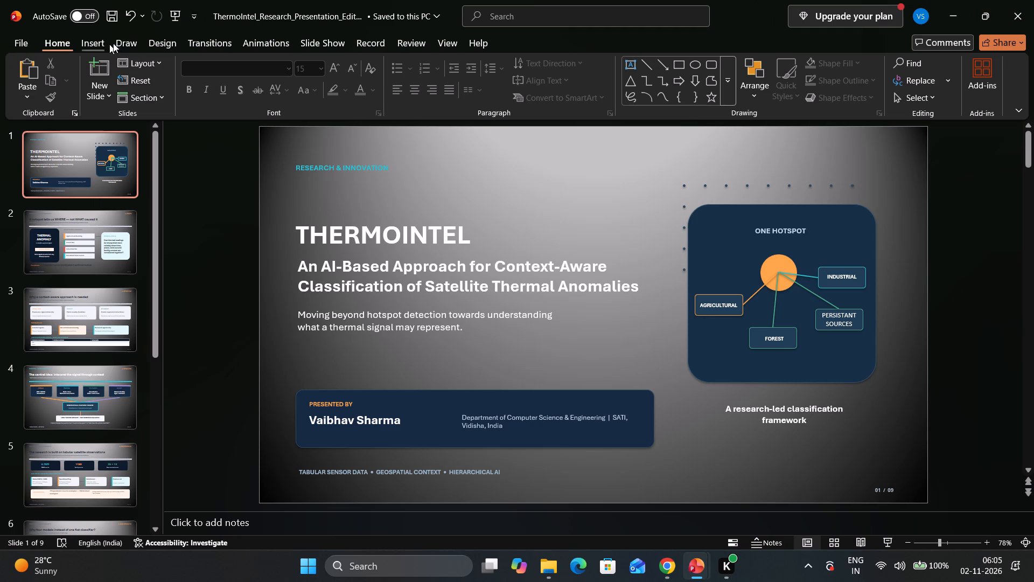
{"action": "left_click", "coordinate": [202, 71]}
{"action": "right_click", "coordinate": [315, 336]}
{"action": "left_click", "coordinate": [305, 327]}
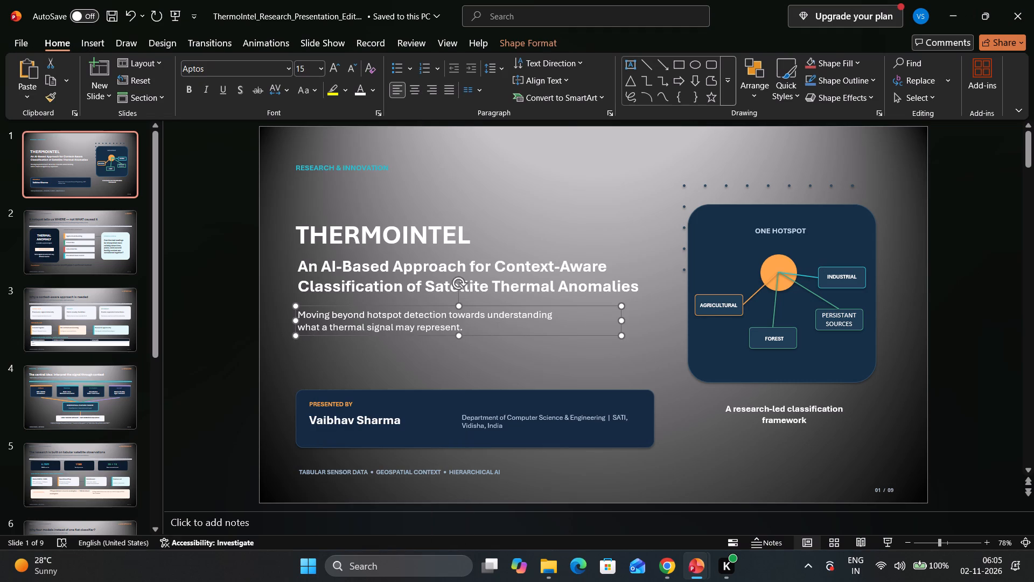
Below the tagline, after a blank line, add "THEME: Standardization in Artificial Intelligence and Machine Learning" in the same text box.
{"action": "left_click", "coordinate": [521, 322]}
{"action": "key", "text": "Return"}
{"action": "key", "text": "Return"}
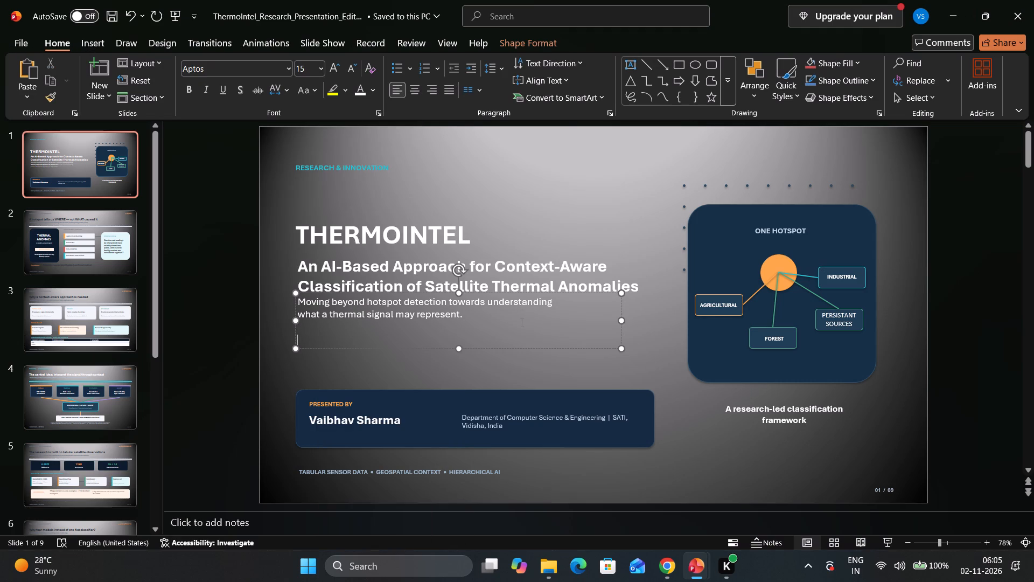
{"action": "key", "text": "t"}
{"action": "key", "text": "BackSpace"}
{"action": "type", "text": "THEME"}
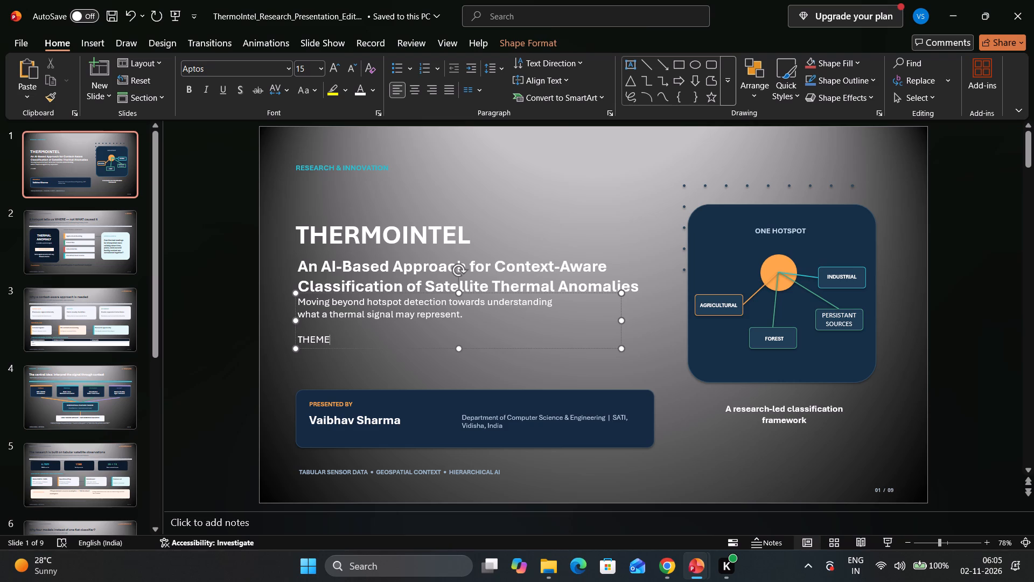
{"action": "key", "text": "shift+colon"}
{"action": "key", "text": "space"}
{"action": "type", "text": "Stanf"}
{"action": "key", "text": "d"}
{"action": "key", "text": "BackSpace"}
{"action": "key", "text": "BackSpace"}
{"action": "type", "text": "dar"}
{"action": "type", "text": "di"}
{"action": "type", "text": "zari"}
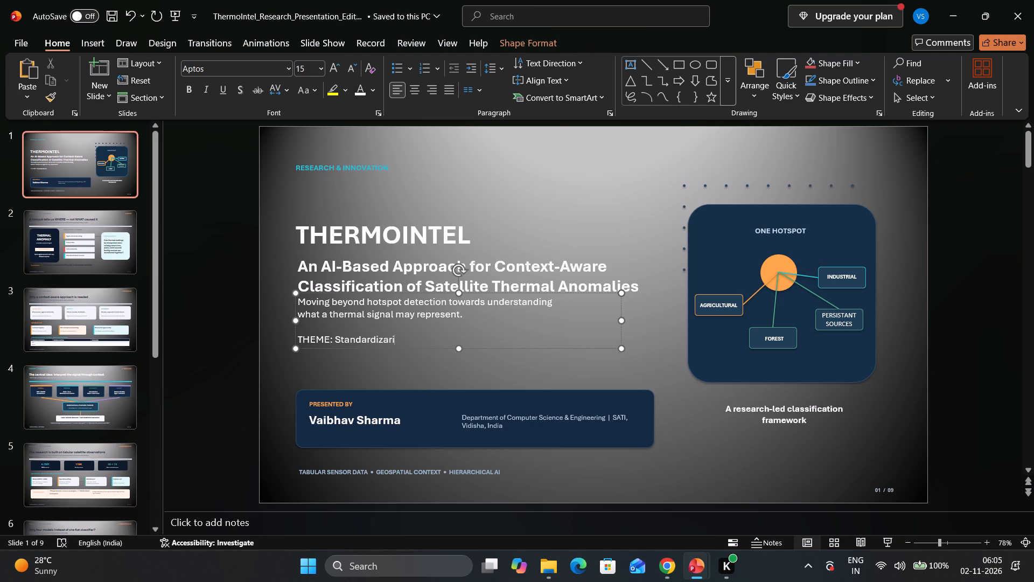
{"action": "key", "text": "BackSpace"}
{"action": "key", "text": "BackSpace"}
{"action": "type", "text": "tion"}
{"action": "key", "text": "space"}
{"action": "type", "text": "in"}
{"action": "key", "text": "space"}
{"action": "type", "text": "Artificial"}
{"action": "key", "text": "space"}
{"action": "type", "text": "Intelligence"}
{"action": "key", "text": "space"}
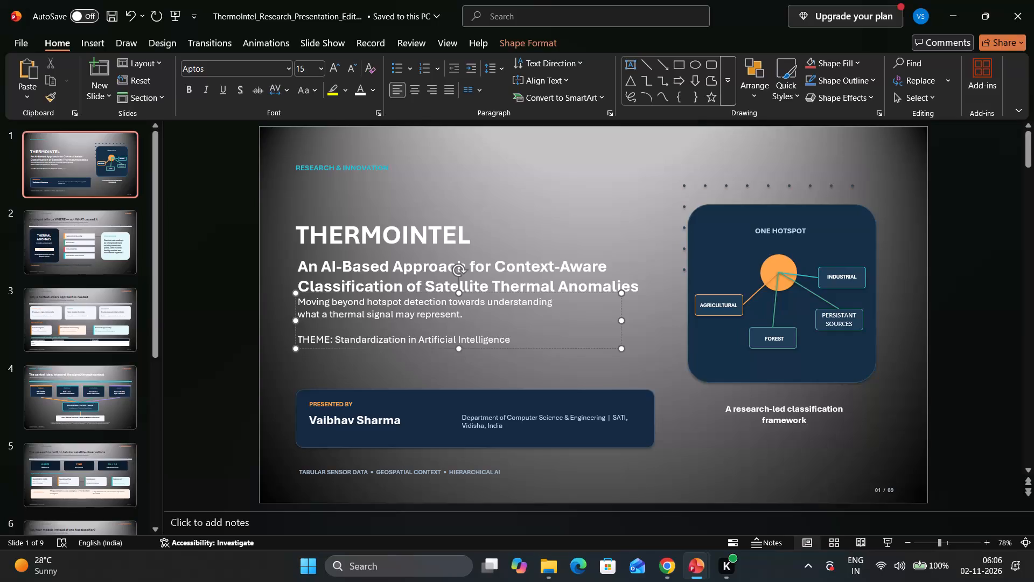
{"action": "type", "text": "and"}
{"action": "key", "text": "space"}
{"action": "type", "text": "Machine"}
{"action": "key", "text": "space"}
{"action": "type", "text": "Learning"}
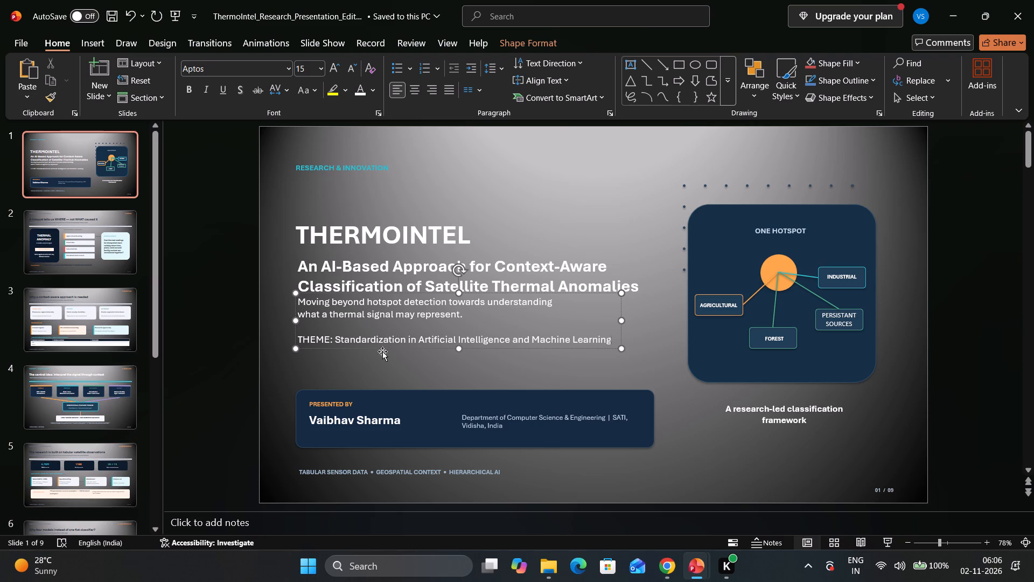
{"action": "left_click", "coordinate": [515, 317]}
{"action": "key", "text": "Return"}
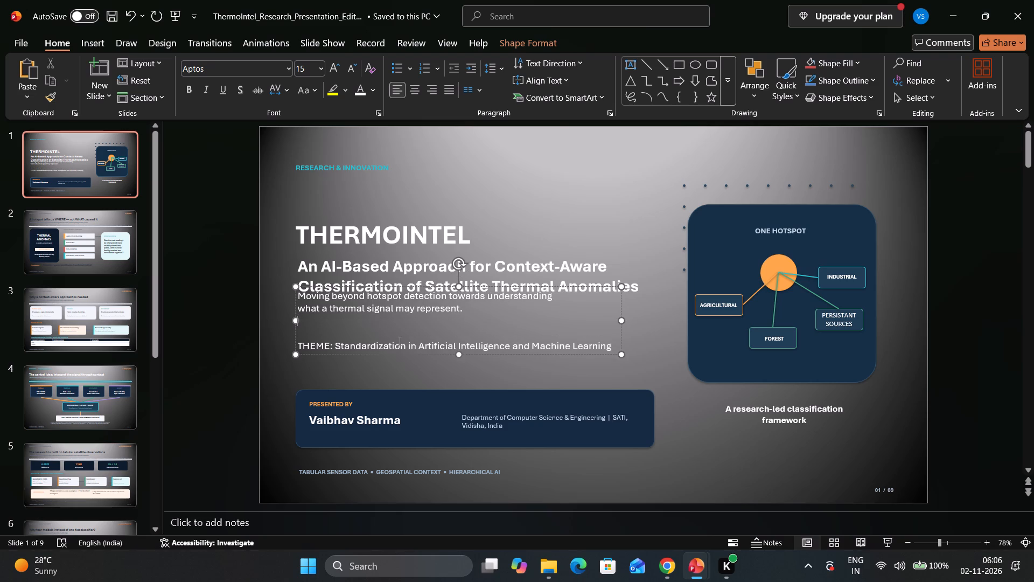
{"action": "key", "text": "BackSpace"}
Move the tagline and THEME text box down slightly, clear of the subtitle and above the presenter card.
{"action": "left_click", "coordinate": [507, 373]}
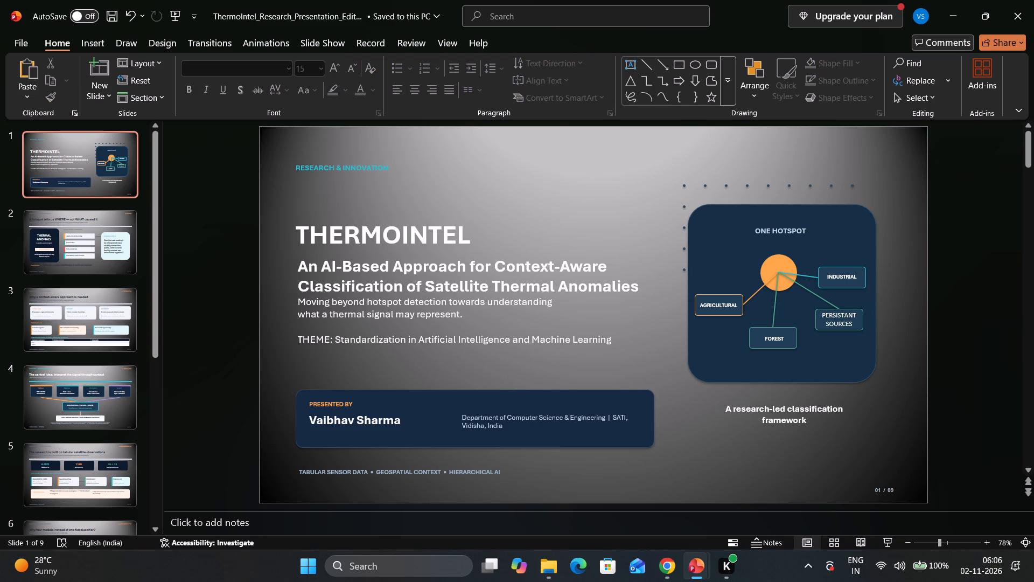
{"action": "left_click", "coordinate": [468, 326]}
{"action": "left_click_drag", "start_coordinate": [476, 350], "coordinate": [476, 364]}
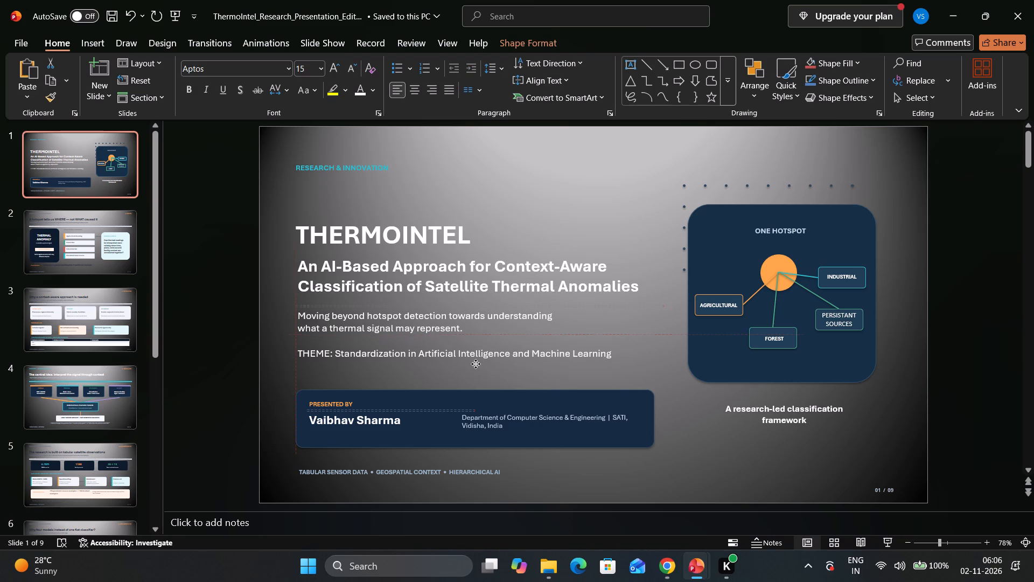
{"action": "left_click_drag", "start_coordinate": [476, 364], "coordinate": [476, 365]}
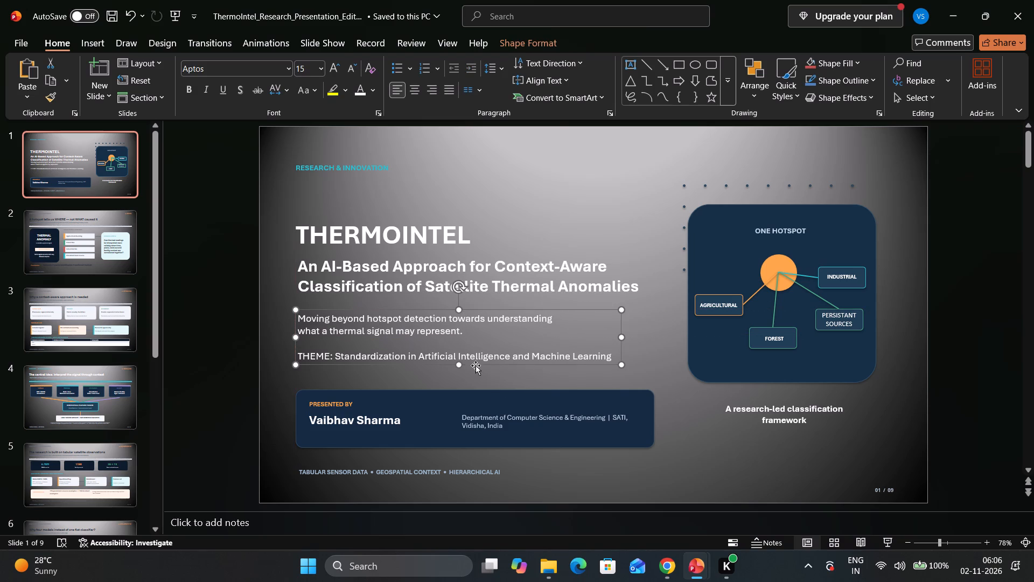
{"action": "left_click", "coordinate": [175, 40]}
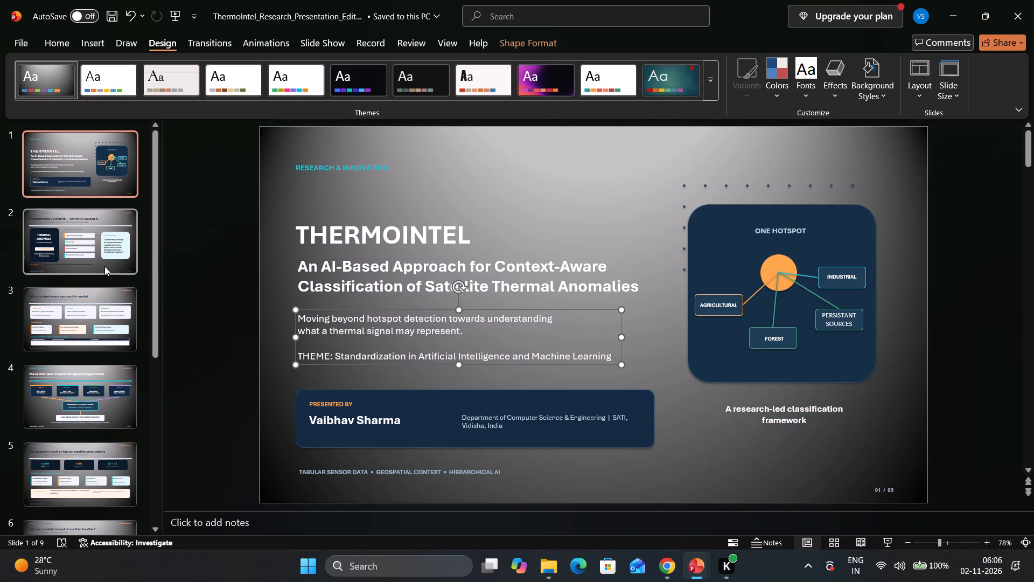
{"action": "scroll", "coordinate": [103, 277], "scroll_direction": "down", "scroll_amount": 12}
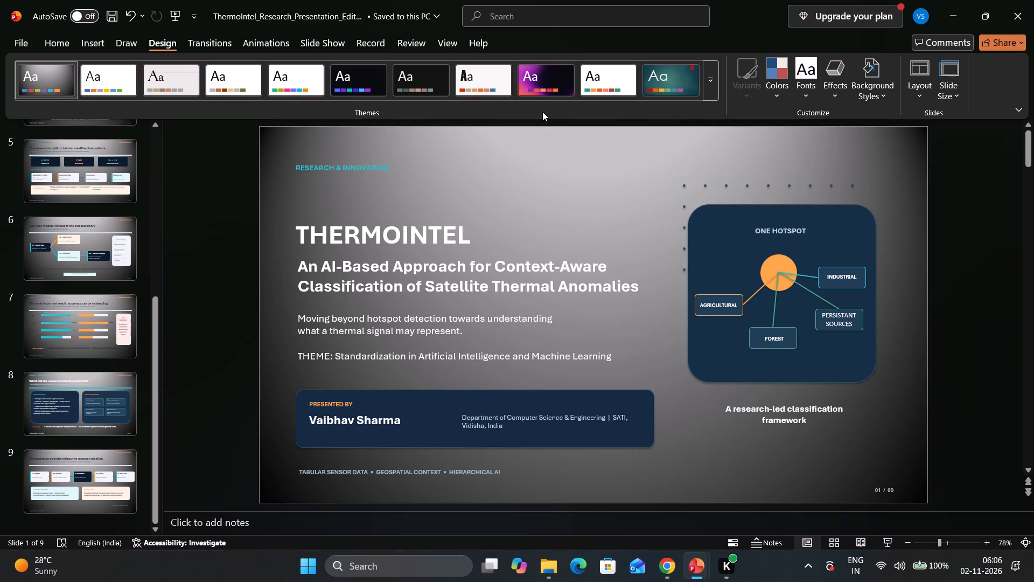
Widen the department text box in the presenter card toward the presenter's name and the card's far edge so its text fits one line.
{"action": "left_click", "coordinate": [481, 425]}
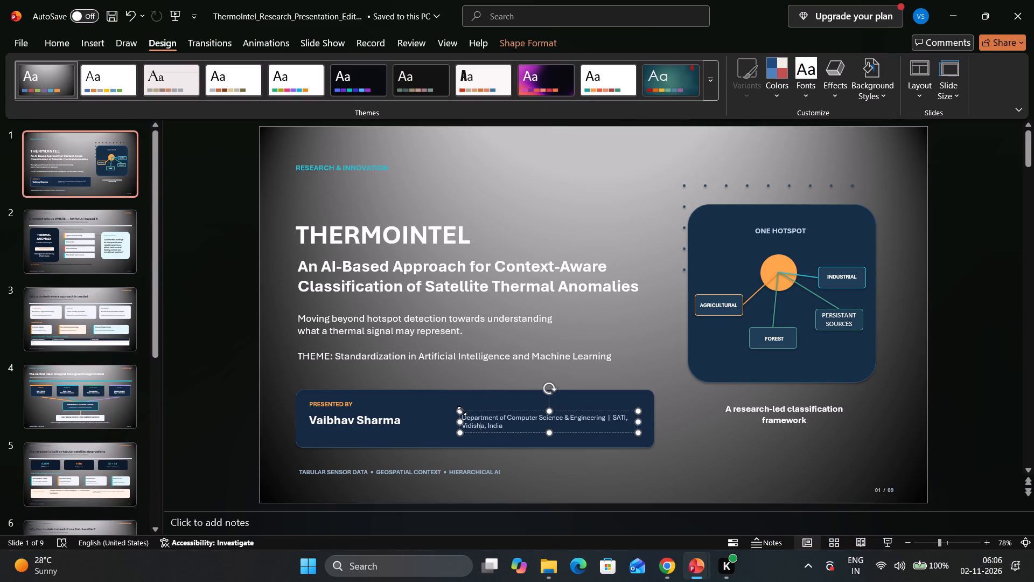
{"action": "left_click_drag", "start_coordinate": [462, 411], "coordinate": [411, 401]}
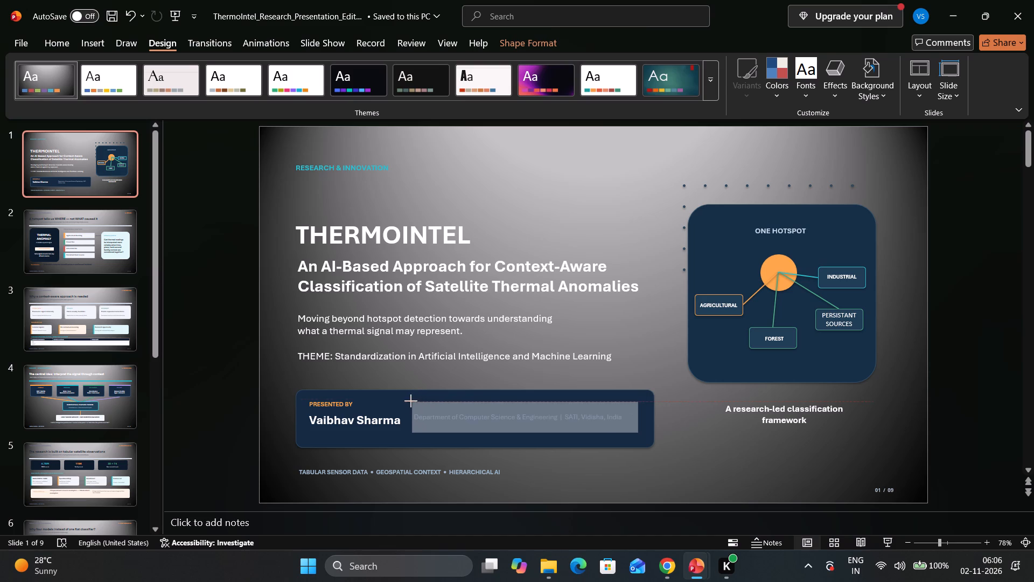
{"action": "left_click_drag", "start_coordinate": [411, 401], "coordinate": [405, 408]}
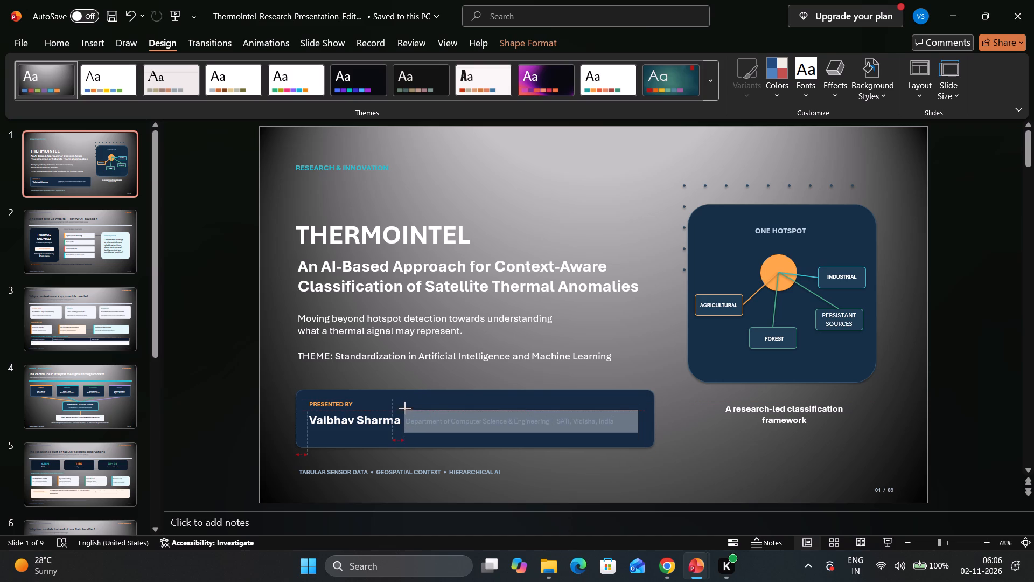
{"action": "left_click_drag", "start_coordinate": [405, 408], "coordinate": [414, 405]}
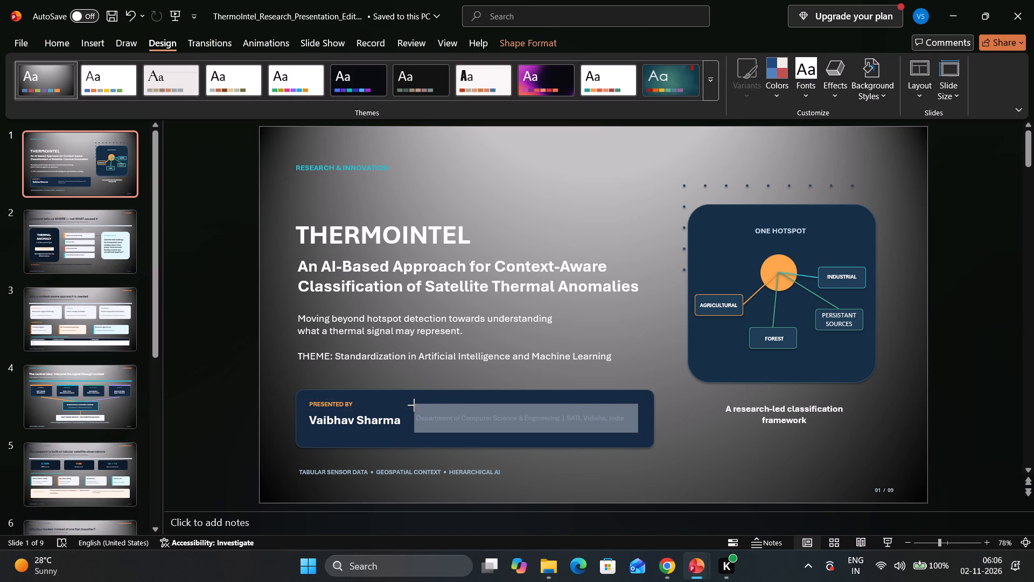
{"action": "left_click_drag", "start_coordinate": [414, 405], "coordinate": [409, 406]}
{"action": "left_click_drag", "start_coordinate": [409, 406], "coordinate": [411, 409]}
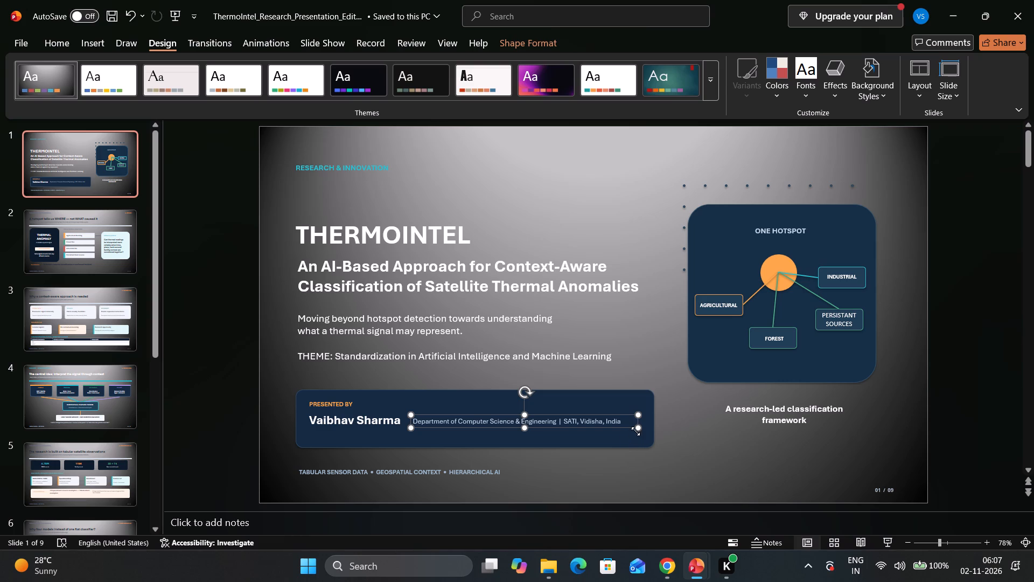
{"action": "left_click_drag", "start_coordinate": [639, 429], "coordinate": [652, 432]}
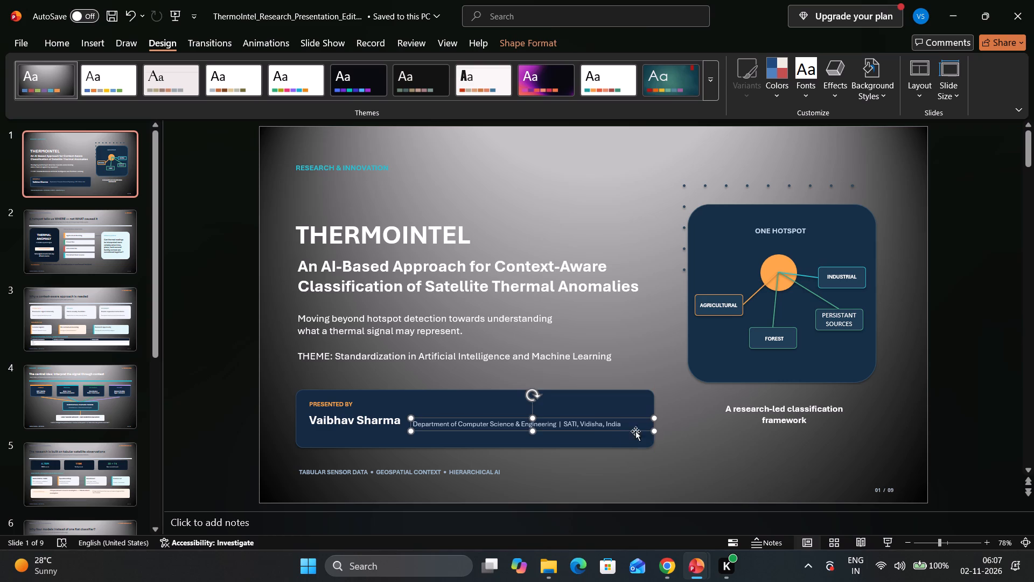
Stretch the department text box slightly upward so its text lines up with the presenter's name in the card.
{"action": "left_click_drag", "start_coordinate": [408, 418], "coordinate": [407, 410]}
{"action": "left_click", "coordinate": [236, 321]}
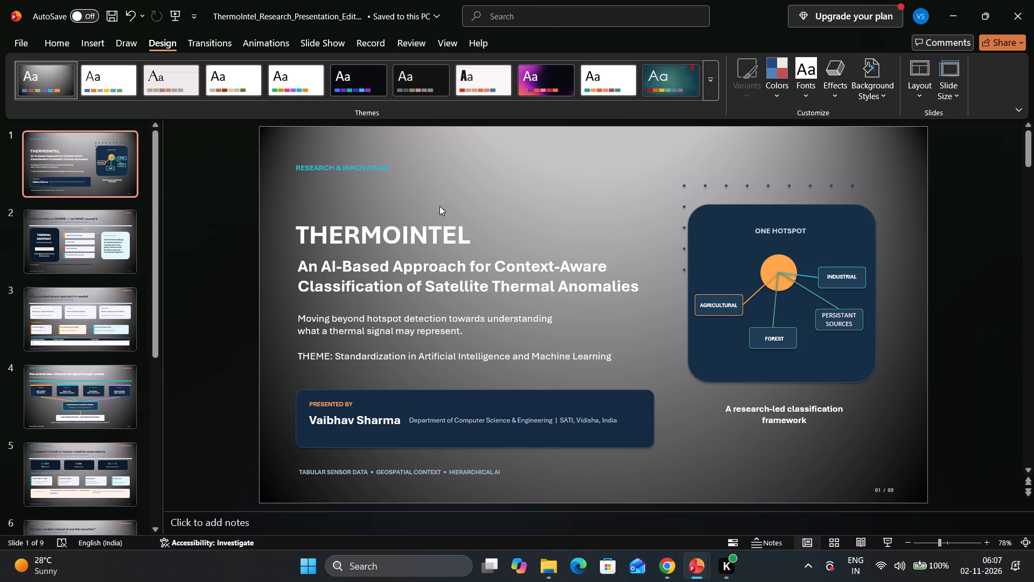
Extend the THERMOINTEL title box upward to just below the RESEARCH & INNOVATION label, aligning the title's left edge with the subtitle.
{"action": "left_click", "coordinate": [335, 237]}
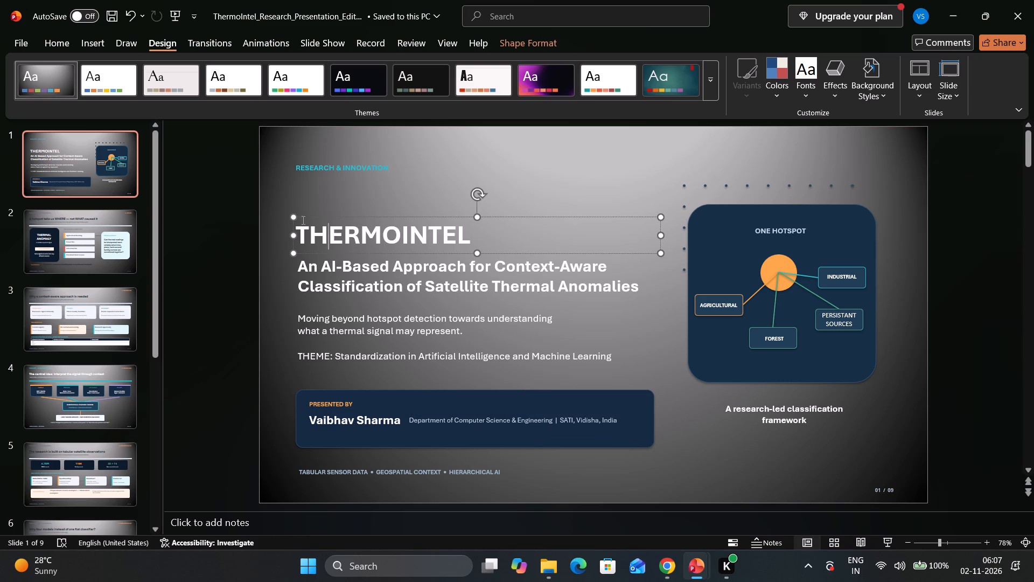
{"action": "left_click_drag", "start_coordinate": [292, 217], "coordinate": [283, 178]}
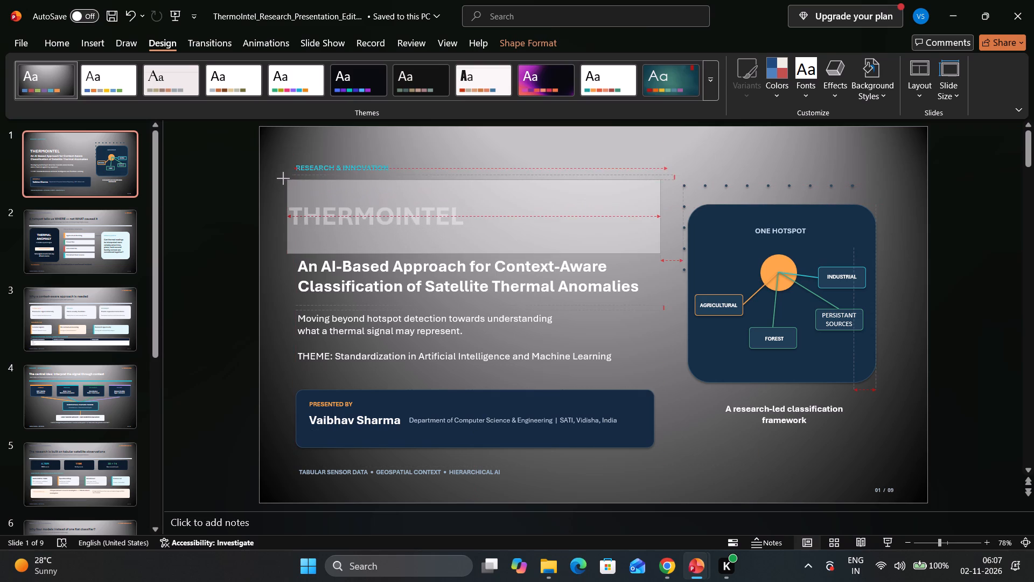
{"action": "left_click_drag", "start_coordinate": [283, 178], "coordinate": [295, 169]}
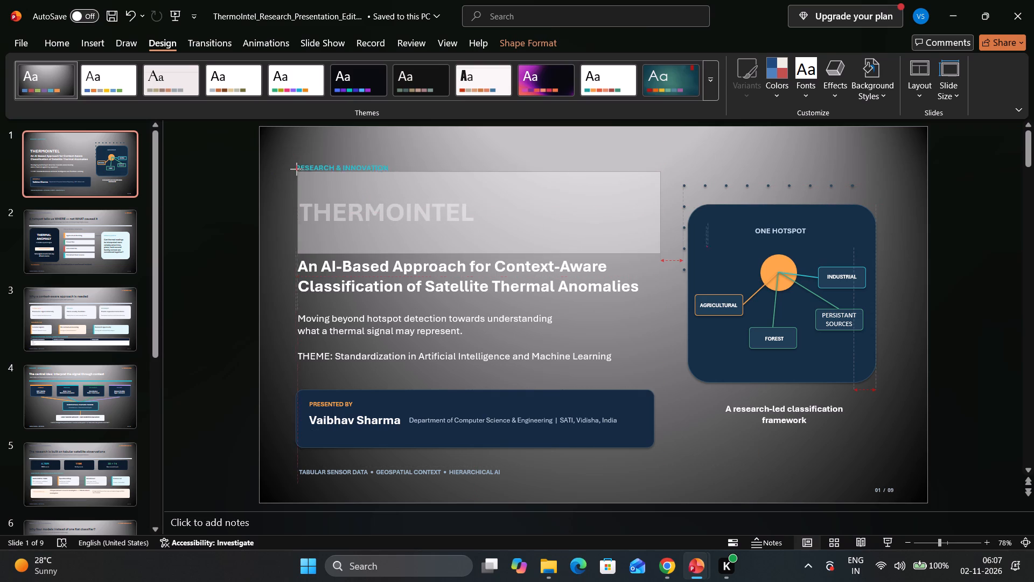
{"action": "left_click_drag", "start_coordinate": [295, 169], "coordinate": [296, 170]}
{"action": "left_click", "coordinate": [224, 195]}
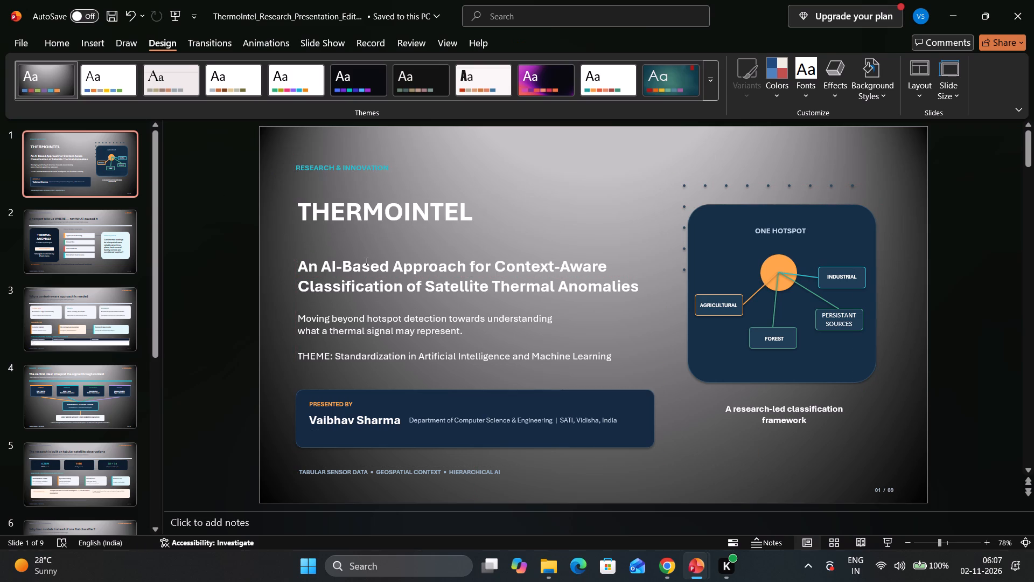
Extend the subtitle's text box upward, keeping its left edge aligned, so the subtitle sits closer to the THERMOINTEL title.
{"action": "left_click", "coordinate": [361, 273]}
{"action": "left_click_drag", "start_coordinate": [297, 245], "coordinate": [296, 244]}
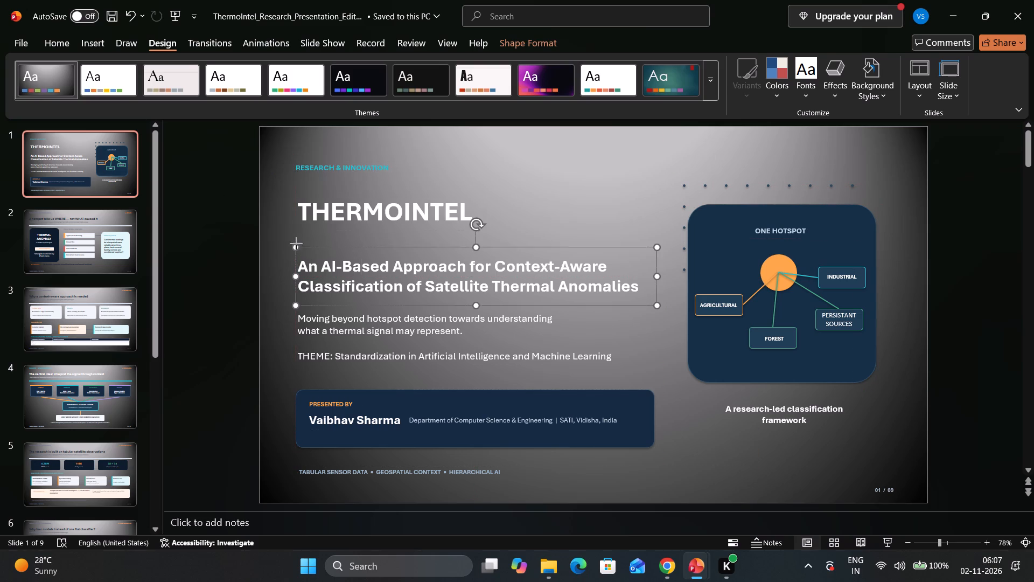
{"action": "left_click_drag", "start_coordinate": [296, 244], "coordinate": [298, 230]}
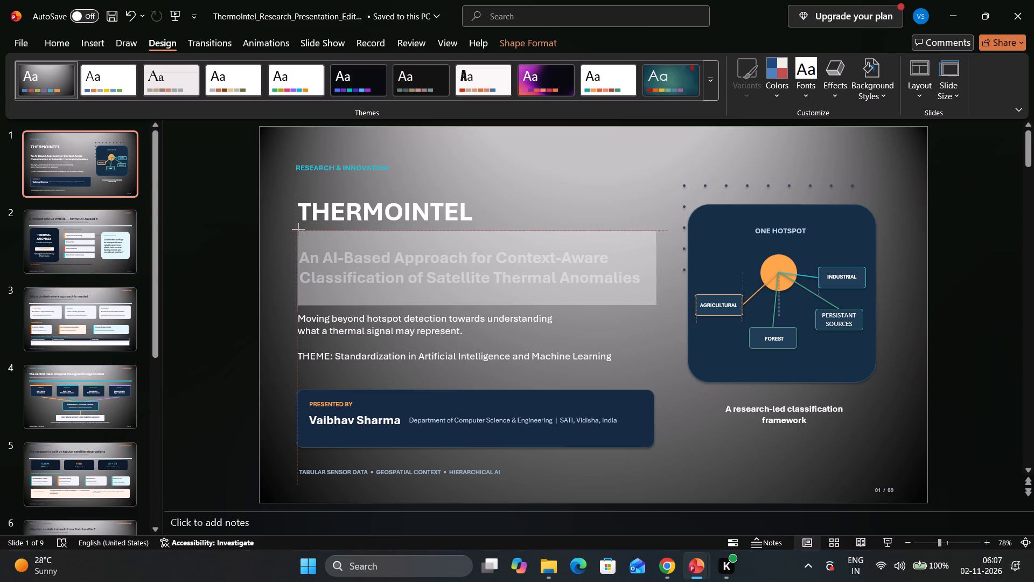
{"action": "left_click_drag", "start_coordinate": [298, 230], "coordinate": [297, 230]}
{"action": "left_click", "coordinate": [220, 230]}
{"action": "left_click", "coordinate": [407, 326]}
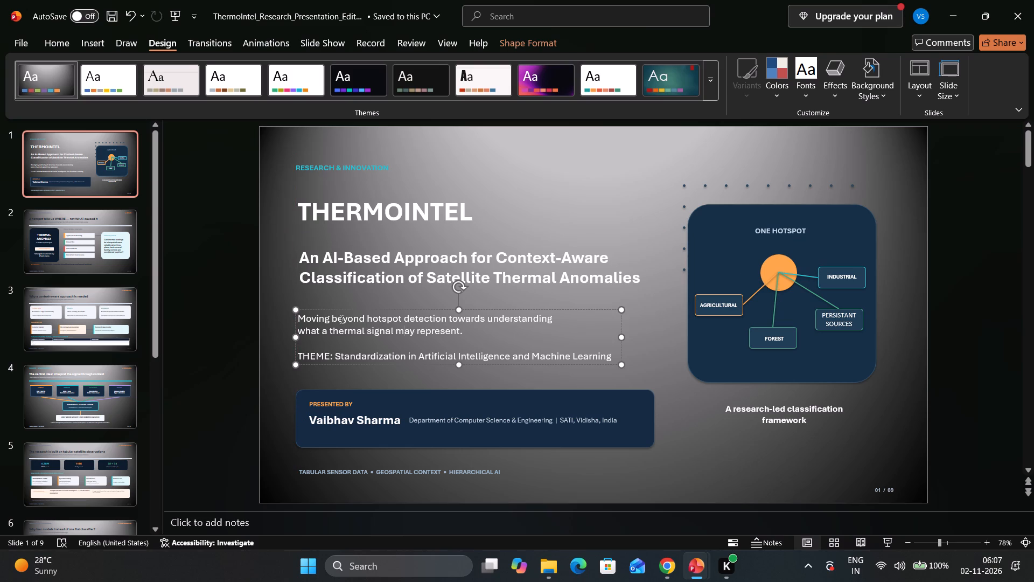
Move the tagline and theme text box up beneath the subtitle, aligning its left edge with the subtitle's.
{"action": "left_click_drag", "start_coordinate": [293, 306], "coordinate": [295, 294]}
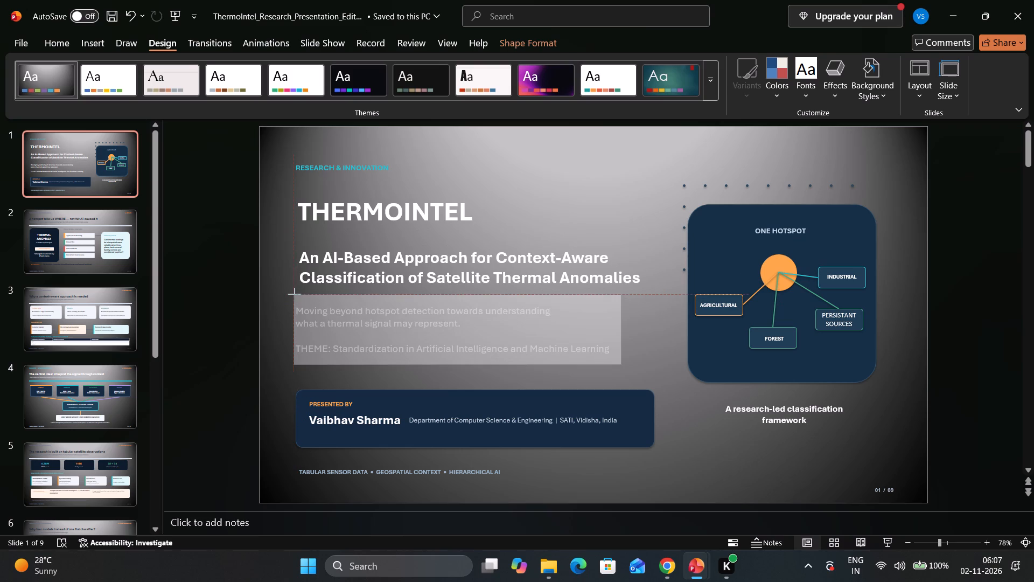
{"action": "left_click_drag", "start_coordinate": [295, 294], "coordinate": [297, 295]}
{"action": "left_click", "coordinate": [186, 264]}
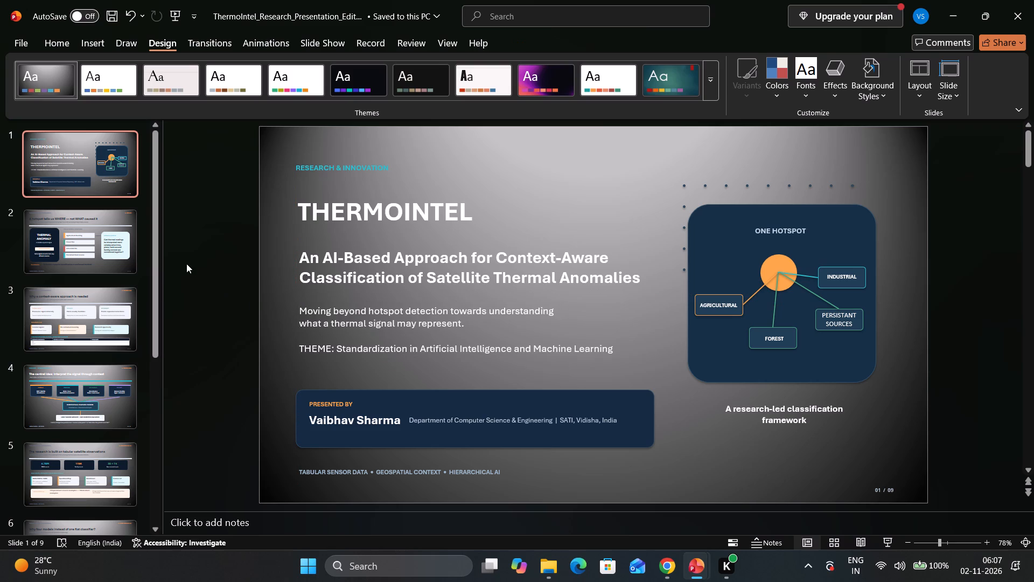
Make the word THEME bold in the line below the tagline.
{"action": "left_click", "coordinate": [311, 348]}
{"action": "left_click_drag", "start_coordinate": [298, 356], "coordinate": [297, 368]}
{"action": "left_click", "coordinate": [222, 289]}
{"action": "left_click_drag", "start_coordinate": [332, 349], "coordinate": [296, 354]}
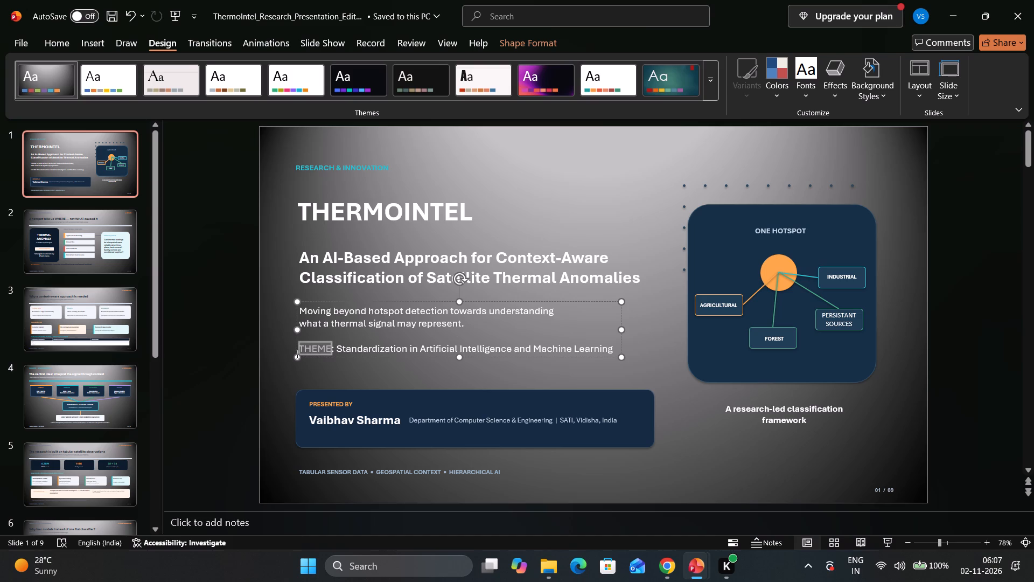
{"action": "left_click_drag", "start_coordinate": [296, 354], "coordinate": [296, 354]}
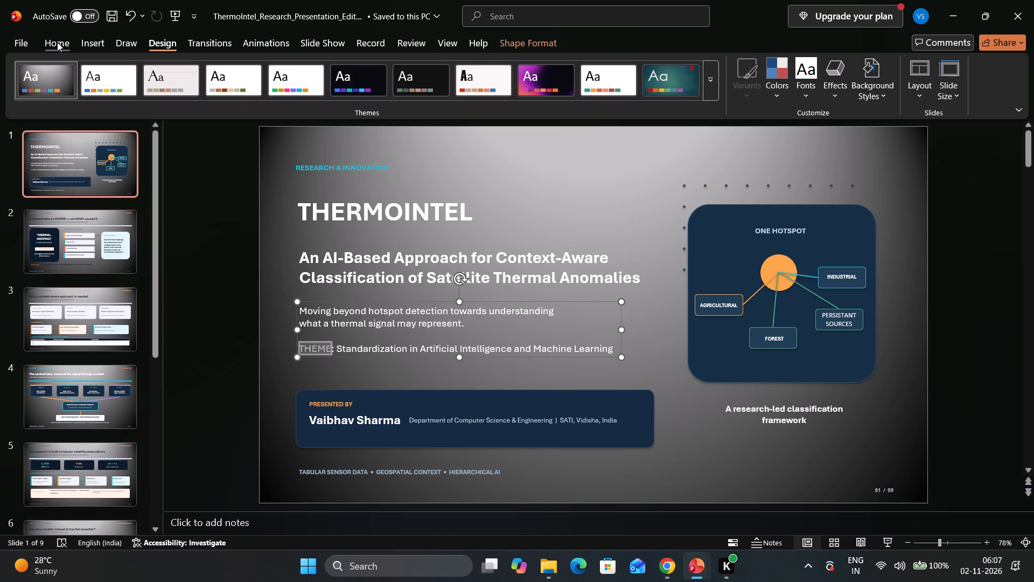
{"action": "left_click", "coordinate": [62, 42]}
{"action": "left_click", "coordinate": [191, 91]}
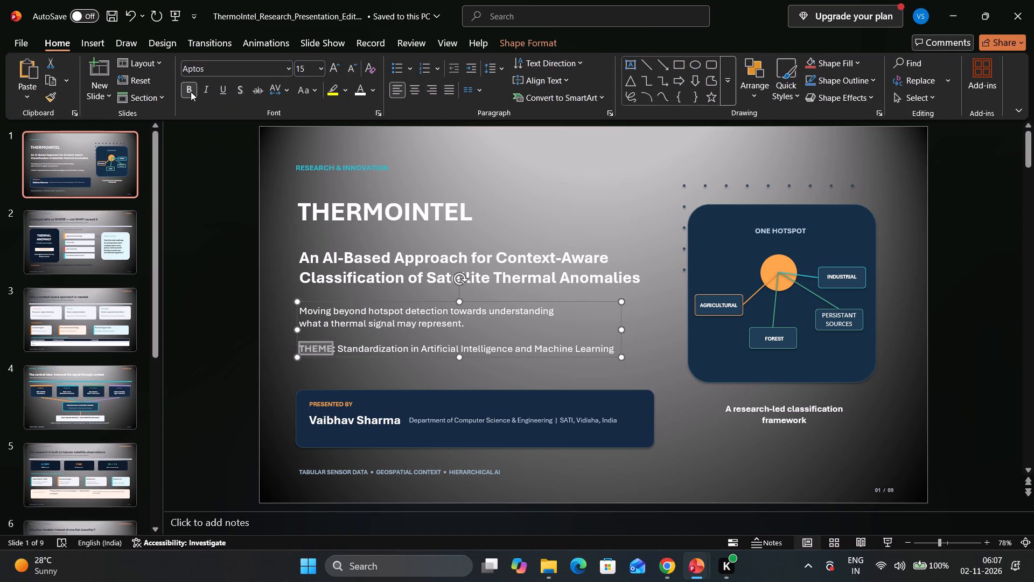
{"action": "left_click", "coordinate": [209, 93]}
{"action": "left_click", "coordinate": [204, 89]}
{"action": "left_click", "coordinate": [215, 232]}
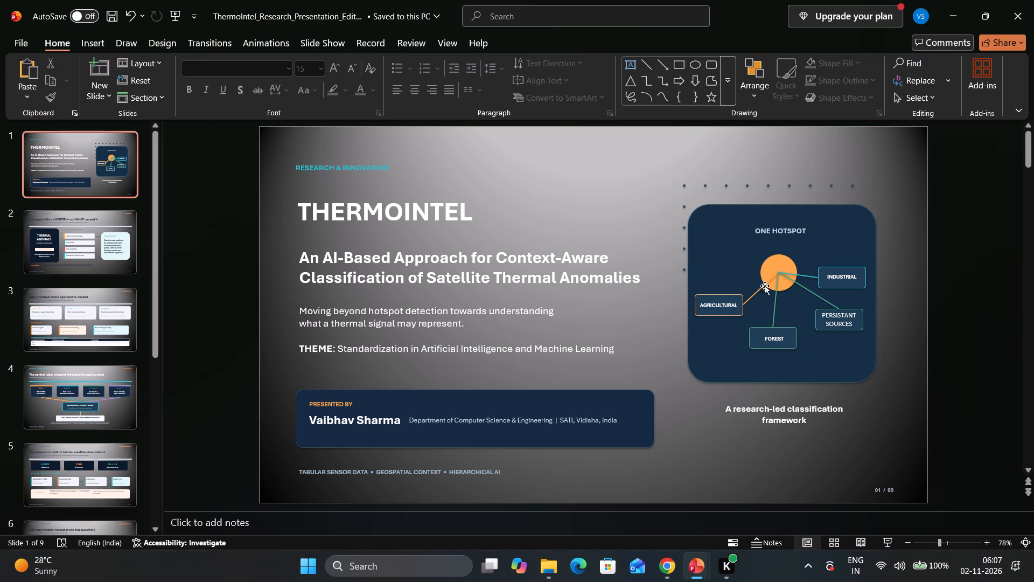
Apply the Archway design theme to the presentation.
{"action": "left_click", "coordinate": [164, 43]}
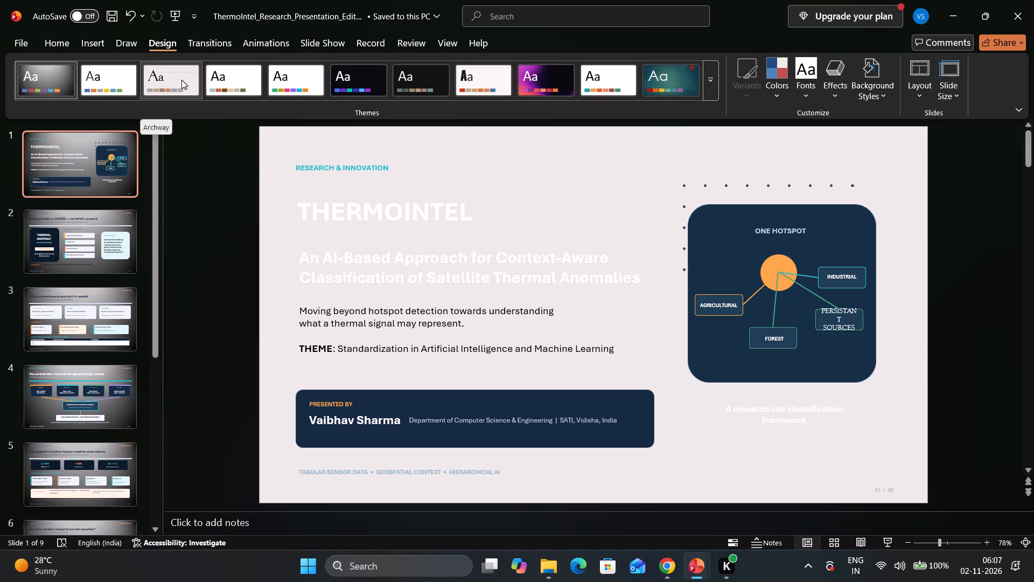
{"action": "left_click", "coordinate": [181, 80]}
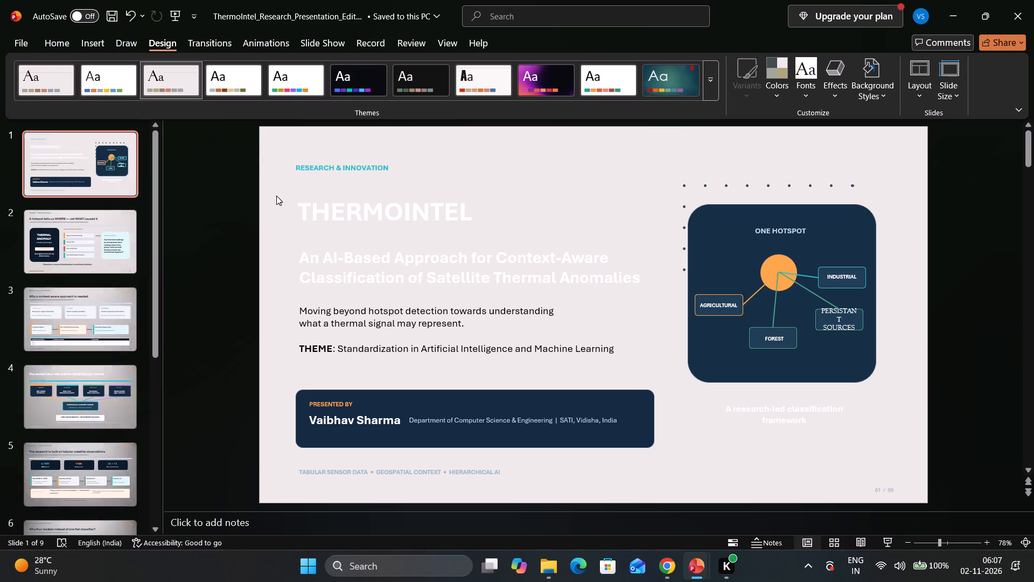
Change the THERMOINTEL title's text colour to black.
{"action": "left_click", "coordinate": [350, 211]}
{"action": "left_click_drag", "start_coordinate": [301, 209], "coordinate": [476, 218]}
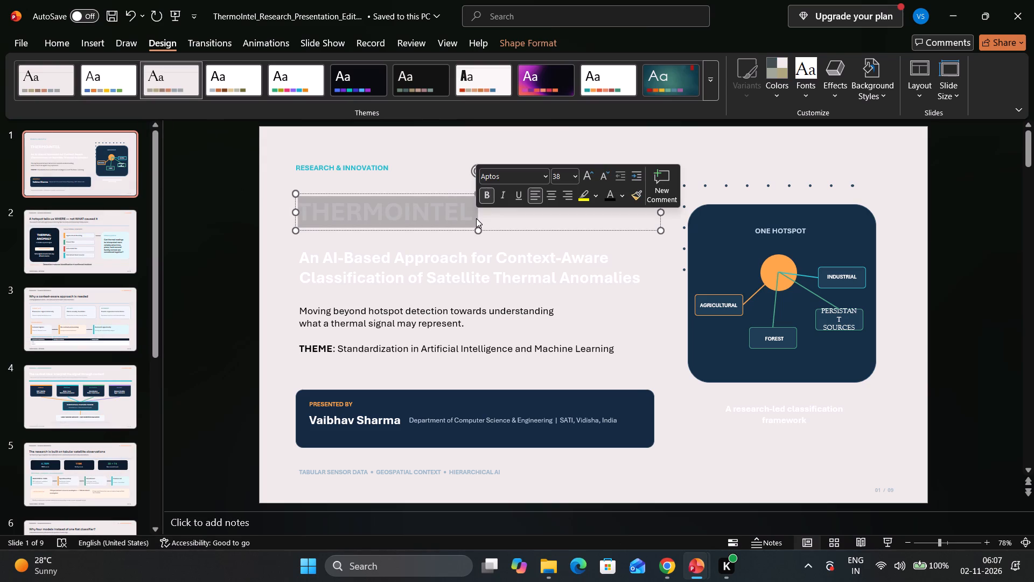
{"action": "left_click", "coordinate": [625, 200]}
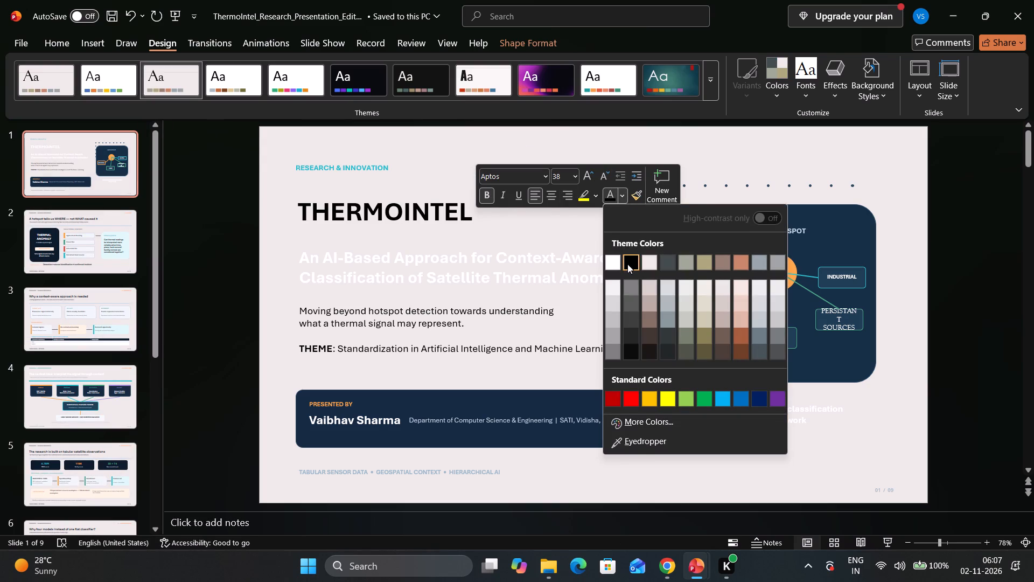
{"action": "left_click", "coordinate": [627, 264]}
Change the text colour of the full two-line subtitle below THERMOINTEL to black.
{"action": "left_click", "coordinate": [299, 260]}
{"action": "left_click_drag", "start_coordinate": [299, 260], "coordinate": [635, 285]}
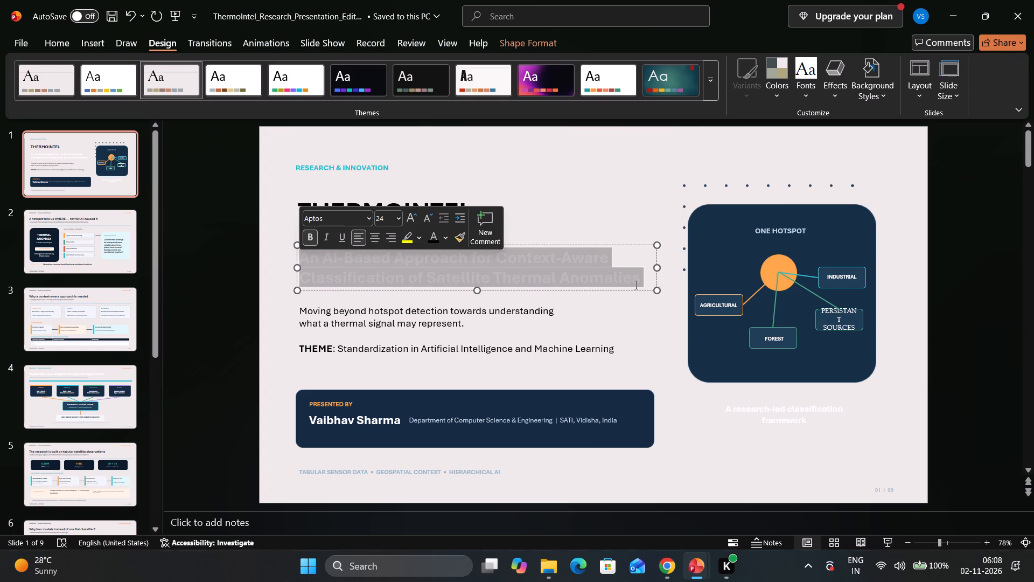
{"action": "left_click_drag", "start_coordinate": [635, 285], "coordinate": [637, 285]}
{"action": "left_click", "coordinate": [775, 262]}
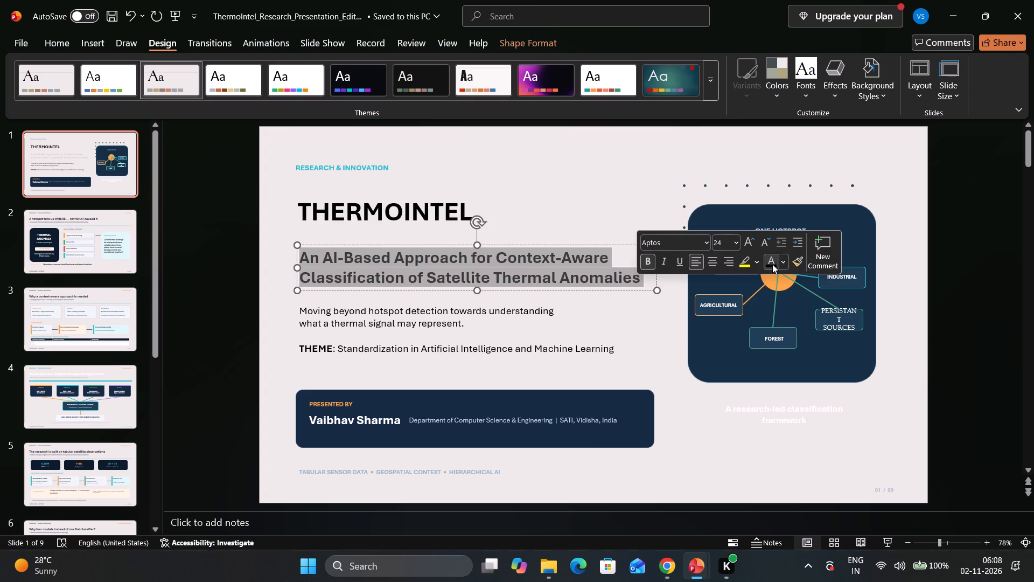
{"action": "left_click", "coordinate": [214, 263]}
Delete the RESEARCH & INNOVATION label above the title.
{"action": "left_click", "coordinate": [357, 169]}
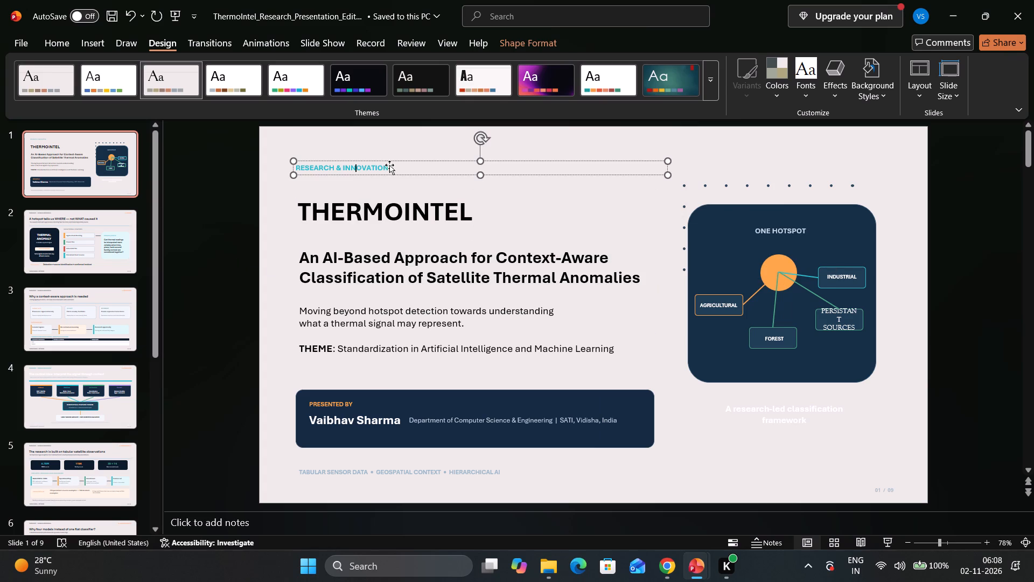
{"action": "left_click_drag", "start_coordinate": [394, 166], "coordinate": [367, 167]}
{"action": "key", "text": "ctrl+z"}
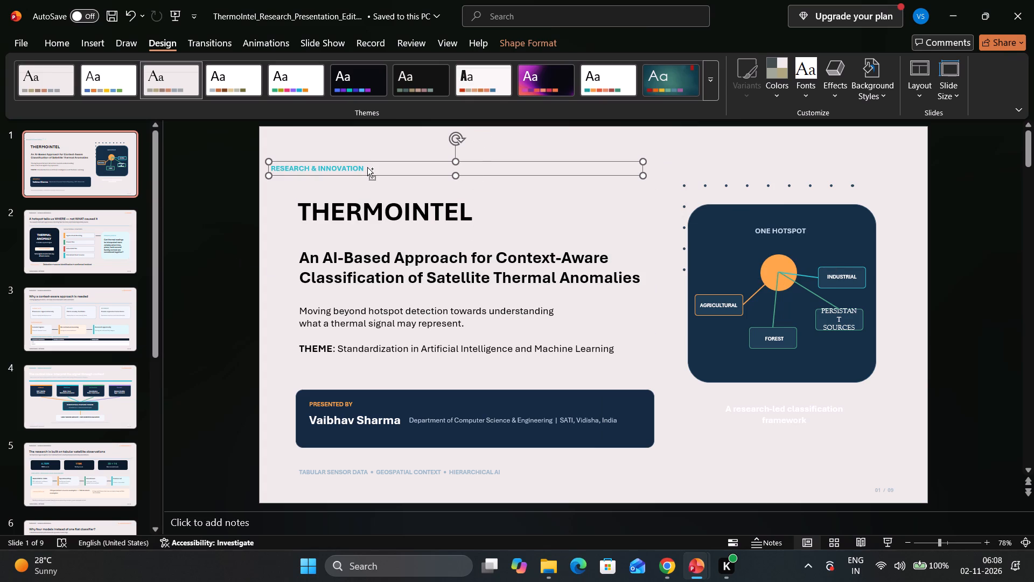
{"action": "left_click", "coordinate": [394, 167]}
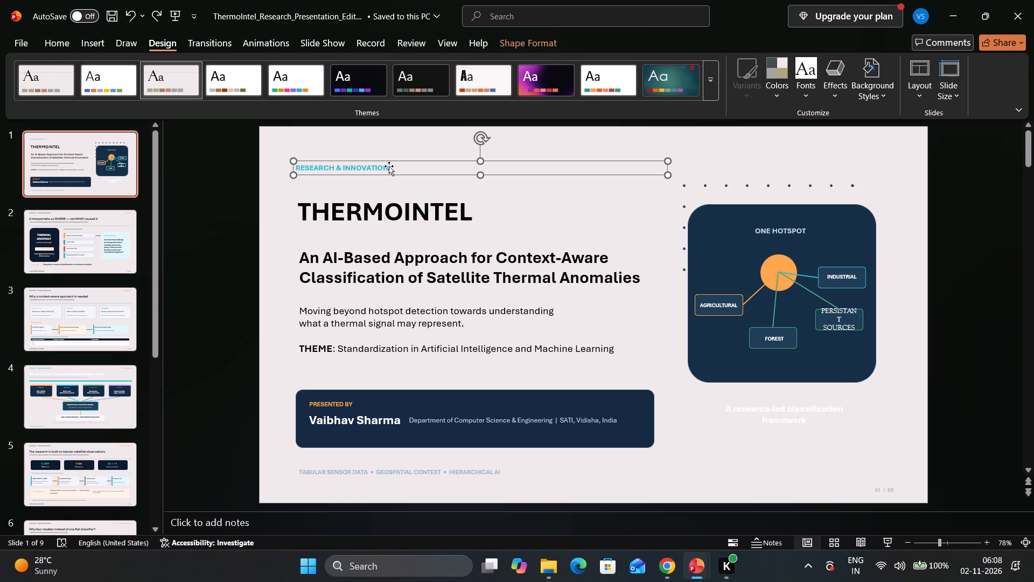
{"action": "key", "text": "Delete"}
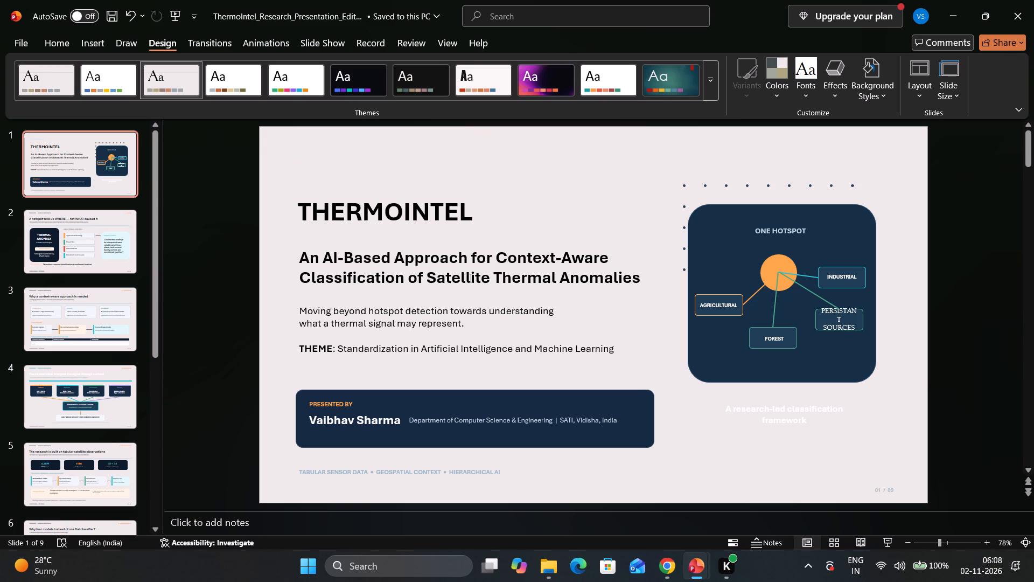
Delete the nine decorative dots in the row above the ONE HOTSPOT diagram card.
{"action": "left_click", "coordinate": [711, 190]}
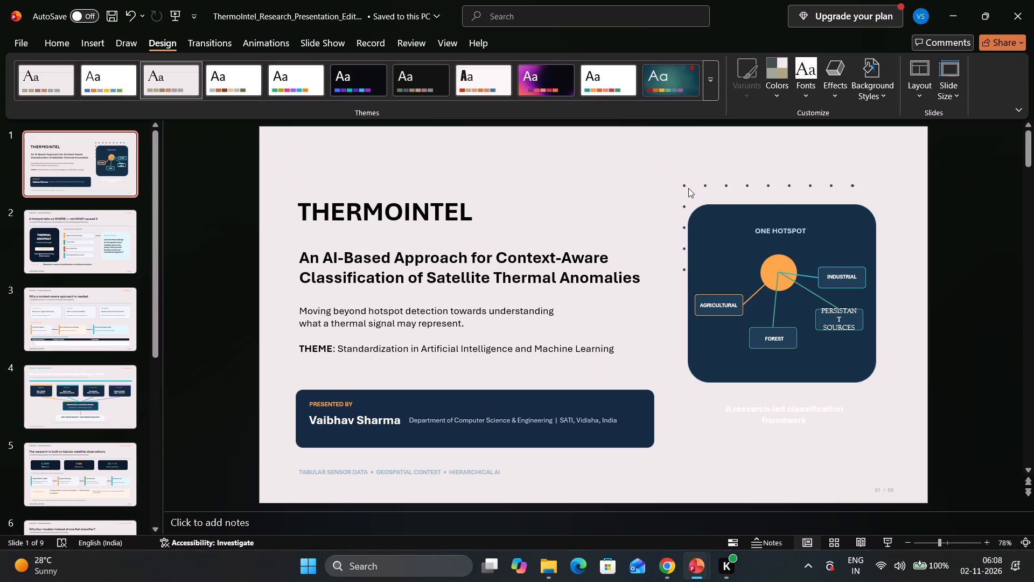
{"action": "left_click", "coordinate": [686, 186]}
{"action": "key", "text": "Delete"}
{"action": "left_click", "coordinate": [702, 184]}
{"action": "key", "text": "Delete"}
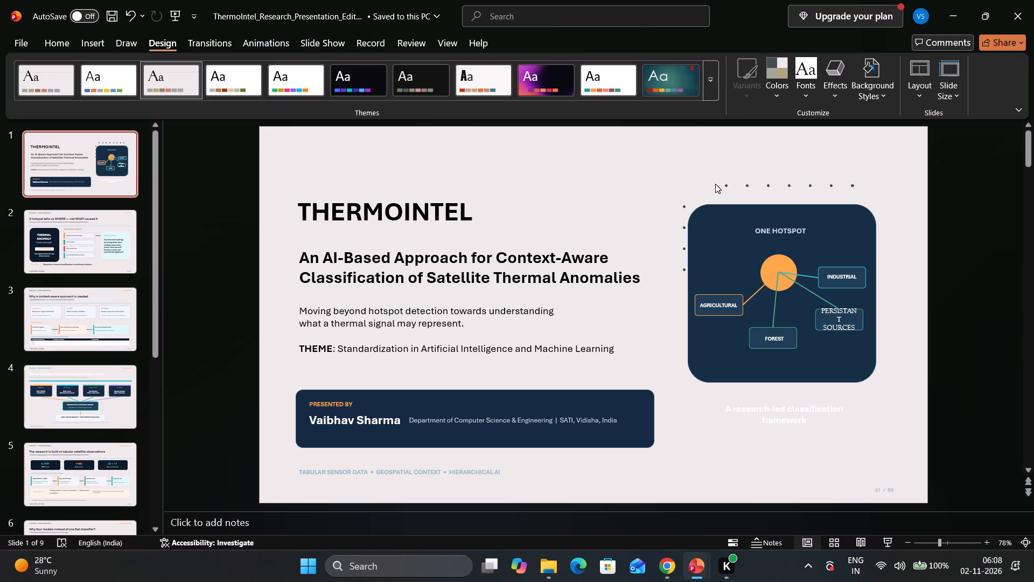
{"action": "left_click", "coordinate": [726, 184]}
{"action": "key", "text": "Delete"}
{"action": "left_click", "coordinate": [744, 184]}
{"action": "key", "text": "Delete"}
{"action": "left_click", "coordinate": [771, 187]}
{"action": "key", "text": "Delete"}
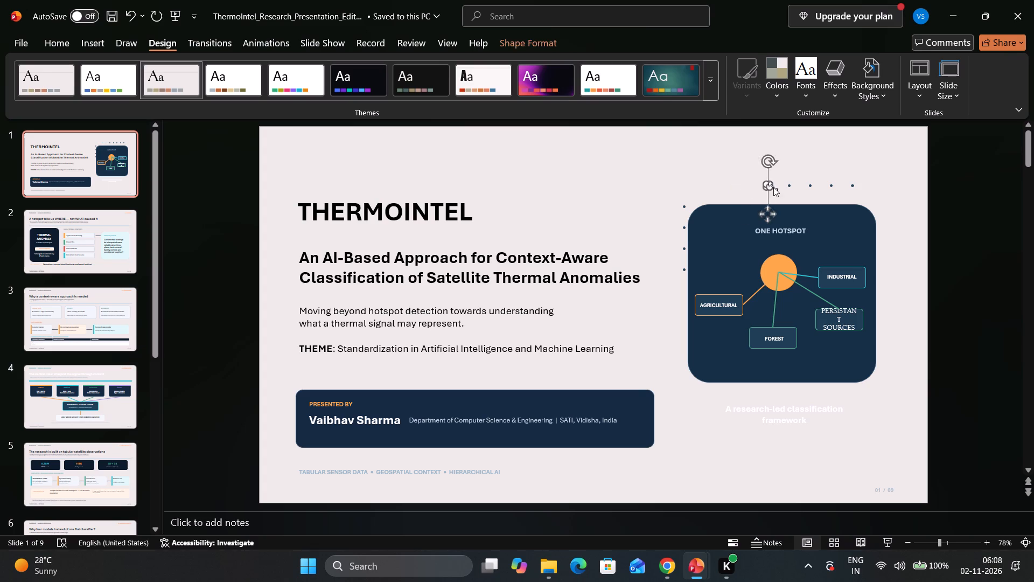
{"action": "left_click", "coordinate": [791, 187]}
{"action": "key", "text": "Delete"}
{"action": "left_click", "coordinate": [812, 187]}
{"action": "key", "text": "Delete"}
{"action": "left_click", "coordinate": [834, 187]}
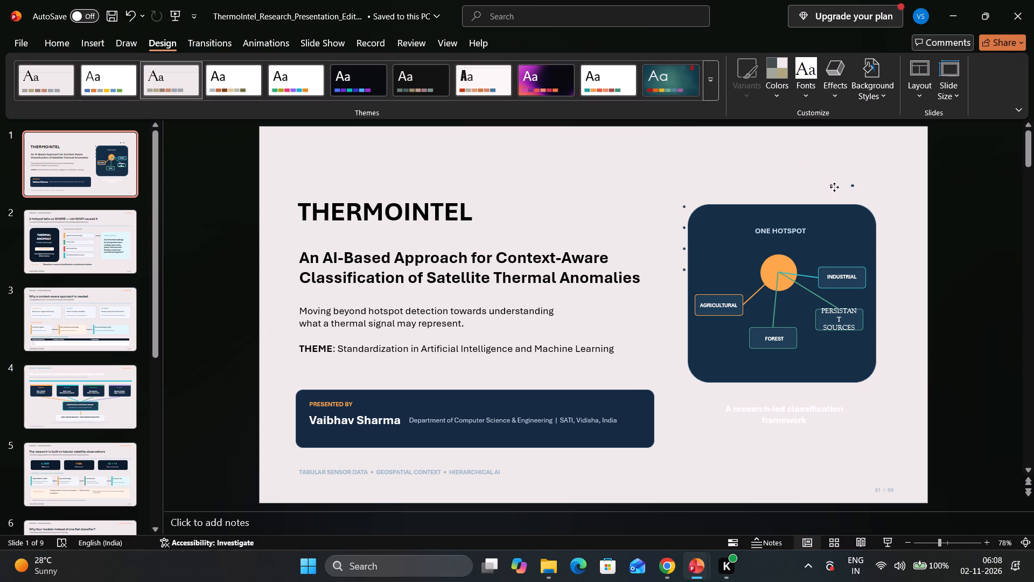
{"action": "key", "text": "Delete"}
{"action": "left_click", "coordinate": [852, 186]}
{"action": "key", "text": "Delete"}
Delete the four decorative dots along the left edge of the ONE HOTSPOT card, keeping the card itself.
{"action": "left_click", "coordinate": [684, 204]}
{"action": "key", "text": "Delete"}
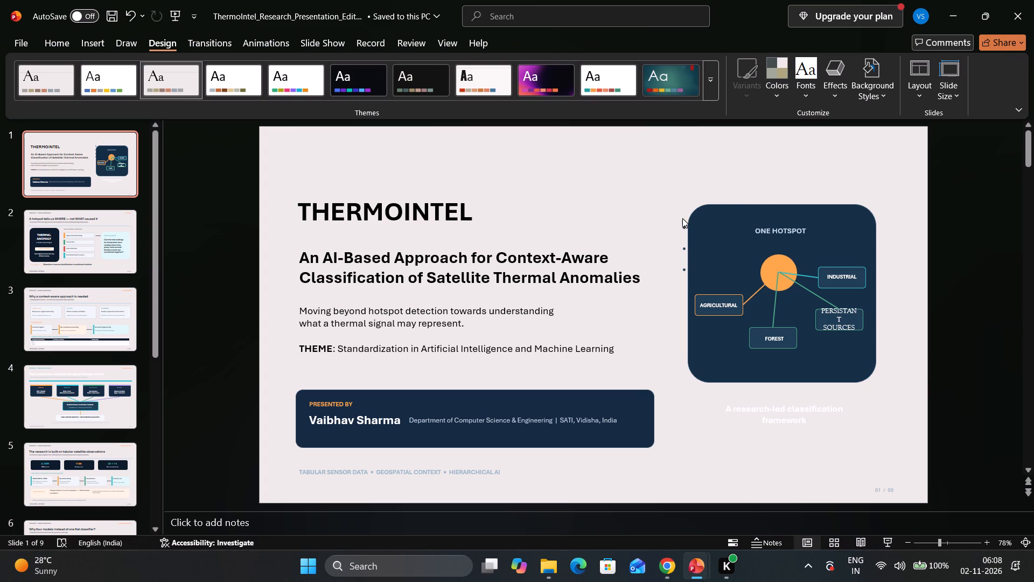
{"action": "left_click", "coordinate": [683, 227]}
{"action": "key", "text": "Delete"}
{"action": "left_click", "coordinate": [684, 246]}
{"action": "key", "text": "Delete"}
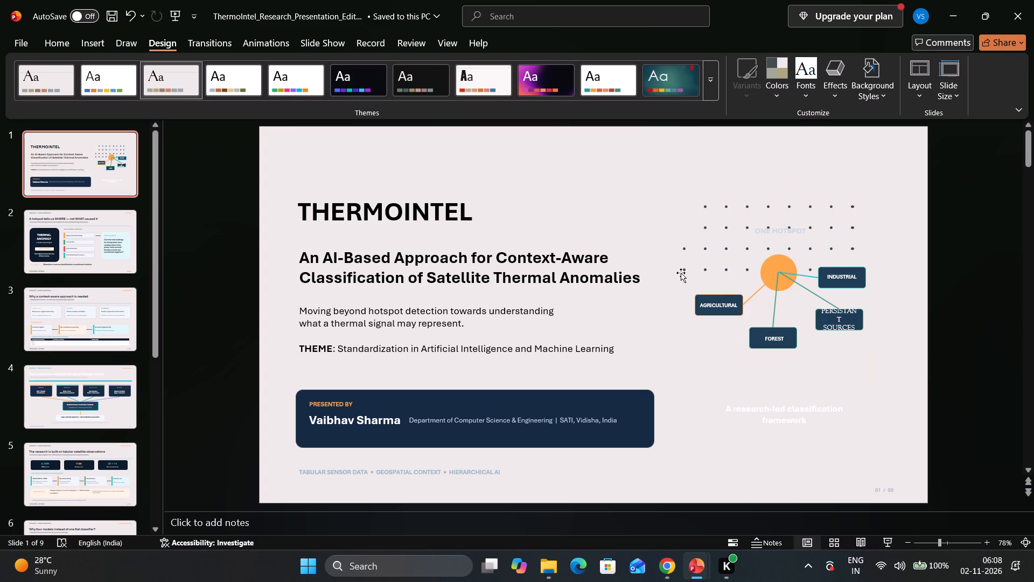
{"action": "key", "text": "ctrl+z"}
{"action": "left_click", "coordinate": [683, 250]}
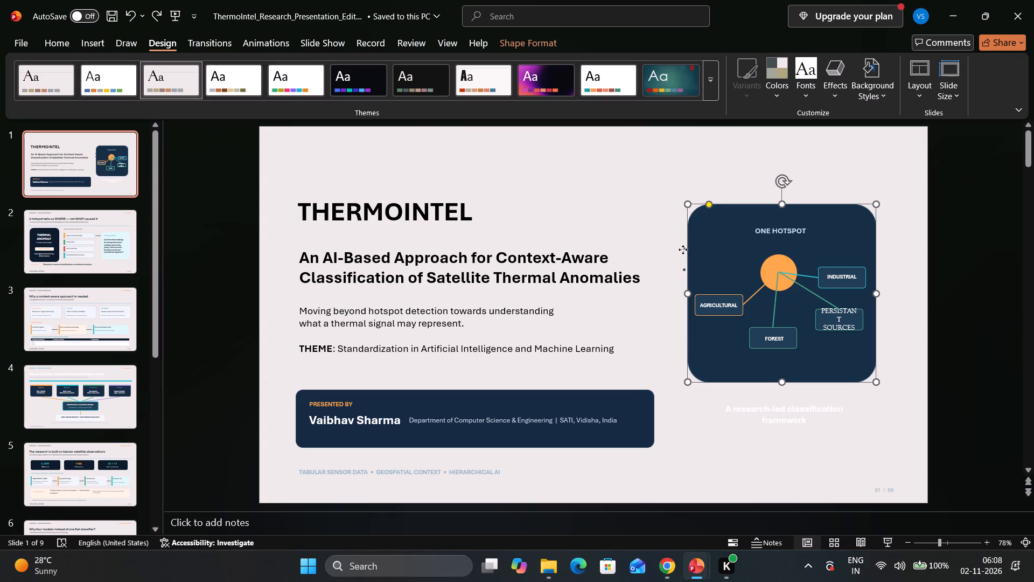
{"action": "key", "text": "Delete"}
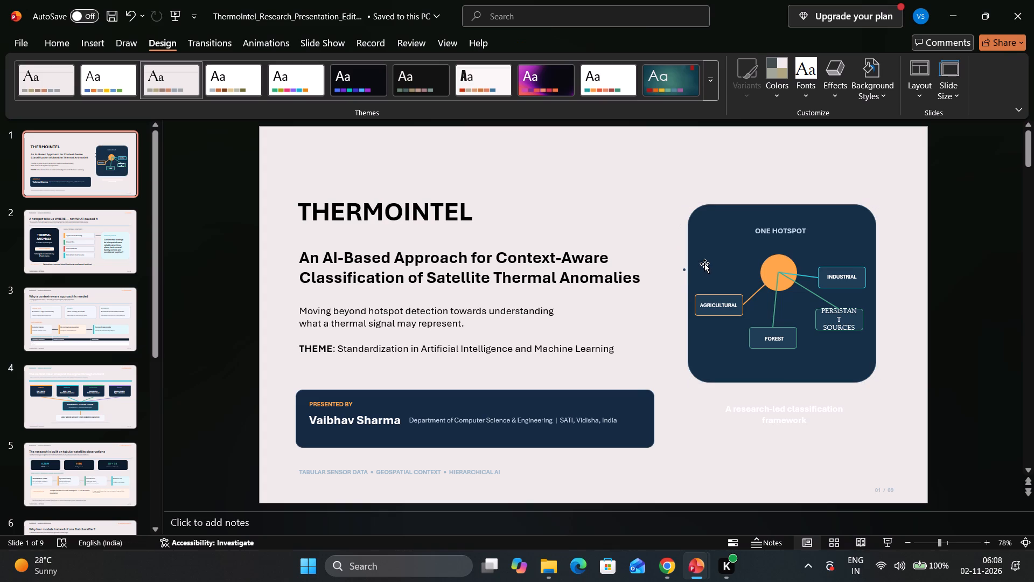
{"action": "left_click", "coordinate": [682, 268]}
{"action": "key", "text": "Delete"}
Recolour the "A research-led classification framework" caption below the hotspot diagram to black.
{"action": "left_click", "coordinate": [751, 418]}
{"action": "left_click_drag", "start_coordinate": [730, 406], "coordinate": [789, 421]}
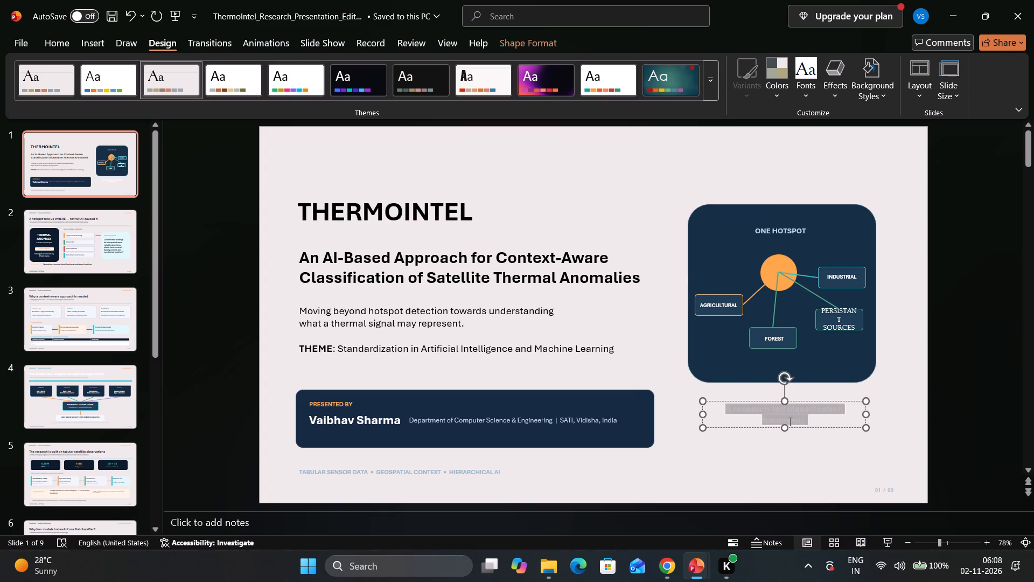
{"action": "left_click_drag", "start_coordinate": [789, 421], "coordinate": [806, 425]}
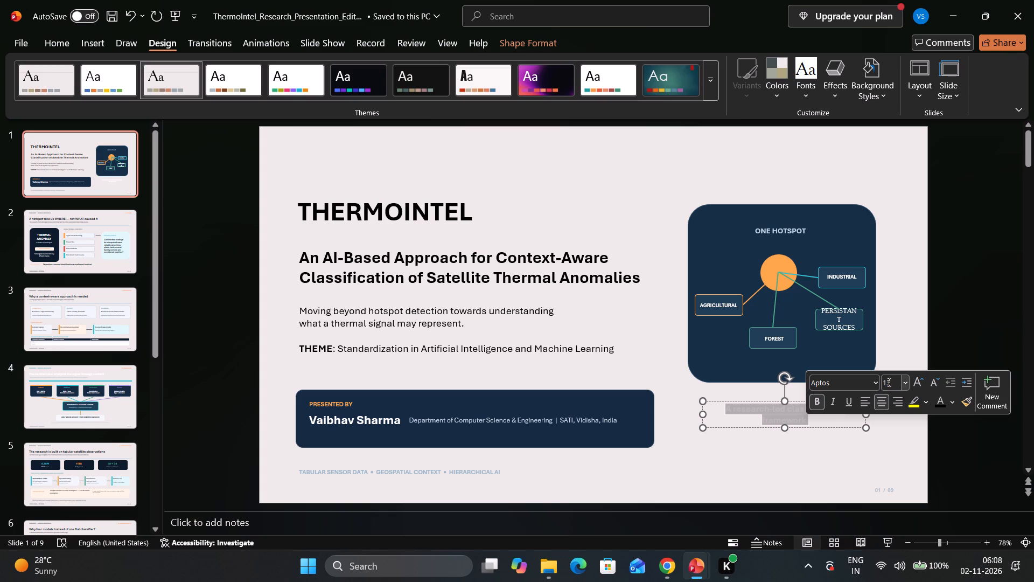
{"action": "left_click", "coordinate": [937, 403]}
{"action": "left_click", "coordinate": [768, 458]}
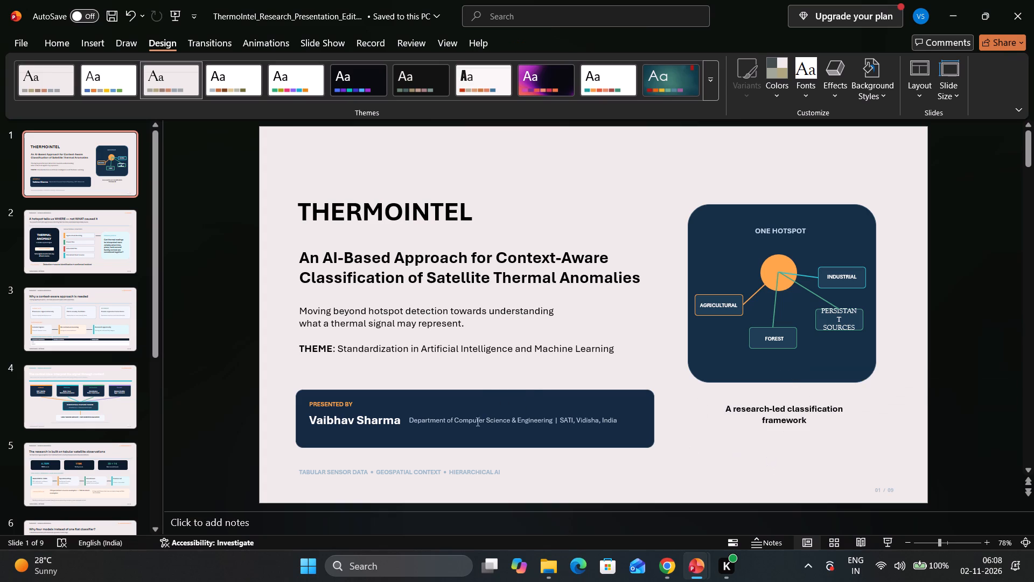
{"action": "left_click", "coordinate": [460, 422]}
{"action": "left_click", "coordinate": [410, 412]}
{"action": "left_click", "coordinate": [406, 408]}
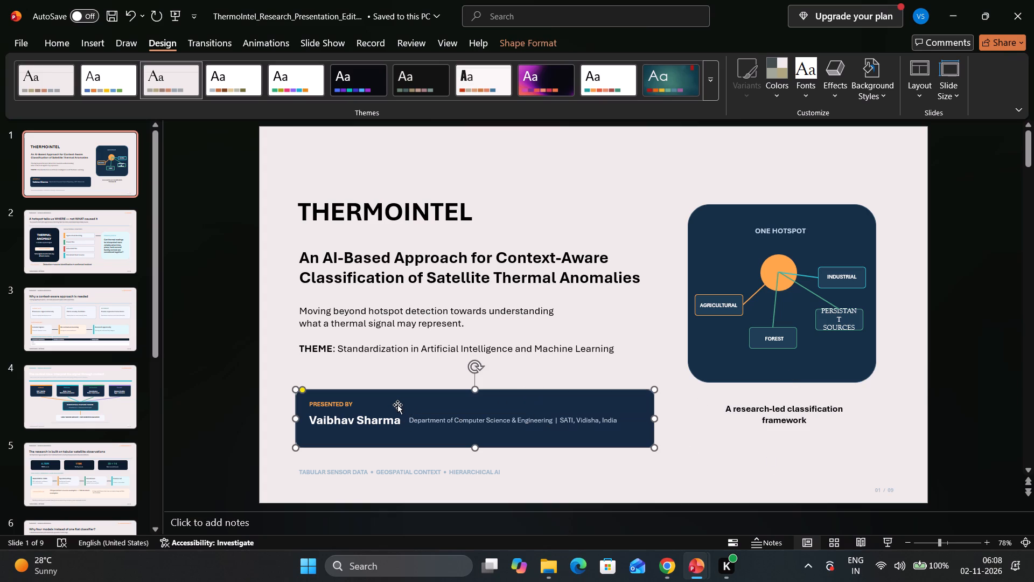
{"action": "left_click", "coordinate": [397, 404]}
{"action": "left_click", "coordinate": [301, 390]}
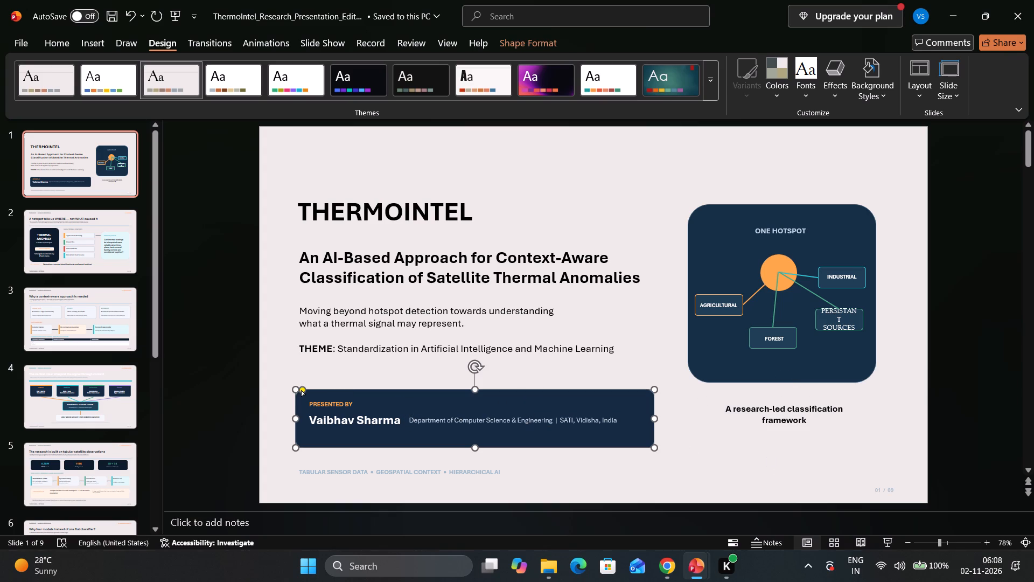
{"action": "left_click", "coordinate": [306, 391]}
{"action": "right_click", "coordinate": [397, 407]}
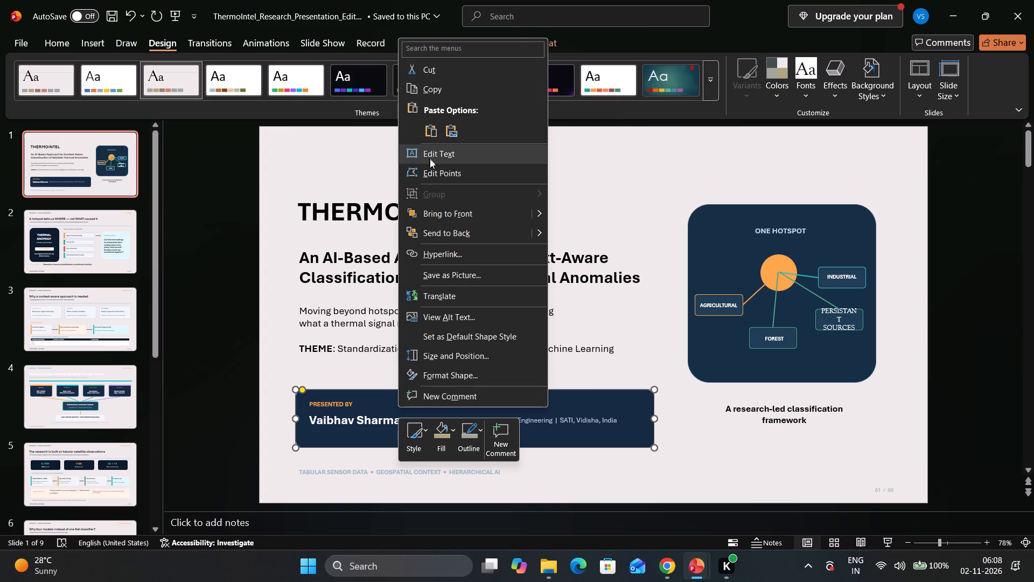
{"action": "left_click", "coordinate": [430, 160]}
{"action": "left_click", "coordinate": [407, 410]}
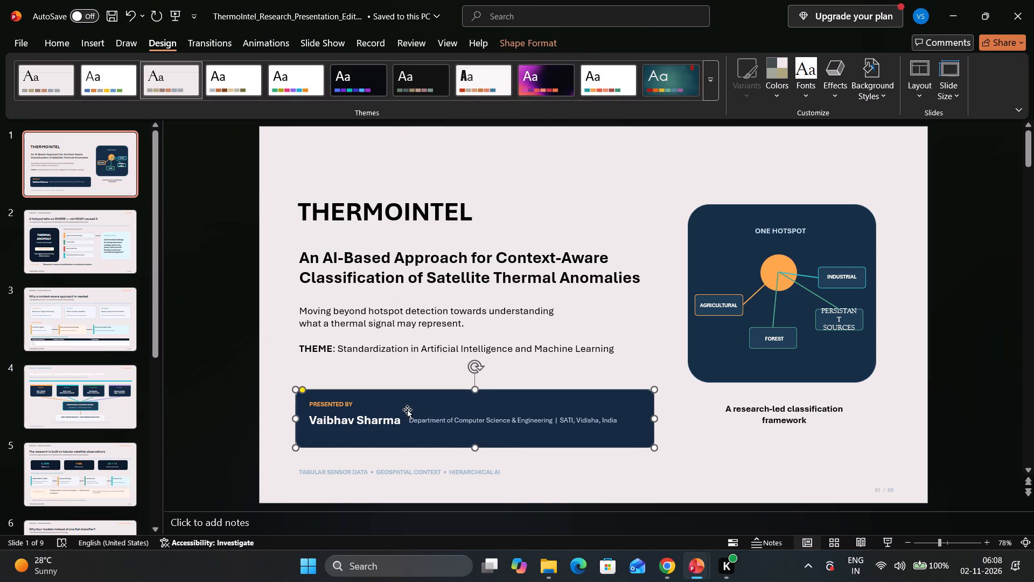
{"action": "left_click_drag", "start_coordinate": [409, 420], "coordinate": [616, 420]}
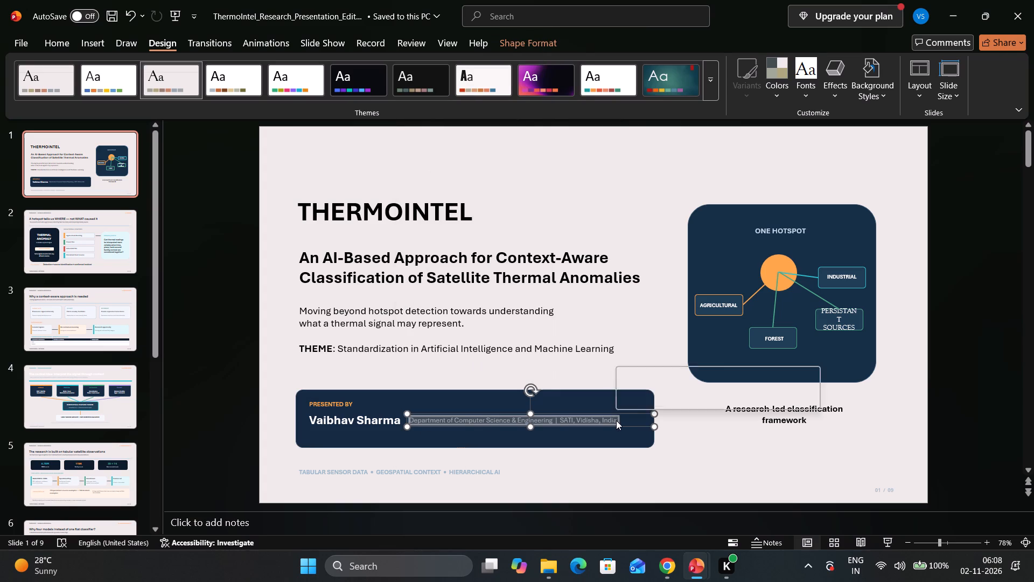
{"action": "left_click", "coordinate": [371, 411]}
Move the department text box slightly away from the presenter's name to leave a small gap.
{"action": "left_click", "coordinate": [416, 424]}
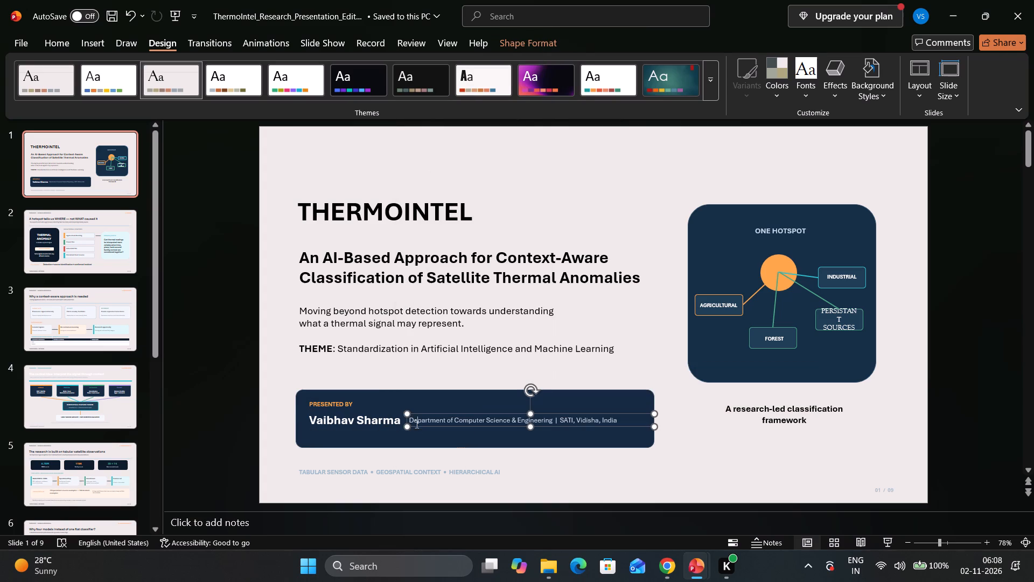
{"action": "left_click_drag", "start_coordinate": [408, 421], "coordinate": [413, 420]}
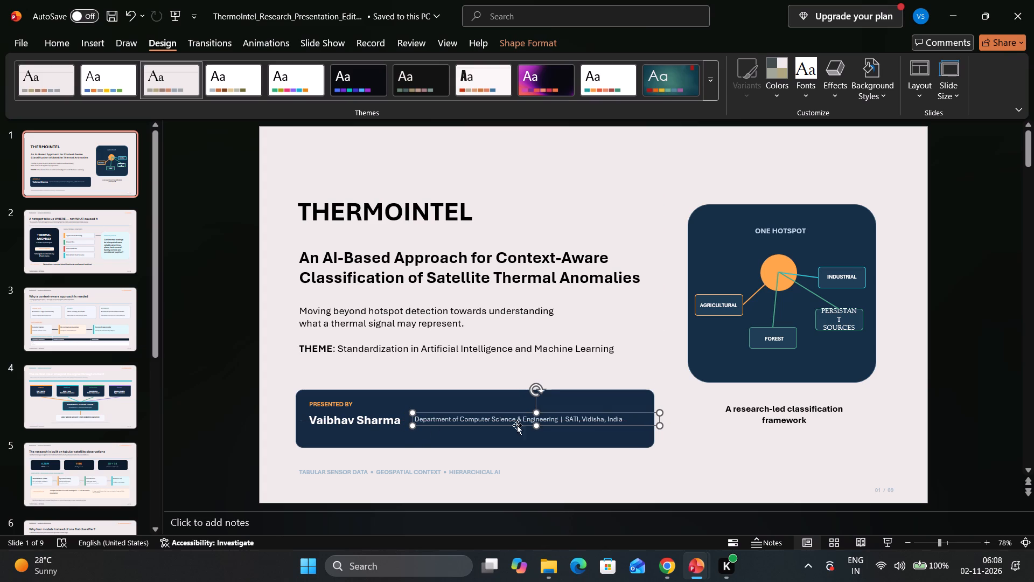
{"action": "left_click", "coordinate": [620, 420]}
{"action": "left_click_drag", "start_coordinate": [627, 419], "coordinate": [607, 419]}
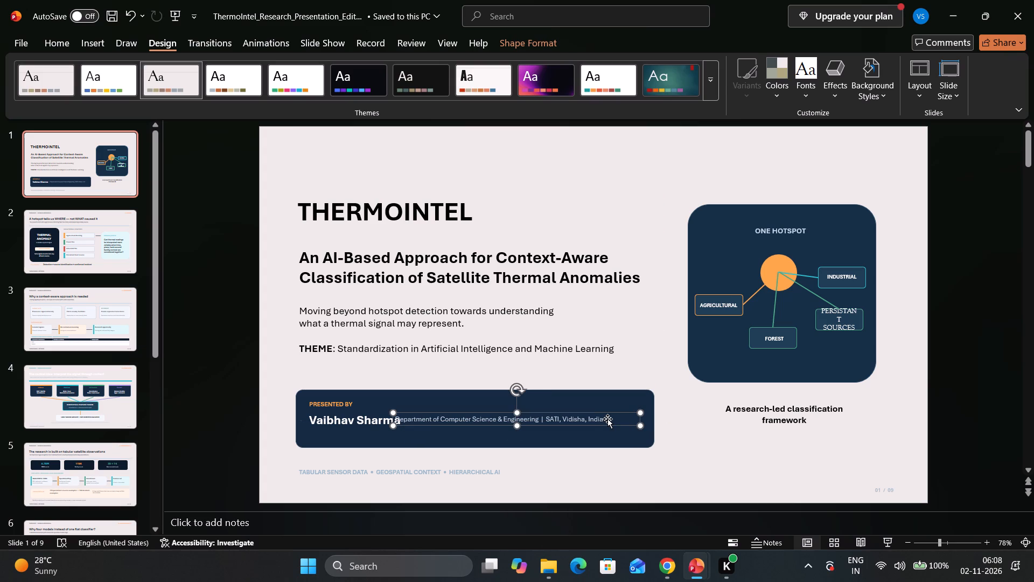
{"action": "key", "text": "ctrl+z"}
Delete ", India" from the department line so it ends with "SATI, Vidisha".
{"action": "left_click", "coordinate": [621, 419]}
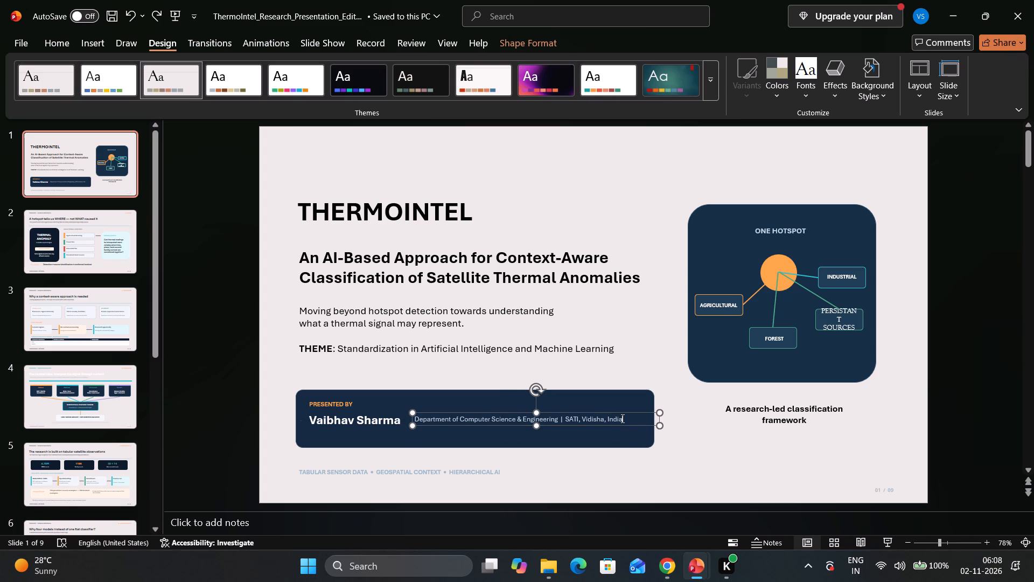
{"action": "key", "text": "BackSpace"}
{"action": "key", "text": "BackSpace"}
{"action": "key", "text": "BackSpace"}
{"action": "key", "text": "BackSpace"}
{"action": "key", "text": "BackSpace"}
{"action": "key", "text": "BackSpace"}
{"action": "key", "text": "BackSpace"}
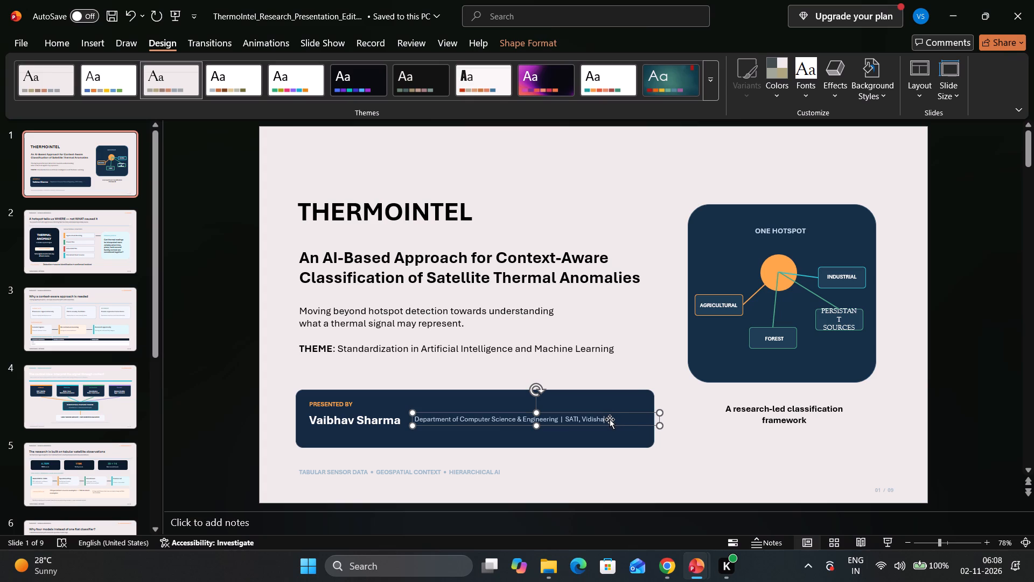
{"action": "left_click", "coordinate": [610, 419]}
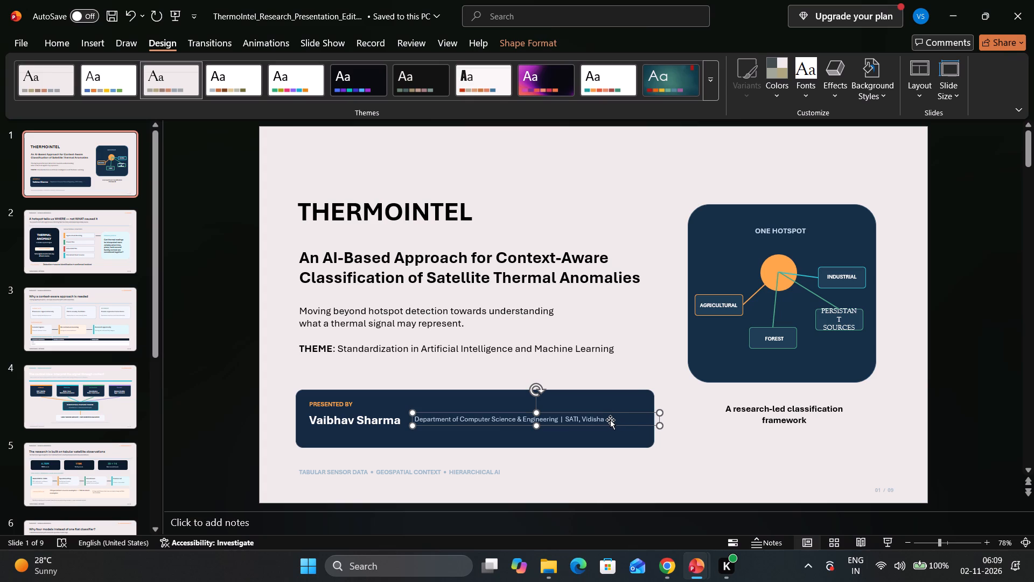
{"action": "left_click", "coordinate": [609, 420]}
{"action": "left_click", "coordinate": [591, 436]}
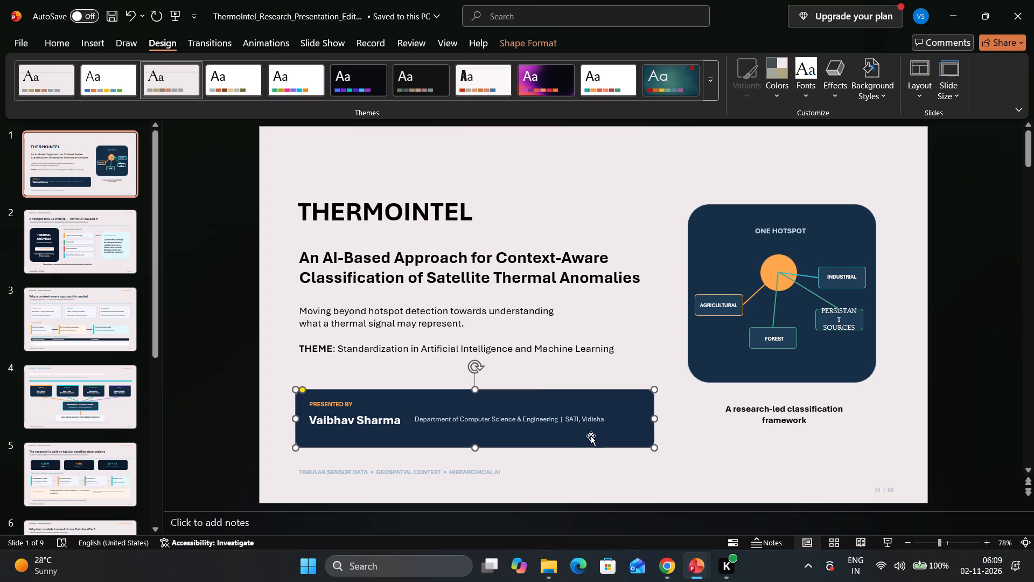
Recolour the whole department line in the presenter card to white.
{"action": "left_click", "coordinate": [599, 421]}
{"action": "left_click", "coordinate": [605, 419]}
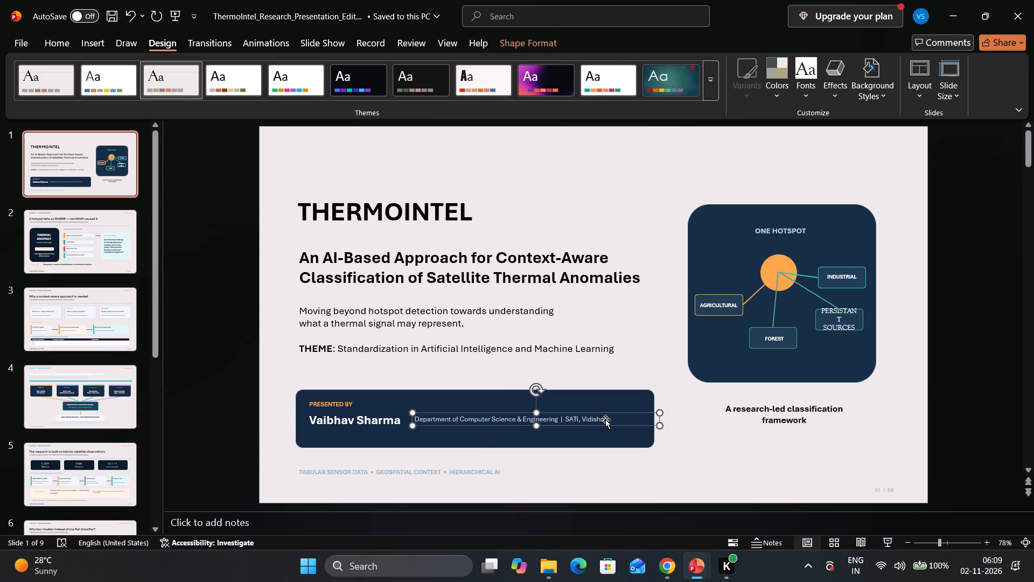
{"action": "left_click_drag", "start_coordinate": [605, 419], "coordinate": [500, 421]}
{"action": "left_click_drag", "start_coordinate": [415, 419], "coordinate": [610, 420]}
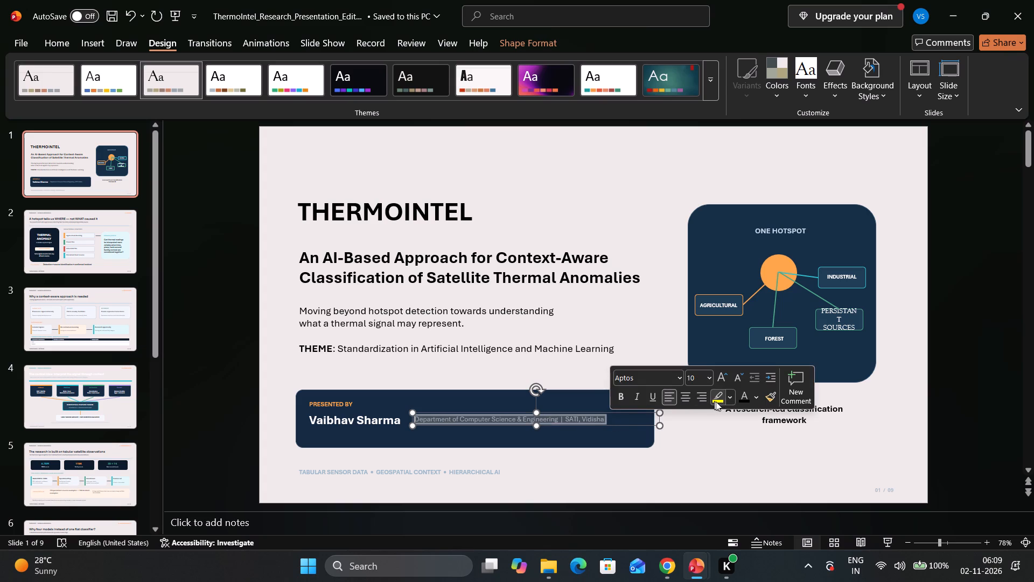
{"action": "left_click", "coordinate": [755, 399]}
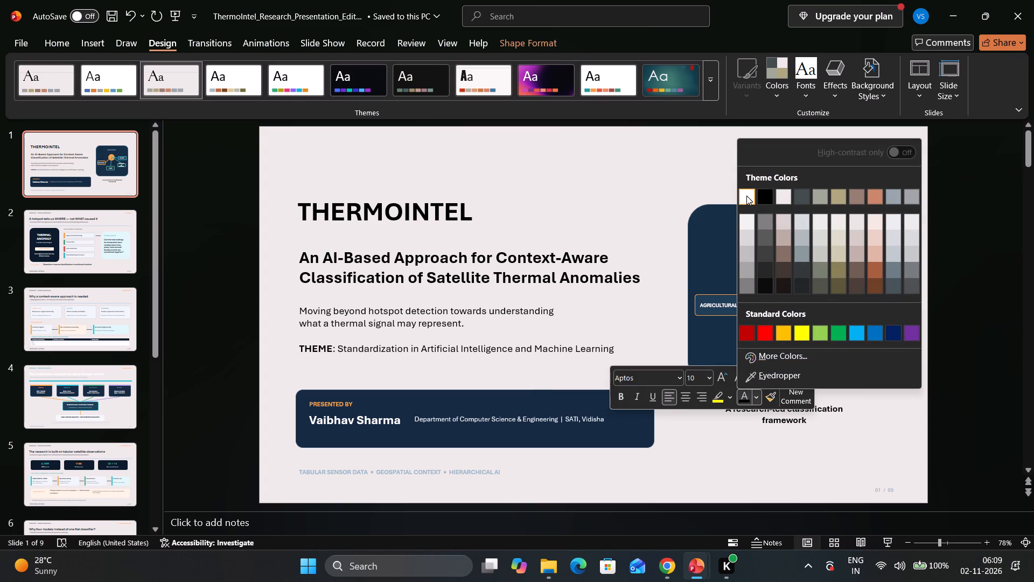
{"action": "left_click", "coordinate": [746, 196]}
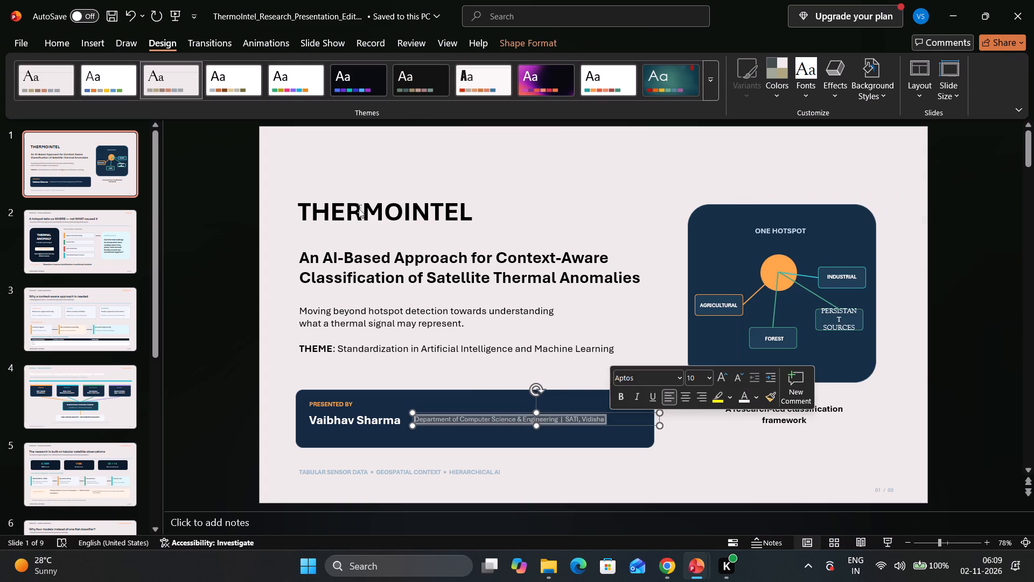
Set the department line's font size to 18.
{"action": "left_click", "coordinate": [60, 46]}
{"action": "left_click", "coordinate": [320, 68]}
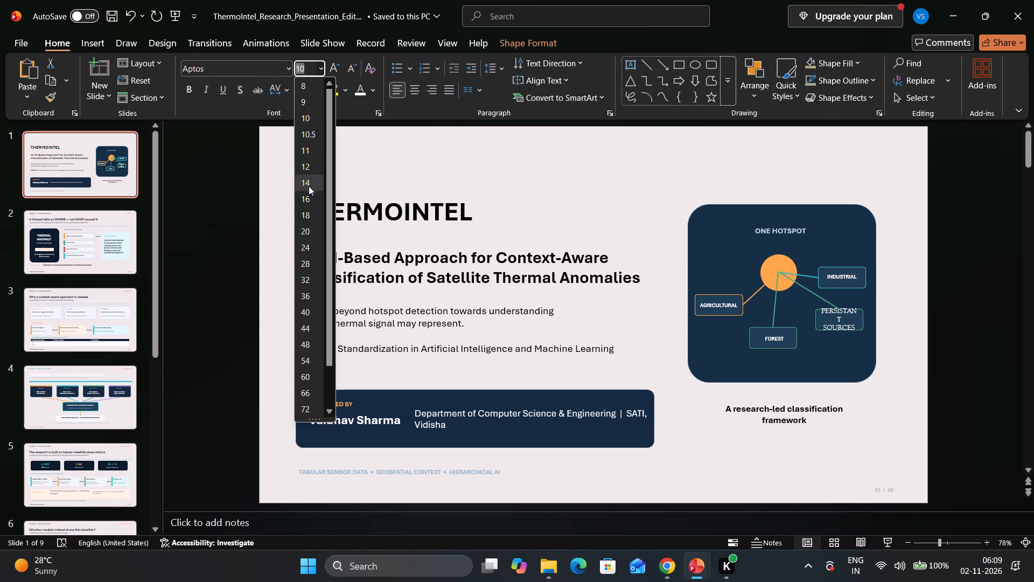
{"action": "left_click", "coordinate": [309, 217]}
{"action": "left_click", "coordinate": [194, 254]}
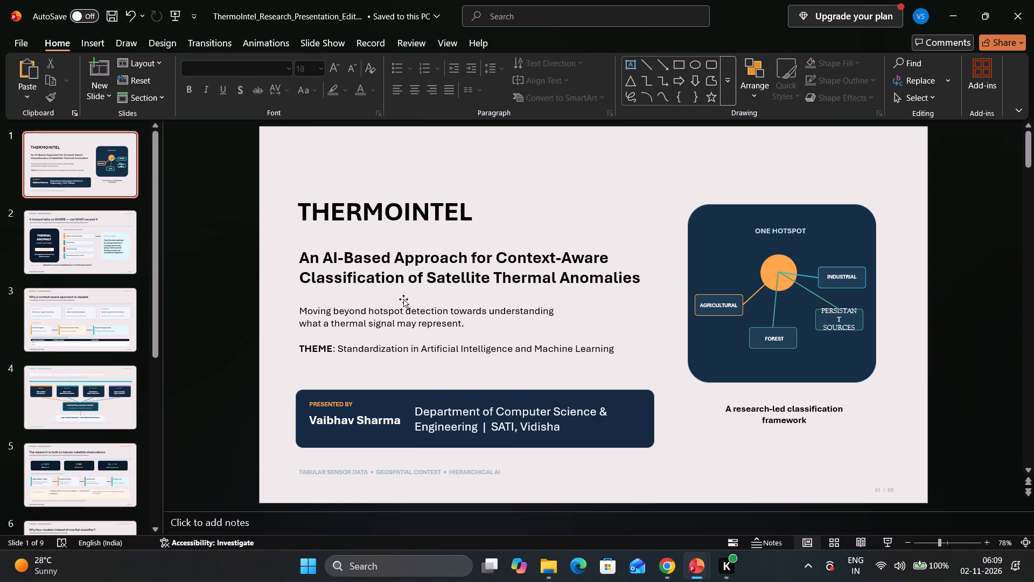
Increase the font size of the tagline and THEME text below the subtitle.
{"action": "left_click", "coordinate": [373, 352]}
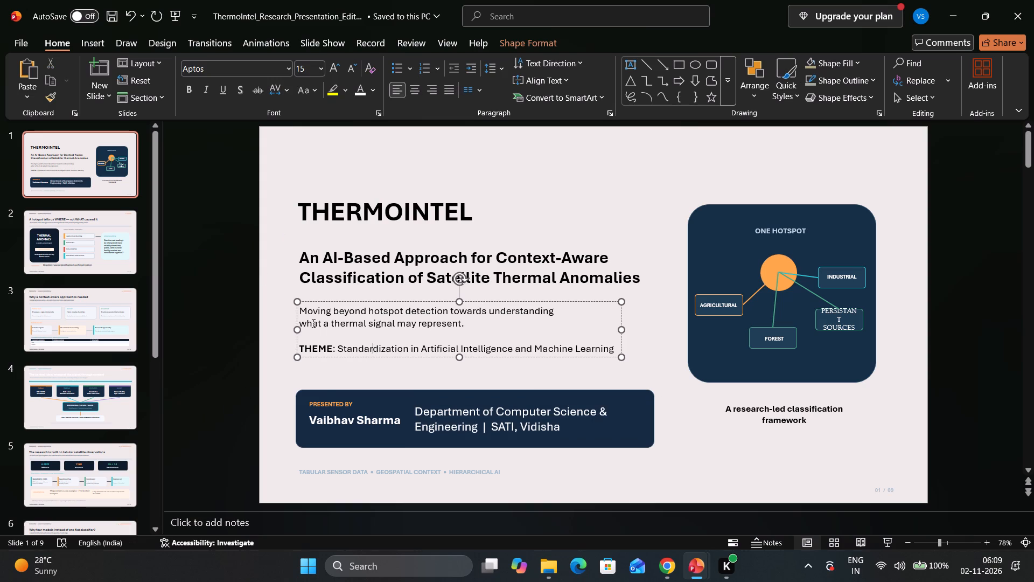
{"action": "left_click_drag", "start_coordinate": [300, 310], "coordinate": [635, 372]}
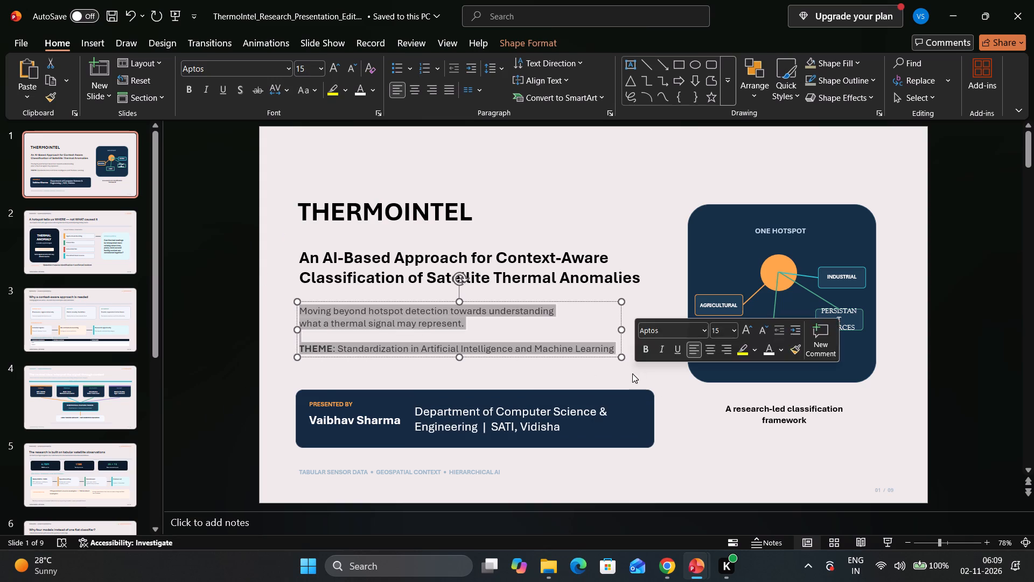
{"action": "left_click", "coordinate": [315, 67]}
{"action": "left_click", "coordinate": [316, 67]}
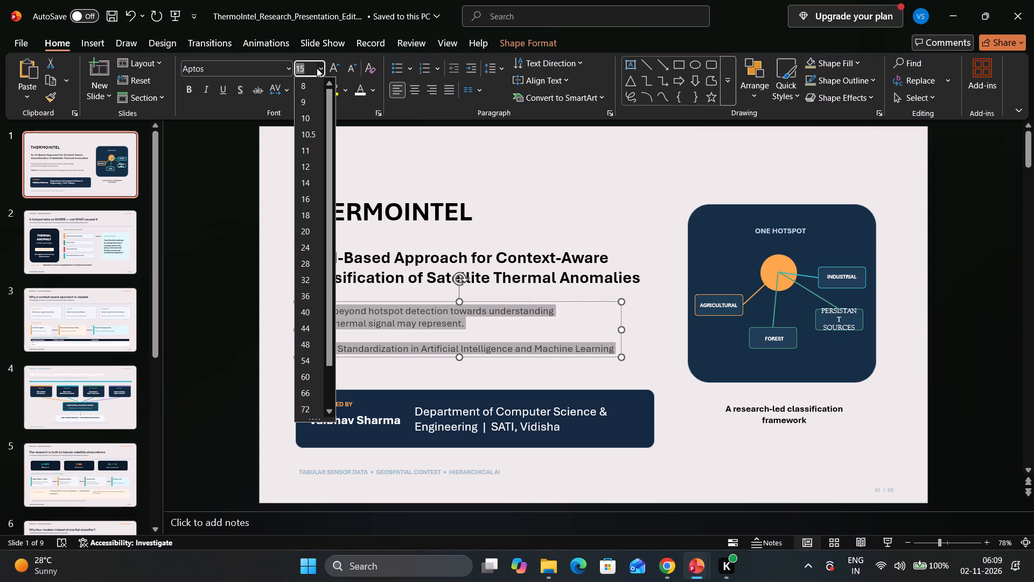
Set the font size of the tagline and THEME text to 16.
{"action": "left_click", "coordinate": [306, 202]}
{"action": "left_click", "coordinate": [205, 289]}
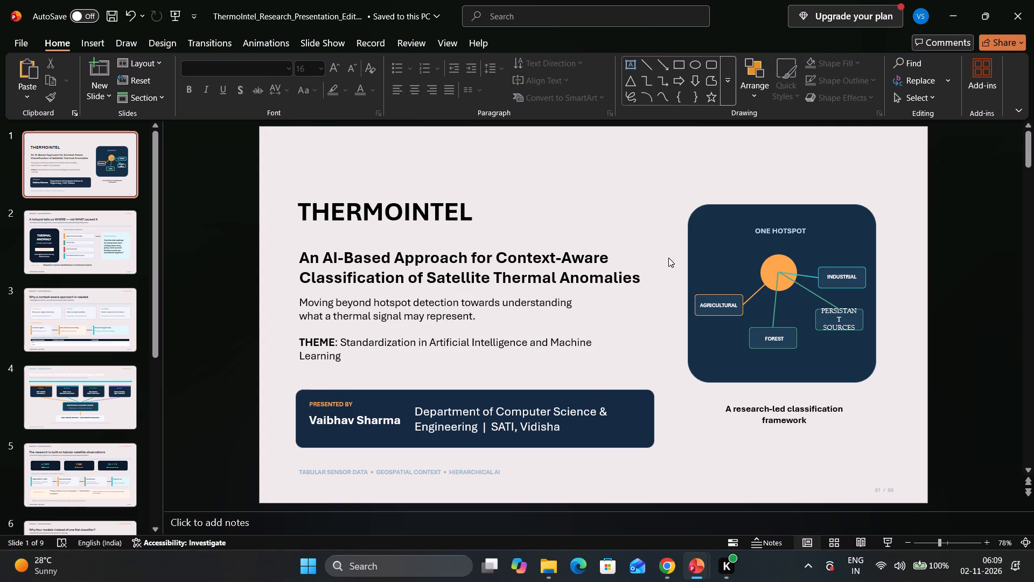
Widen the PERSISTANT SOURCES box in the hotspot diagram slightly so the word PERSISTANT fits on one line.
{"action": "left_click", "coordinate": [843, 309]}
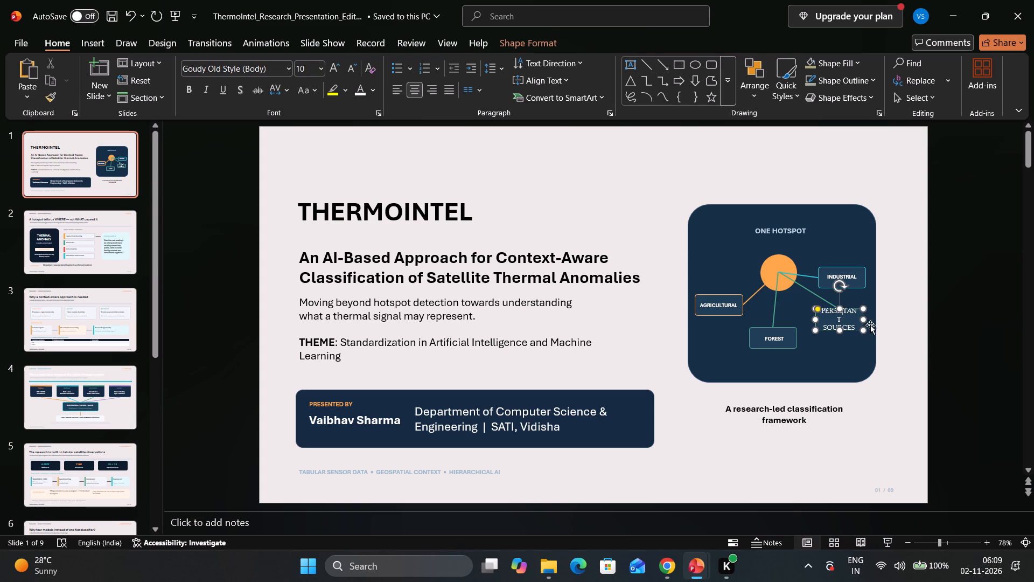
{"action": "left_click_drag", "start_coordinate": [865, 321], "coordinate": [872, 320]}
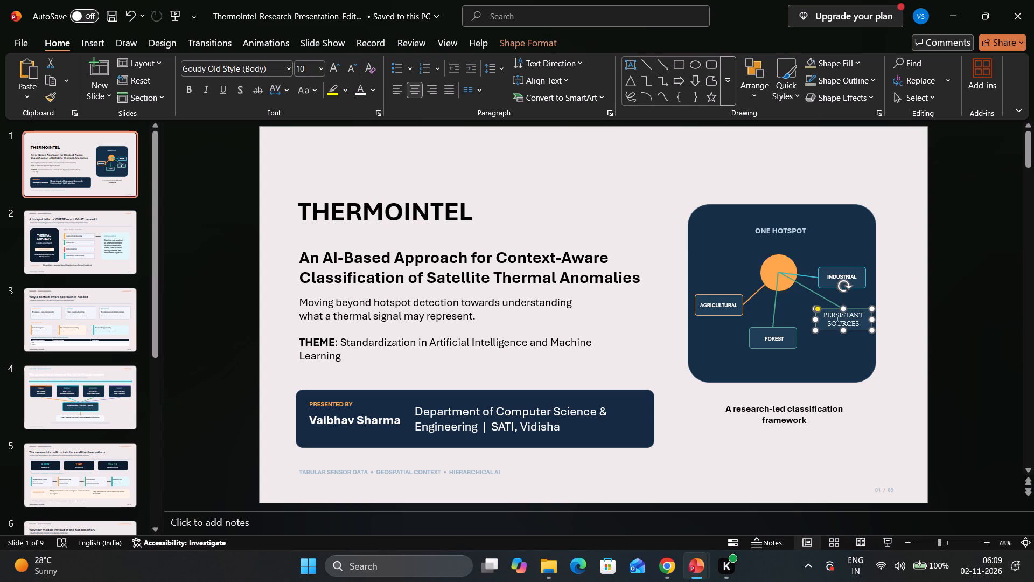
Make the whole PERSISTANT SOURCES label bold.
{"action": "left_click", "coordinate": [861, 323]}
{"action": "left_click_drag", "start_coordinate": [861, 323], "coordinate": [820, 313]}
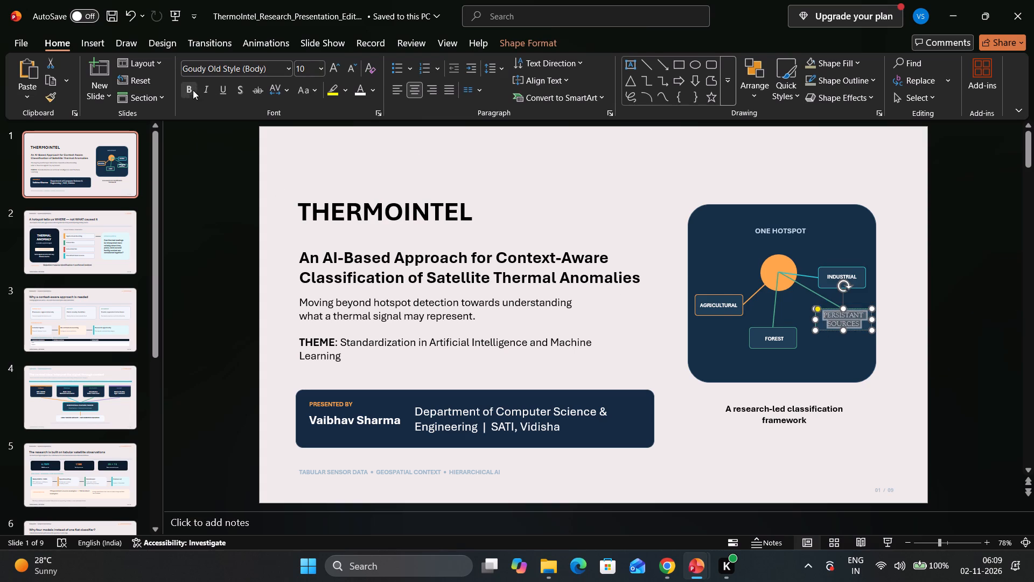
{"action": "left_click", "coordinate": [193, 90]}
Check the AGRICULTURAL label's font and change the word SOURCES in the PERSISTANT SOURCES box to Aptos.
{"action": "left_click", "coordinate": [722, 306]}
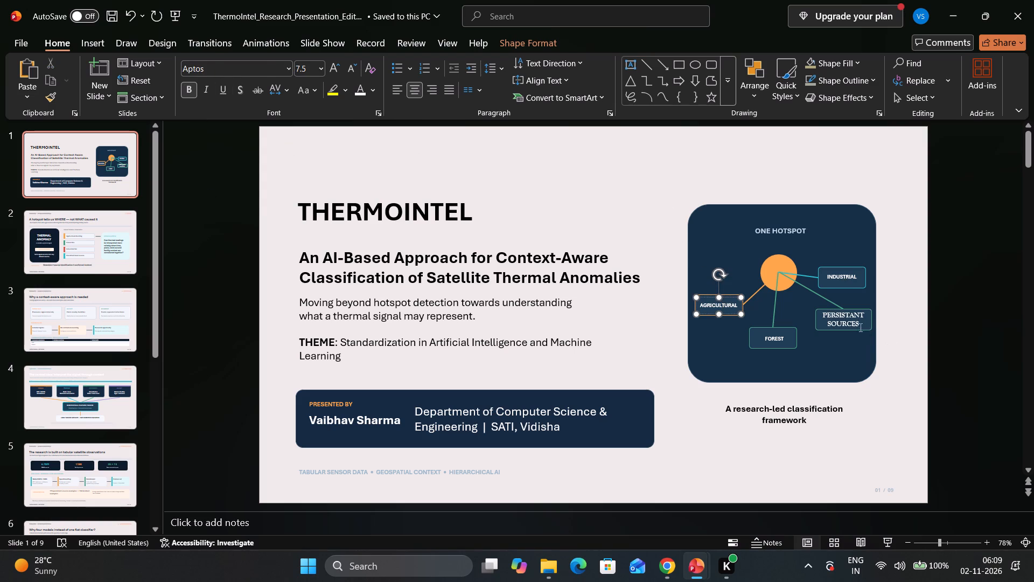
{"action": "left_click", "coordinate": [857, 326]}
{"action": "left_click", "coordinate": [853, 325]}
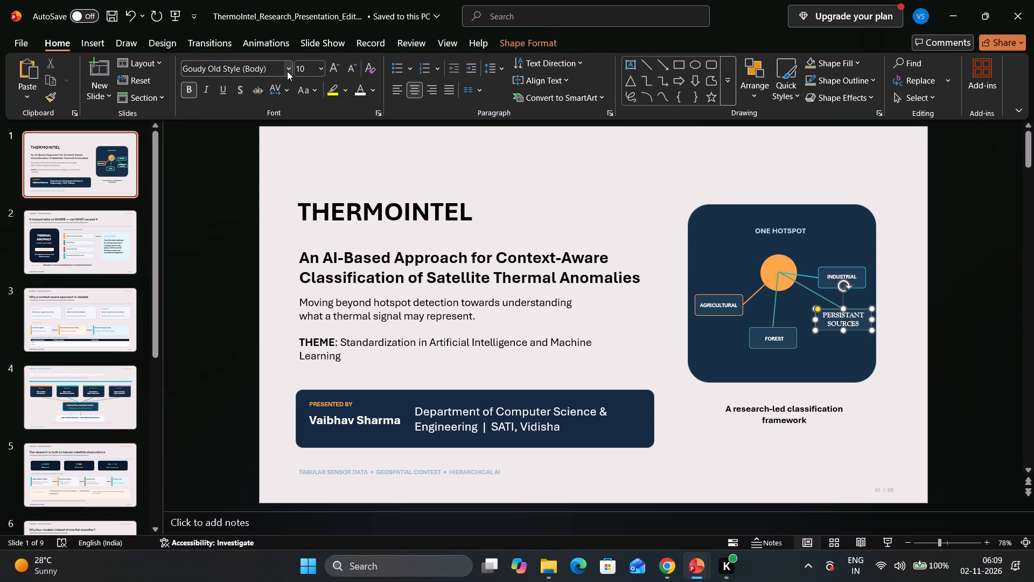
{"action": "left_click", "coordinate": [289, 71]}
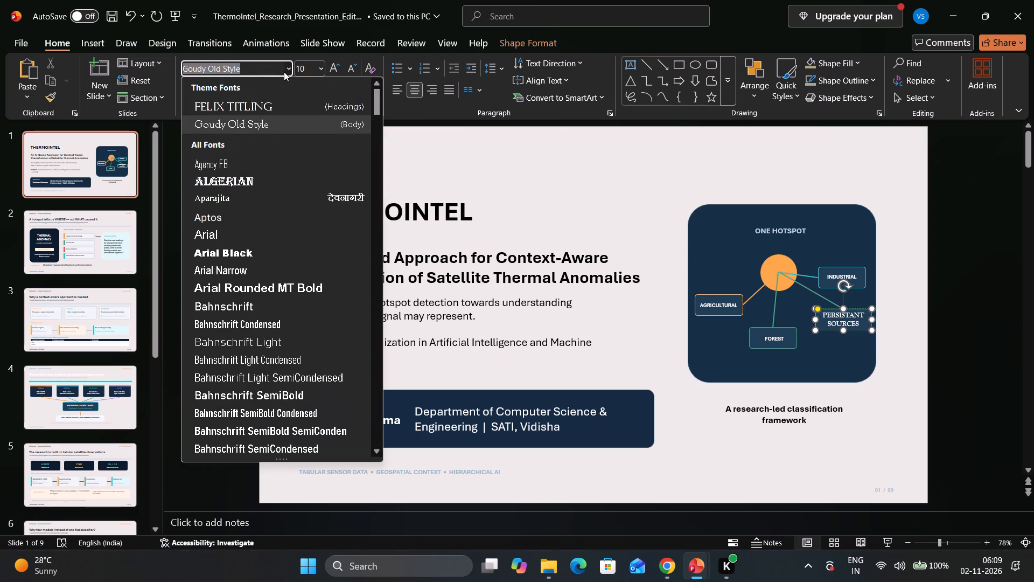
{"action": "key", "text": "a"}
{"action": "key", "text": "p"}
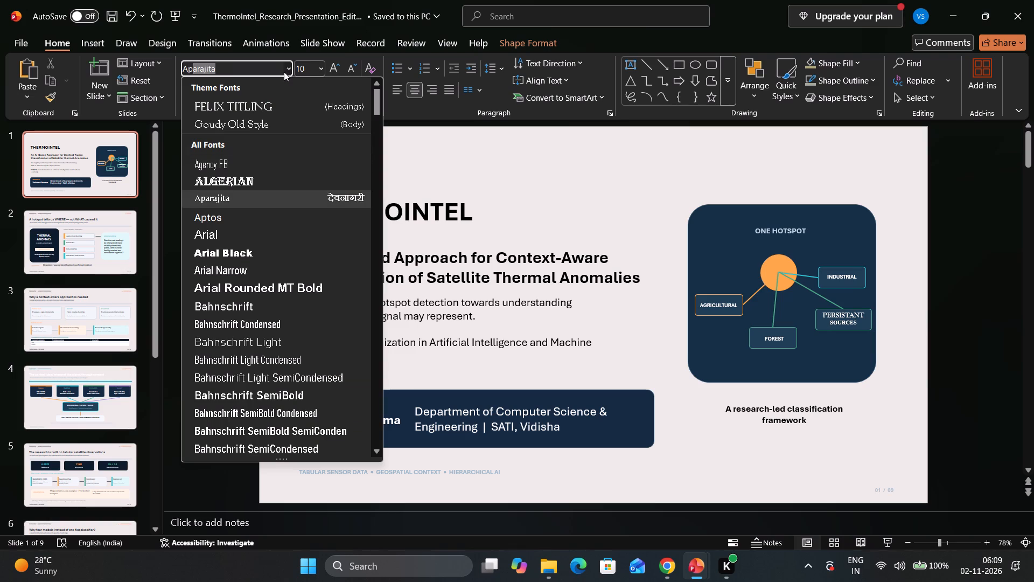
{"action": "left_click", "coordinate": [233, 213]}
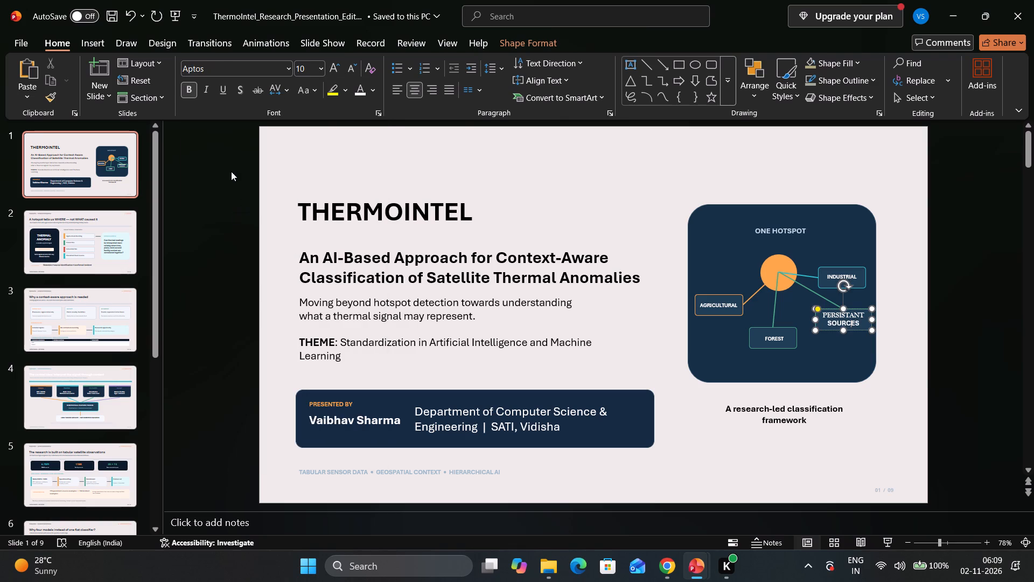
{"action": "left_click", "coordinate": [186, 198]}
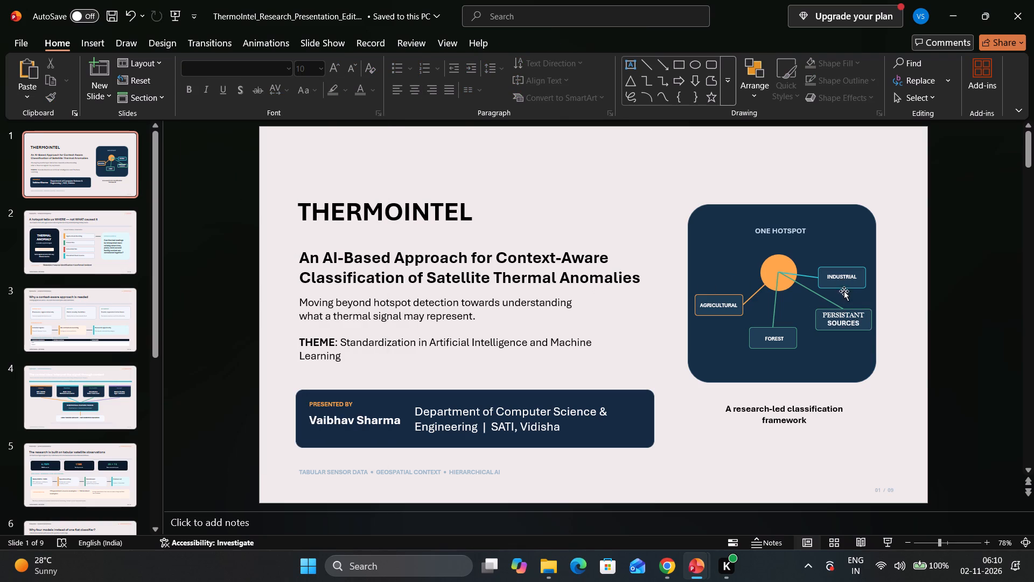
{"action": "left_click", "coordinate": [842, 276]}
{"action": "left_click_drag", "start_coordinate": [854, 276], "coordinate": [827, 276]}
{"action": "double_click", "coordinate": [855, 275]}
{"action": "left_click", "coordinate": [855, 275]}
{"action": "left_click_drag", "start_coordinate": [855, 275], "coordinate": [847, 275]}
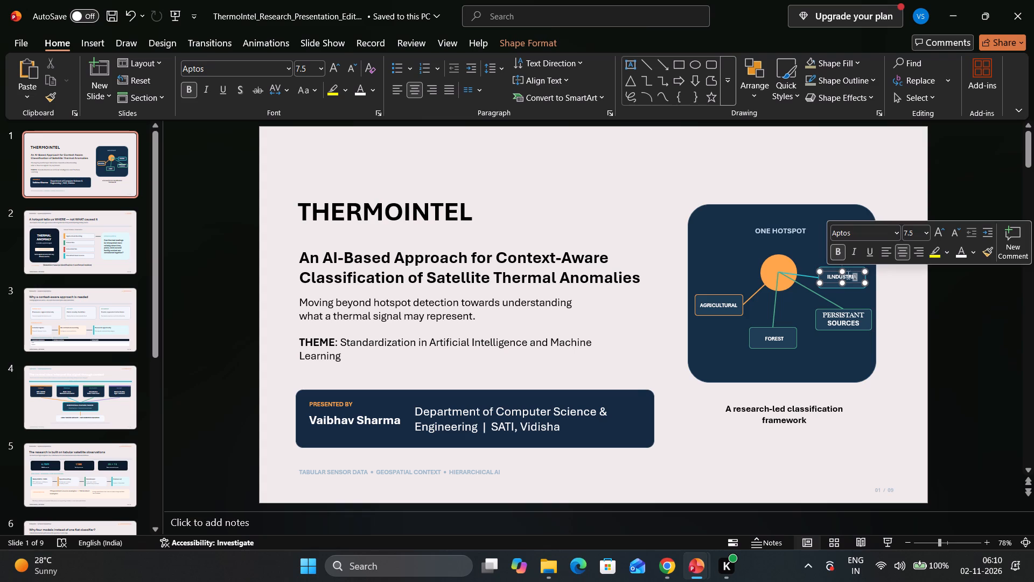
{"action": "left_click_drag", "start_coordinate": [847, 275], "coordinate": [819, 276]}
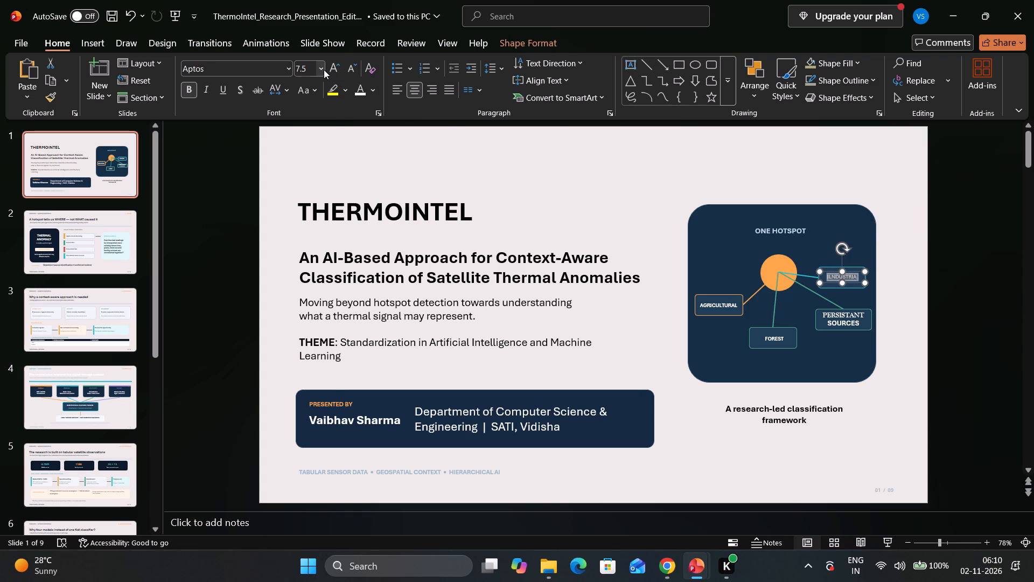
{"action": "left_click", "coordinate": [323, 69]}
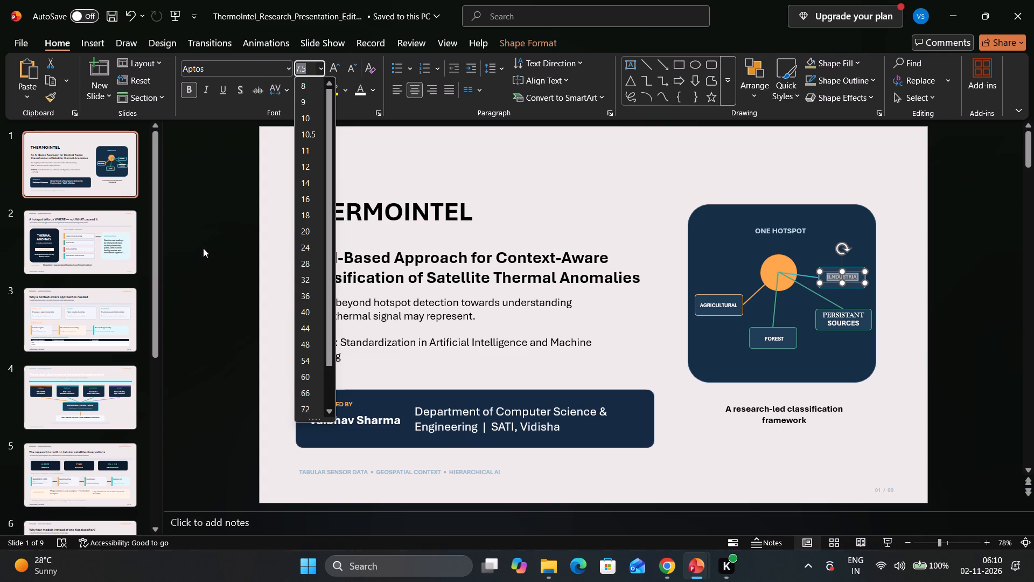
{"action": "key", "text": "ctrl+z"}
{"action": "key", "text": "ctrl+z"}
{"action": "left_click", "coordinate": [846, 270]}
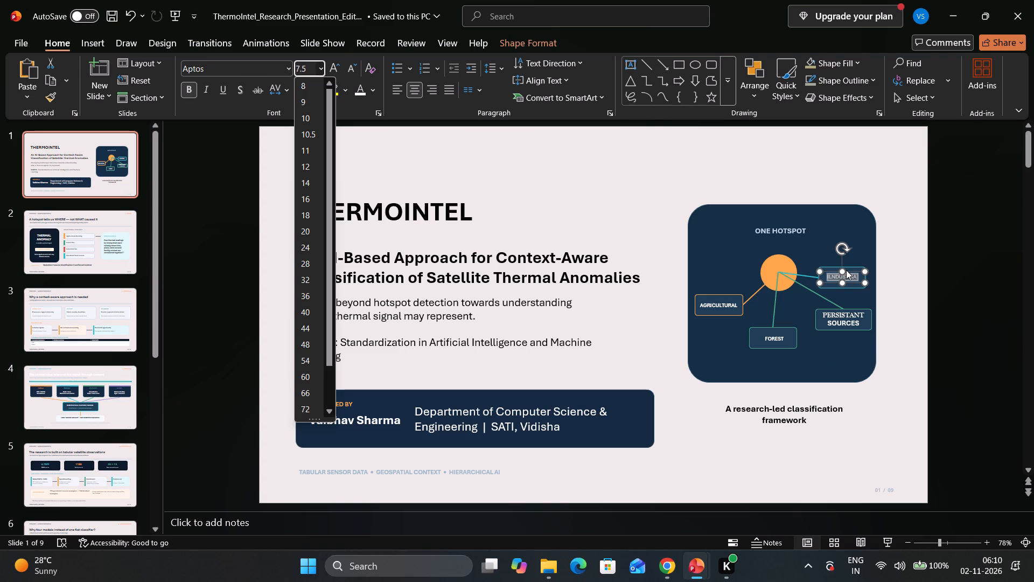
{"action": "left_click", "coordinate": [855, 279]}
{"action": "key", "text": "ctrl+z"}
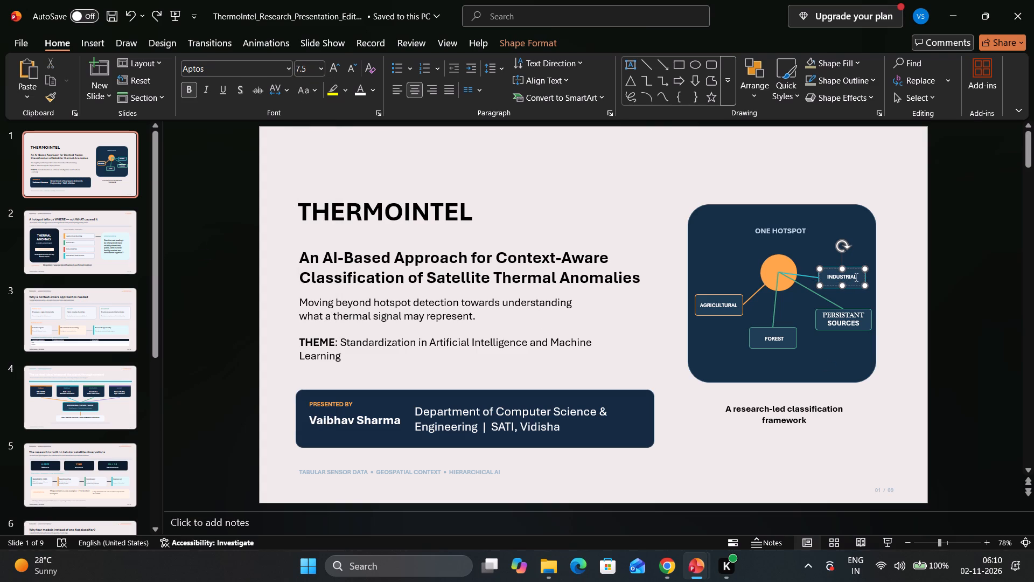
Set the font size of the INDUSTRIAL label in slide 1's diagram to 10.
{"action": "left_click", "coordinate": [857, 279]}
{"action": "left_click", "coordinate": [858, 277]}
{"action": "left_click_drag", "start_coordinate": [857, 276], "coordinate": [812, 277]}
{"action": "left_click_drag", "start_coordinate": [856, 275], "coordinate": [813, 275]}
{"action": "left_click", "coordinate": [318, 71]}
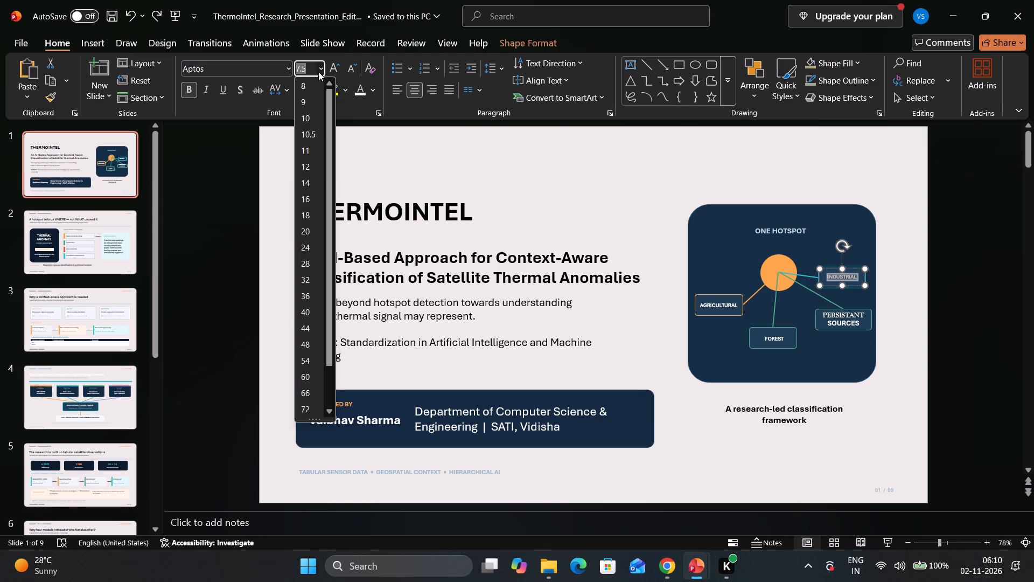
{"action": "left_click", "coordinate": [309, 120]}
Set the font size of the FOREST label in slide 1's diagram to 14.
{"action": "left_click", "coordinate": [779, 341]}
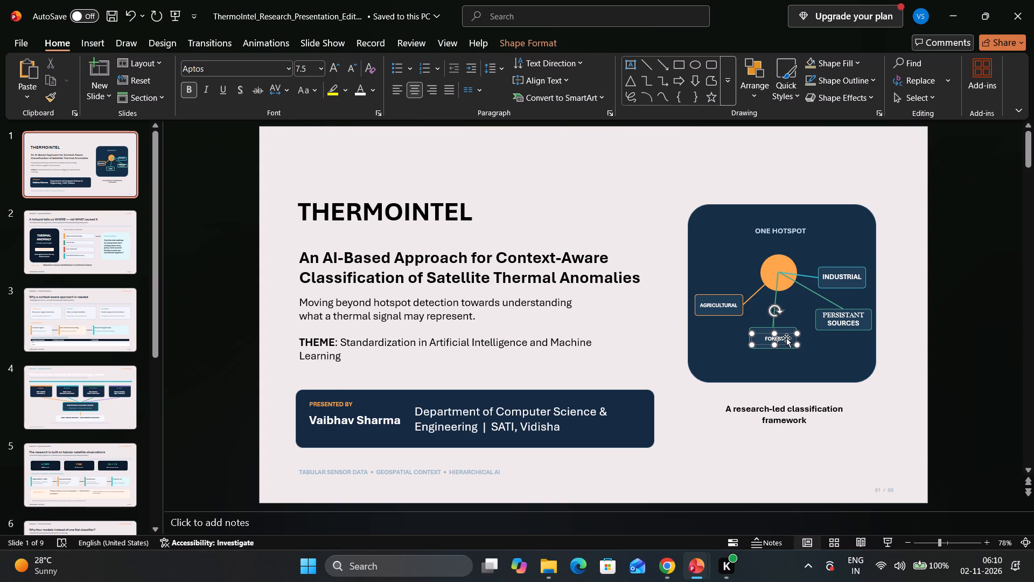
{"action": "left_click", "coordinate": [786, 337]}
{"action": "left_click_drag", "start_coordinate": [785, 337], "coordinate": [774, 337]}
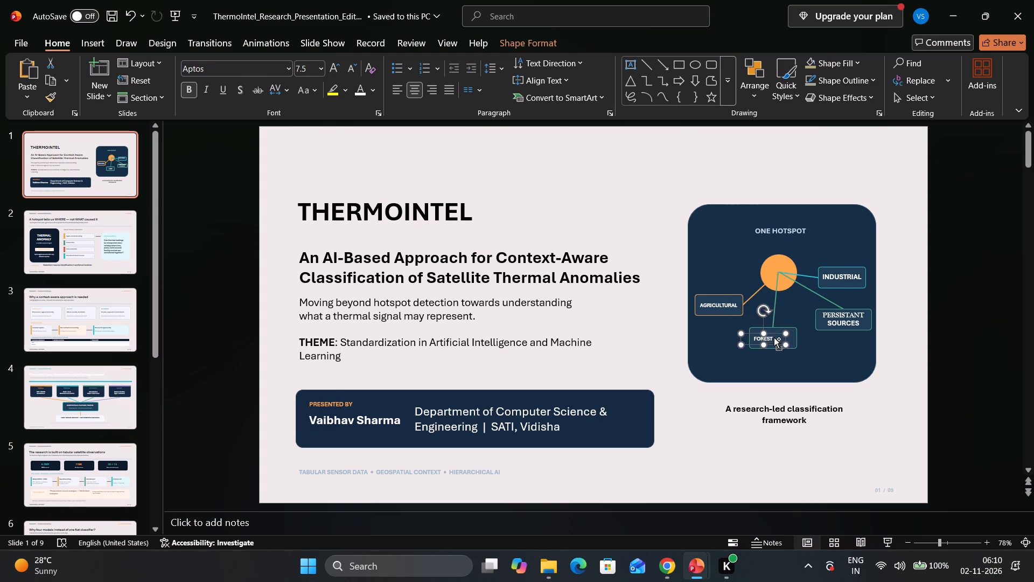
{"action": "key", "text": "ctrl+z"}
{"action": "left_click", "coordinate": [784, 337]}
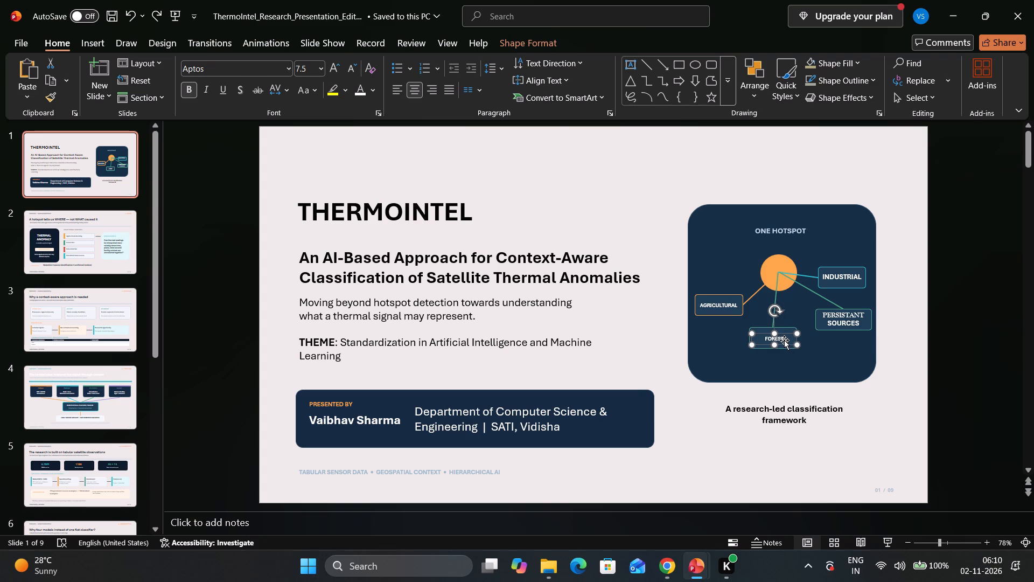
{"action": "left_click_drag", "start_coordinate": [783, 342], "coordinate": [779, 342]}
{"action": "left_click_drag", "start_coordinate": [779, 342], "coordinate": [762, 342]}
{"action": "left_click", "coordinate": [317, 72]}
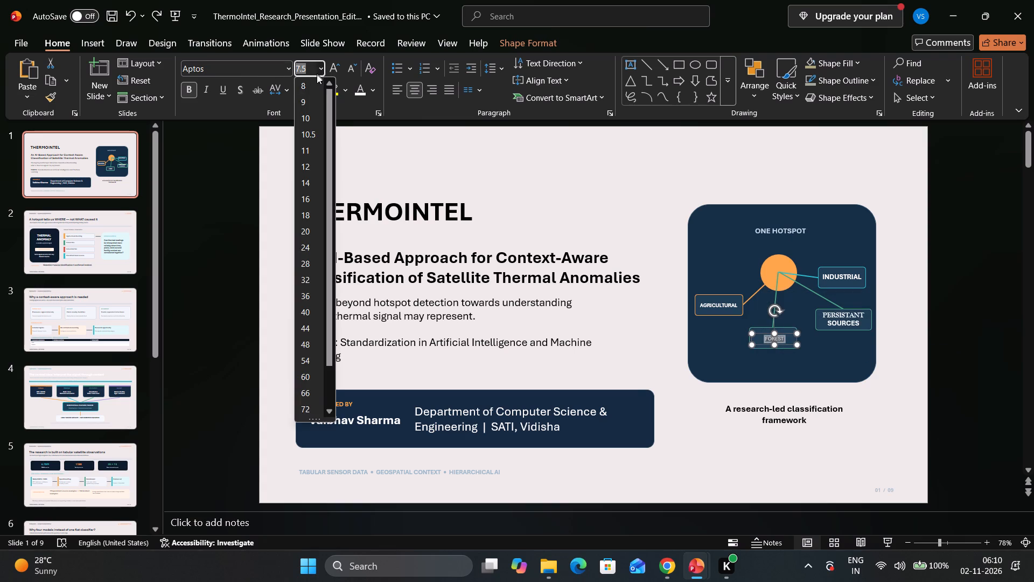
{"action": "left_click", "coordinate": [311, 177]}
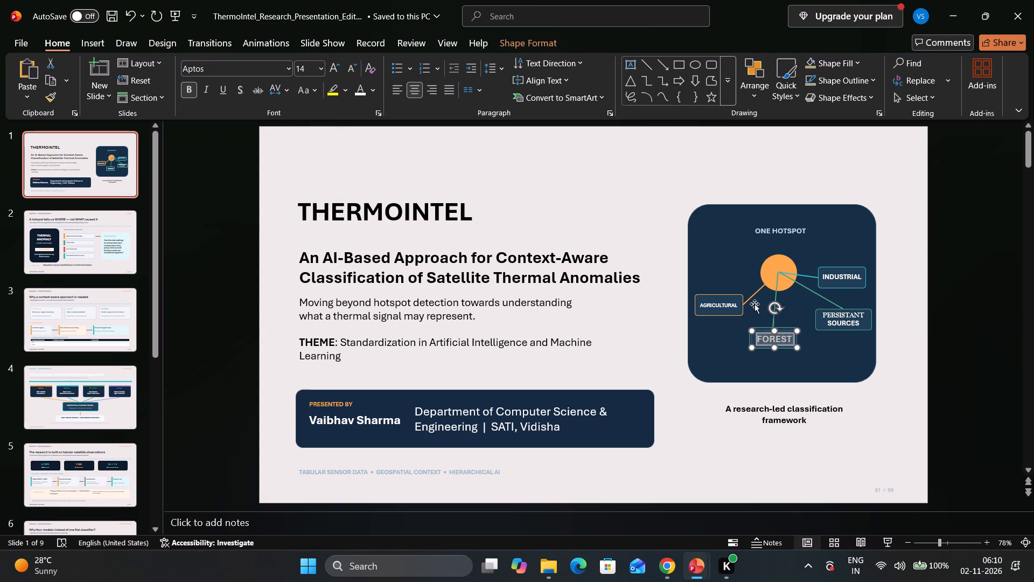
Set the font size of the AGRICULTURAL label in slide 1's diagram to 8 and deselect it.
{"action": "left_click", "coordinate": [712, 300]}
{"action": "left_click", "coordinate": [734, 302]}
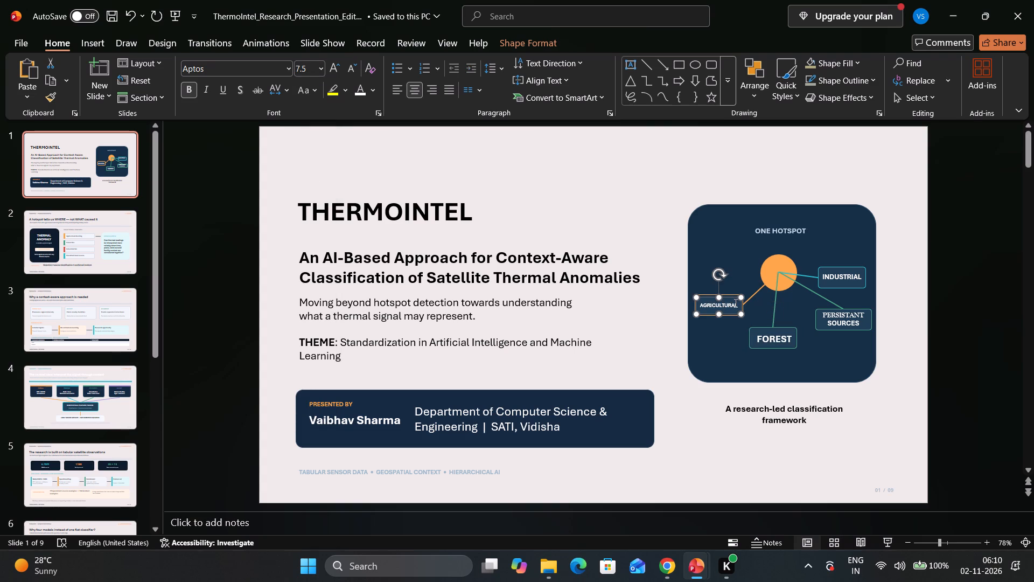
{"action": "left_click_drag", "start_coordinate": [735, 303], "coordinate": [695, 302]}
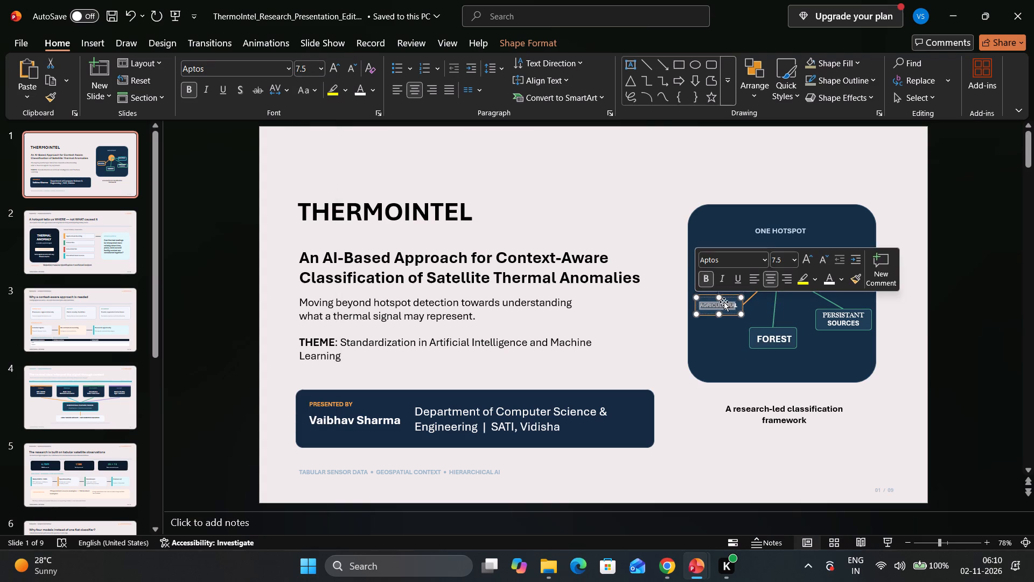
{"action": "left_click", "coordinate": [732, 302]}
{"action": "left_click_drag", "start_coordinate": [736, 304], "coordinate": [736, 304]}
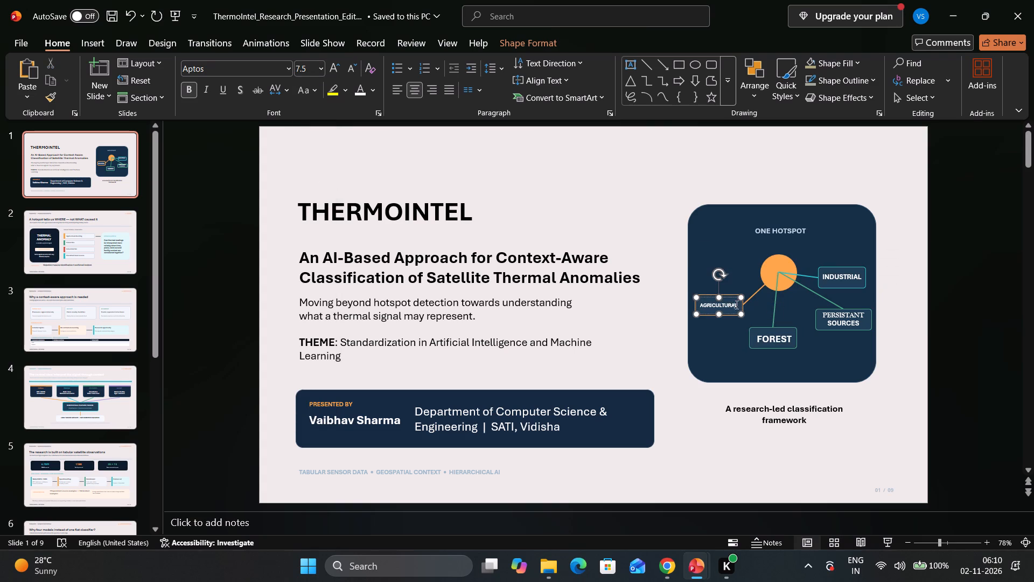
{"action": "left_click_drag", "start_coordinate": [736, 304], "coordinate": [696, 306]}
{"action": "left_click", "coordinate": [738, 306]}
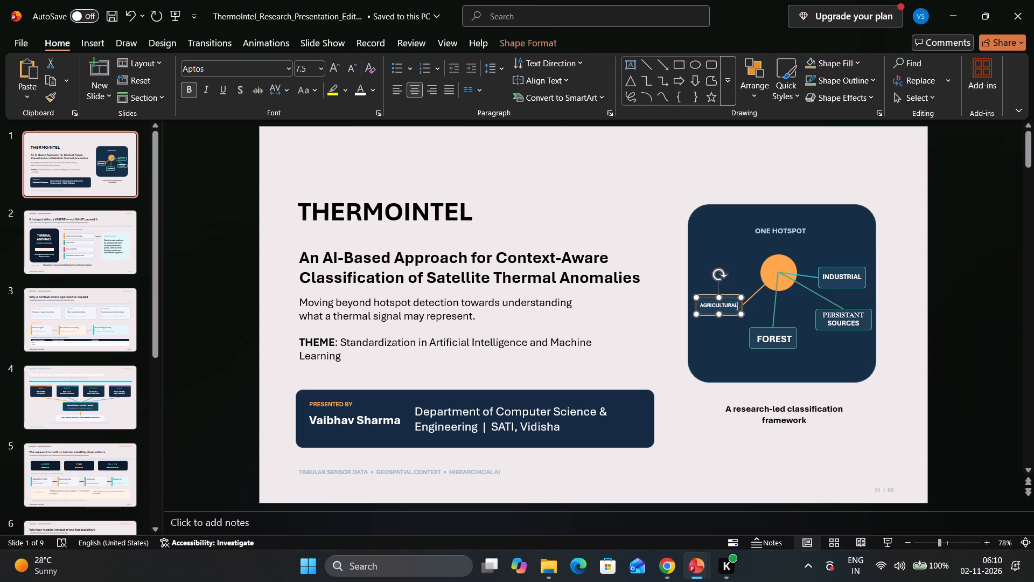
{"action": "left_click_drag", "start_coordinate": [734, 306], "coordinate": [718, 306]}
{"action": "left_click", "coordinate": [738, 306]}
{"action": "left_click_drag", "start_coordinate": [736, 306], "coordinate": [697, 306]}
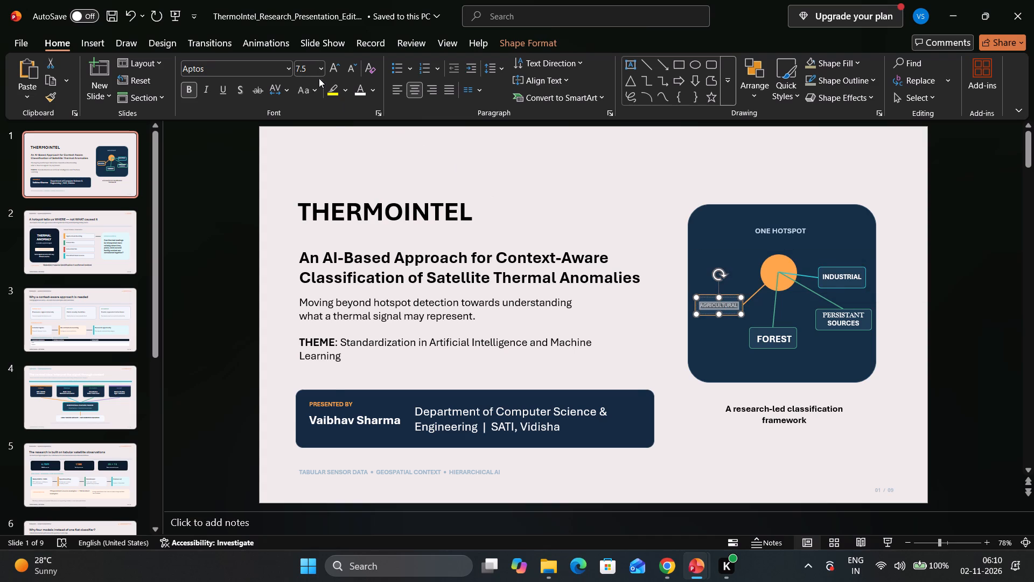
{"action": "left_click", "coordinate": [320, 68]}
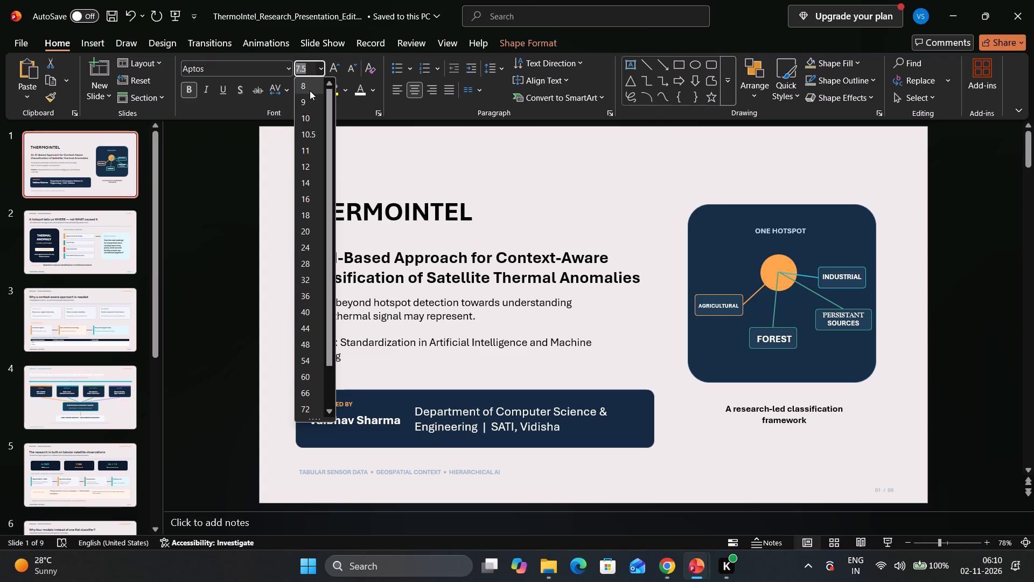
{"action": "left_click", "coordinate": [309, 91]}
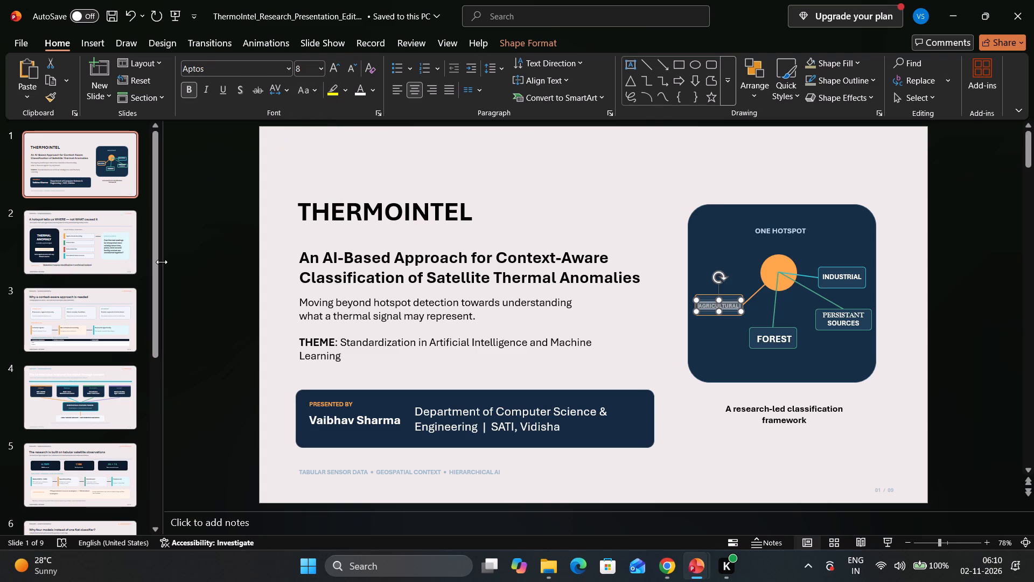
{"action": "left_click", "coordinate": [162, 262]}
{"action": "left_click", "coordinate": [958, 355]}
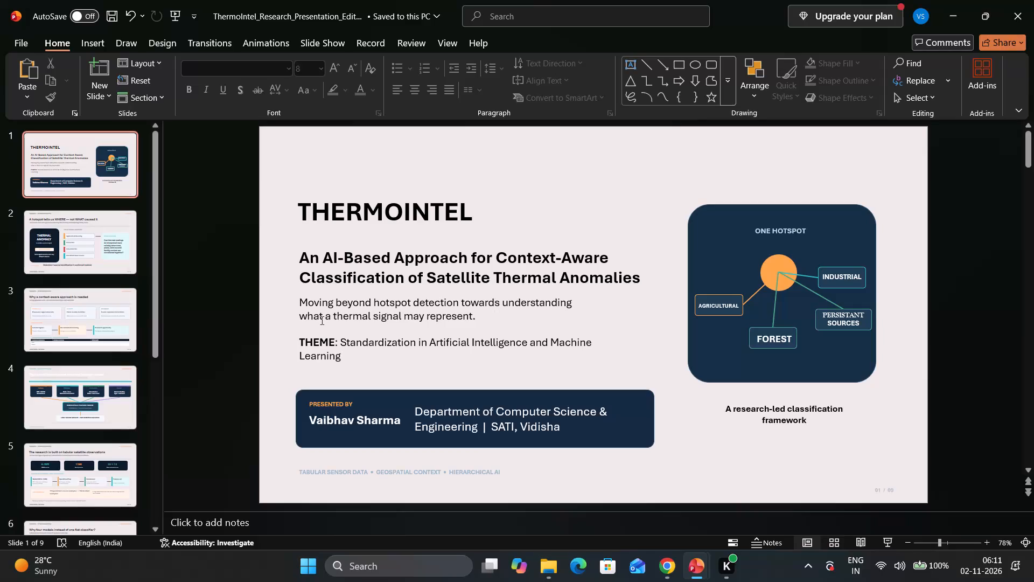
Delete the "THERMOINTEL / RESEARCH PRESENTATION" header and the presenter name footer from slide 3.
{"action": "scroll", "coordinate": [687, 326], "scroll_direction": "down", "scroll_amount": 2}
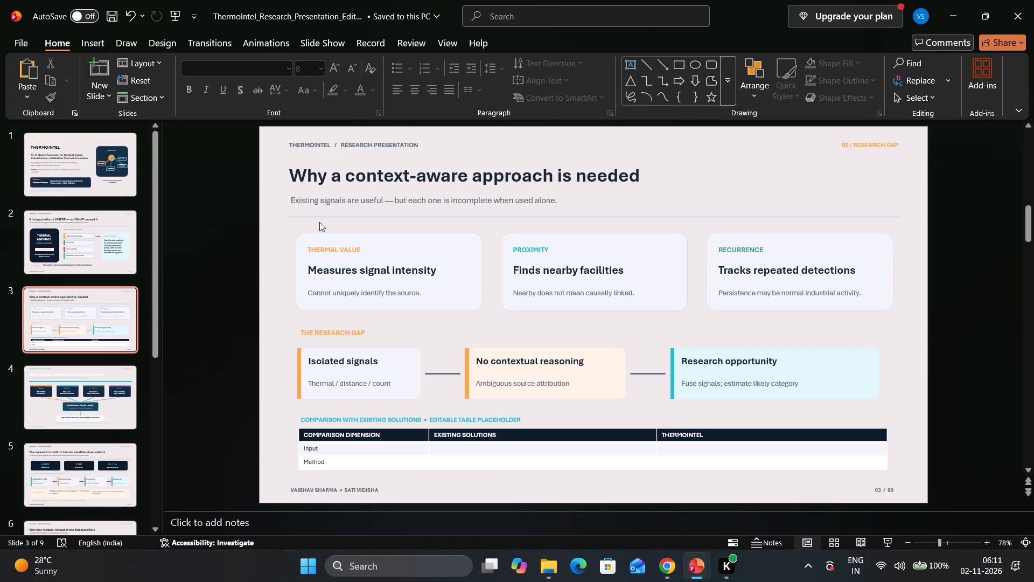
{"action": "left_click", "coordinate": [389, 136]}
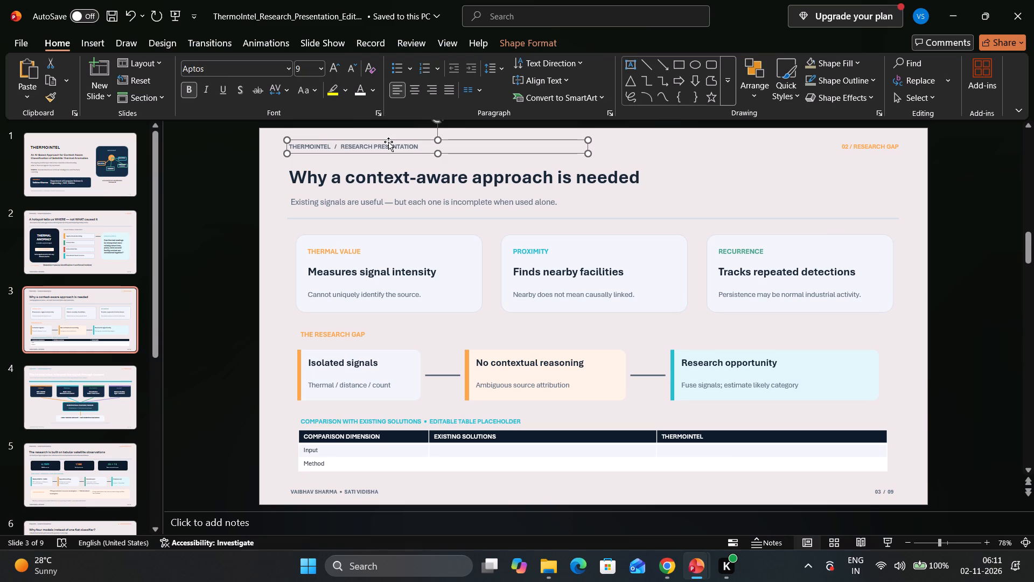
{"action": "key", "text": "BackSpace"}
{"action": "left_click", "coordinate": [358, 492]}
{"action": "key", "text": "BackSpace"}
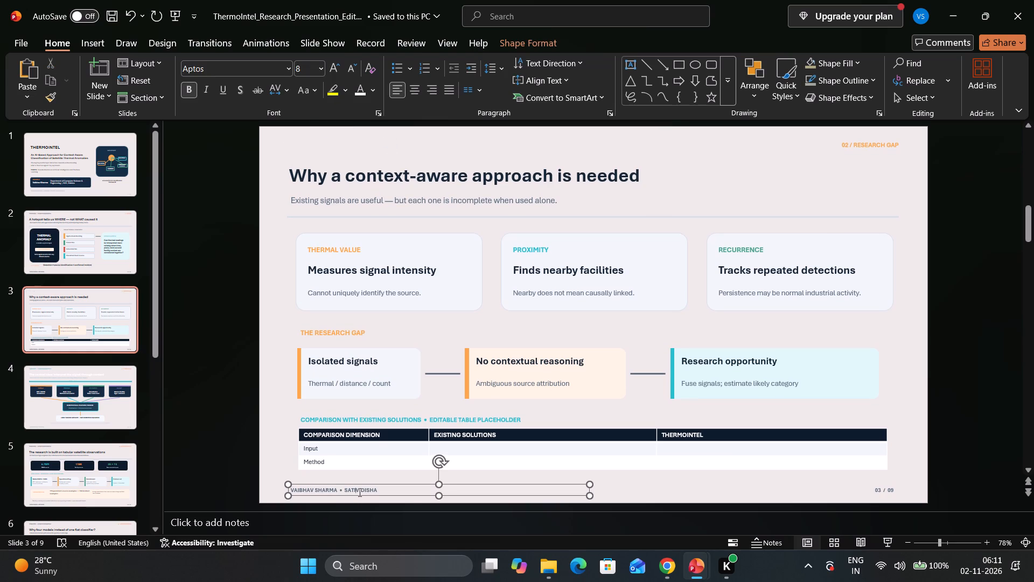
{"action": "key", "text": "Delete"}
{"action": "key", "text": "Delete"}
{"action": "left_click", "coordinate": [442, 498]}
{"action": "key", "text": "BackSpace"}
Delete the "THERMOINTEL / RESEARCH PRESENTATION" header and the presenter name footer from slide 6.
{"action": "scroll", "coordinate": [463, 490], "scroll_direction": "down", "scroll_amount": 4}
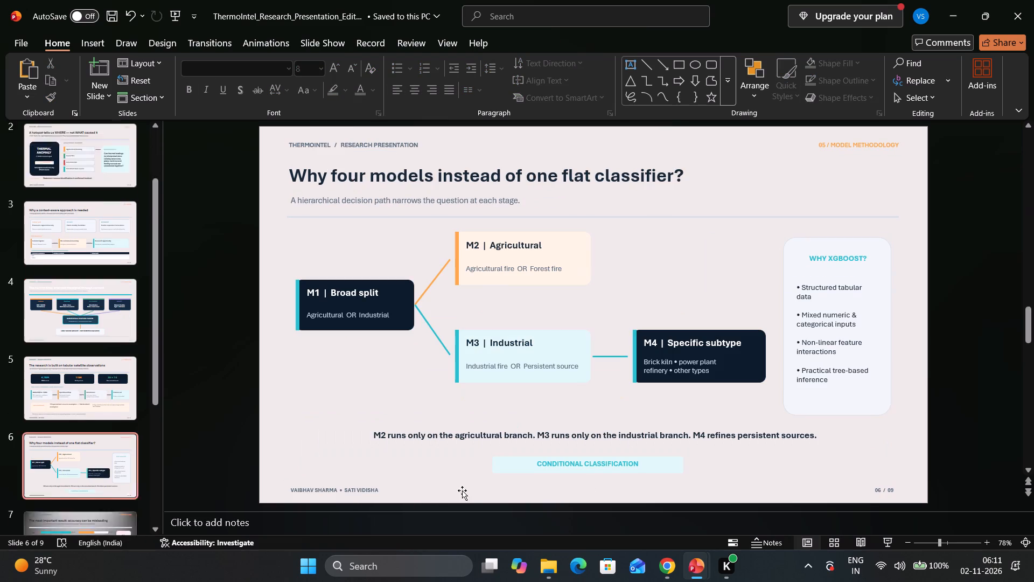
{"action": "left_click", "coordinate": [378, 145]}
{"action": "key", "text": "BackSpace"}
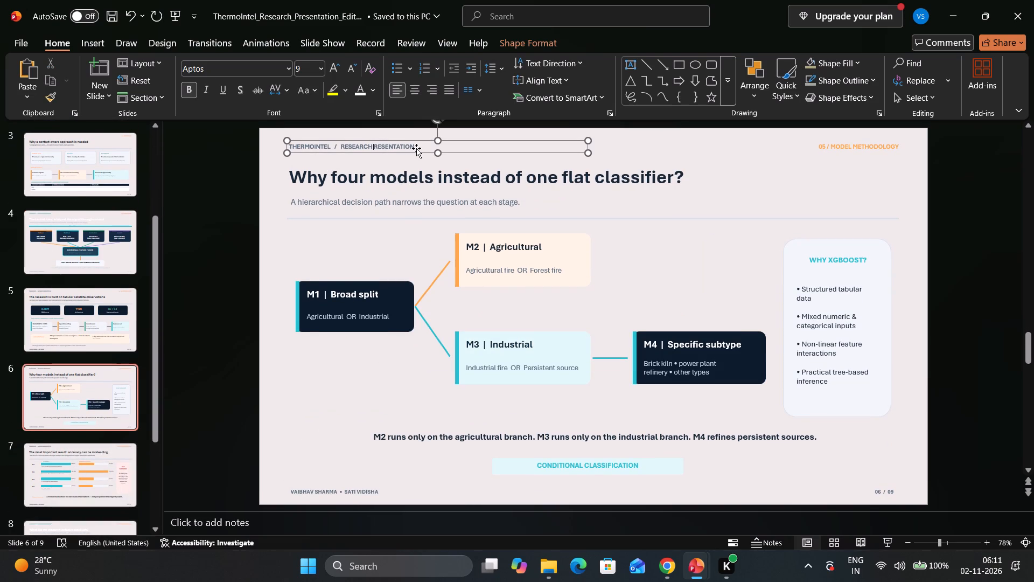
{"action": "key", "text": "Delete"}
{"action": "key", "text": "Delete"}
{"action": "left_click", "coordinate": [416, 148]}
{"action": "key", "text": "BackSpace"}
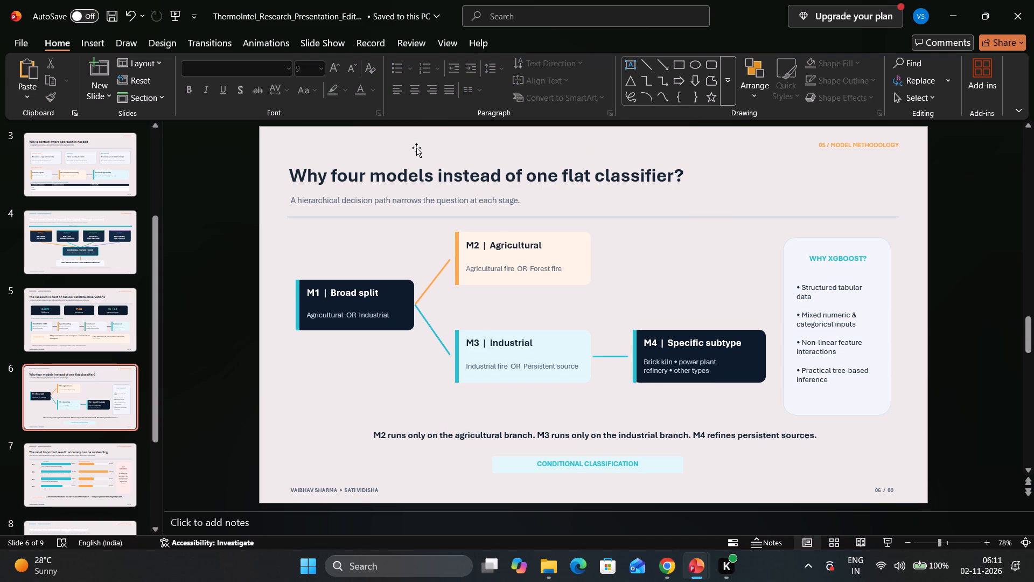
{"action": "left_click", "coordinate": [371, 488]}
{"action": "left_click", "coordinate": [387, 486]}
{"action": "key", "text": "BackSpace"}
Delete the "THERMOINTEL / RESEARCH PRESENTATION" header text from slide 9.
{"action": "scroll", "coordinate": [387, 486], "scroll_direction": "down", "scroll_amount": 4}
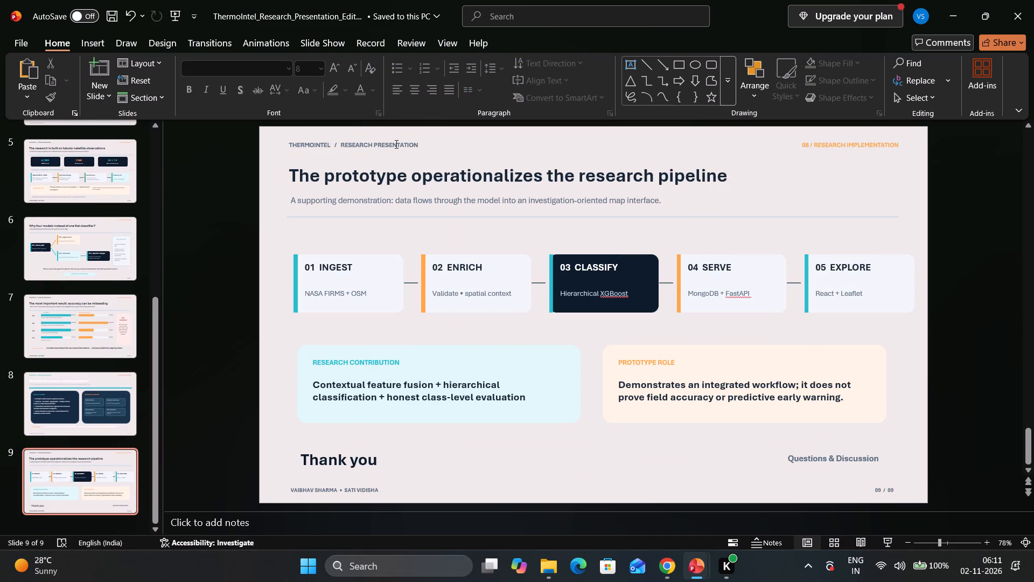
{"action": "left_click", "coordinate": [396, 144]}
{"action": "key", "text": "BackSpace"}
{"action": "left_click", "coordinate": [411, 145]}
{"action": "key", "text": "Delete"}
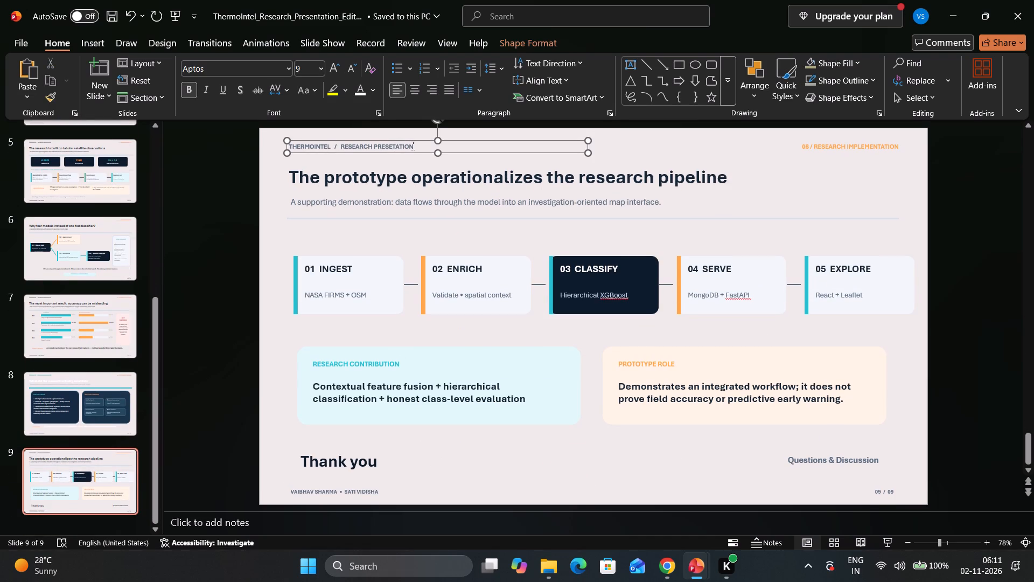
{"action": "key", "text": "Delete"}
{"action": "key", "text": "Delete"}
{"action": "key", "text": "BackSpace"}
{"action": "key", "text": "BackSpace"}
{"action": "key", "text": "Delete"}
{"action": "key", "text": "BackSpace"}
{"action": "key", "text": "BackSpace"}
{"action": "key", "text": "BackSpace"}
{"action": "key", "text": "BackSpace"}
{"action": "key", "text": "BackSpace"}
{"action": "key", "text": "BackSpace"}
{"action": "key", "text": "BackSpace"}
{"action": "key", "text": "BackSpace"}
{"action": "key", "text": "BackSpace"}
{"action": "key", "text": "BackSpace"}
{"action": "key", "text": "BackSpace"}
{"action": "key", "text": "BackSpace"}
{"action": "key", "text": "BackSpace"}
{"action": "key", "text": "BackSpace"}
{"action": "key", "text": "BackSpace"}
{"action": "key", "text": "BackSpace"}
{"action": "key", "text": "BackSpace"}
{"action": "key", "text": "BackSpace"}
{"action": "key", "text": "BackSpace"}
{"action": "key", "text": "BackSpace"}
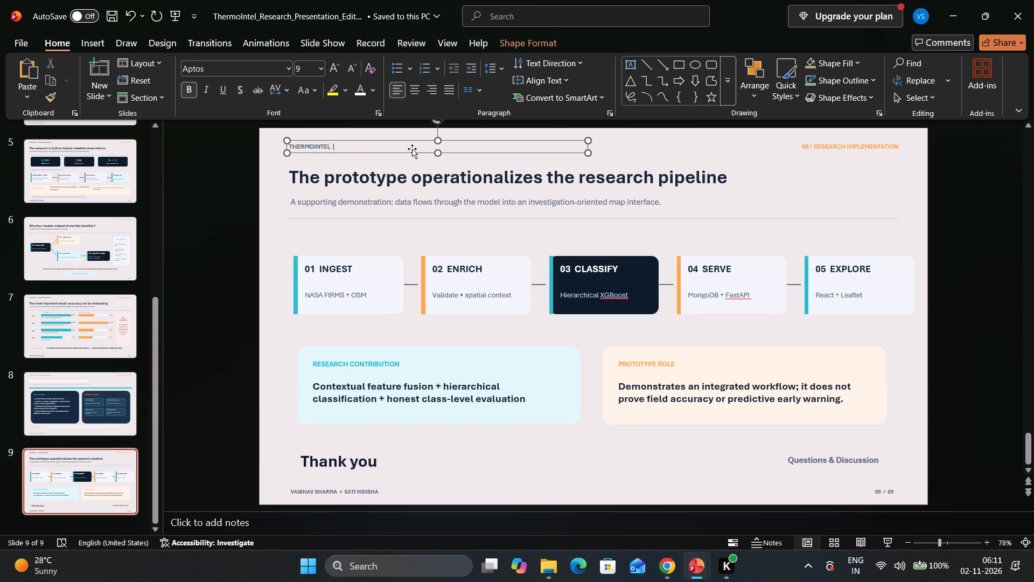
Delete the presenter name footer from slide 9.
{"action": "left_click", "coordinate": [358, 489]}
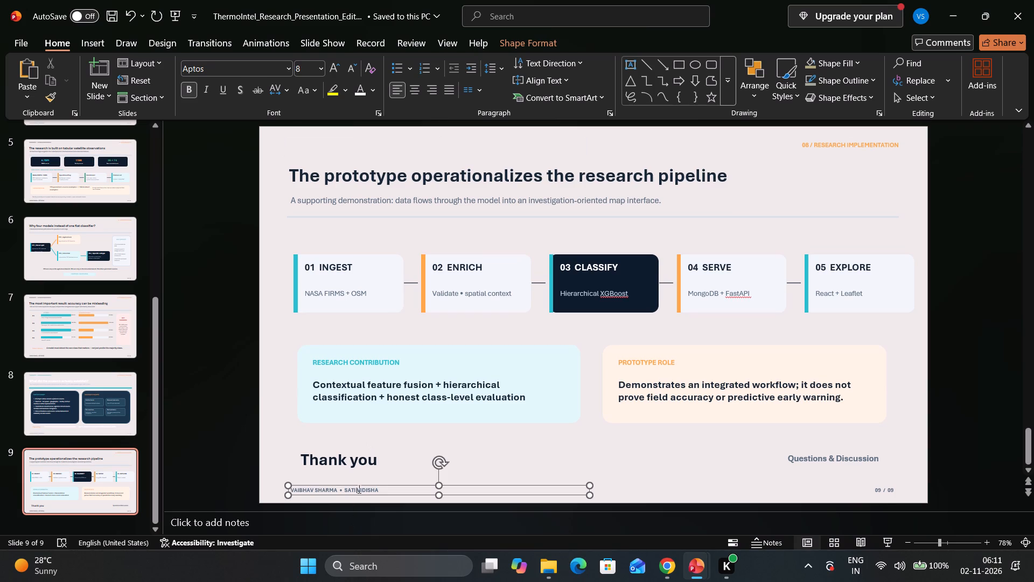
{"action": "key", "text": "Delete"}
{"action": "key", "text": "BackSpace"}
{"action": "left_click", "coordinate": [388, 489]}
{"action": "key", "text": "BackSpace"}
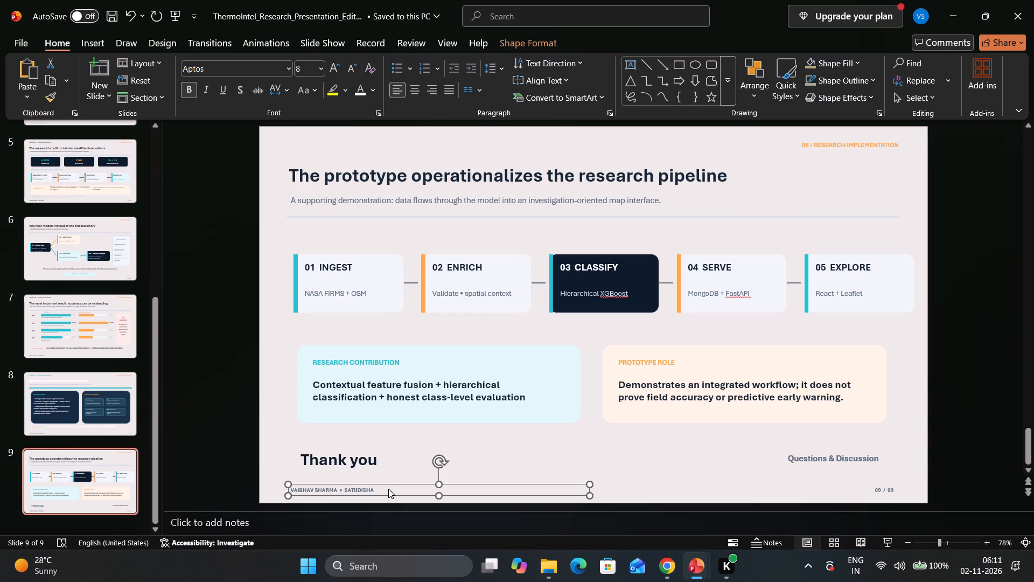
{"action": "scroll", "coordinate": [394, 485], "scroll_direction": "down", "scroll_amount": 5}
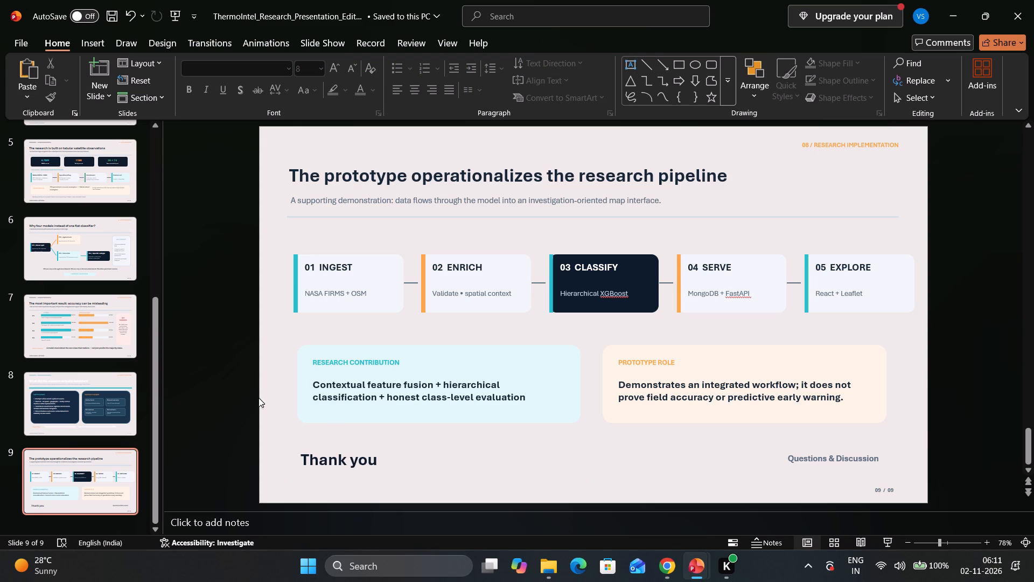
Delete the "THERMOINTEL / RESEARCH PRESENTATION" header and the presenter name footer from slide 8.
{"action": "left_click", "coordinate": [82, 389]}
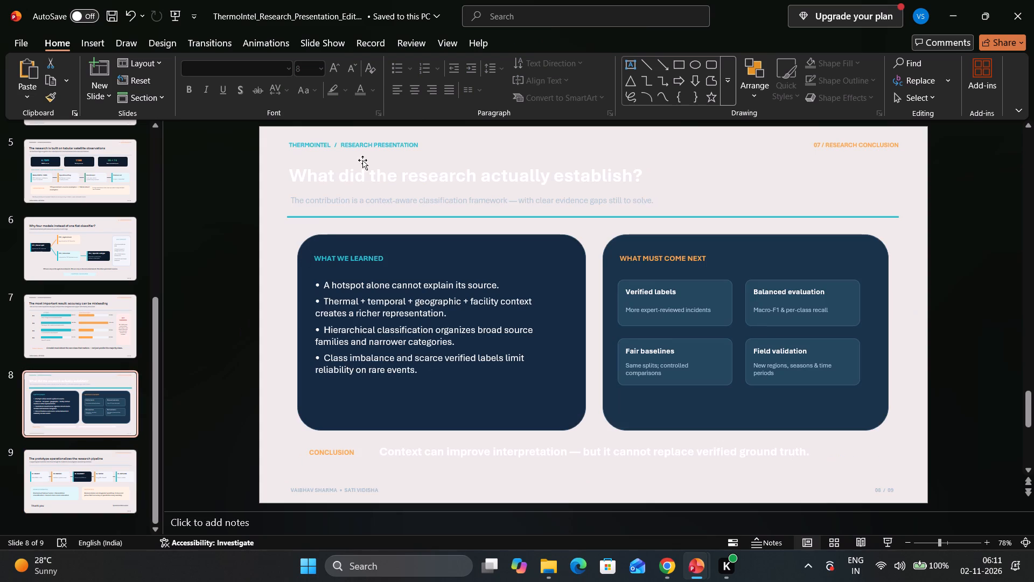
{"action": "left_click", "coordinate": [373, 143]}
{"action": "left_click", "coordinate": [439, 143]}
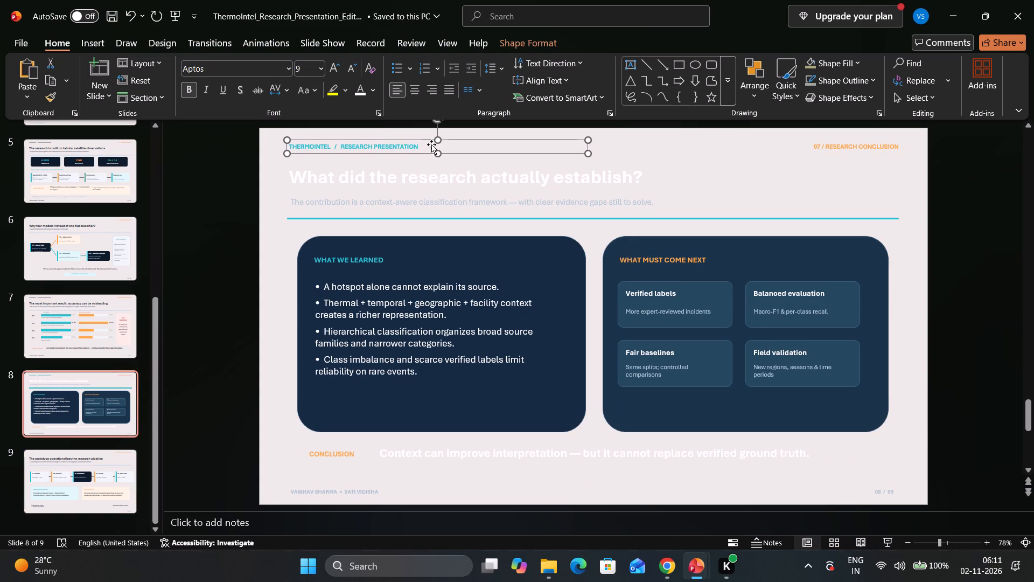
{"action": "left_click", "coordinate": [429, 145]}
{"action": "left_click", "coordinate": [424, 146]}
{"action": "key", "text": "Delete"}
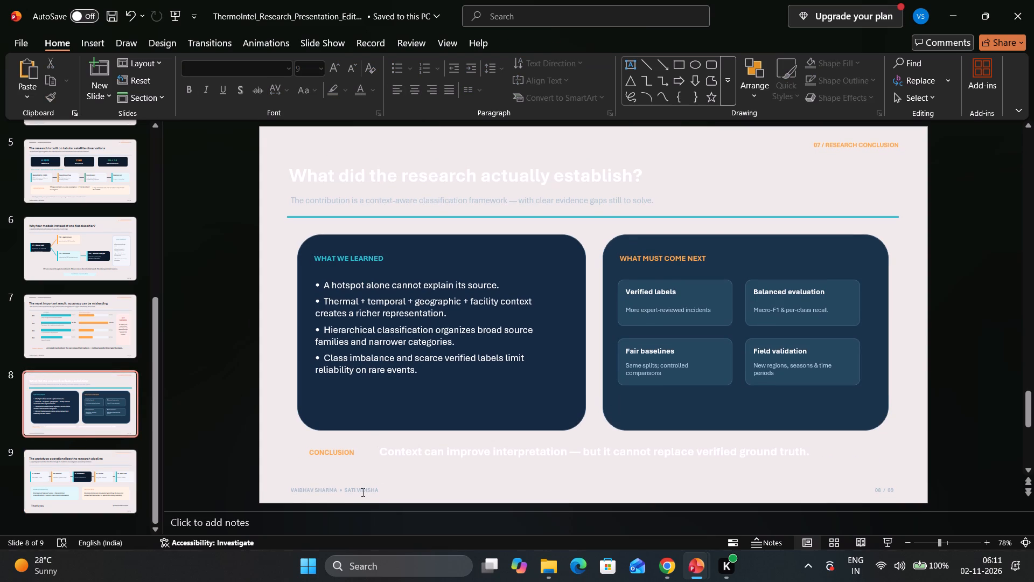
{"action": "left_click", "coordinate": [362, 491]}
{"action": "key", "text": "Delete"}
{"action": "left_click", "coordinate": [395, 490]}
{"action": "key", "text": "Delete"}
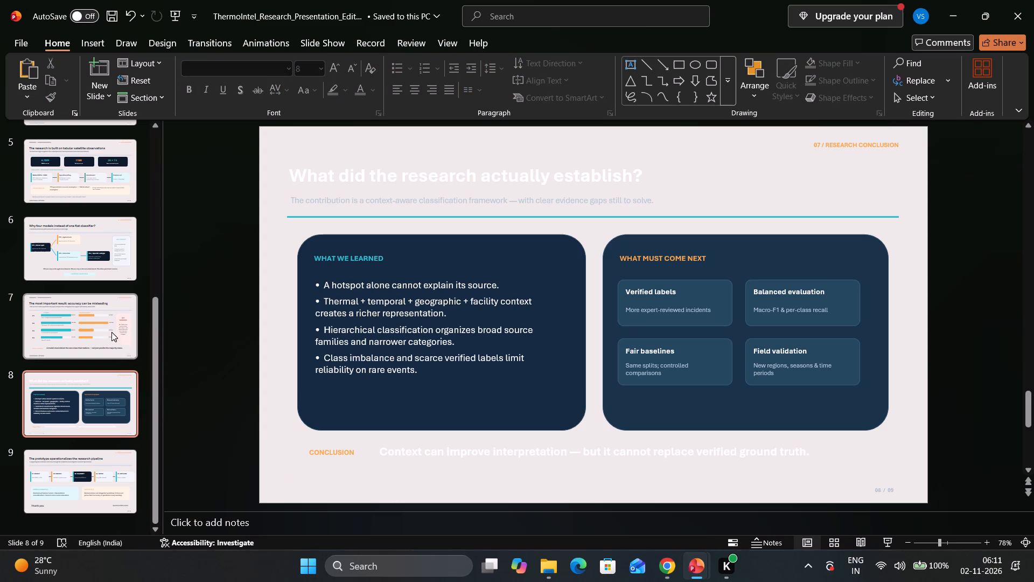
Delete the "THERMOINTEL / RESEARCH PRESENTATION" header and the presenter name footer from slide 7.
{"action": "left_click", "coordinate": [93, 321]}
{"action": "left_click", "coordinate": [390, 143]}
{"action": "left_click", "coordinate": [418, 143]}
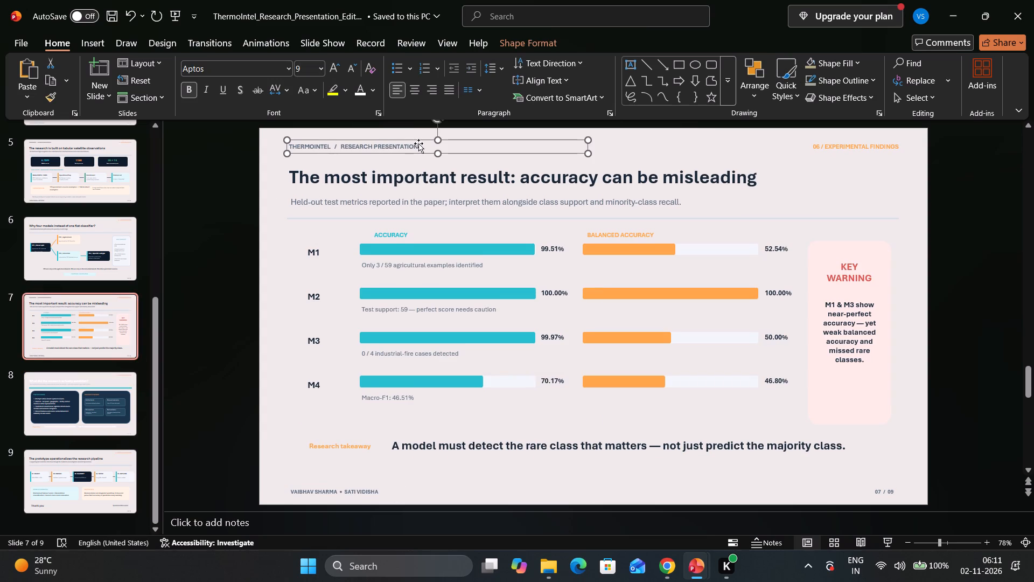
{"action": "key", "text": "Delete"}
{"action": "left_click", "coordinate": [366, 494]}
{"action": "key", "text": "Delete"}
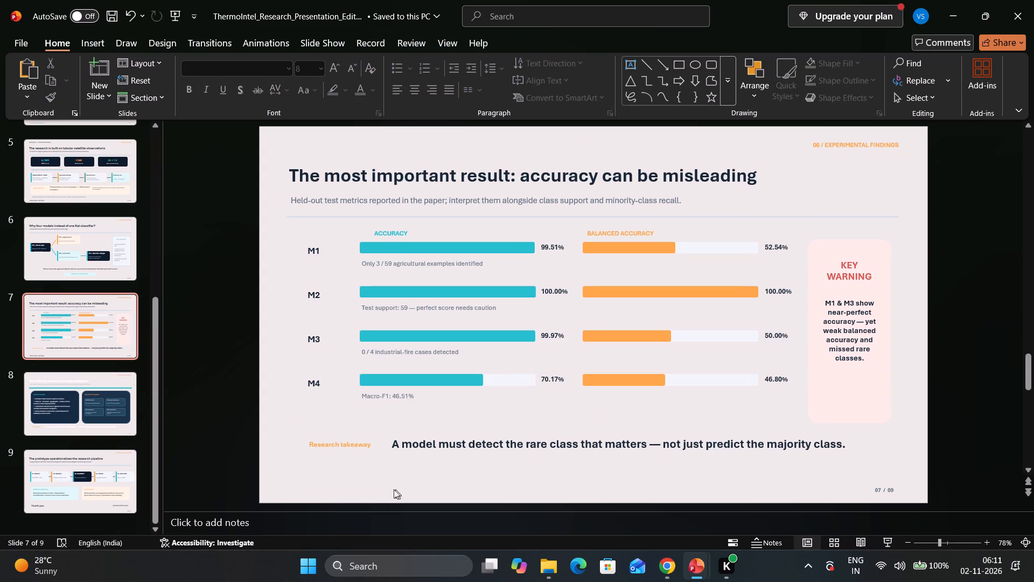
Delete the "THERMOINTEL / RESEARCH PRESENTATION" header and the presenter name footer from slide 5.
{"action": "left_click", "coordinate": [82, 252]}
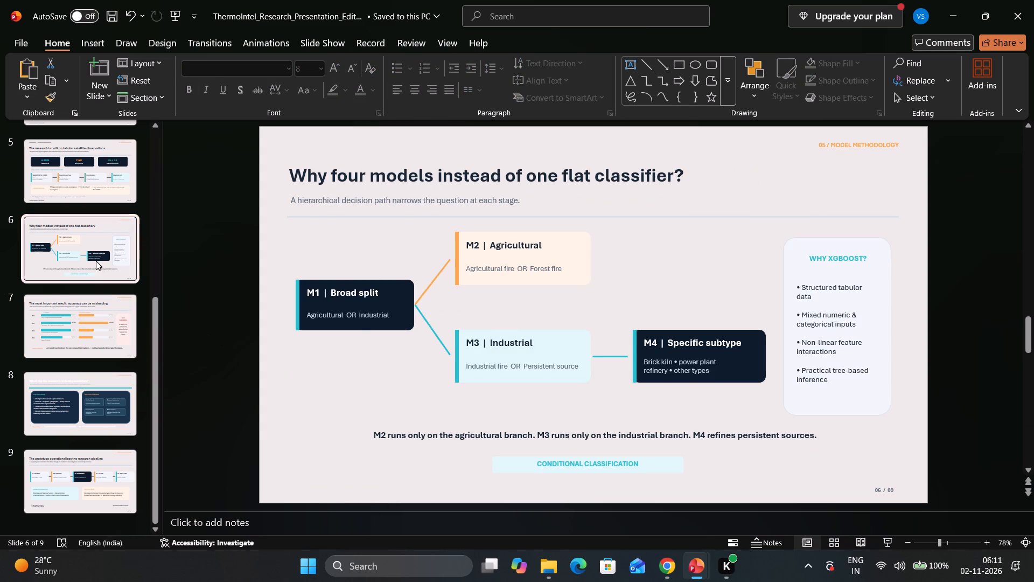
{"action": "left_click", "coordinate": [83, 183]}
{"action": "left_click", "coordinate": [413, 148]}
{"action": "key", "text": "Delete"}
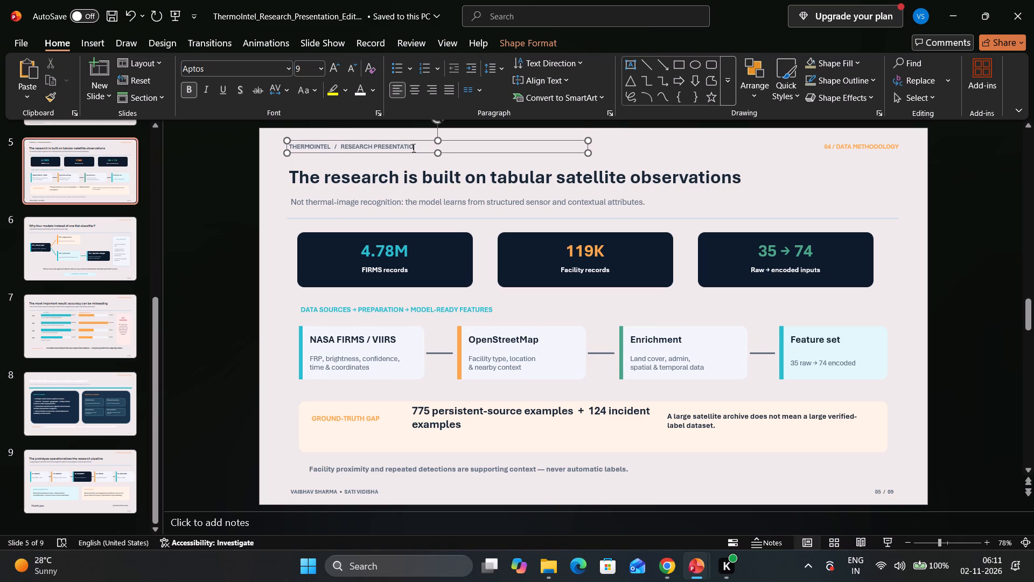
{"action": "left_click", "coordinate": [413, 147]}
{"action": "key", "text": "Delete"}
{"action": "left_click", "coordinate": [417, 147]}
{"action": "key", "text": "Delete"}
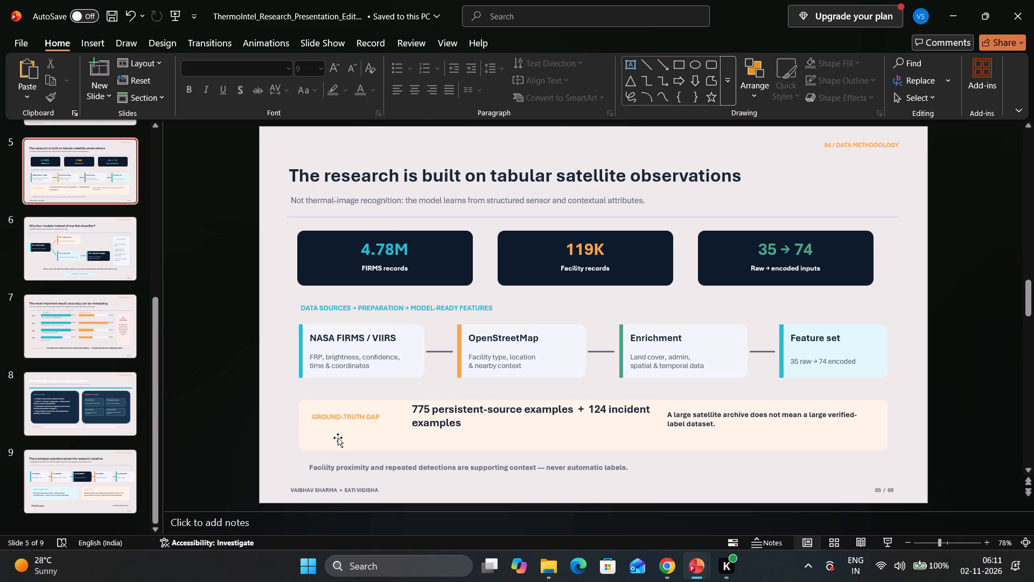
{"action": "left_click", "coordinate": [366, 489]}
{"action": "left_click", "coordinate": [375, 489]}
{"action": "key", "text": "Delete"}
{"action": "left_click", "coordinate": [380, 489]}
{"action": "key", "text": "Delete"}
Delete the "THERMOINTEL / RESEARCH PRESENTATION" header and the presenter name footer from slide 4.
{"action": "left_click", "coordinate": [74, 253]}
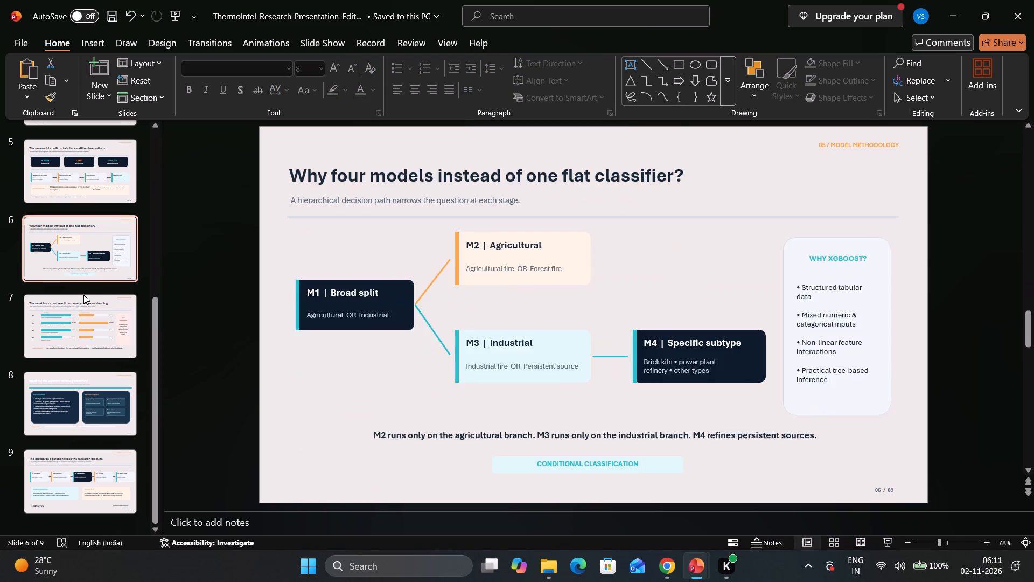
{"action": "left_click", "coordinate": [86, 309]}
{"action": "left_click", "coordinate": [89, 401]}
{"action": "left_click", "coordinate": [95, 468]}
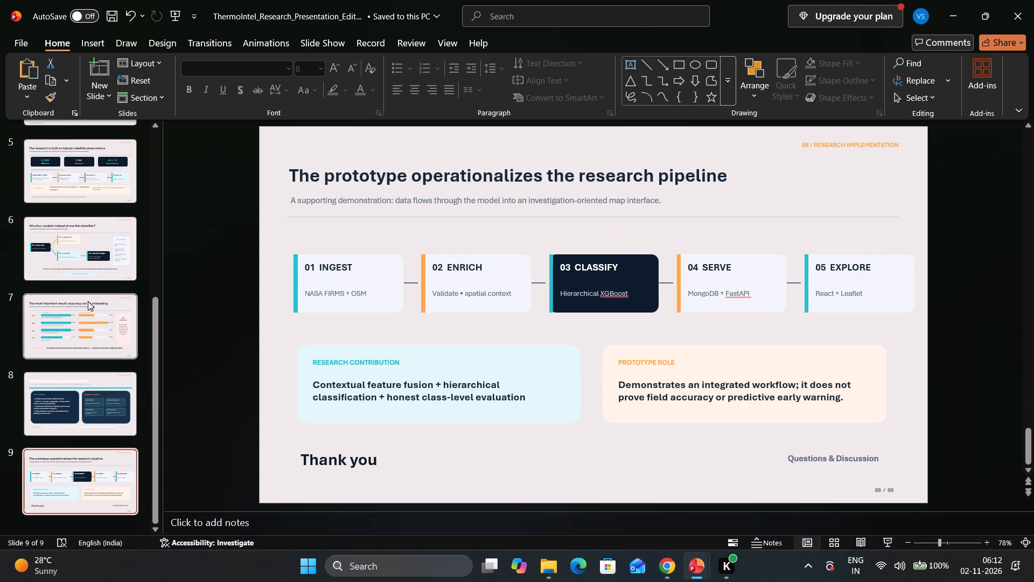
{"action": "scroll", "coordinate": [88, 300], "scroll_direction": "up", "scroll_amount": 2}
{"action": "left_click", "coordinate": [72, 185]}
{"action": "left_click", "coordinate": [383, 145]}
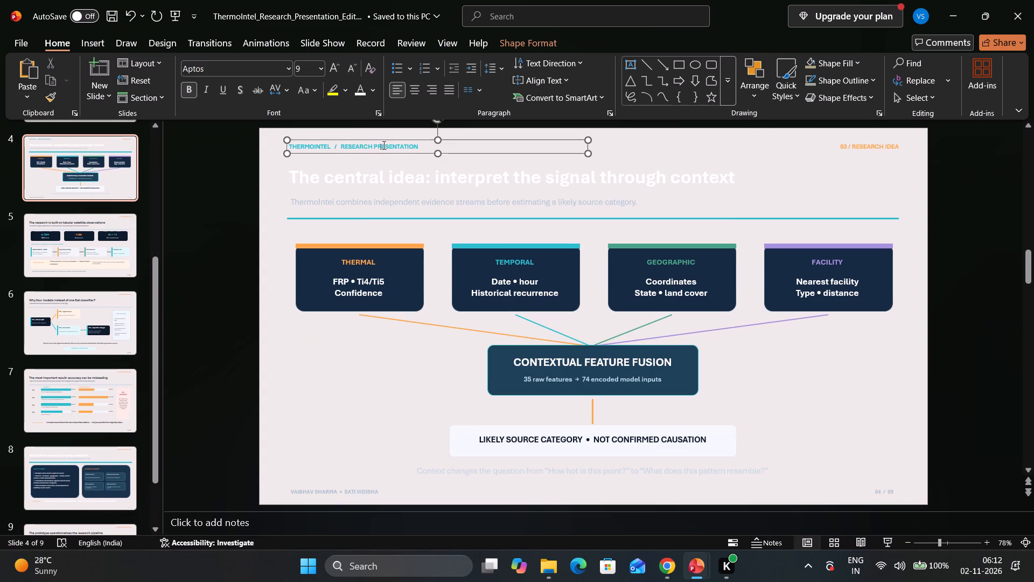
{"action": "key", "text": "Delete"}
{"action": "left_click", "coordinate": [418, 142]}
{"action": "key", "text": "Delete"}
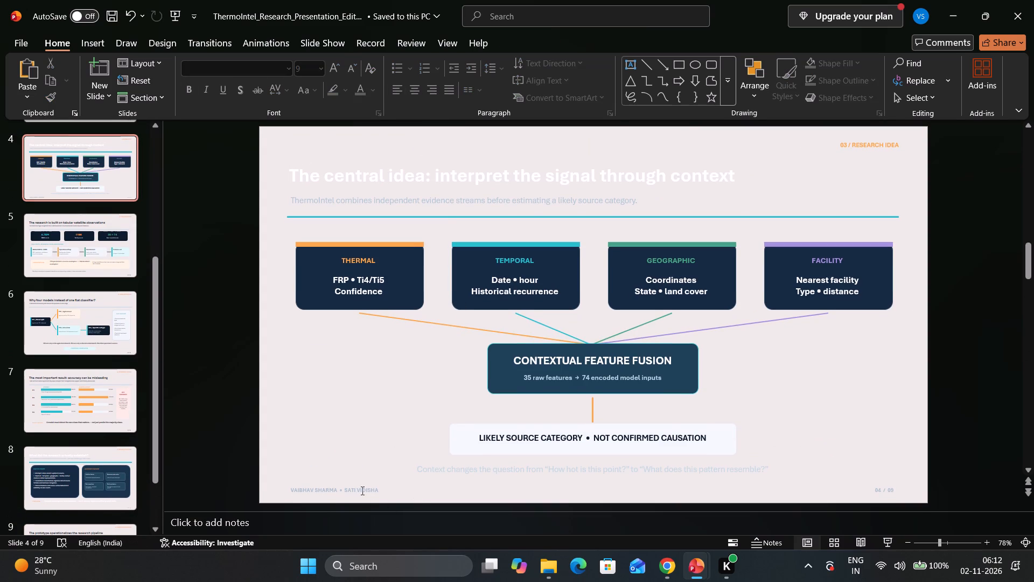
{"action": "left_click", "coordinate": [360, 489]}
{"action": "left_click", "coordinate": [383, 492]}
{"action": "key", "text": "Delete"}
Delete the "THERMOINTEL / RESEARCH PRESENTATION" header text from slide 2.
{"action": "scroll", "coordinate": [100, 275], "scroll_direction": "up", "scroll_amount": 4}
{"action": "left_click", "coordinate": [90, 244]}
{"action": "scroll", "coordinate": [90, 231], "scroll_direction": "up", "scroll_amount": 2}
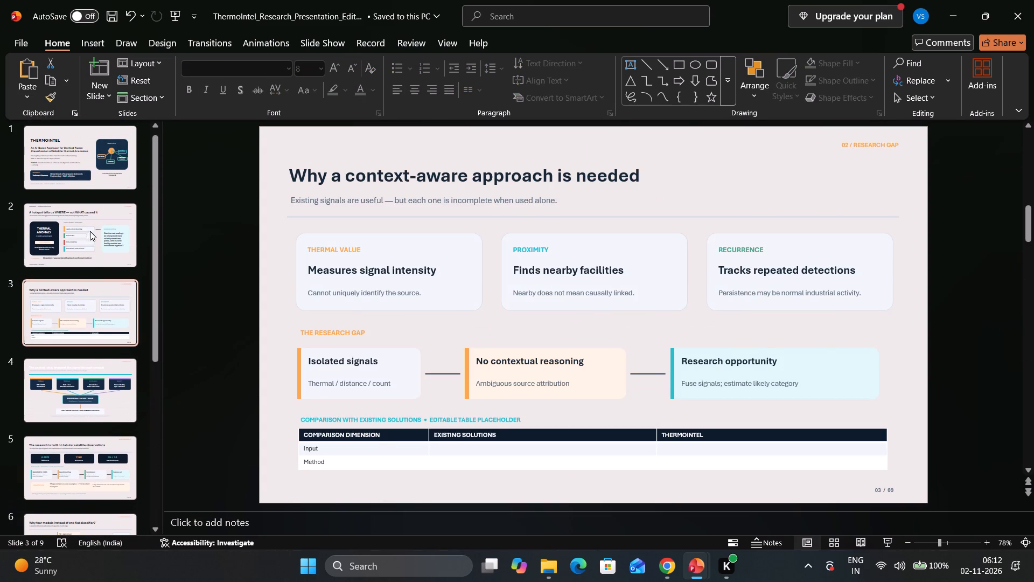
{"action": "left_click", "coordinate": [83, 247]}
{"action": "left_click", "coordinate": [406, 147]}
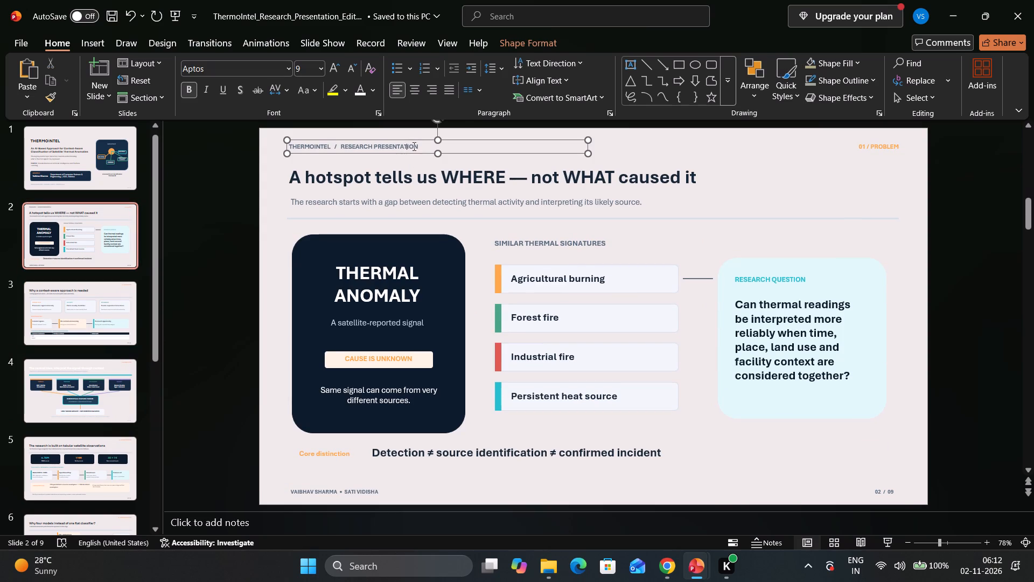
{"action": "left_click", "coordinate": [413, 146]}
{"action": "left_click", "coordinate": [417, 147]}
{"action": "key", "text": "Delete"}
{"action": "key", "text": "Delete"}
{"action": "key", "text": "BackSpace"}
{"action": "key", "text": "BackSpace"}
{"action": "key", "text": "BackSpace"}
{"action": "key", "text": "BackSpace"}
{"action": "key", "text": "BackSpace"}
{"action": "key", "text": "BackSpace"}
{"action": "key", "text": "BackSpace"}
{"action": "key", "text": "BackSpace"}
{"action": "key", "text": "BackSpace"}
{"action": "key", "text": "BackSpace"}
{"action": "key", "text": "BackSpace"}
{"action": "key", "text": "BackSpace"}
{"action": "key", "text": "BackSpace"}
{"action": "key", "text": "BackSpace"}
{"action": "key", "text": "BackSpace"}
{"action": "key", "text": "BackSpace"}
{"action": "key", "text": "BackSpace"}
{"action": "key", "text": "BackSpace"}
{"action": "key", "text": "BackSpace"}
{"action": "key", "text": "BackSpace"}
{"action": "key", "text": "BackSpace"}
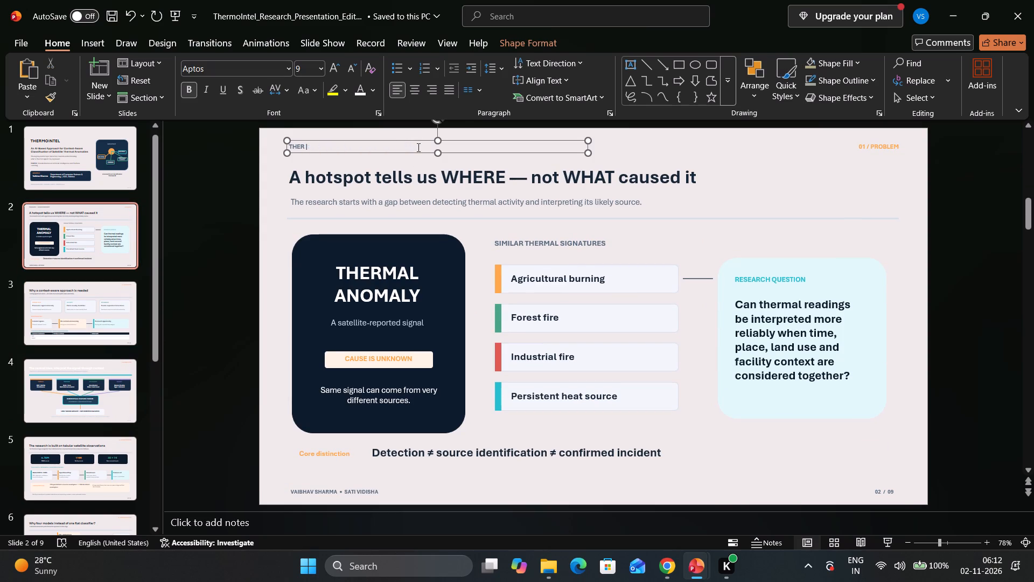
Delete the presenter name footer from slide 2.
{"action": "left_click", "coordinate": [377, 491]}
{"action": "key", "text": "Delete"}
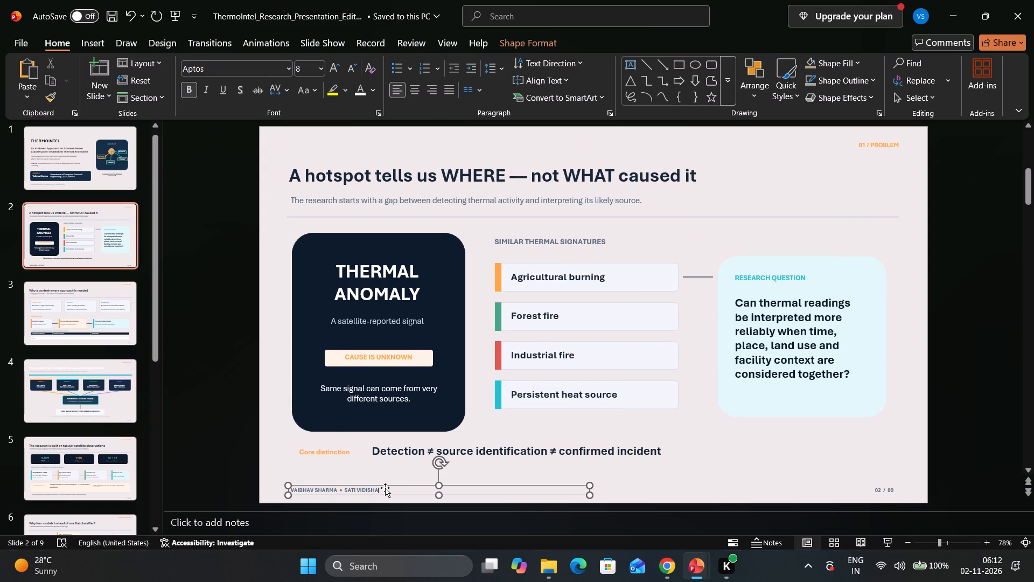
{"action": "left_click", "coordinate": [385, 488]}
{"action": "key", "text": "Delete"}
Recolor slide 4's title "The central idea: interpret the signal through context" black.
{"action": "scroll", "coordinate": [156, 276], "scroll_direction": "up", "scroll_amount": 2}
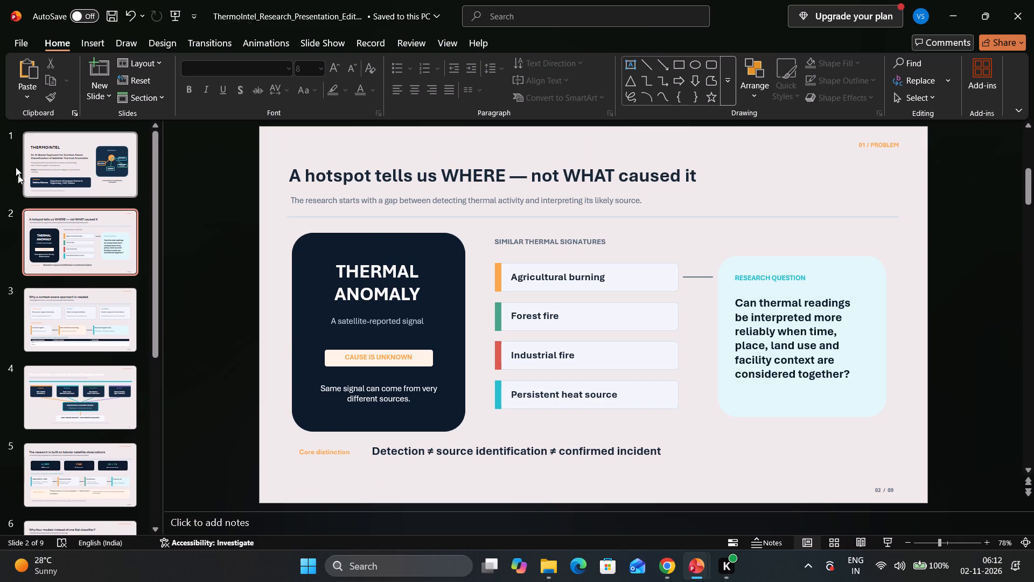
{"action": "left_click", "coordinate": [31, 158]}
{"action": "scroll", "coordinate": [464, 348], "scroll_direction": "down", "scroll_amount": 3}
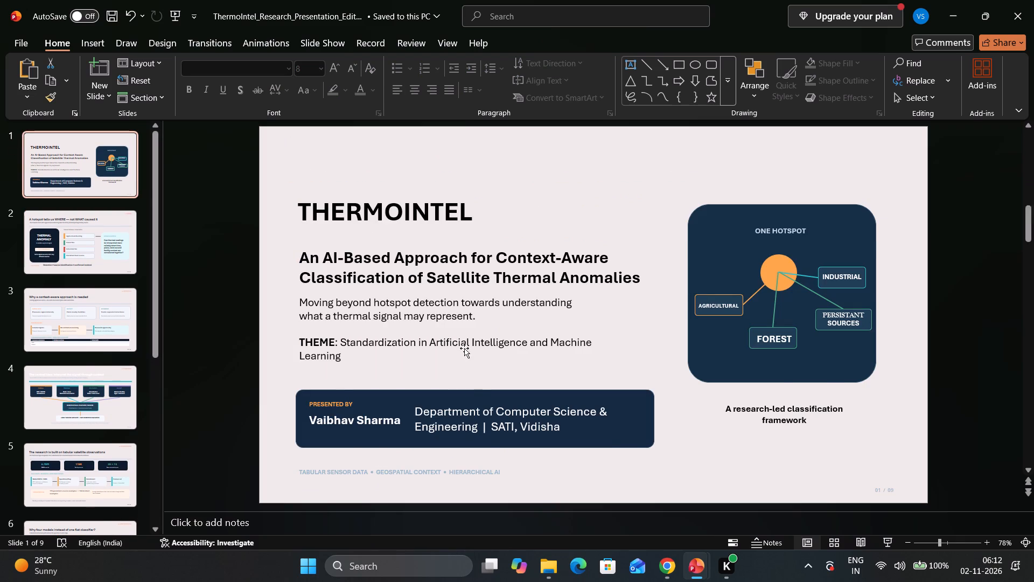
{"action": "left_click", "coordinate": [472, 190]}
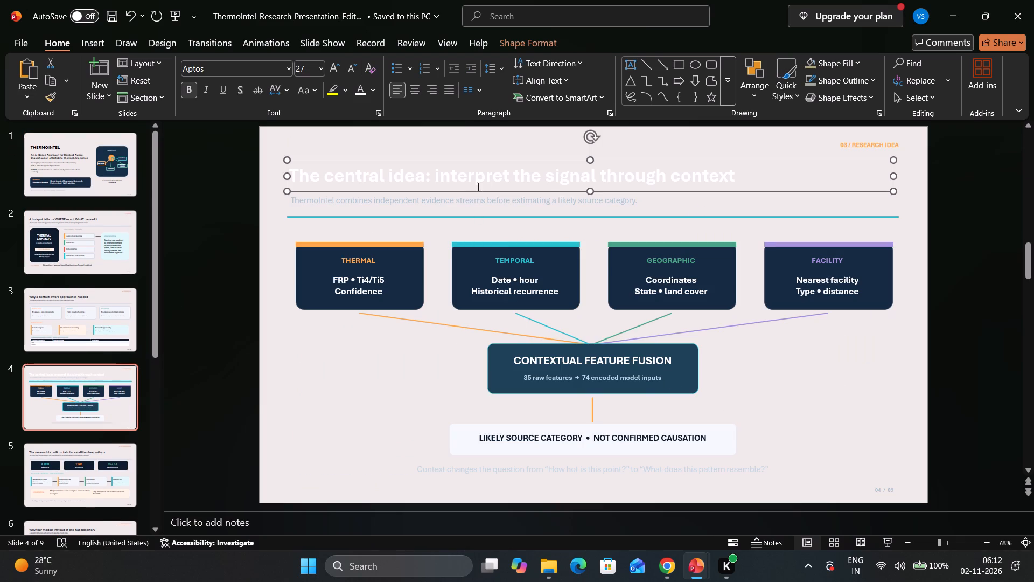
{"action": "left_click", "coordinate": [501, 182]}
{"action": "left_click", "coordinate": [742, 183]}
{"action": "left_click", "coordinate": [737, 177]}
{"action": "left_click_drag", "start_coordinate": [737, 176], "coordinate": [719, 176]}
{"action": "key", "text": "ctrl+z"}
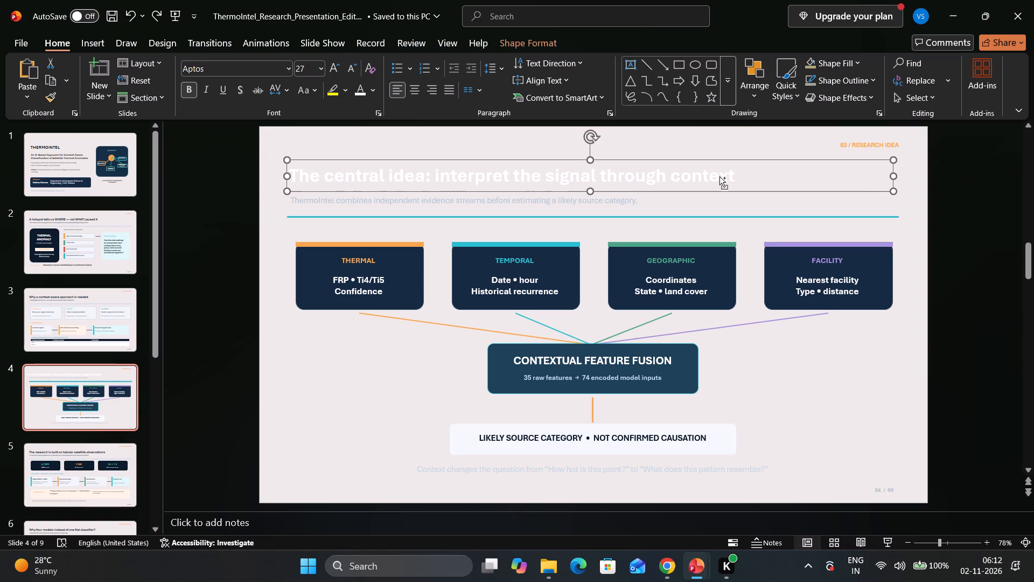
{"action": "left_click_drag", "start_coordinate": [735, 175], "coordinate": [296, 176]}
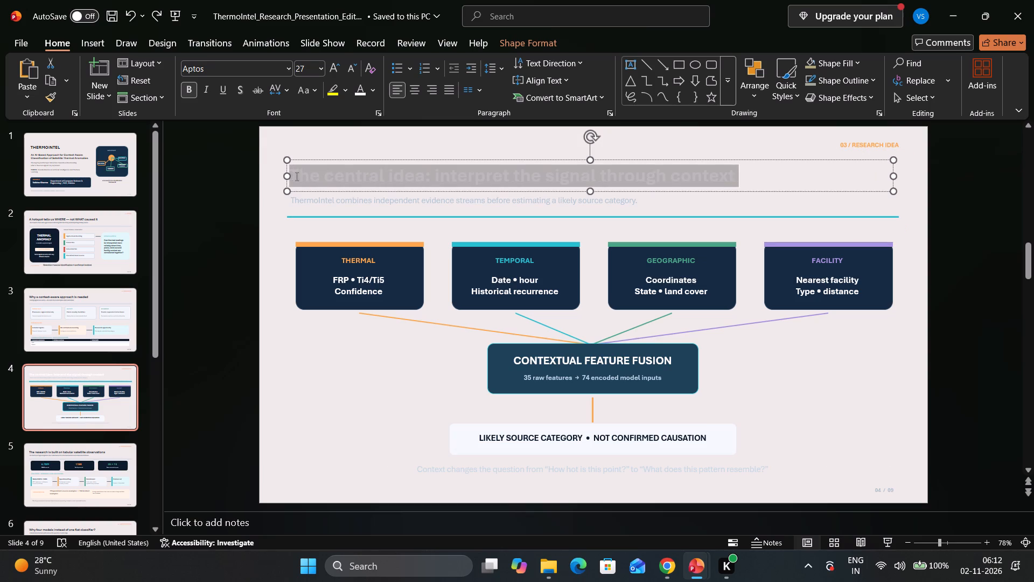
{"action": "left_click_drag", "start_coordinate": [296, 176], "coordinate": [292, 176]}
{"action": "right_click", "coordinate": [692, 176]}
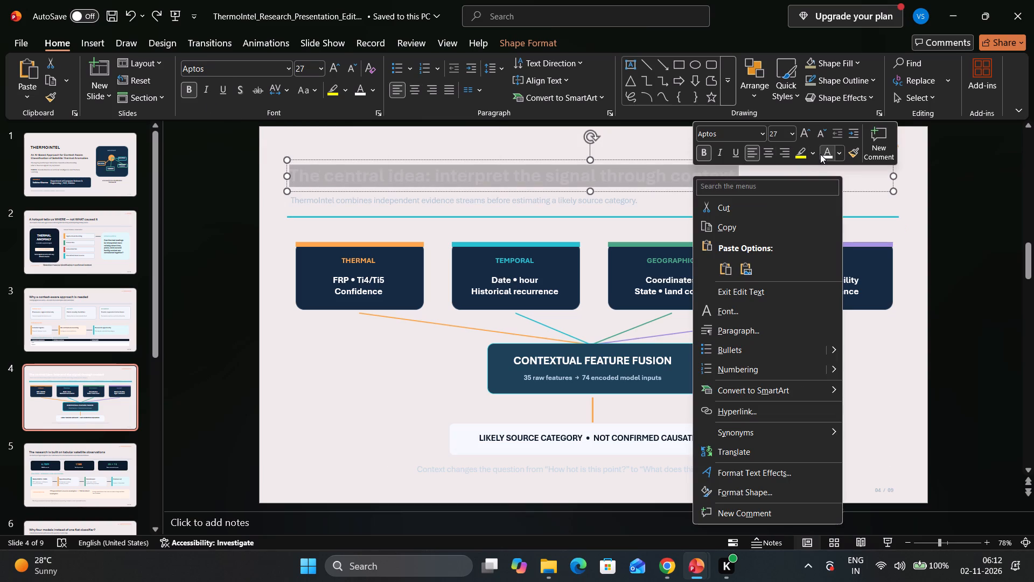
{"action": "left_click", "coordinate": [839, 150]}
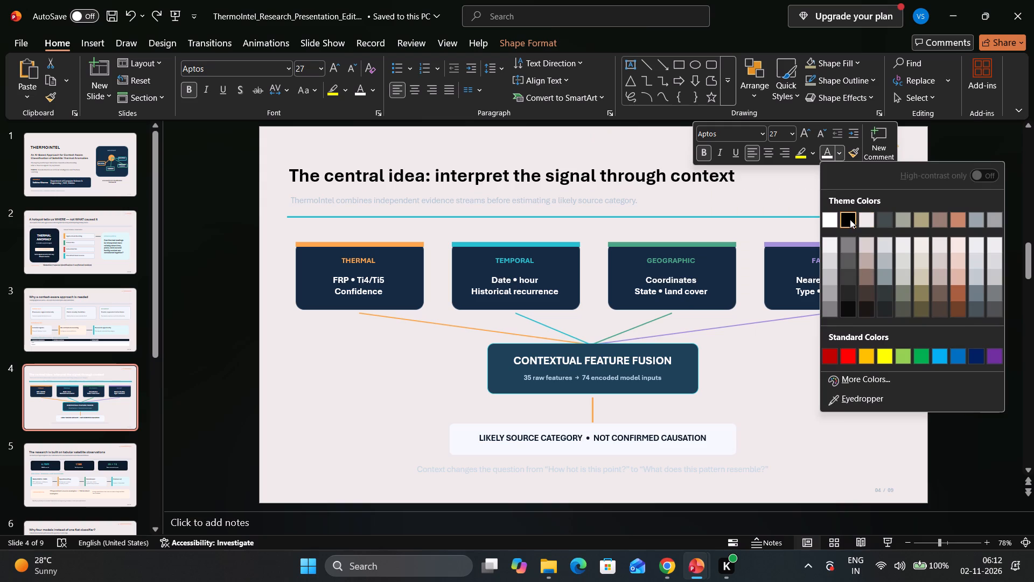
{"action": "left_click", "coordinate": [850, 220]}
Recolor slide 4's subtitle, starting "ThermoIntel combines independent evidence streams", black.
{"action": "left_click", "coordinate": [620, 205]}
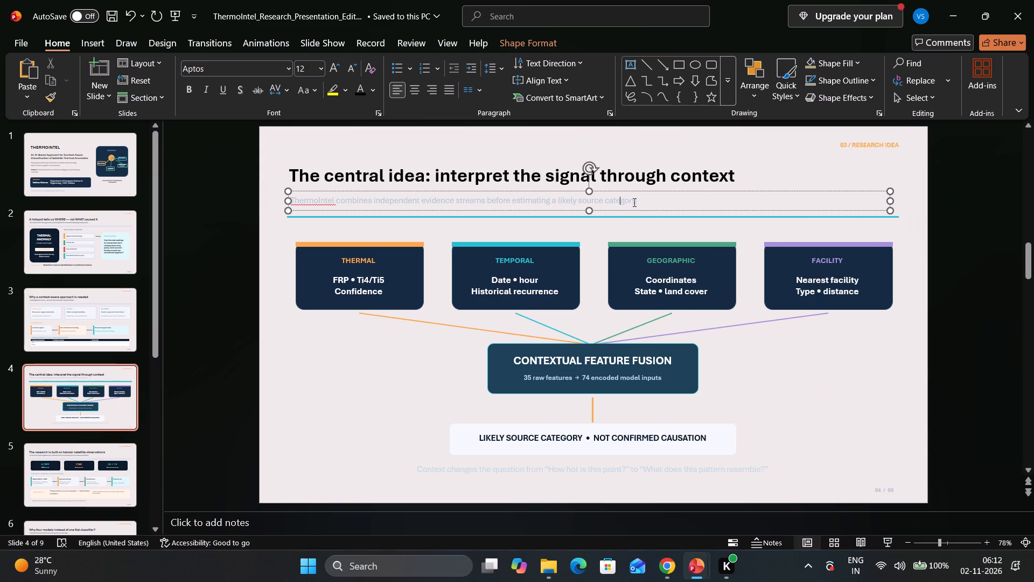
{"action": "left_click", "coordinate": [642, 200]}
{"action": "left_click", "coordinate": [640, 201]}
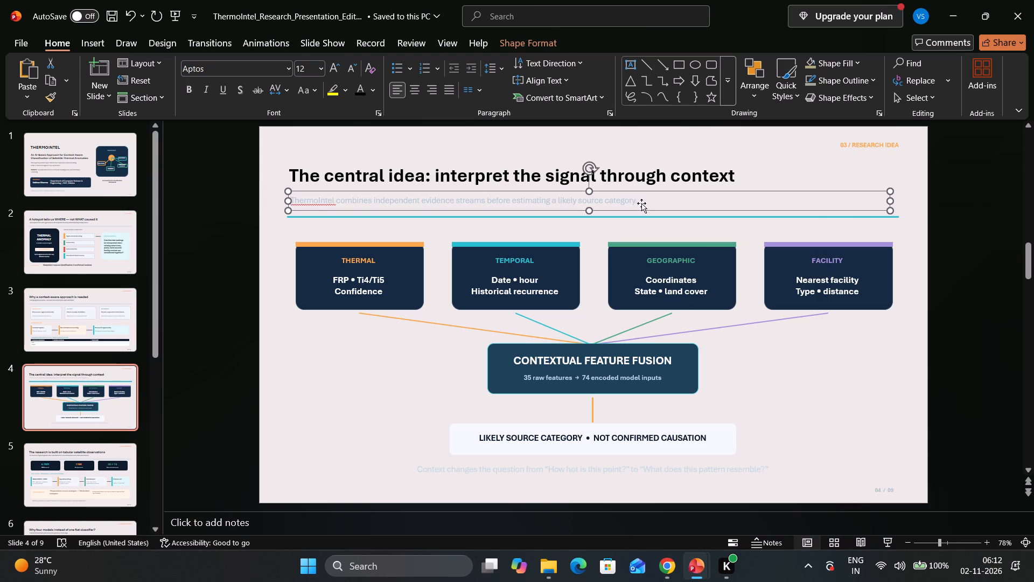
{"action": "left_click_drag", "start_coordinate": [635, 203], "coordinate": [279, 203]}
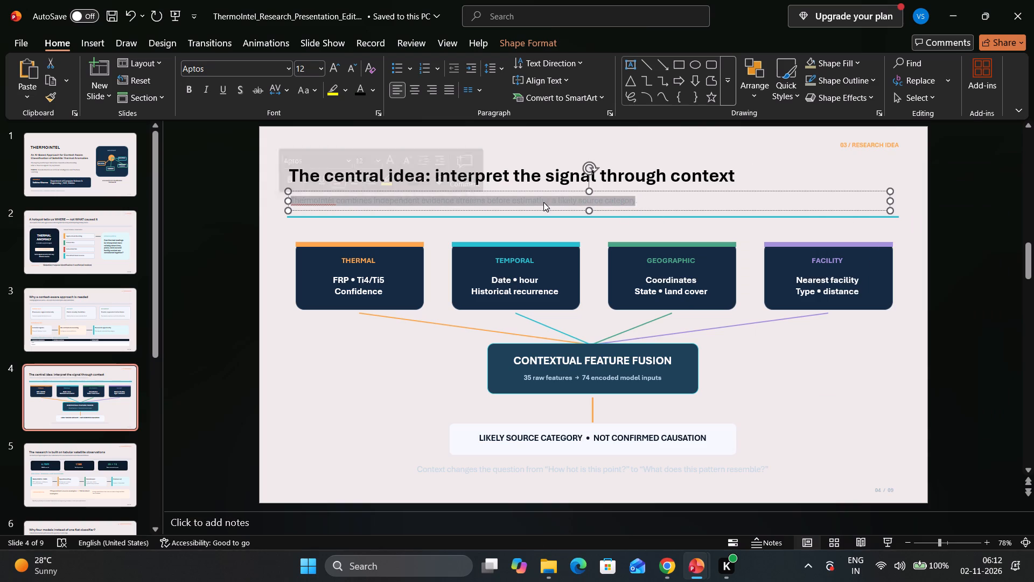
{"action": "right_click", "coordinate": [378, 202]}
{"action": "left_click", "coordinate": [358, 202]}
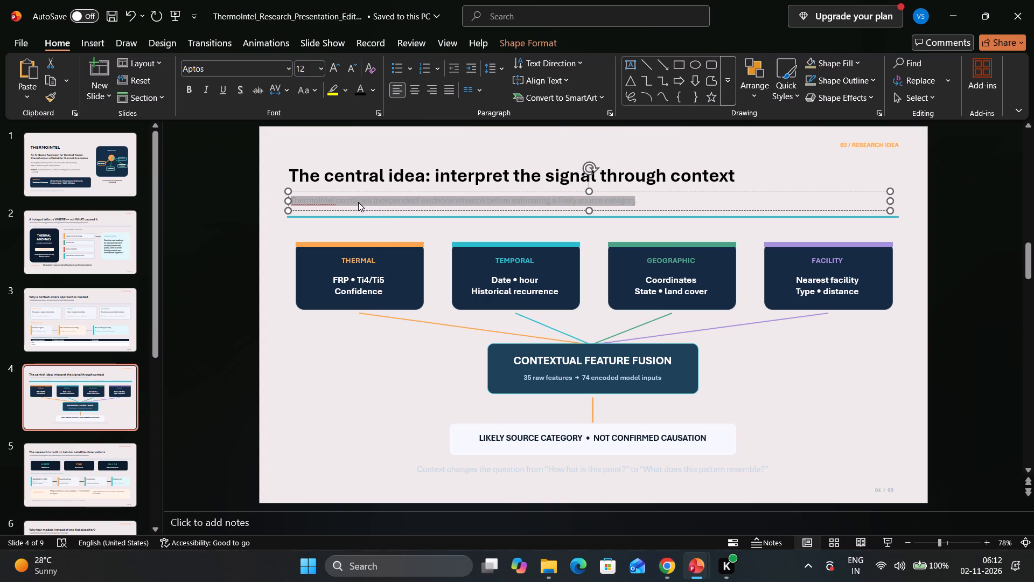
{"action": "right_click", "coordinate": [358, 200]}
{"action": "left_click", "coordinate": [529, 199]}
{"action": "left_click", "coordinate": [641, 193]}
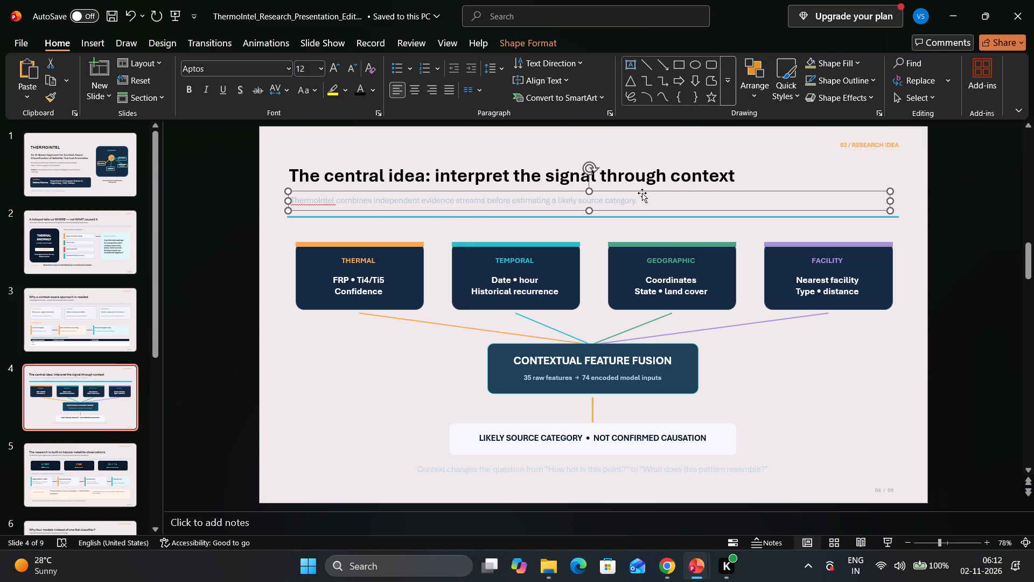
{"action": "left_click_drag", "start_coordinate": [635, 202], "coordinate": [549, 202]}
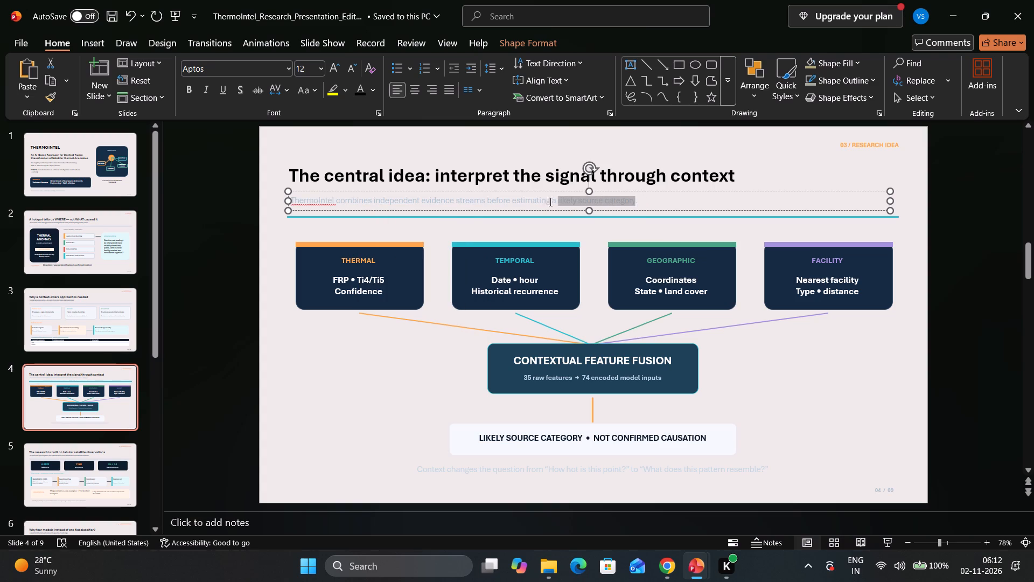
{"action": "left_click_drag", "start_coordinate": [549, 202], "coordinate": [309, 202]}
{"action": "left_click", "coordinate": [439, 175]}
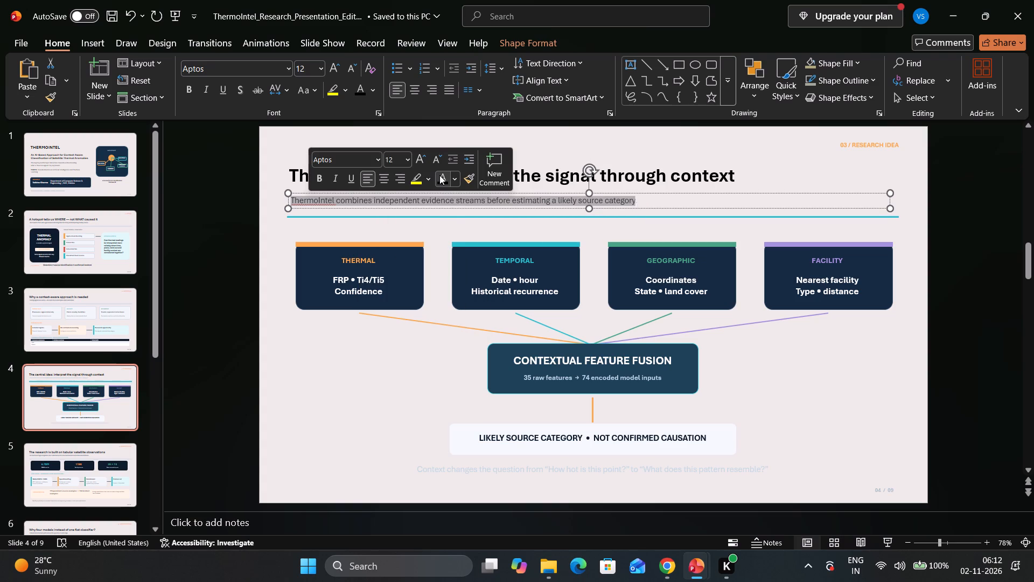
{"action": "left_click", "coordinate": [462, 226]}
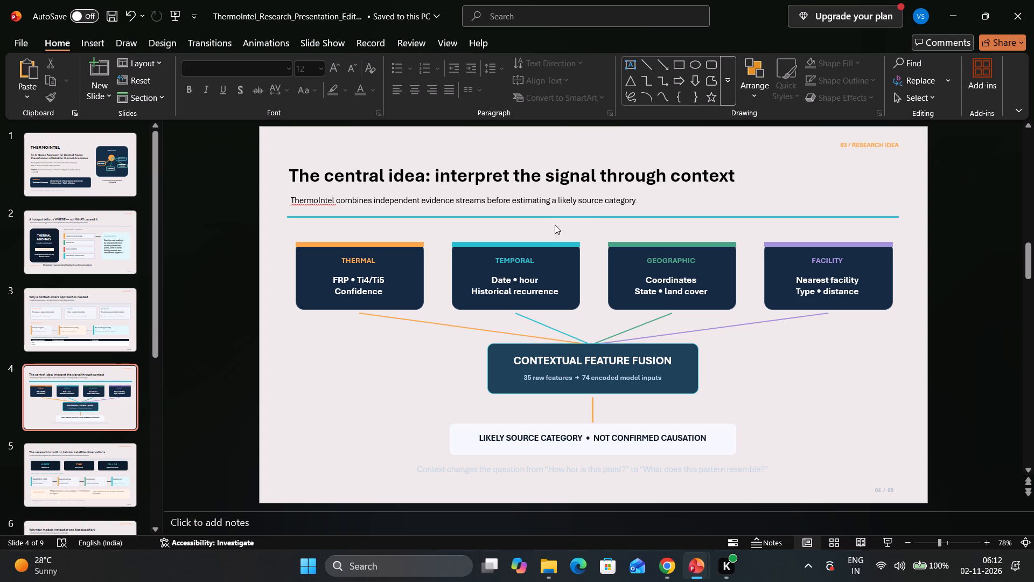
Set the font size of slide 4's black subtitle to 16.
{"action": "left_click", "coordinate": [562, 204]}
{"action": "left_click_drag", "start_coordinate": [640, 199], "coordinate": [603, 200]}
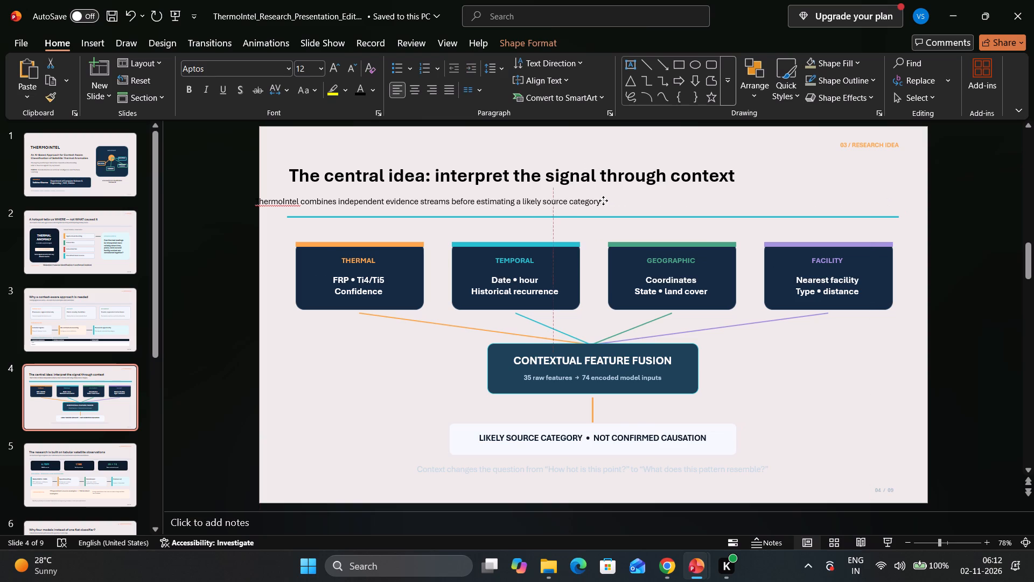
{"action": "key", "text": "ctrl+z"}
{"action": "key", "text": "ctrl+z"}
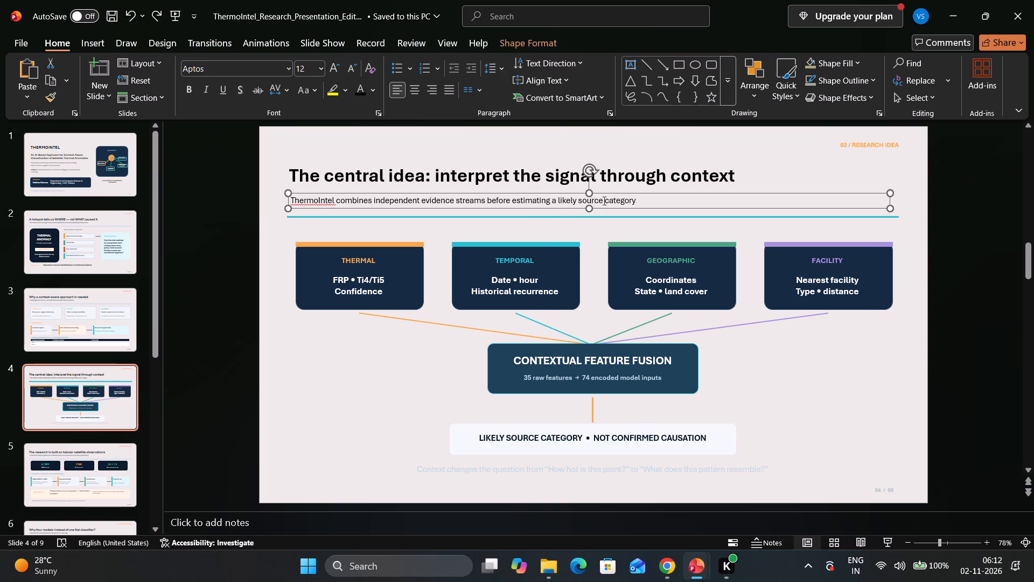
{"action": "left_click", "coordinate": [359, 93]}
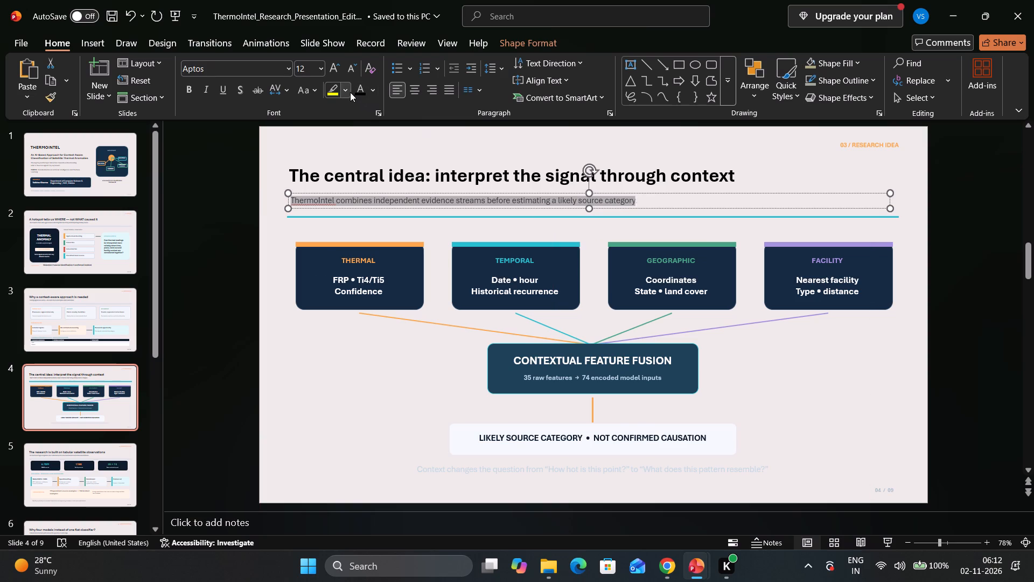
{"action": "left_click", "coordinate": [317, 66]}
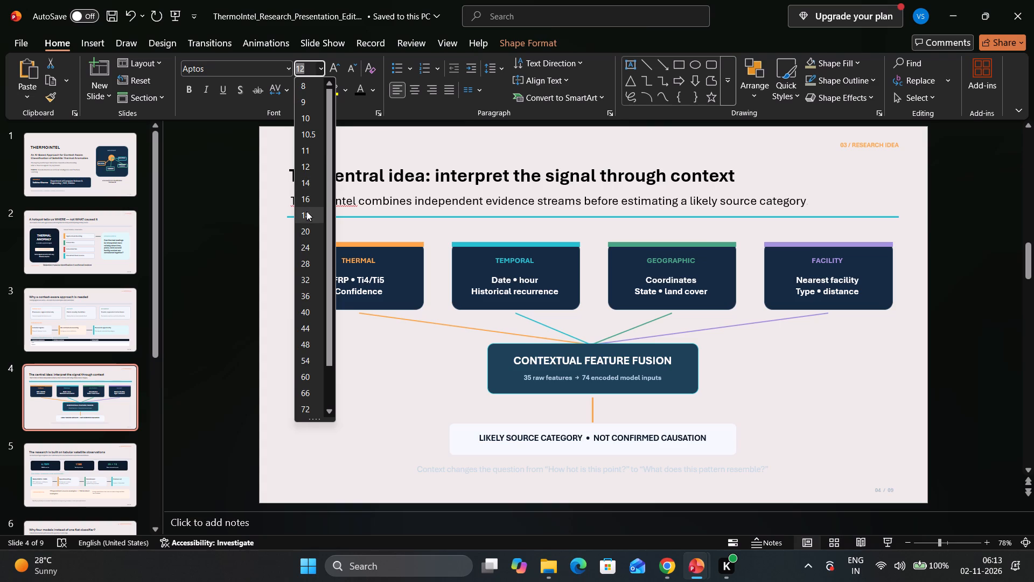
{"action": "left_click", "coordinate": [306, 192]}
{"action": "left_click", "coordinate": [219, 250]}
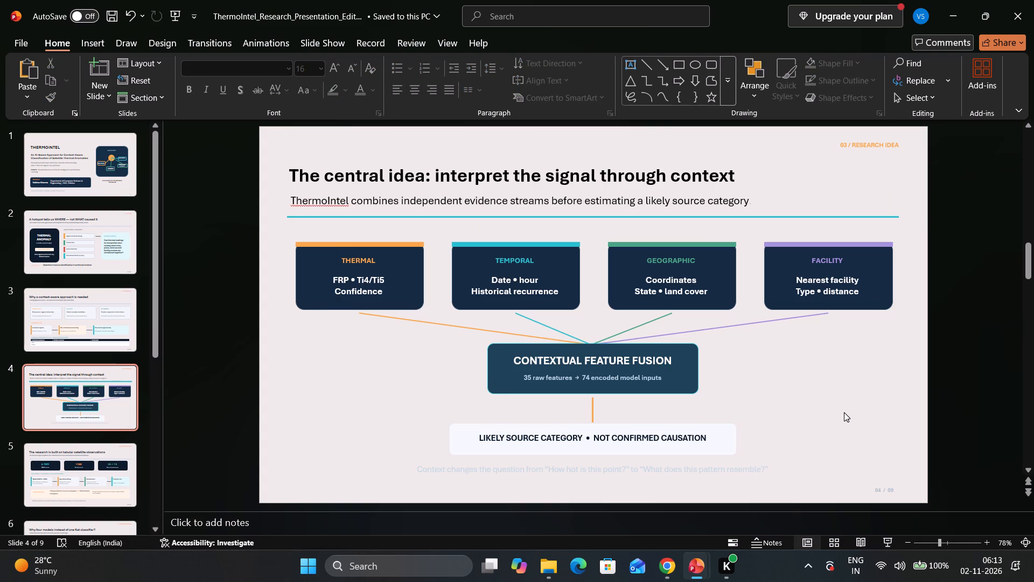
Recolor slide 4's closing line, "Context changes the question...", black and set its font size to 18.
{"action": "left_click", "coordinate": [733, 471]}
{"action": "left_click", "coordinate": [773, 472]}
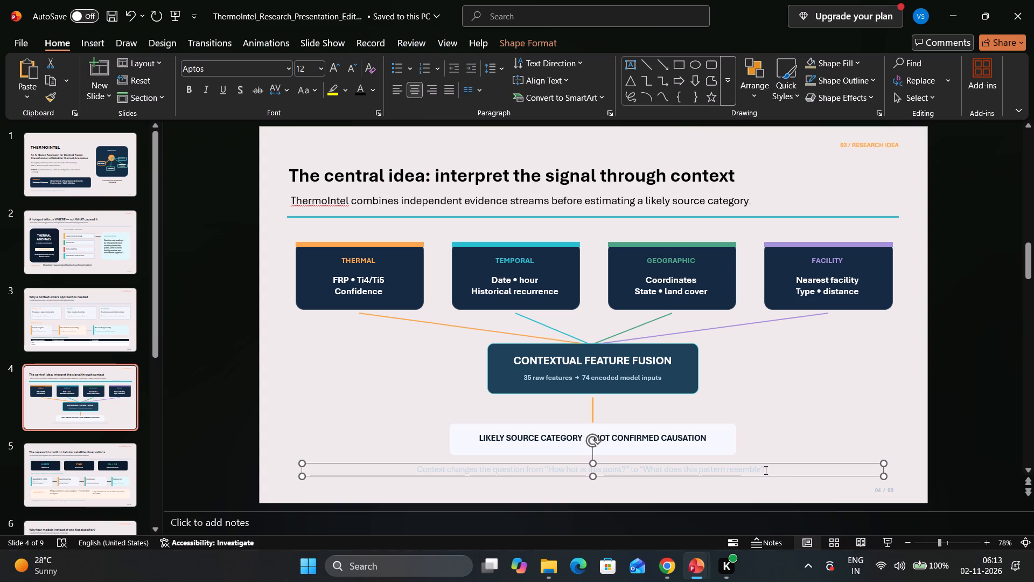
{"action": "left_click", "coordinate": [761, 470]}
{"action": "left_click", "coordinate": [768, 468]}
{"action": "left_click_drag", "start_coordinate": [767, 469], "coordinate": [372, 470]}
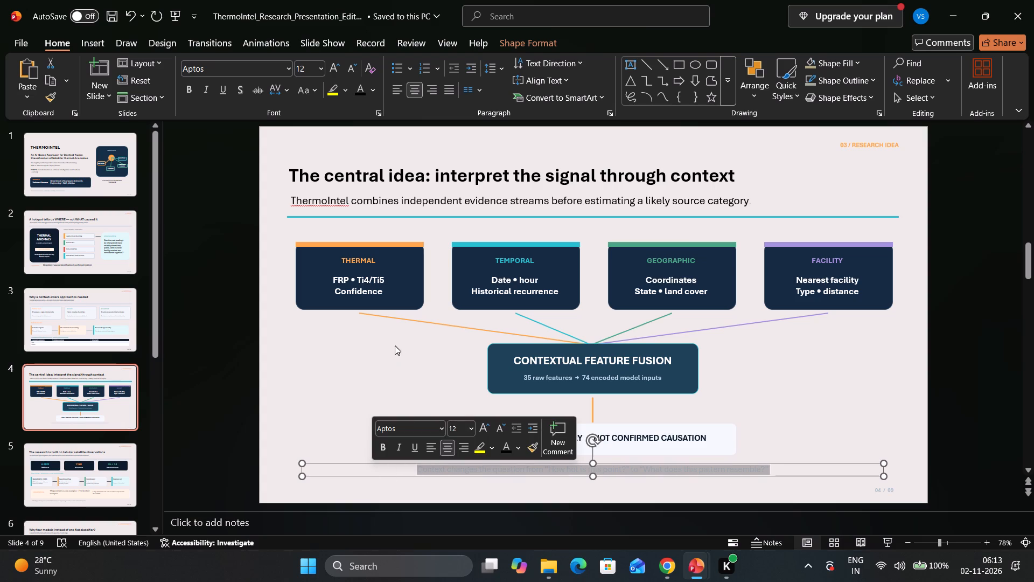
{"action": "left_click", "coordinate": [501, 445]}
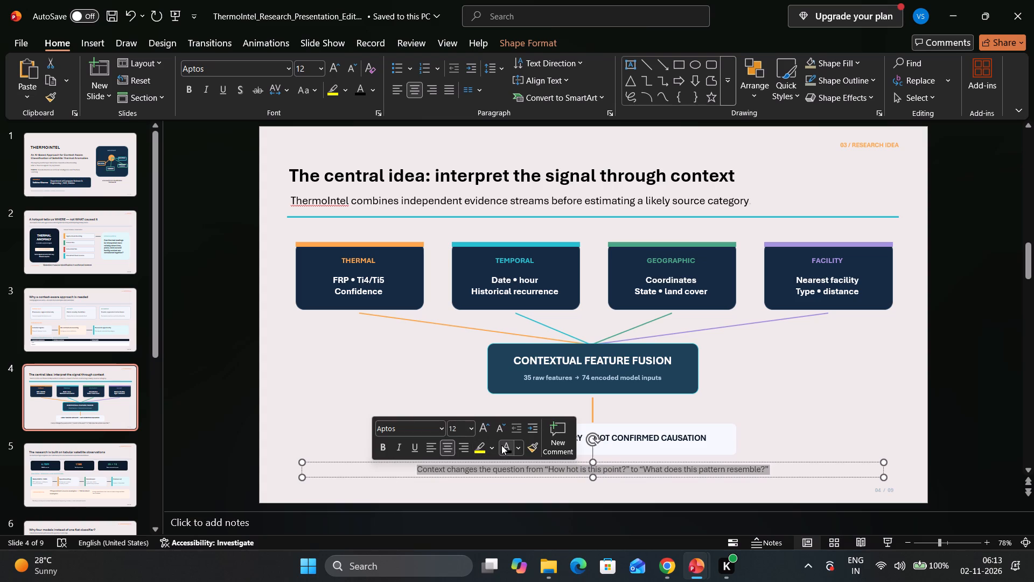
{"action": "left_click", "coordinate": [320, 66]}
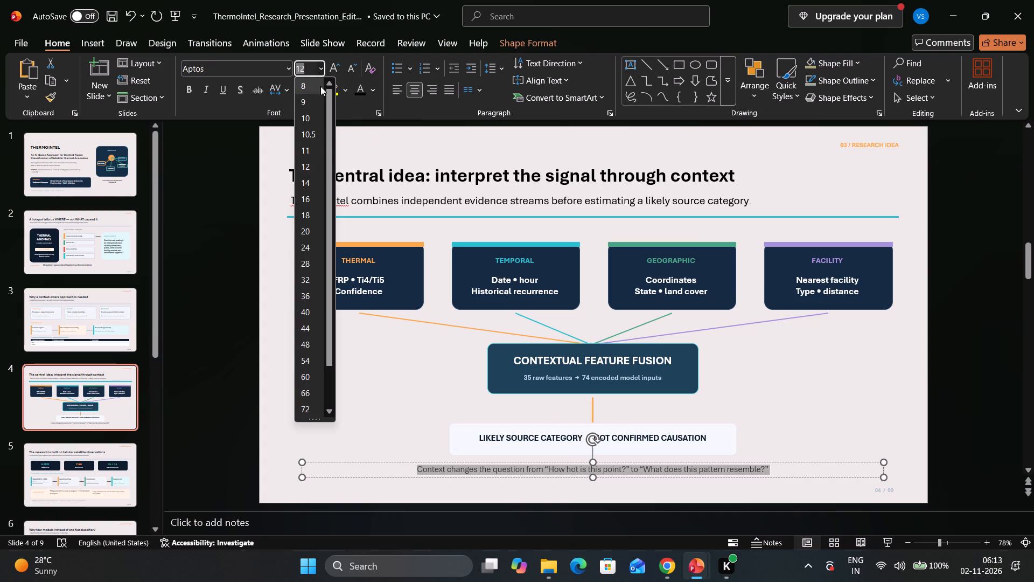
{"action": "left_click", "coordinate": [308, 220]}
{"action": "left_click", "coordinate": [209, 359]}
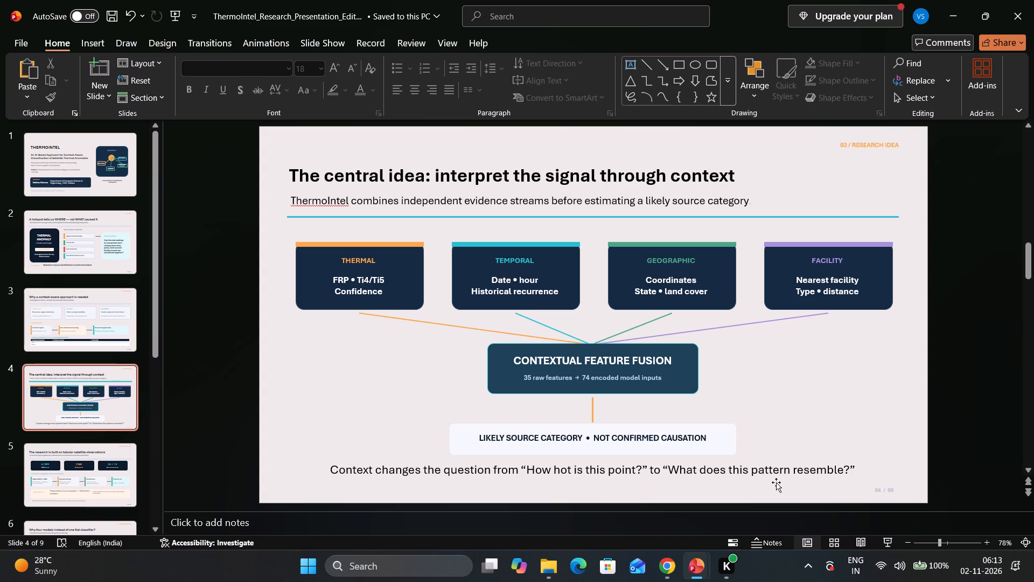
Shorten the line under "CONTEXTUAL FEATURE FUSION" on slide 4 to "35 raw features" by deleting the encoded model inputs part.
{"action": "left_click", "coordinate": [612, 385]}
{"action": "left_click", "coordinate": [608, 383]}
{"action": "left_click", "coordinate": [623, 378]}
{"action": "left_click", "coordinate": [656, 374]}
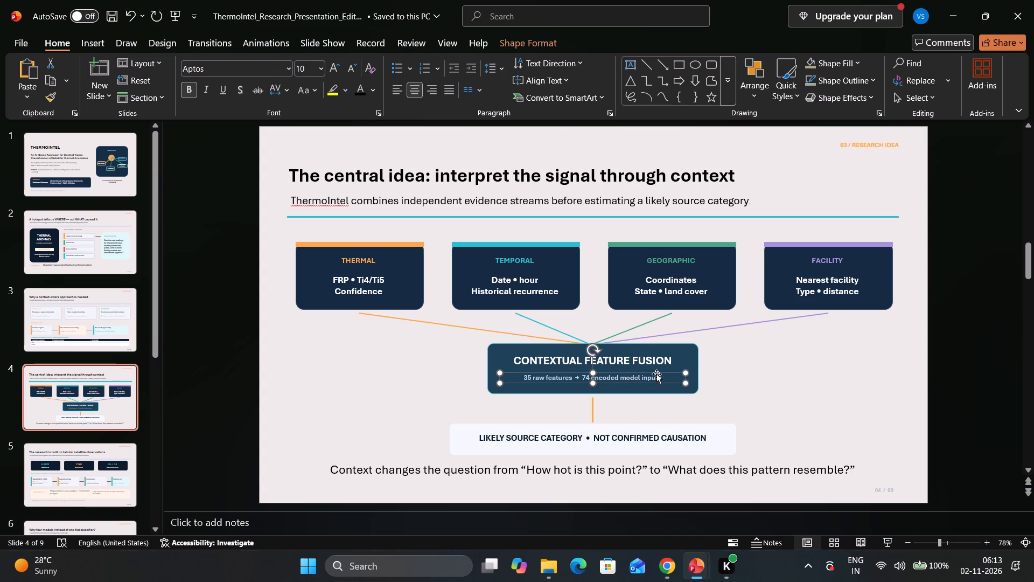
{"action": "left_click", "coordinate": [665, 379]}
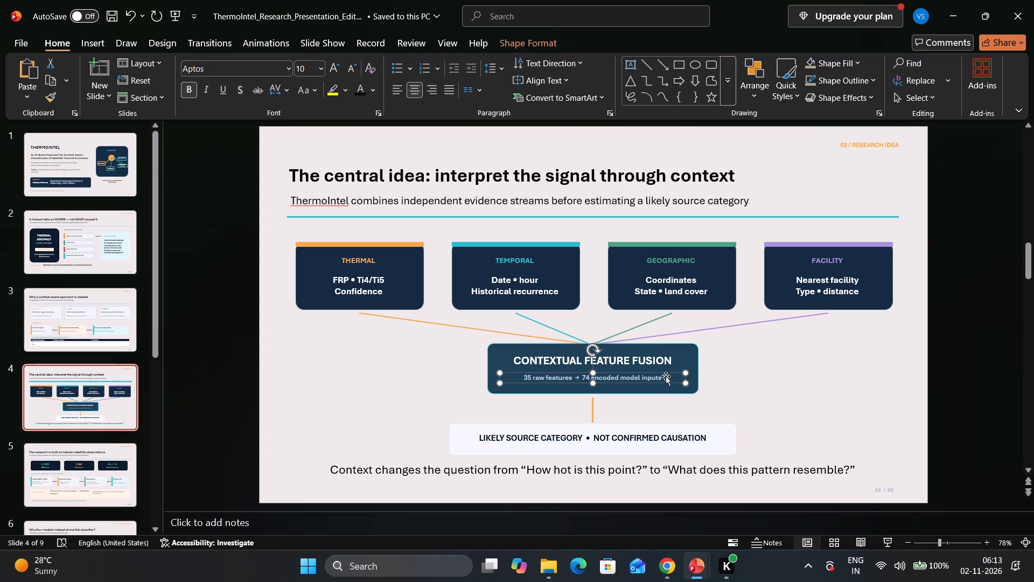
{"action": "left_click", "coordinate": [666, 376]}
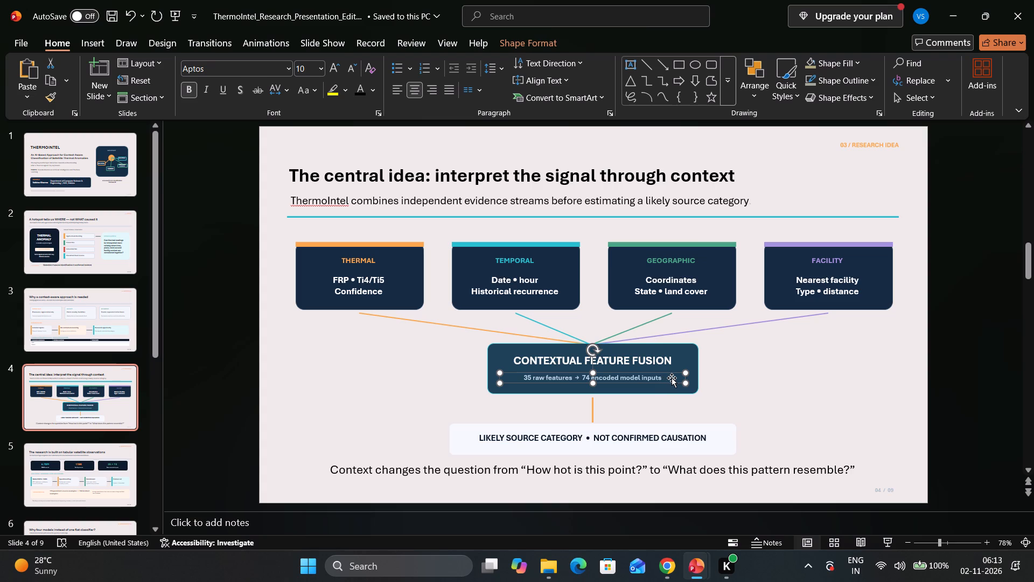
{"action": "left_click", "coordinate": [662, 378]}
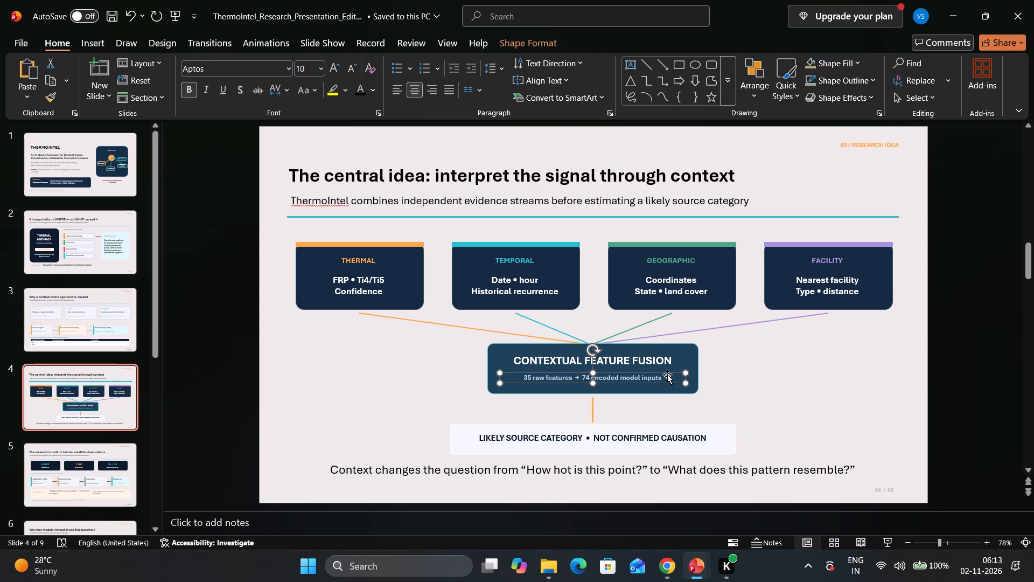
{"action": "double_click", "coordinate": [667, 375]}
{"action": "left_click_drag", "start_coordinate": [665, 377], "coordinate": [656, 377]}
{"action": "key", "text": "ctrl+z"}
{"action": "left_click", "coordinate": [660, 378]}
{"action": "key", "text": "BackSpace"}
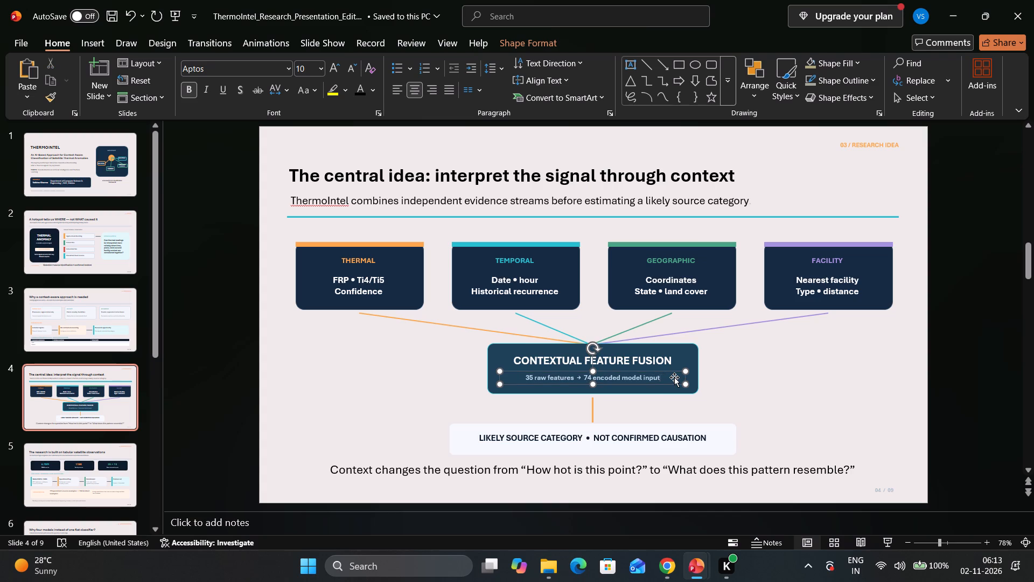
{"action": "key", "text": "BackSpace"}
{"action": "key", "text": "BackSpace"}
{"action": "key", "text": "BackSpace"}
{"action": "key", "text": "BackSpace"}
{"action": "key", "text": "BackSpace"}
{"action": "key", "text": "BackSpace"}
{"action": "key", "text": "BackSpace"}
{"action": "key", "text": "BackSpace"}
{"action": "key", "text": "BackSpace"}
{"action": "key", "text": "BackSpace"}
{"action": "key", "text": "BackSpace"}
{"action": "key", "text": "BackSpace"}
{"action": "key", "text": "BackSpace"}
{"action": "key", "text": "BackSpace"}
{"action": "key", "text": "BackSpace"}
{"action": "key", "text": "BackSpace"}
{"action": "key", "text": "BackSpace"}
{"action": "key", "text": "BackSpace"}
{"action": "key", "text": "BackSpace"}
{"action": "key", "text": "BackSpace"}
{"action": "key", "text": "BackSpace"}
{"action": "key", "text": "BackSpace"}
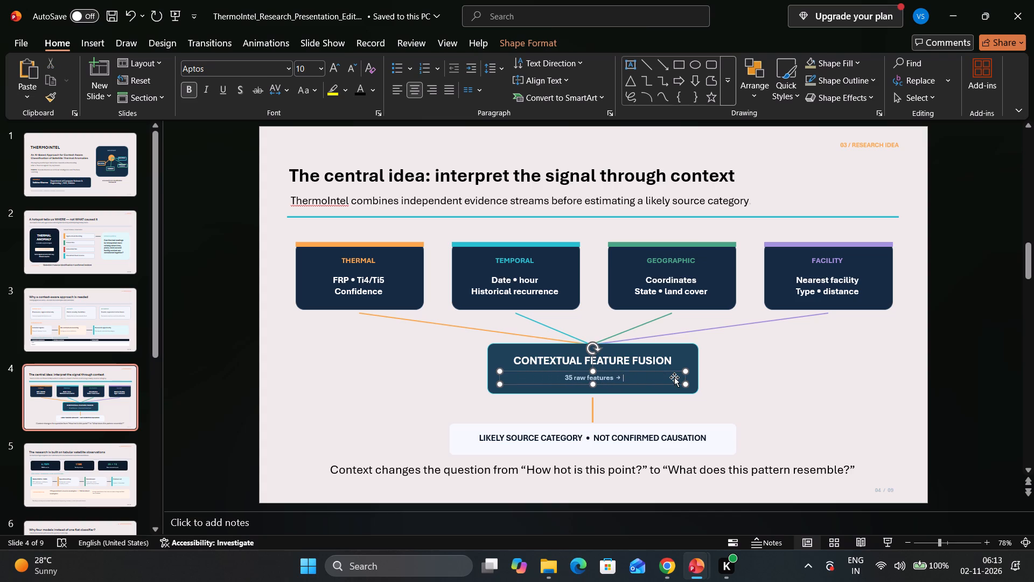
{"action": "key", "text": "BackSpace"}
{"action": "key", "text": "BackSpace"}
{"action": "key", "text": "BackSpace"}
{"action": "key", "text": "BackSpace"}
Recolor the "35 raw features" line on slide 4 white and set its font size to 14.
{"action": "left_click", "coordinate": [619, 377]}
{"action": "left_click", "coordinate": [619, 377]}
{"action": "left_click", "coordinate": [619, 379]}
{"action": "left_click_drag", "start_coordinate": [619, 379], "coordinate": [609, 377]}
{"action": "key", "text": "ctrl+z"}
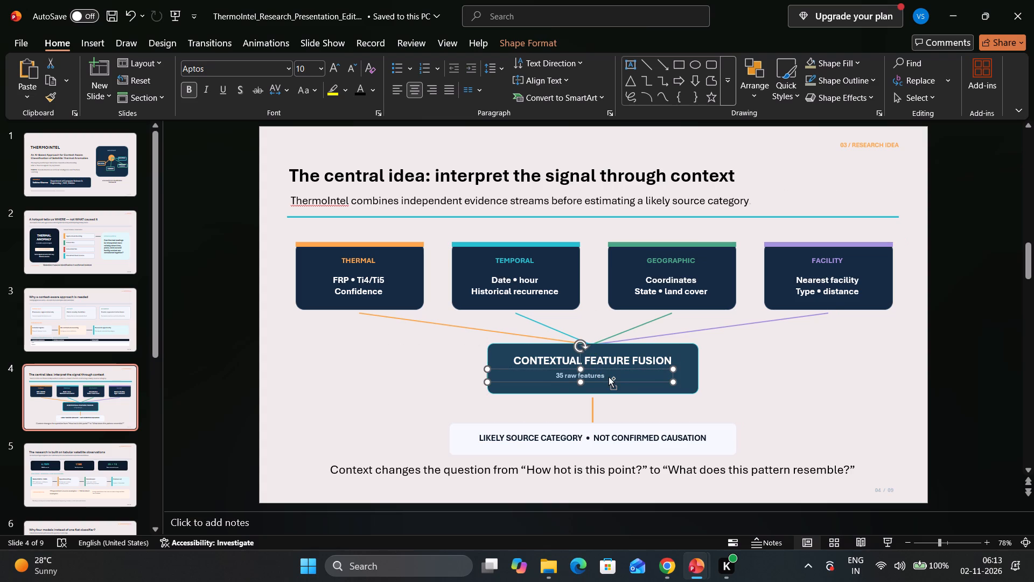
{"action": "left_click_drag", "start_coordinate": [617, 376], "coordinate": [568, 377]}
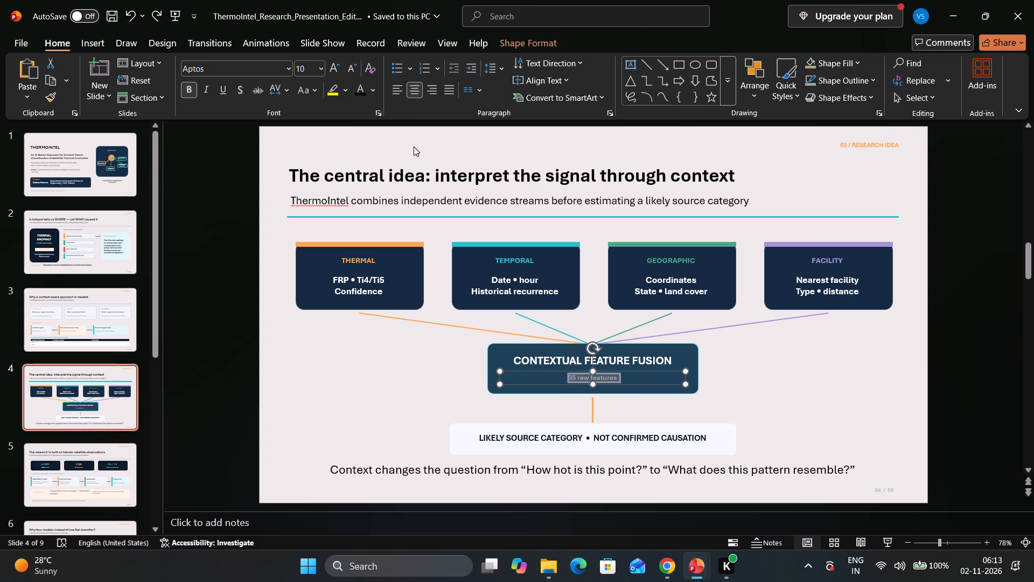
{"action": "left_click", "coordinate": [366, 88]}
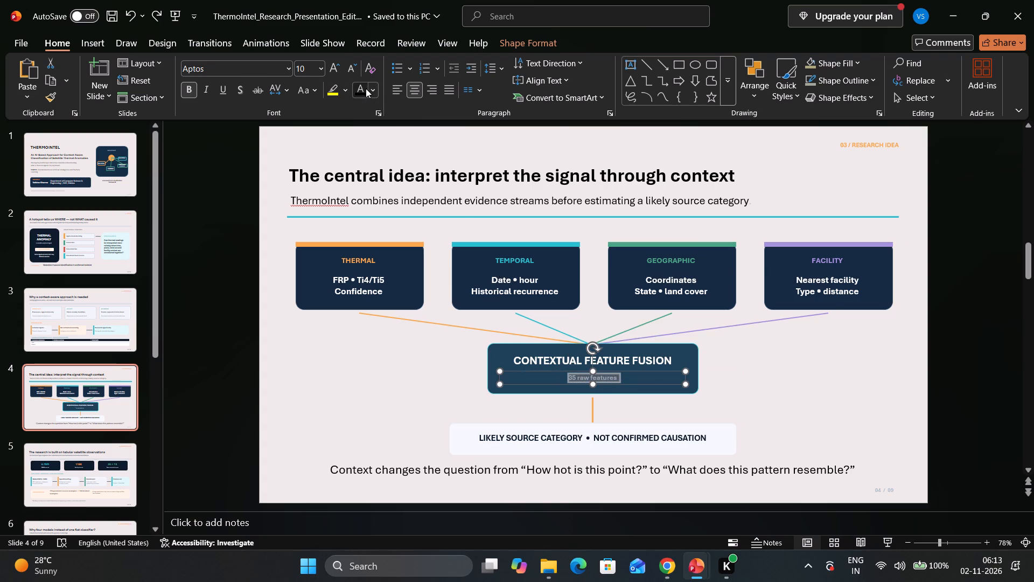
{"action": "left_click", "coordinate": [376, 88]}
{"action": "left_click", "coordinate": [366, 158]}
{"action": "left_click", "coordinate": [319, 67]}
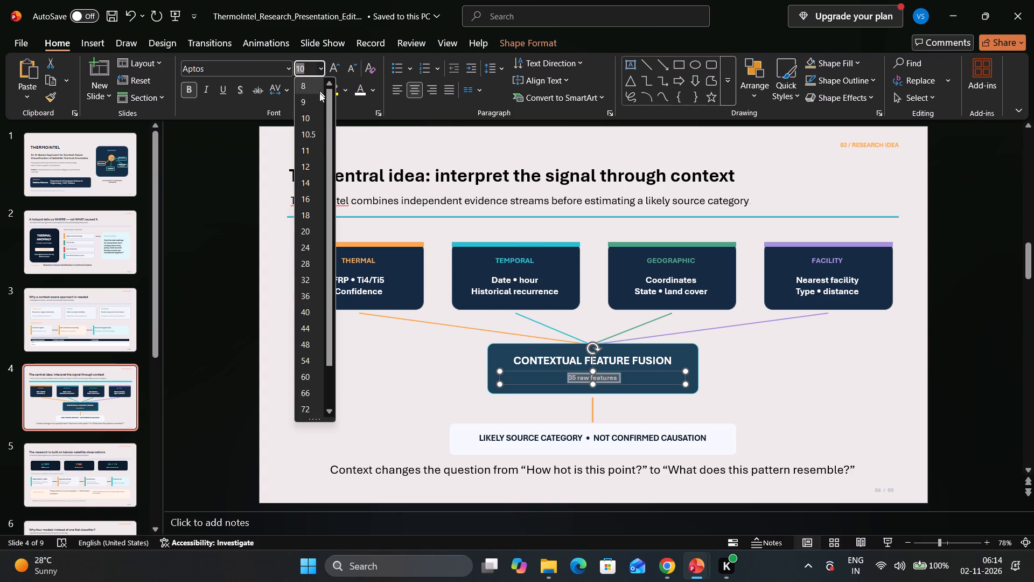
{"action": "left_click", "coordinate": [310, 186]}
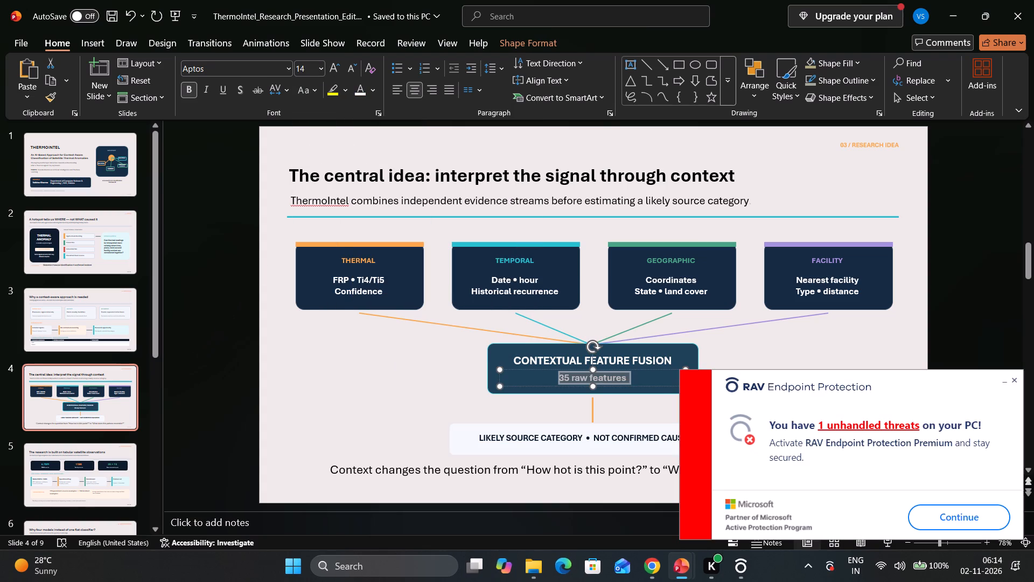
{"action": "left_click", "coordinate": [1012, 378]}
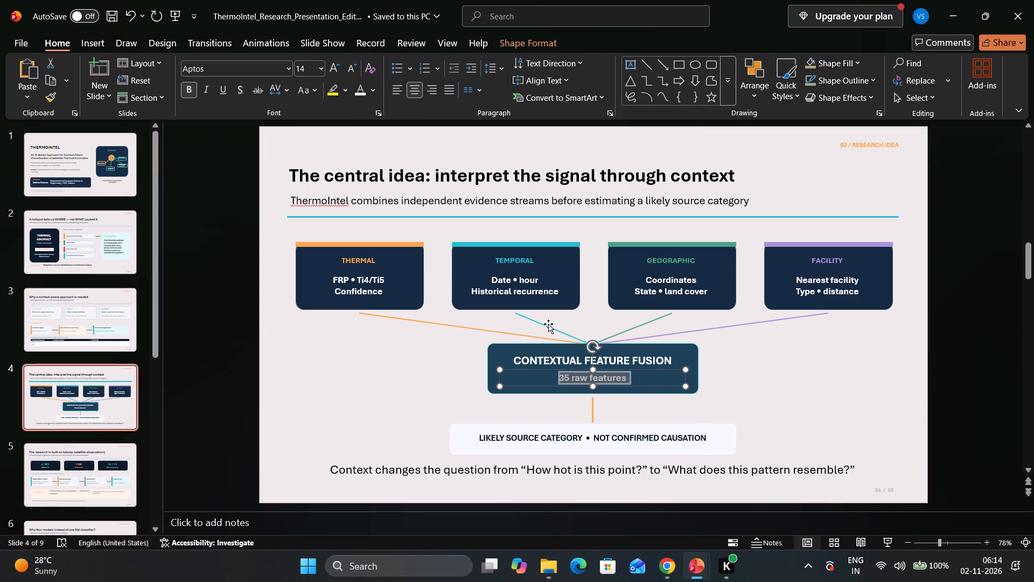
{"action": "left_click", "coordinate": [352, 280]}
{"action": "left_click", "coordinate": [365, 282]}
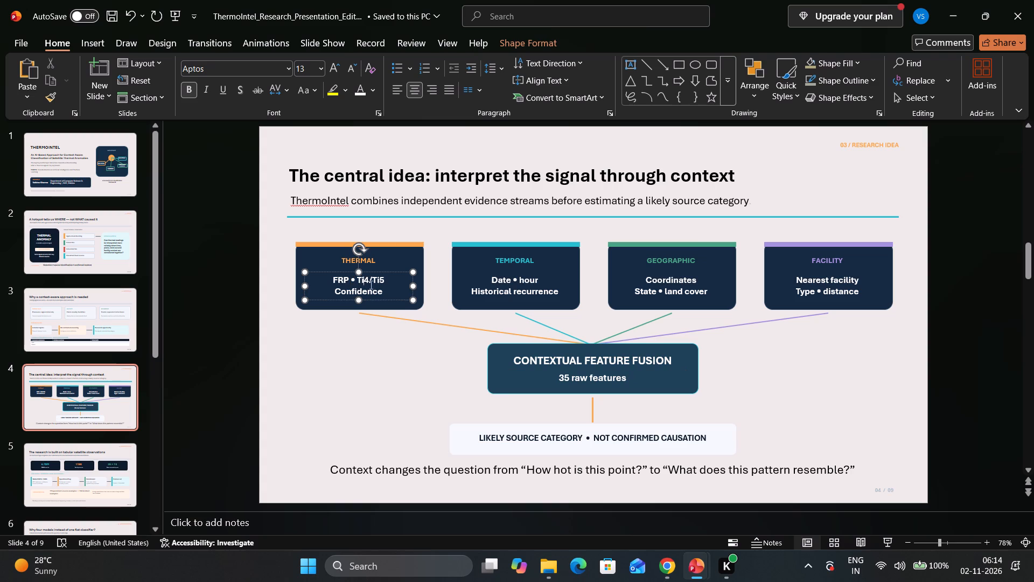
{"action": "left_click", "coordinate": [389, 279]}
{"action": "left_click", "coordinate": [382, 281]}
Replace "WARNING" with "thing to notice" in the "KEY WARNING" heading of slide 7's pink callout.
{"action": "scroll", "coordinate": [368, 361], "scroll_direction": "down", "scroll_amount": 3}
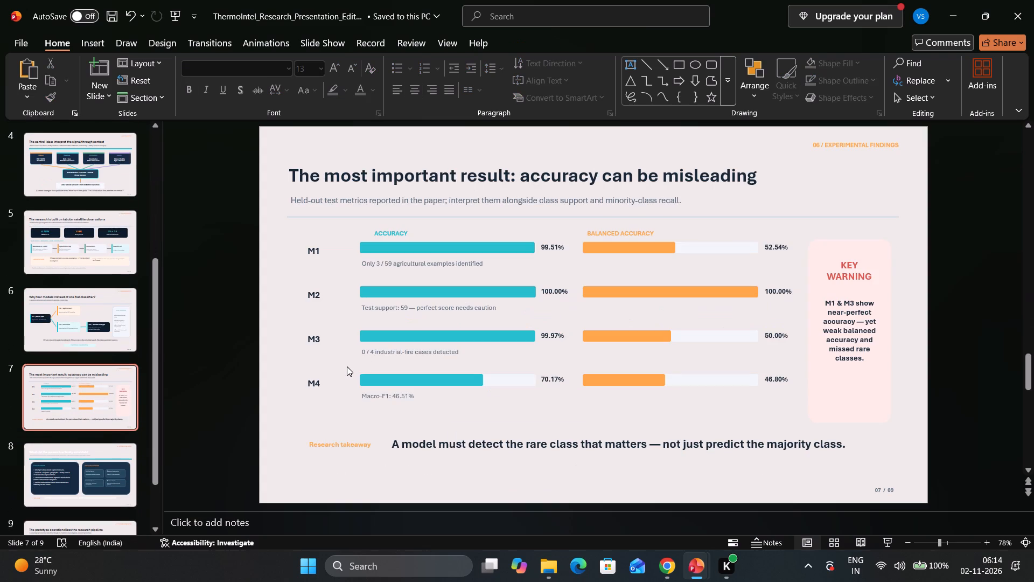
{"action": "scroll", "coordinate": [347, 366], "scroll_direction": "down", "scroll_amount": 1}
{"action": "scroll", "coordinate": [347, 366], "scroll_direction": "up", "scroll_amount": 1}
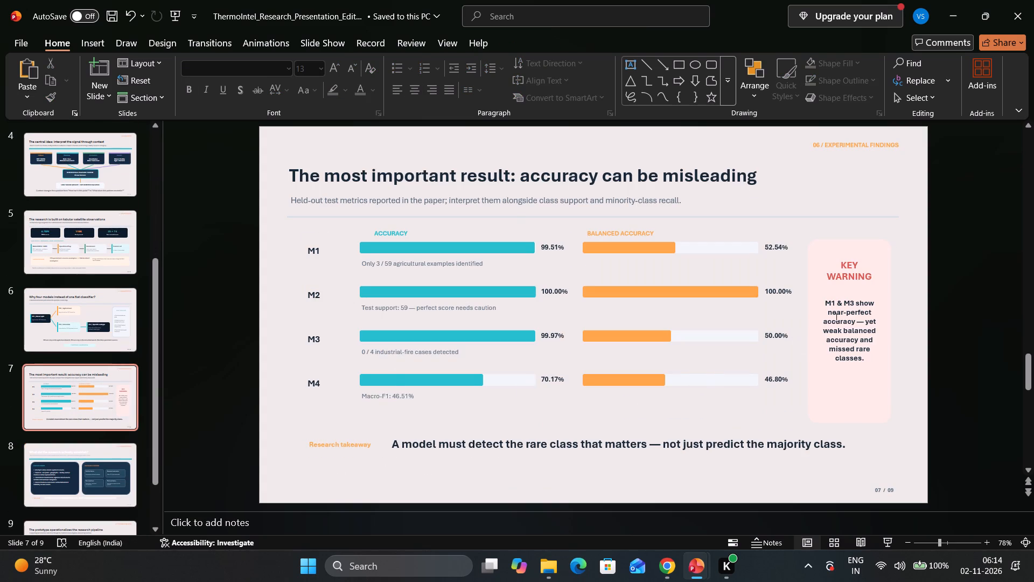
{"action": "left_click", "coordinate": [837, 315]}
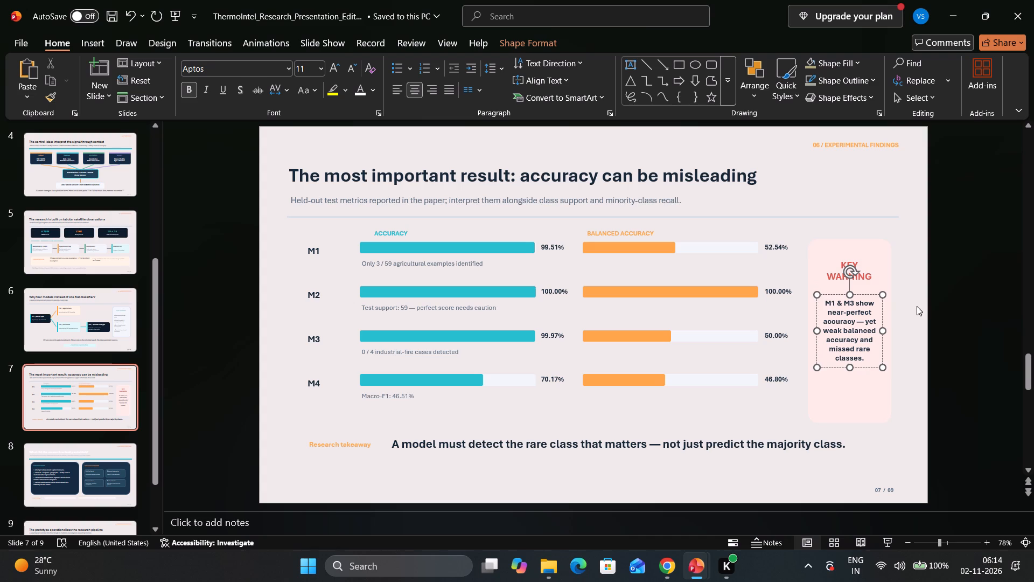
{"action": "left_click", "coordinate": [962, 296]}
{"action": "left_click", "coordinate": [839, 307]}
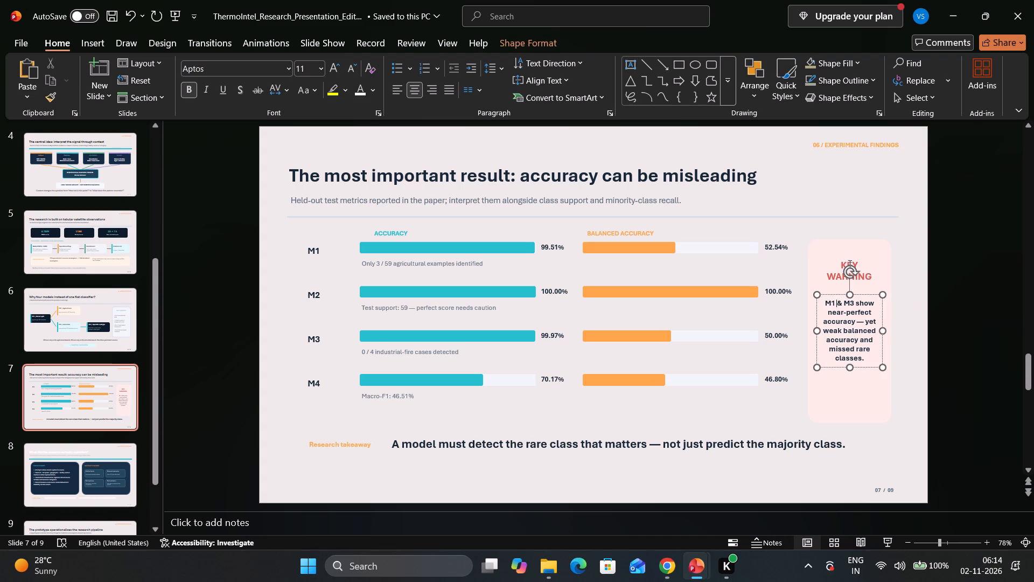
{"action": "left_click", "coordinate": [841, 261]}
{"action": "left_click", "coordinate": [873, 274]}
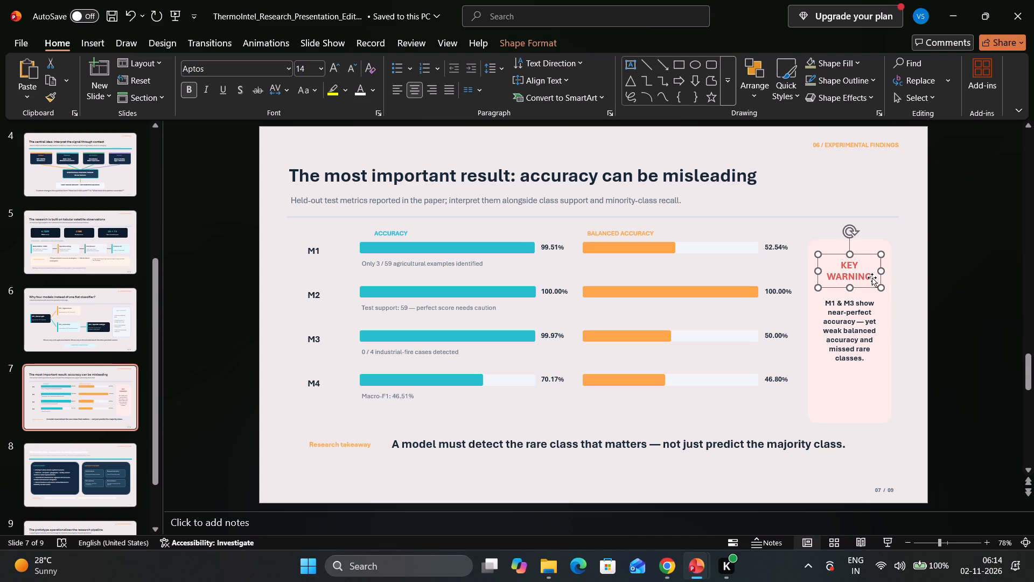
{"action": "left_click", "coordinate": [872, 278]}
{"action": "left_click", "coordinate": [872, 275]}
{"action": "left_click", "coordinate": [869, 280]}
{"action": "key", "text": "BackSpace"}
{"action": "key", "text": "BackSpace"}
{"action": "key", "text": "BackSpace"}
{"action": "key", "text": "BackSpace"}
{"action": "key", "text": "BackSpace"}
{"action": "key", "text": "BackSpace"}
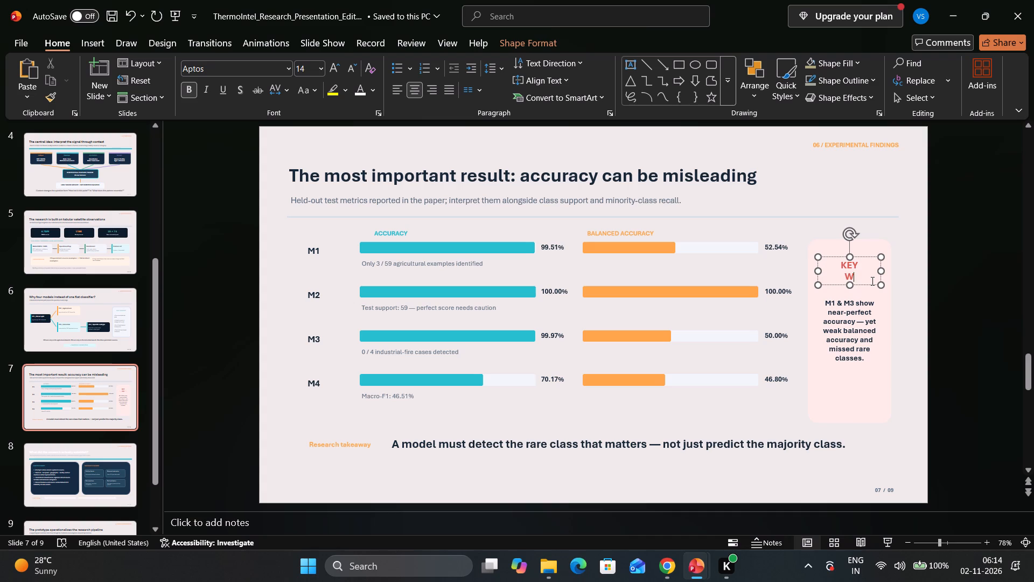
{"action": "key", "text": "BackSpace"}
{"action": "type", "text": "thing to notice"}
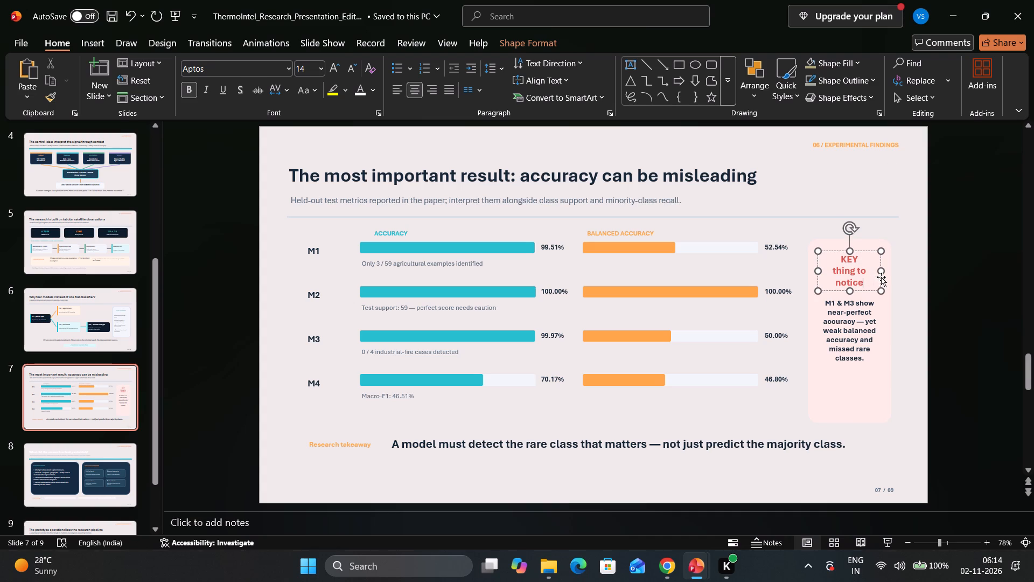
Widen the callout heading's text box on slide 7 so "thing to notice" fits on one line.
{"action": "left_click_drag", "start_coordinate": [882, 272], "coordinate": [890, 273]}
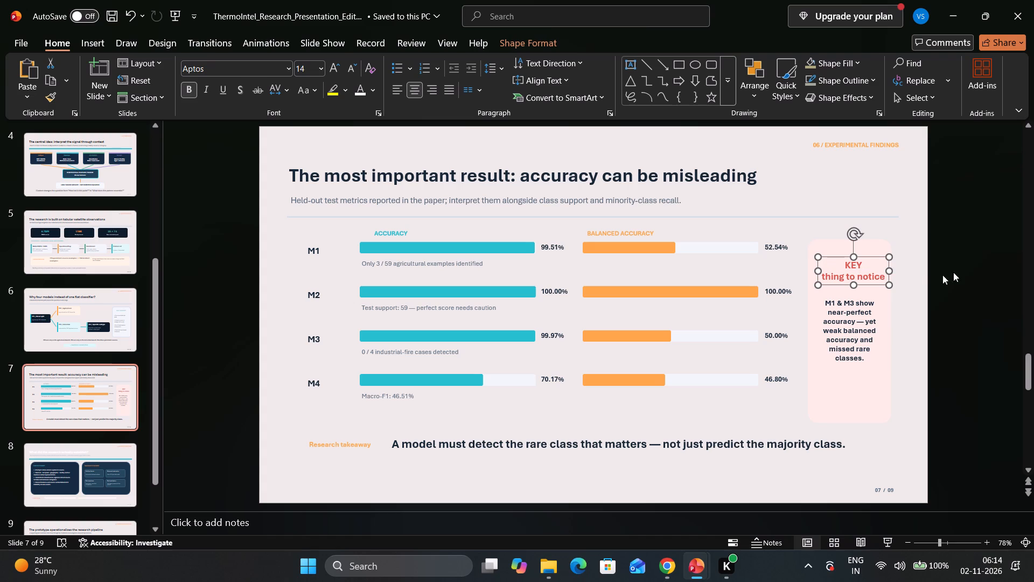
{"action": "left_click", "coordinate": [974, 268]}
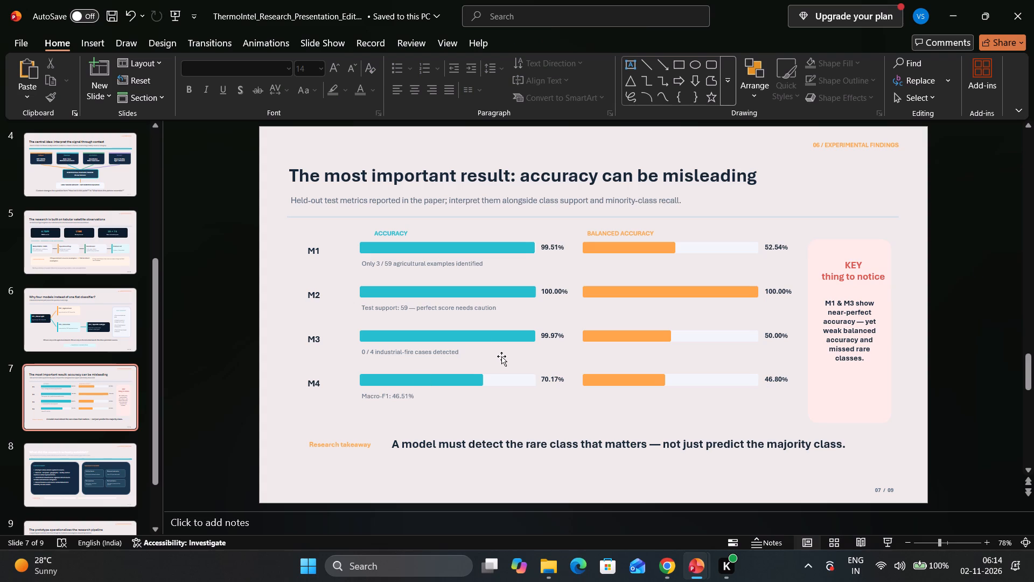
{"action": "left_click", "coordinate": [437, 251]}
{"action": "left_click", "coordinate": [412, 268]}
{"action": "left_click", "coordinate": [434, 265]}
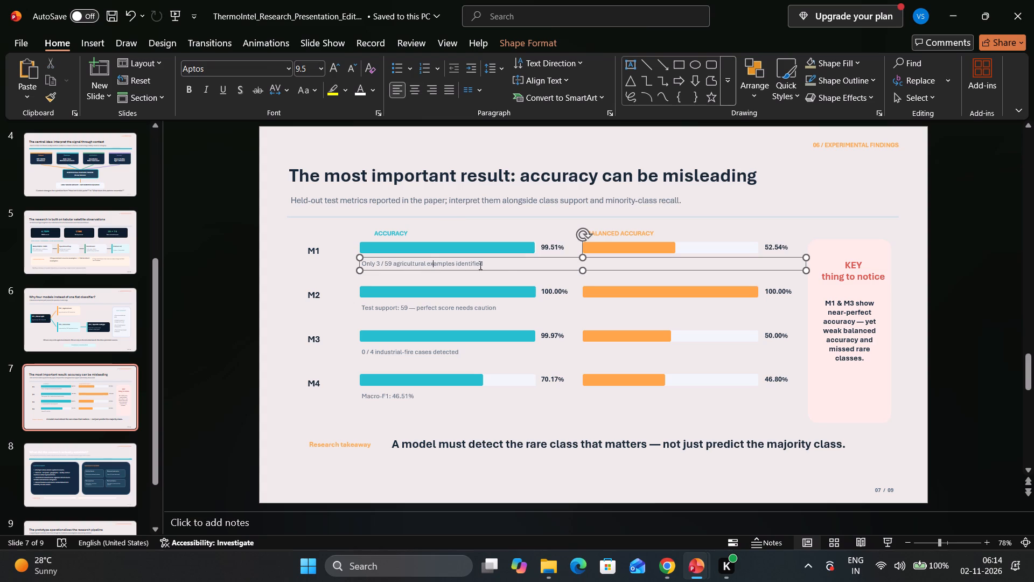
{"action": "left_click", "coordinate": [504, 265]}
Apply the plain white theme with the blue, orange and green palette to the presentation, starting from slide 1.
{"action": "scroll", "coordinate": [347, 222], "scroll_direction": "up", "scroll_amount": 10}
{"action": "left_click", "coordinate": [500, 193]}
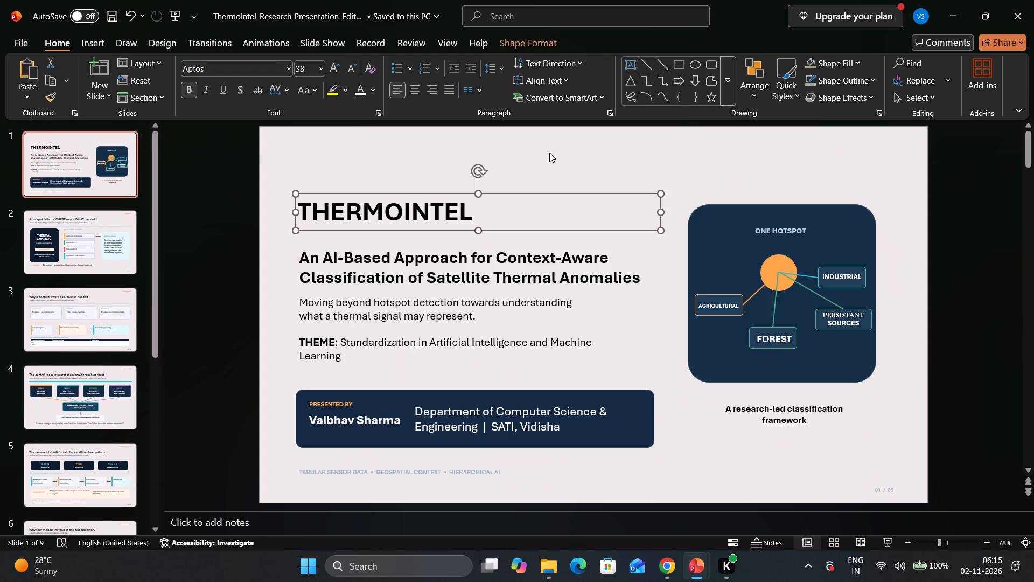
{"action": "left_click", "coordinate": [551, 151]}
{"action": "left_click", "coordinate": [164, 43]}
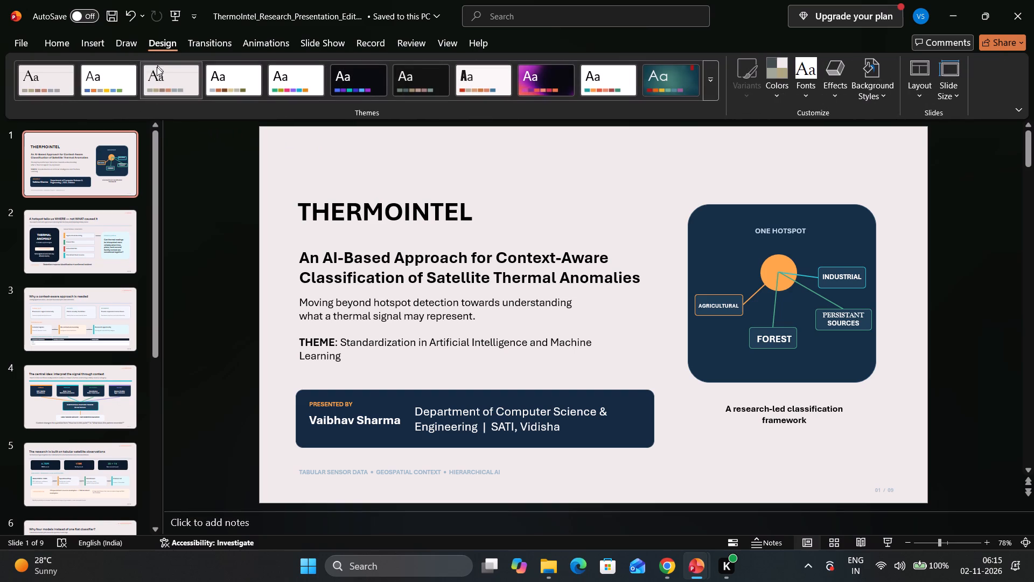
{"action": "left_click", "coordinate": [110, 81]}
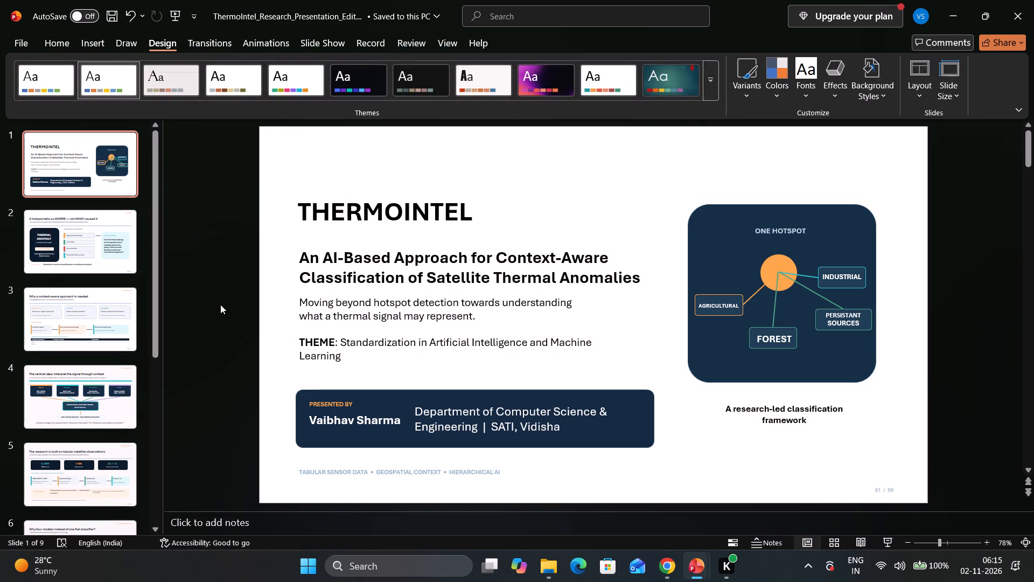
Review slides 1 to 5 under the new white theme for text that is hard to read.
{"action": "left_click", "coordinate": [327, 473]}
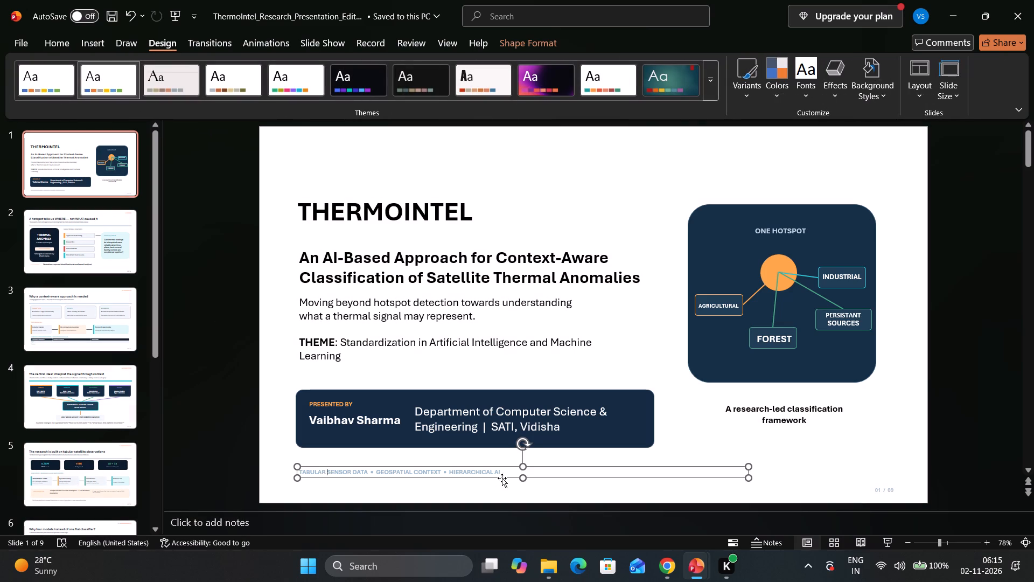
{"action": "left_click", "coordinate": [507, 473]}
{"action": "left_click", "coordinate": [206, 399]}
{"action": "scroll", "coordinate": [312, 404], "scroll_direction": "down", "scroll_amount": 2}
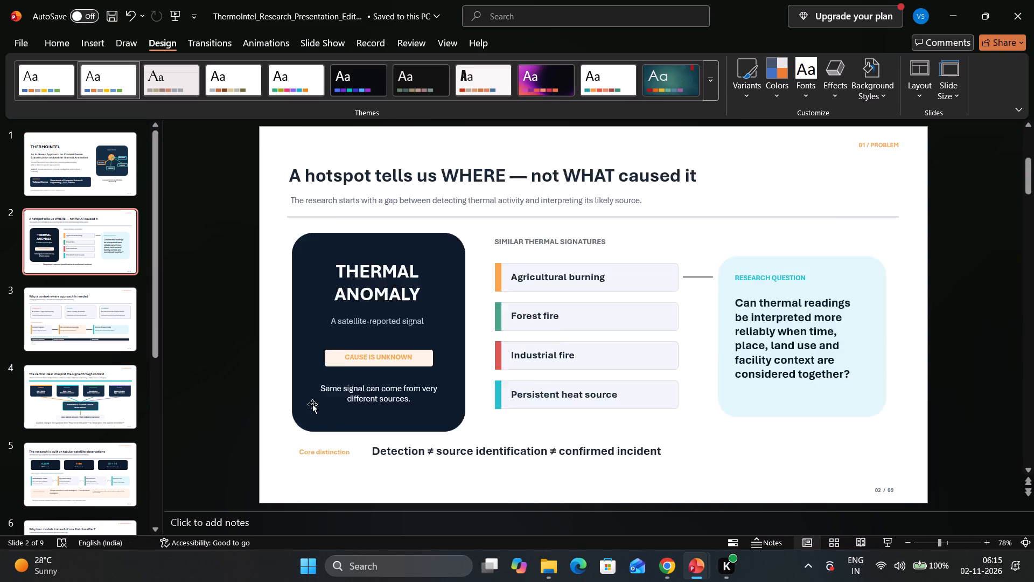
{"action": "scroll", "coordinate": [312, 404], "scroll_direction": "up", "scroll_amount": 2}
{"action": "scroll", "coordinate": [312, 404], "scroll_direction": "down", "scroll_amount": 4}
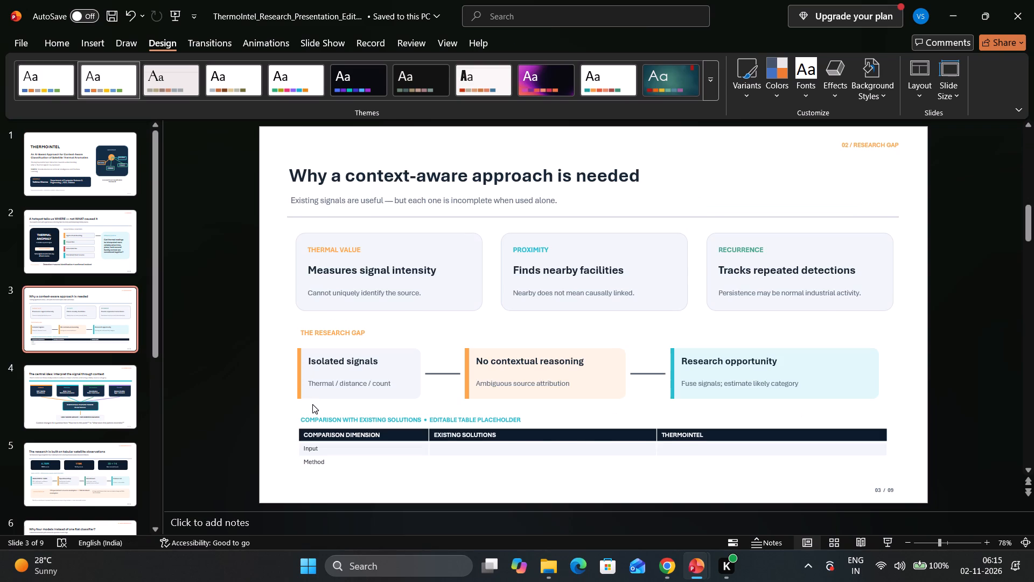
{"action": "scroll", "coordinate": [312, 404], "scroll_direction": "down", "scroll_amount": 1}
{"action": "scroll", "coordinate": [312, 404], "scroll_direction": "up", "scroll_amount": 1}
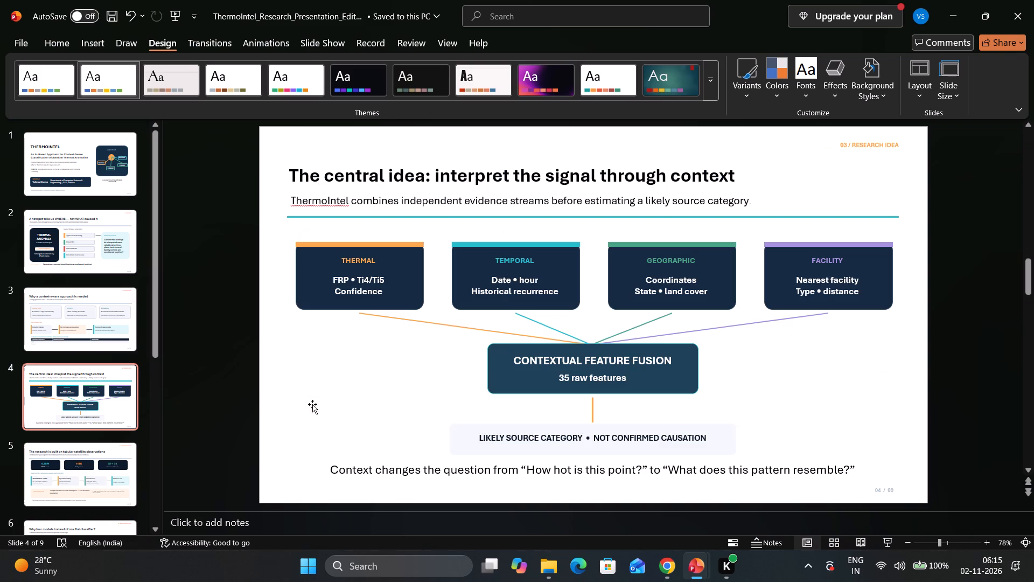
{"action": "scroll", "coordinate": [312, 404], "scroll_direction": "down", "scroll_amount": 1}
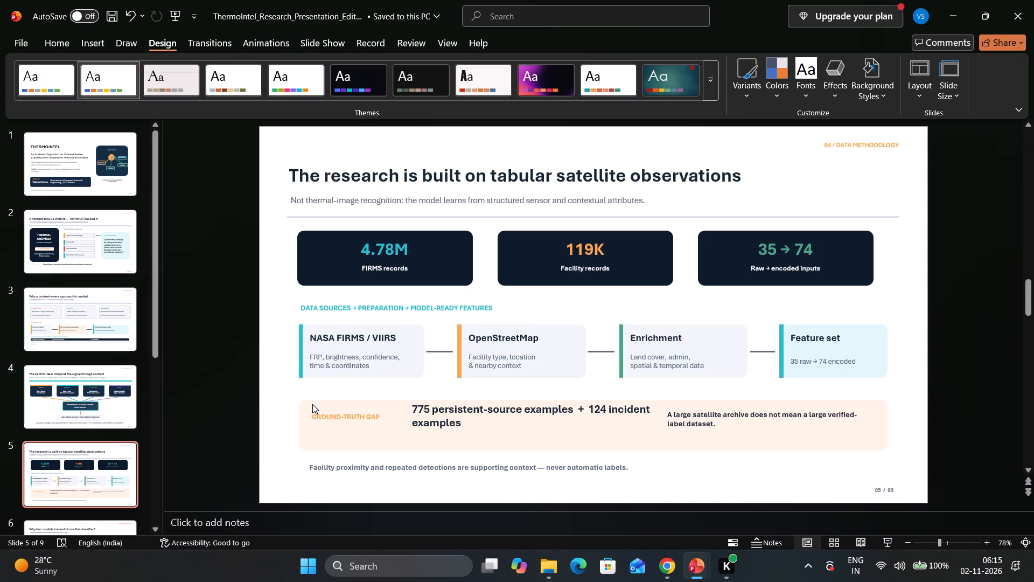
{"action": "left_click", "coordinate": [303, 307]}
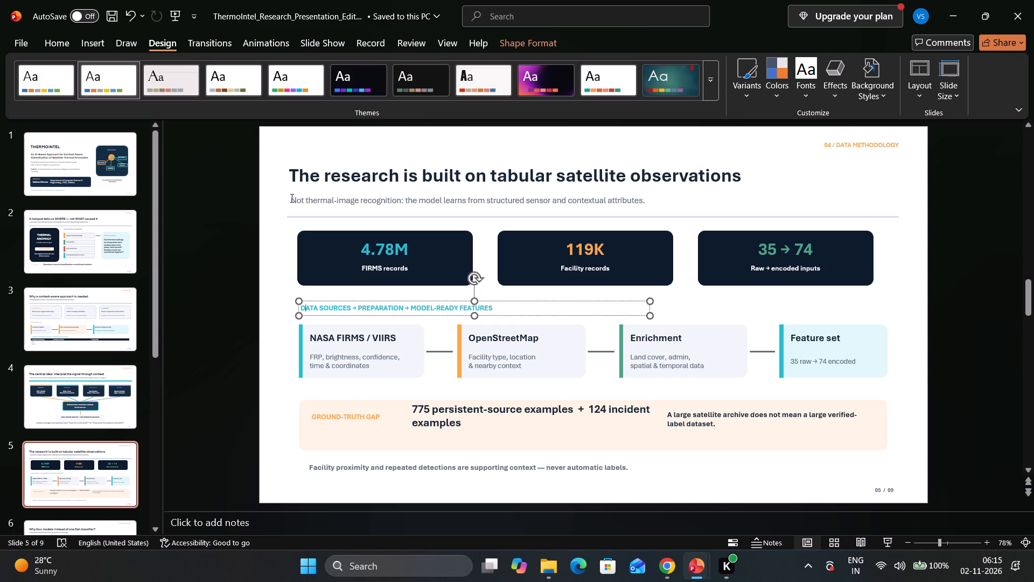
Recolor the "Not thermal-image recognition" subtitle on slide 5 black and set its font size to 18.
{"action": "left_click_drag", "start_coordinate": [291, 198], "coordinate": [639, 199]}
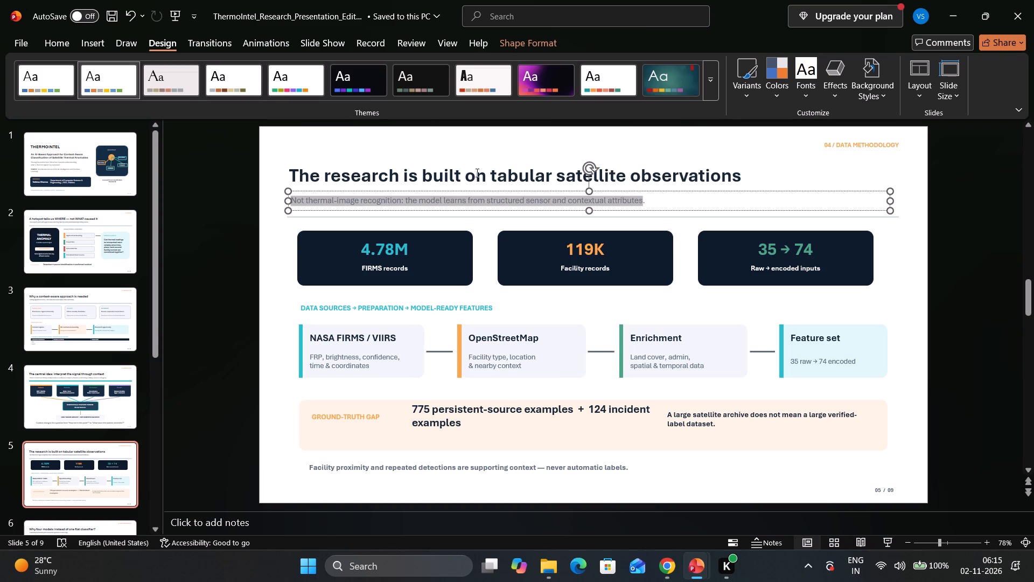
{"action": "left_click", "coordinate": [71, 42]}
{"action": "left_click", "coordinate": [369, 91]}
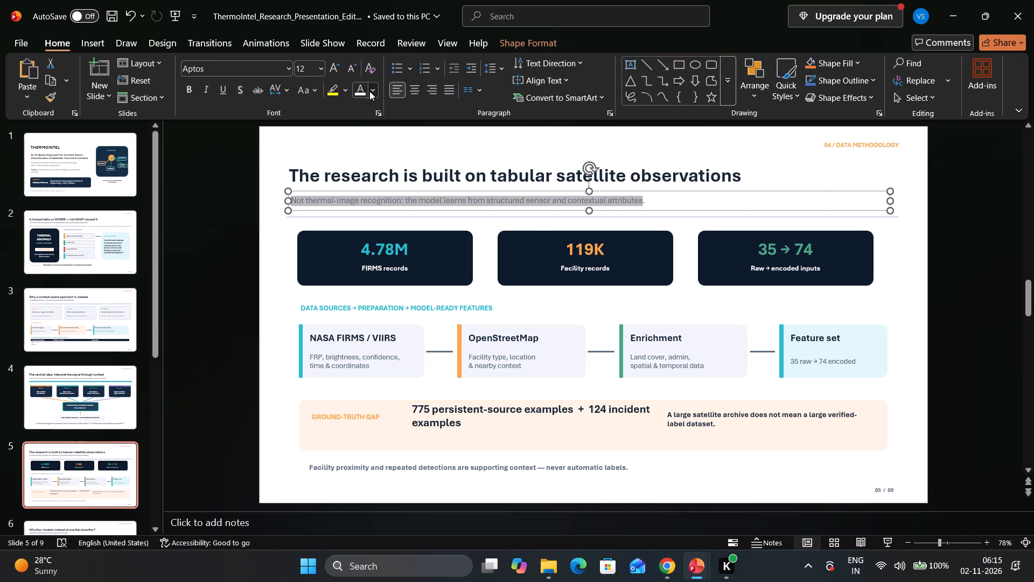
{"action": "left_click", "coordinate": [377, 158]}
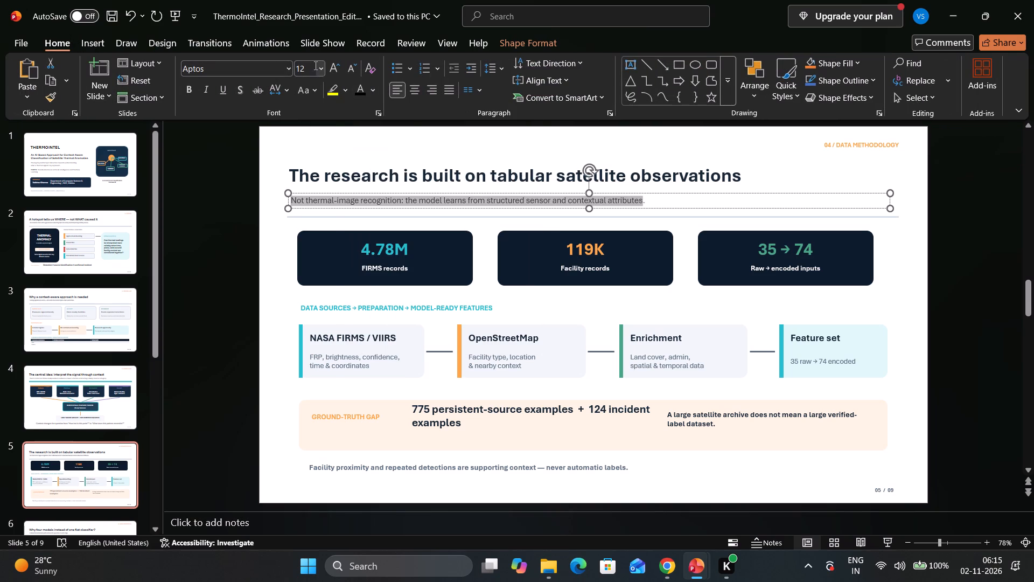
{"action": "left_click", "coordinate": [320, 70]}
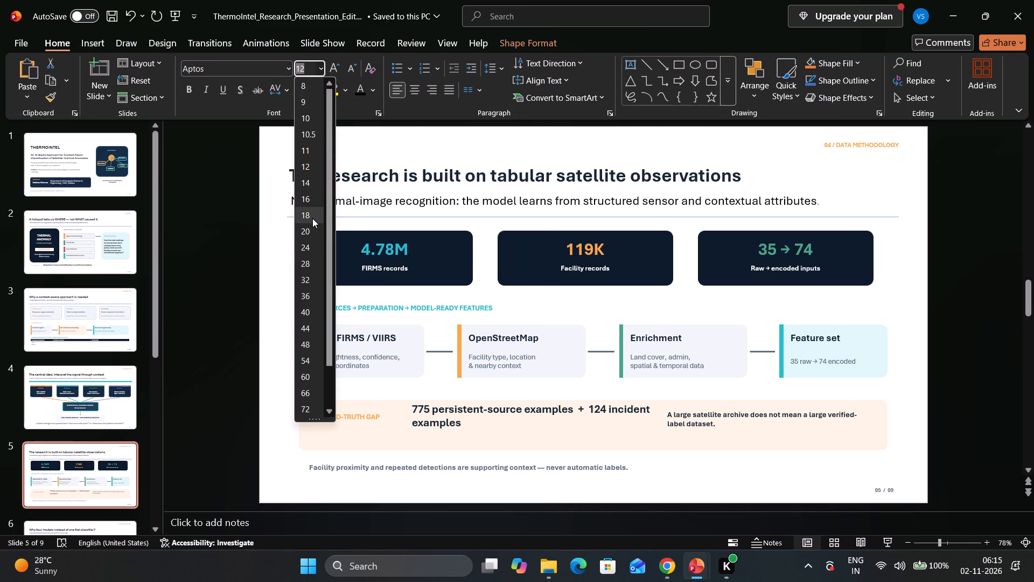
{"action": "left_click", "coordinate": [312, 218]}
{"action": "left_click", "coordinate": [236, 228]}
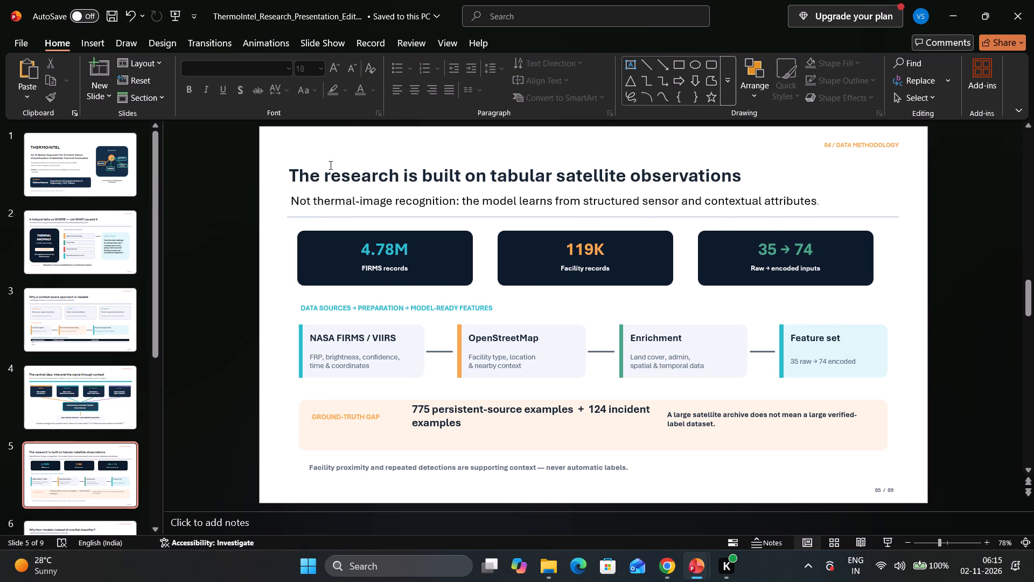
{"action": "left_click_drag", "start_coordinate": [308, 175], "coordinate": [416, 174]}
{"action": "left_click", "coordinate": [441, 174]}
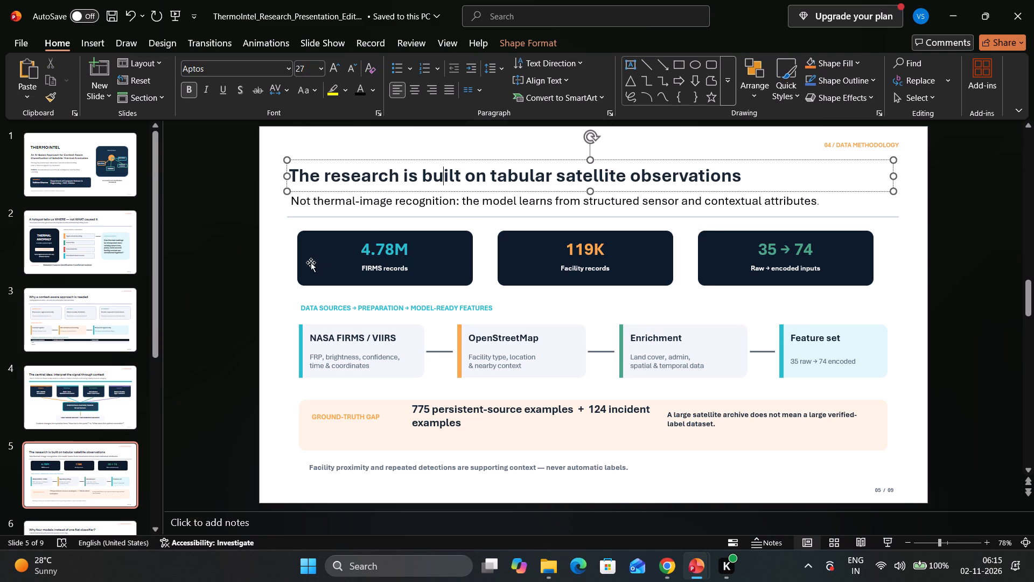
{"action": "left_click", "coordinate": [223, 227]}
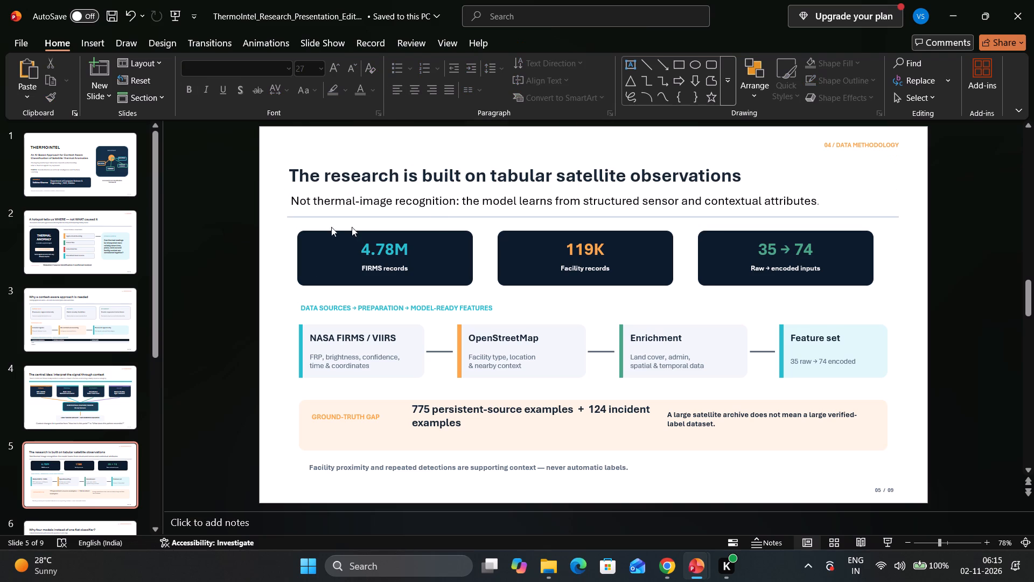
Enlarge the text box of the "01 / PROBLEM" section label on slide 2 by extending its outer left edge.
{"action": "scroll", "coordinate": [537, 252], "scroll_direction": "up", "scroll_amount": 4}
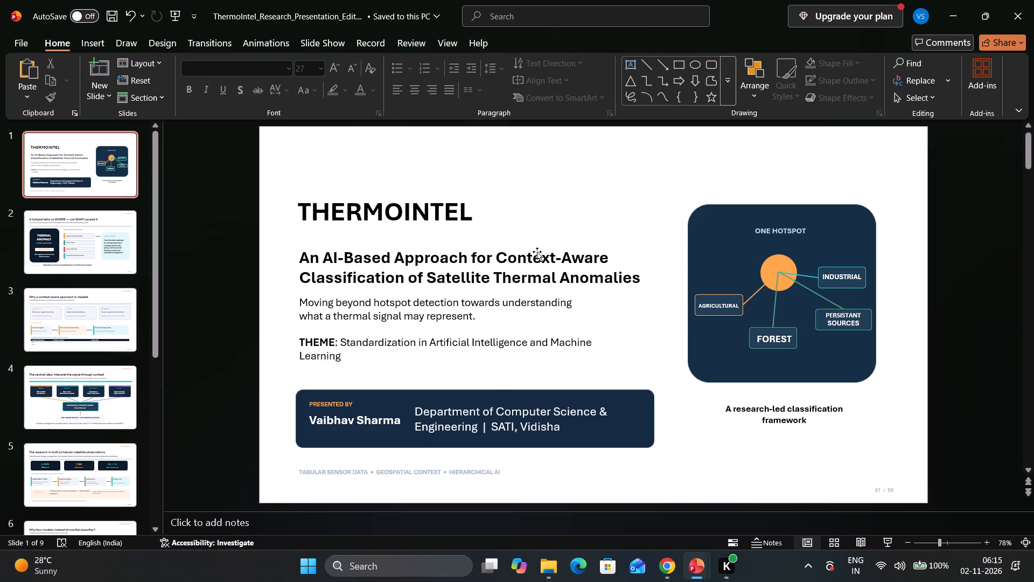
{"action": "scroll", "coordinate": [537, 252], "scroll_direction": "down", "scroll_amount": 2}
{"action": "scroll", "coordinate": [885, 155], "scroll_direction": "down", "scroll_amount": 1}
{"action": "scroll", "coordinate": [885, 155], "scroll_direction": "up", "scroll_amount": 1}
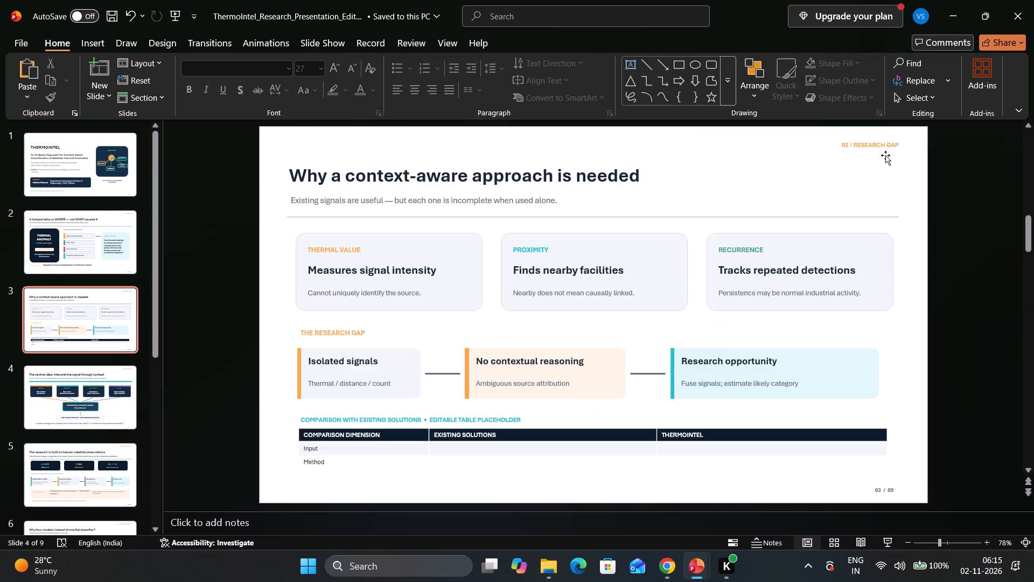
{"action": "scroll", "coordinate": [885, 155], "scroll_direction": "up", "scroll_amount": 1}
{"action": "left_click", "coordinate": [885, 147]}
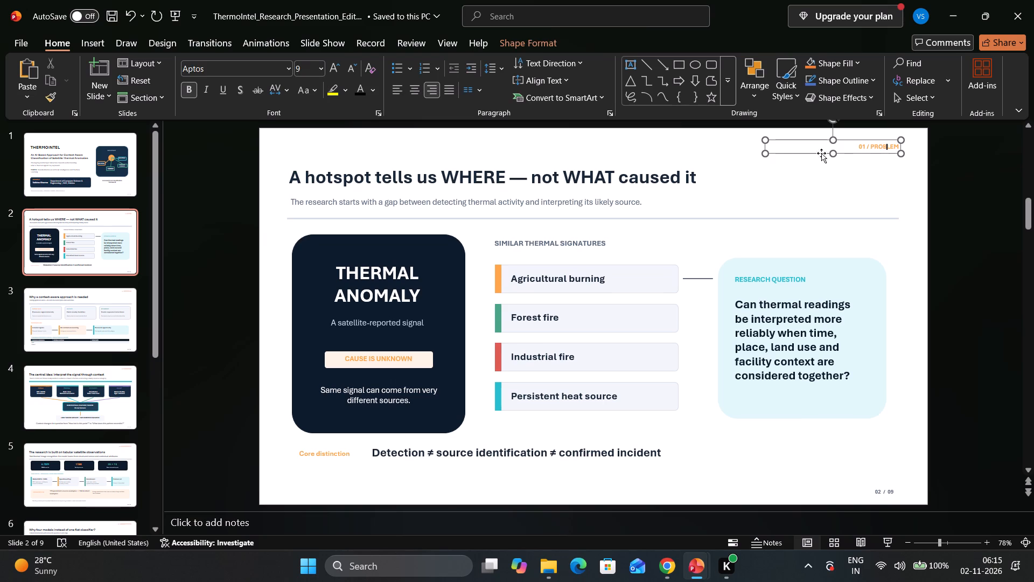
{"action": "left_click_drag", "start_coordinate": [765, 140], "coordinate": [734, 145]}
{"action": "left_click", "coordinate": [942, 180]}
Examine slides 4 to 6 for low-contrast text, checking the M3 and M1 box descriptions on slide 6.
{"action": "scroll", "coordinate": [864, 190], "scroll_direction": "down", "scroll_amount": 2}
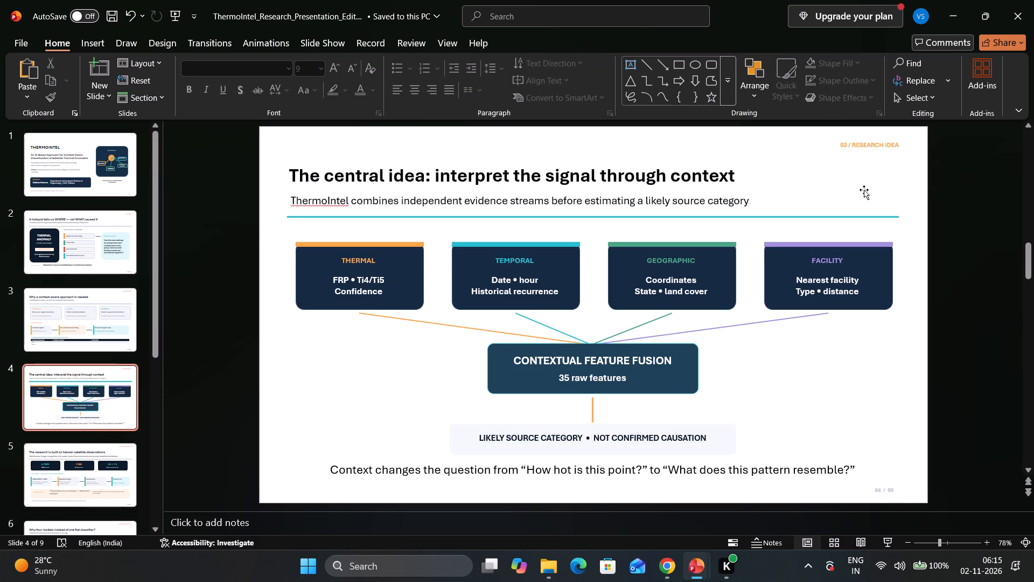
{"action": "scroll", "coordinate": [694, 214], "scroll_direction": "down", "scroll_amount": 2}
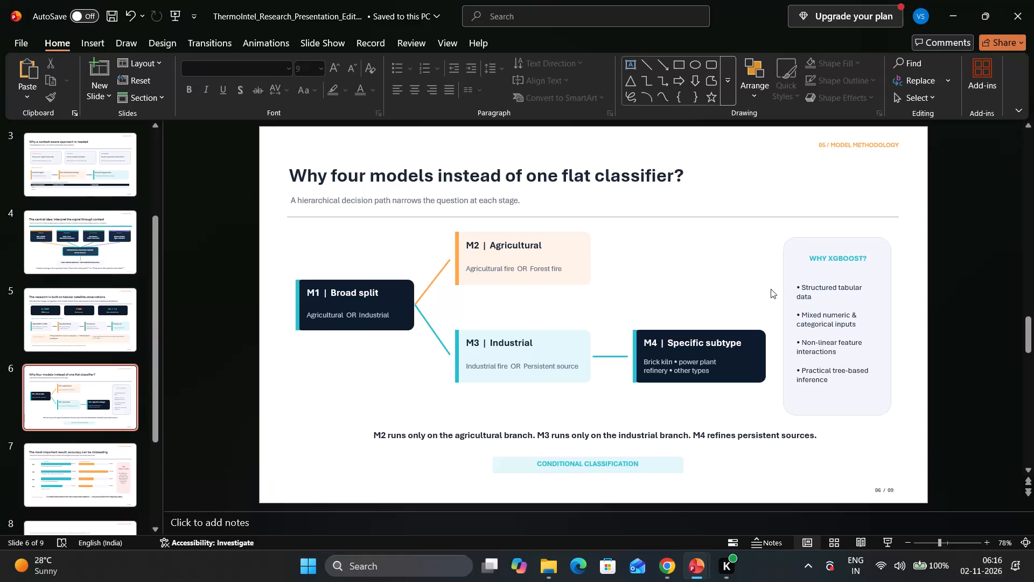
{"action": "left_click", "coordinate": [582, 354]}
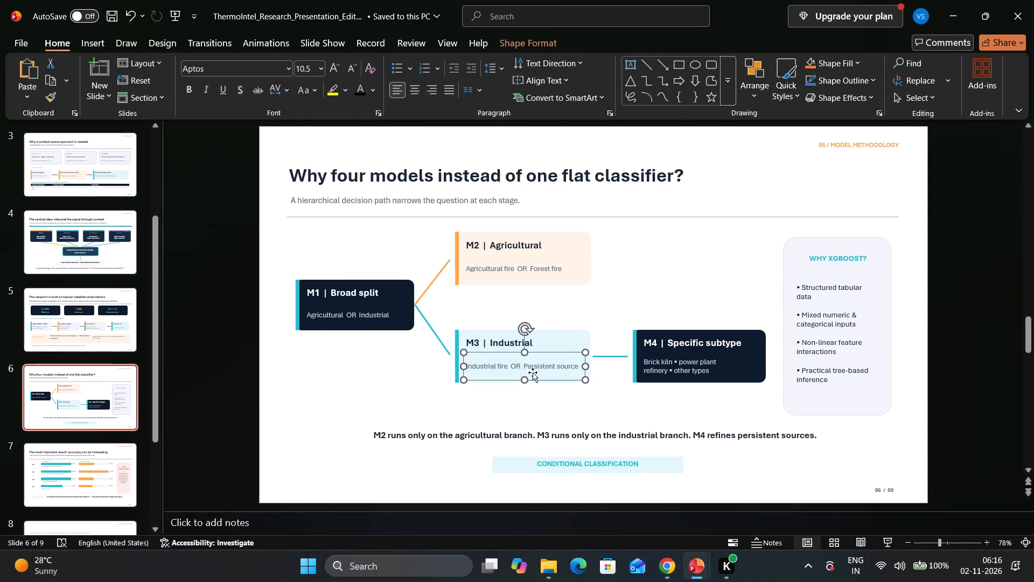
{"action": "left_click", "coordinate": [539, 371]}
{"action": "left_click", "coordinate": [229, 254]}
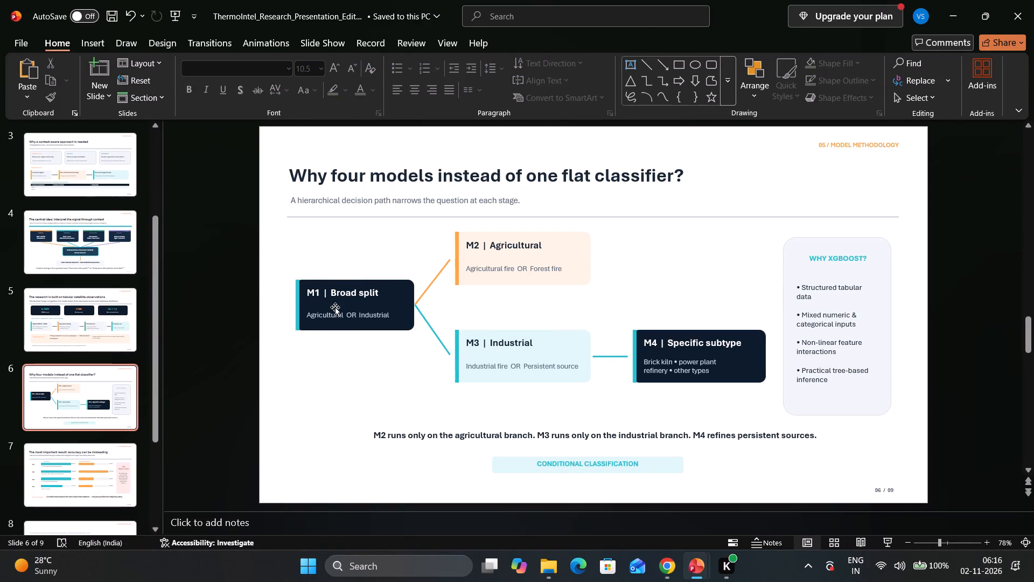
{"action": "left_click", "coordinate": [337, 317]}
{"action": "left_click", "coordinate": [225, 253]}
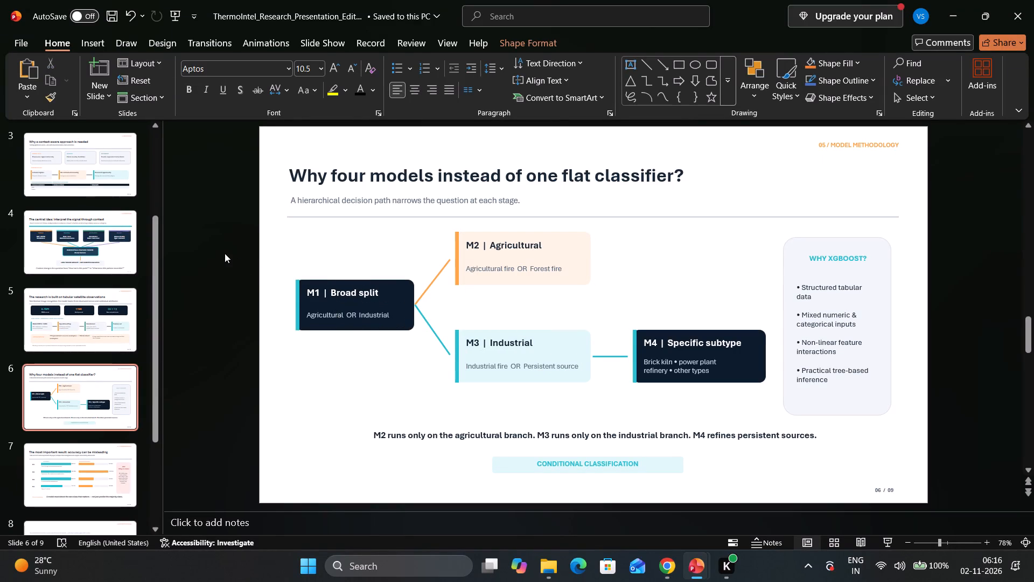
{"action": "left_click", "coordinate": [362, 316]}
{"action": "left_click", "coordinate": [197, 252]}
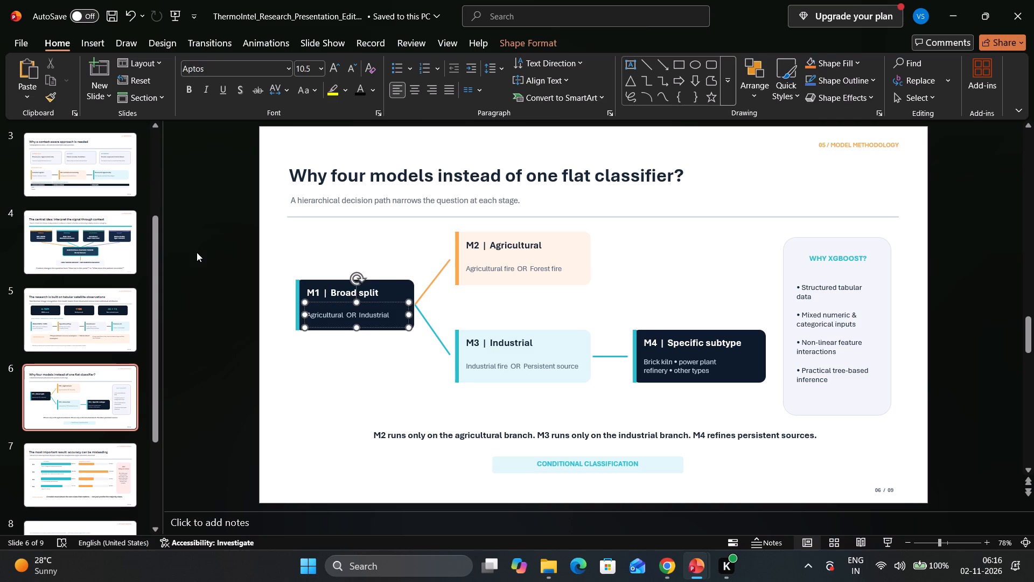
Recolor the "A hierarchical decision path" subtitle on slide 6 black and set its font size to 14.
{"action": "left_click", "coordinate": [488, 204]}
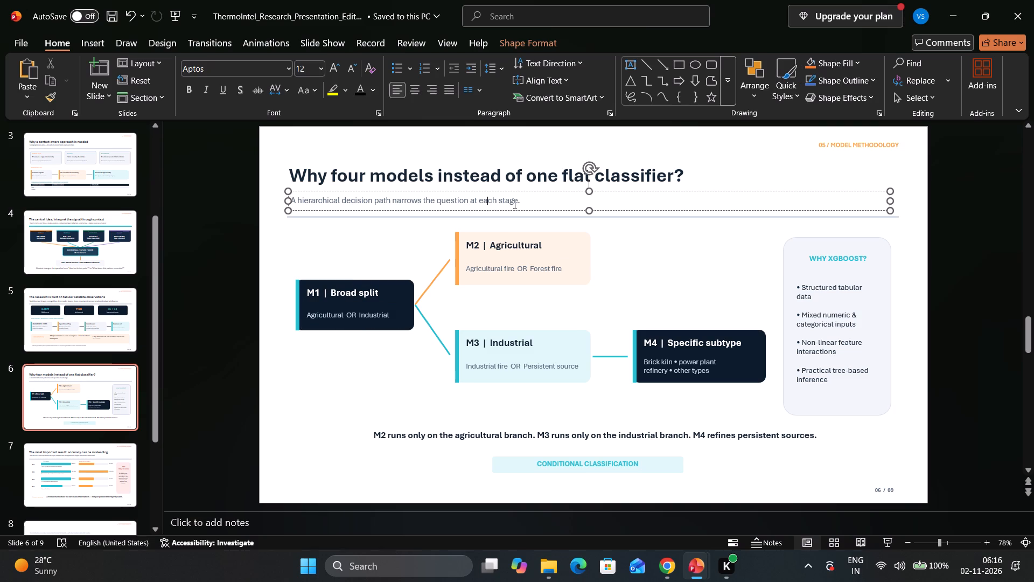
{"action": "left_click", "coordinate": [522, 202]}
{"action": "left_click", "coordinate": [521, 199]}
{"action": "left_click", "coordinate": [520, 198]}
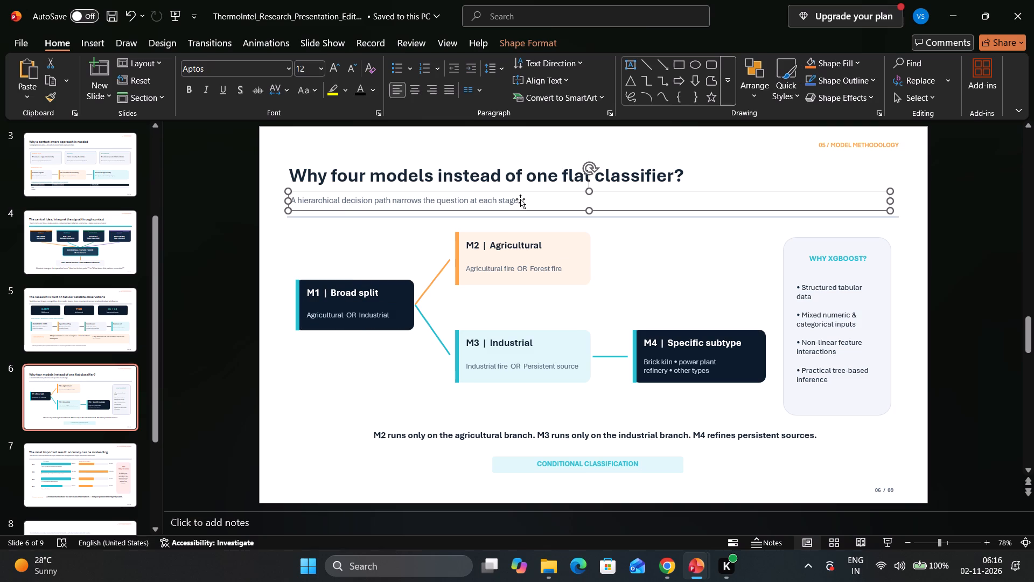
{"action": "left_click_drag", "start_coordinate": [519, 200], "coordinate": [285, 199]}
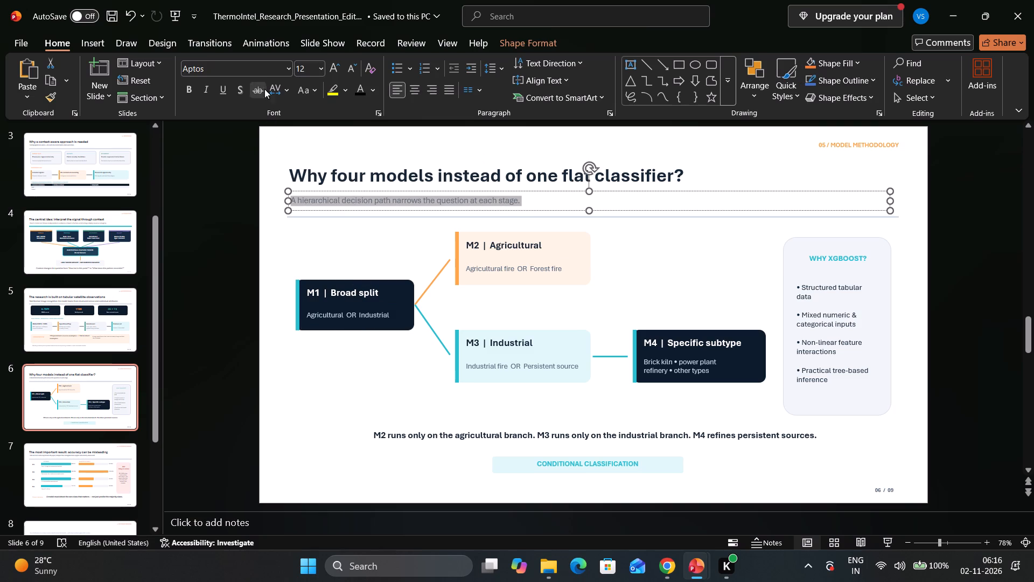
{"action": "left_click", "coordinate": [364, 89]}
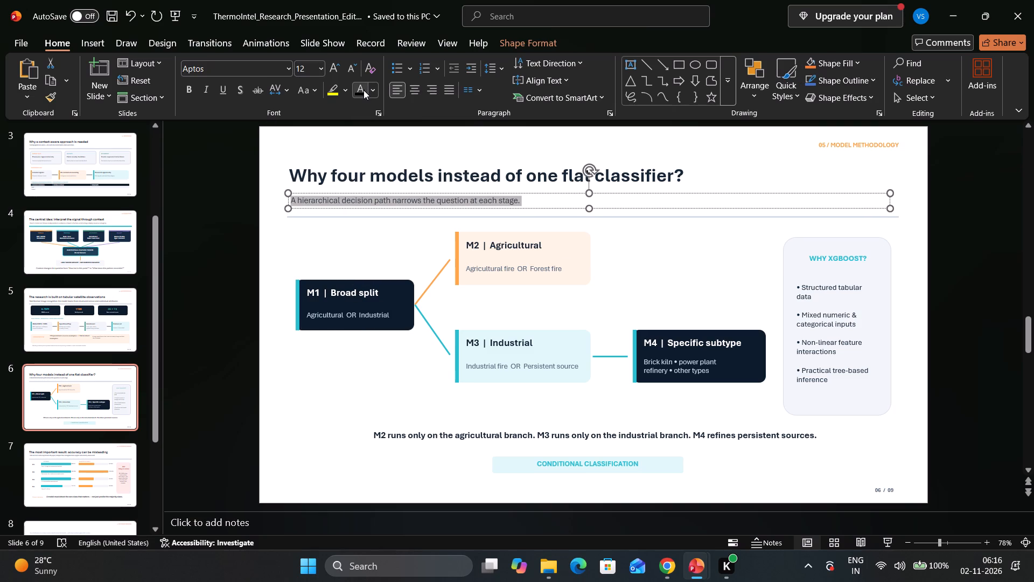
{"action": "left_click", "coordinate": [318, 70]}
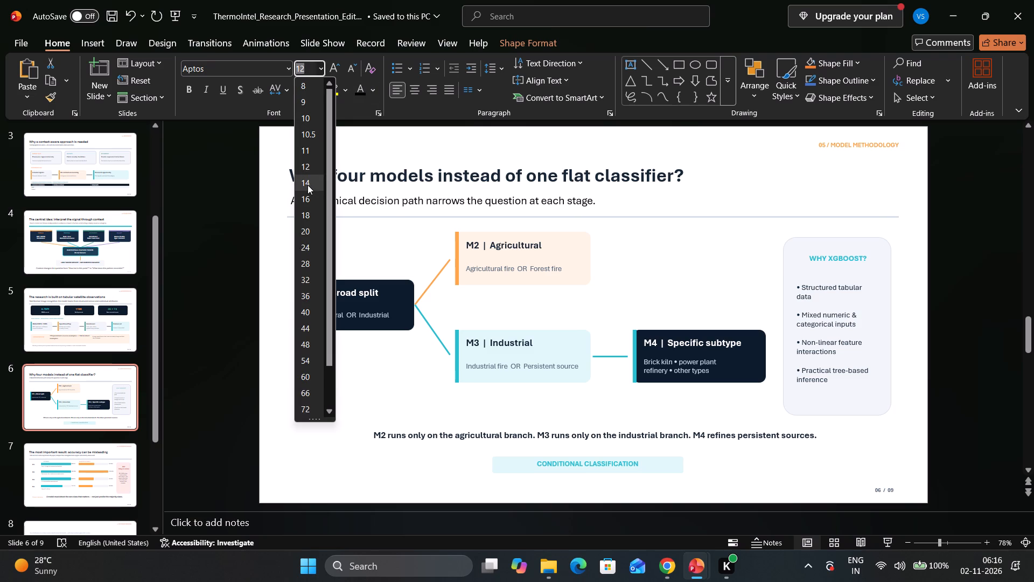
{"action": "left_click", "coordinate": [308, 185]}
{"action": "left_click", "coordinate": [242, 224]}
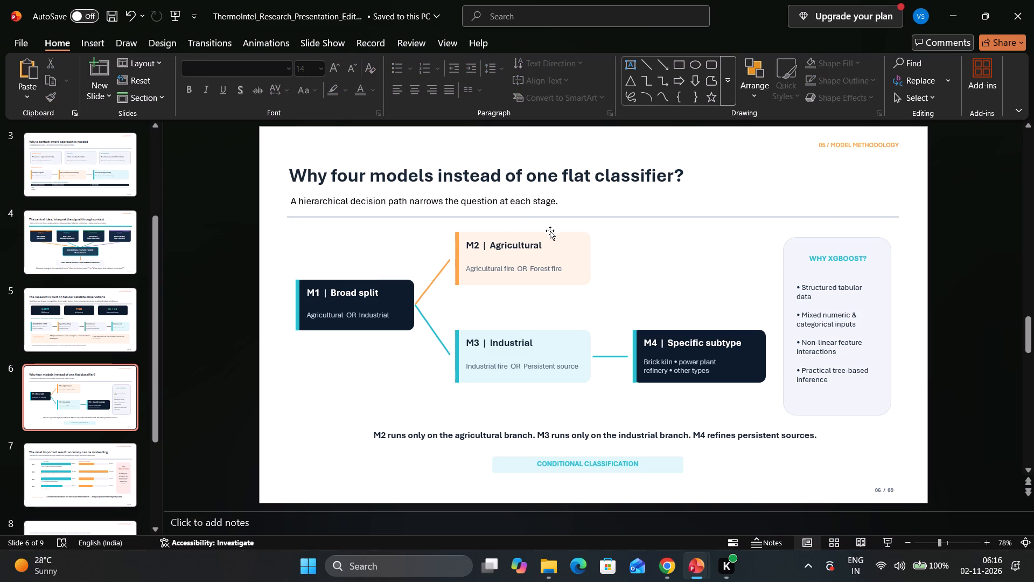
Recolor the "Agricultural fire OR Forest fire" text in slide 6's M2 box black and set its font size to 16.
{"action": "left_click", "coordinate": [519, 269]}
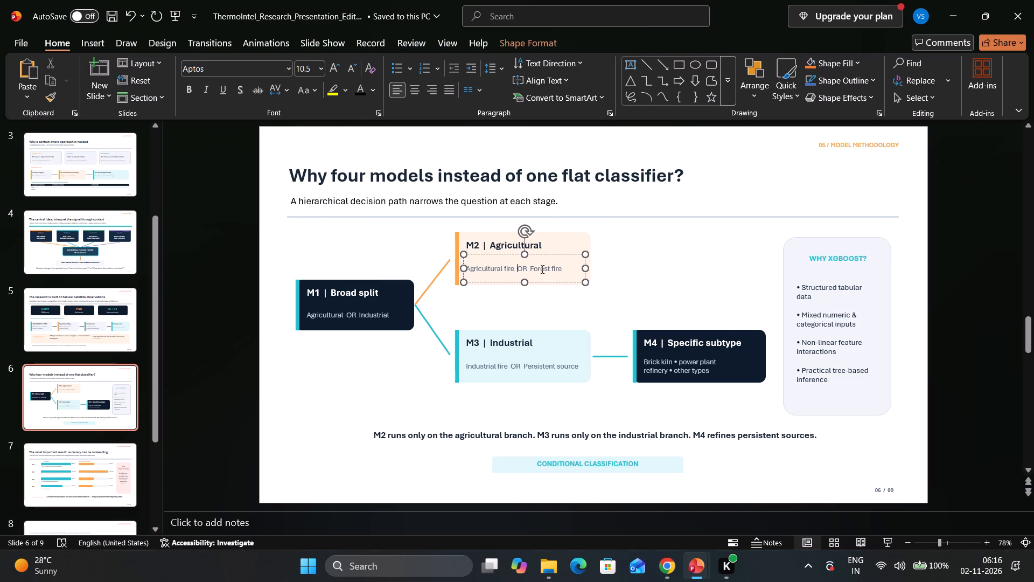
{"action": "left_click", "coordinate": [562, 270]}
{"action": "left_click_drag", "start_coordinate": [469, 269], "coordinate": [565, 272]}
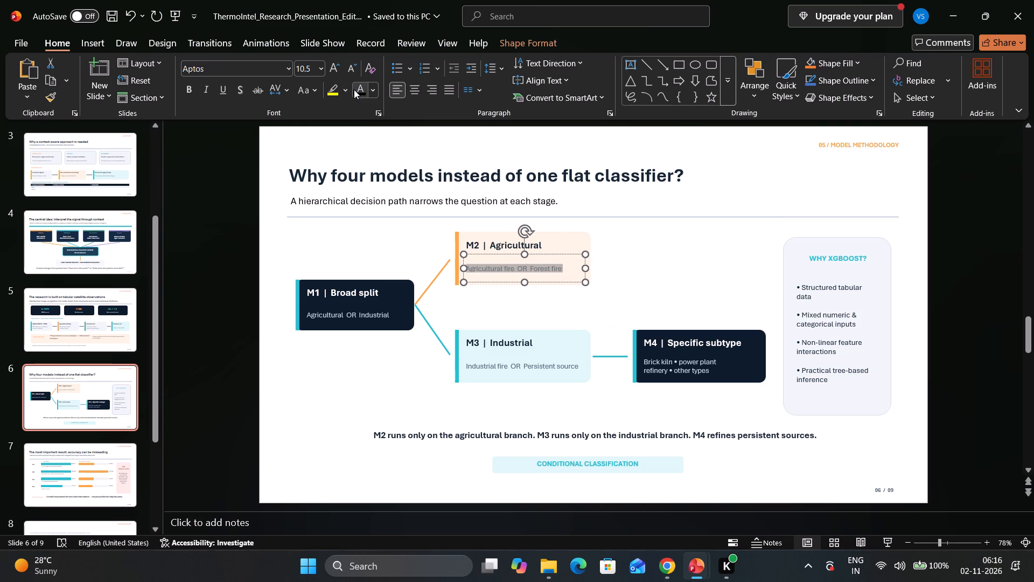
{"action": "left_click", "coordinate": [354, 89]}
{"action": "left_click", "coordinate": [318, 61]}
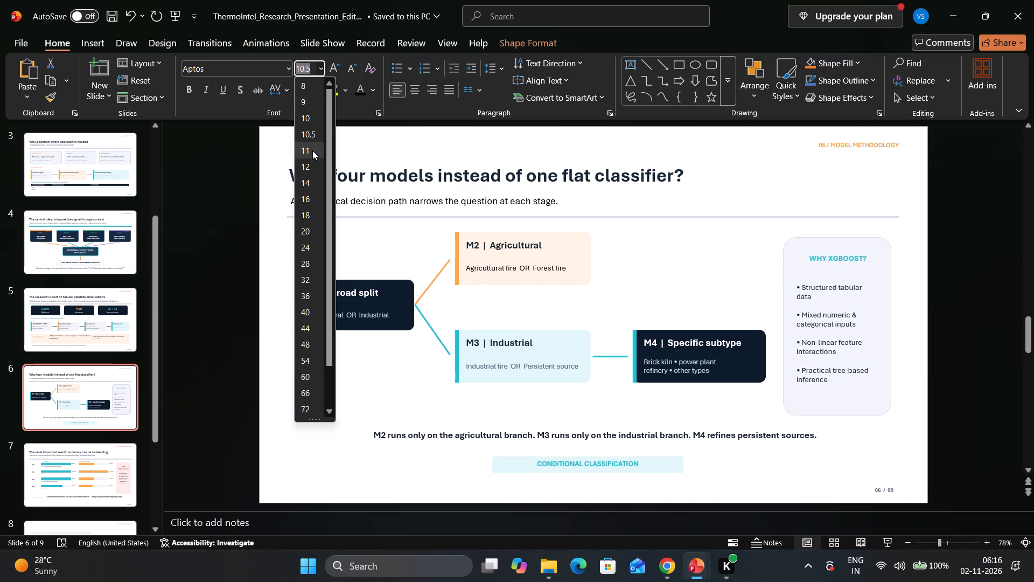
{"action": "left_click", "coordinate": [311, 193]}
Recolor the "Agricultural OR Industrial" text in slide 6's M1 box white.
{"action": "left_click", "coordinate": [383, 316]}
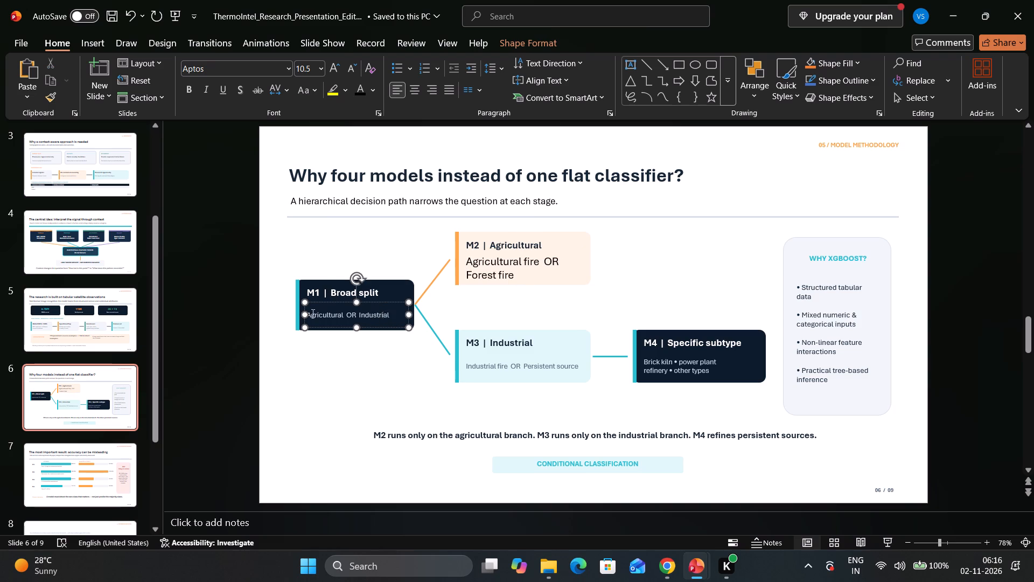
{"action": "left_click_drag", "start_coordinate": [309, 313], "coordinate": [390, 315]}
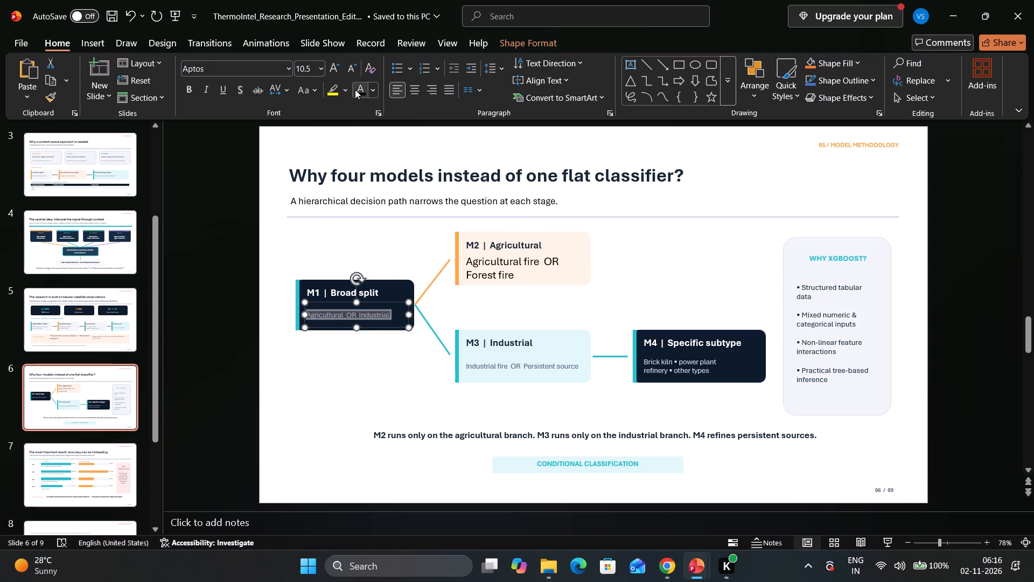
{"action": "left_click", "coordinate": [371, 88]}
{"action": "left_click", "coordinate": [366, 155]}
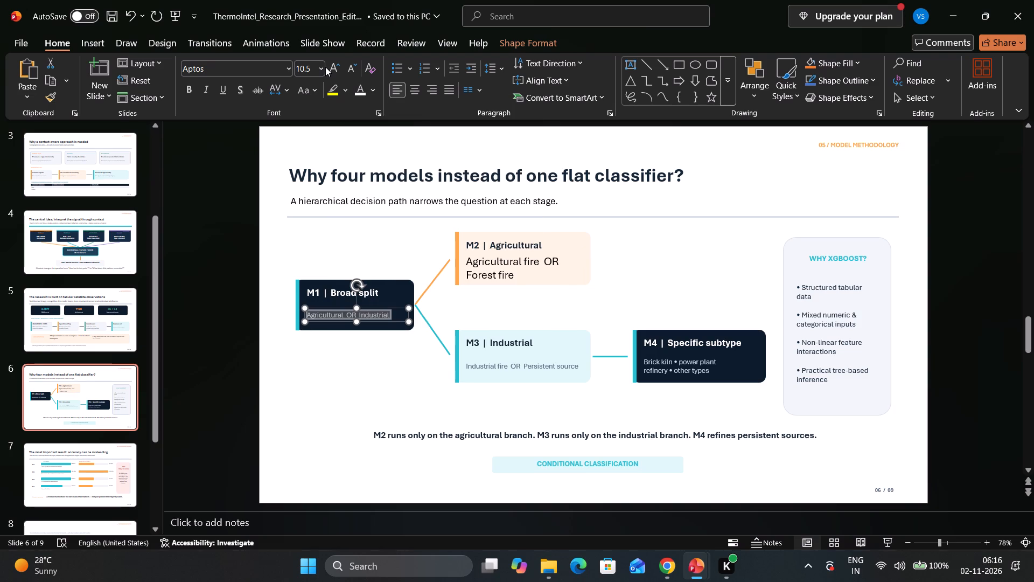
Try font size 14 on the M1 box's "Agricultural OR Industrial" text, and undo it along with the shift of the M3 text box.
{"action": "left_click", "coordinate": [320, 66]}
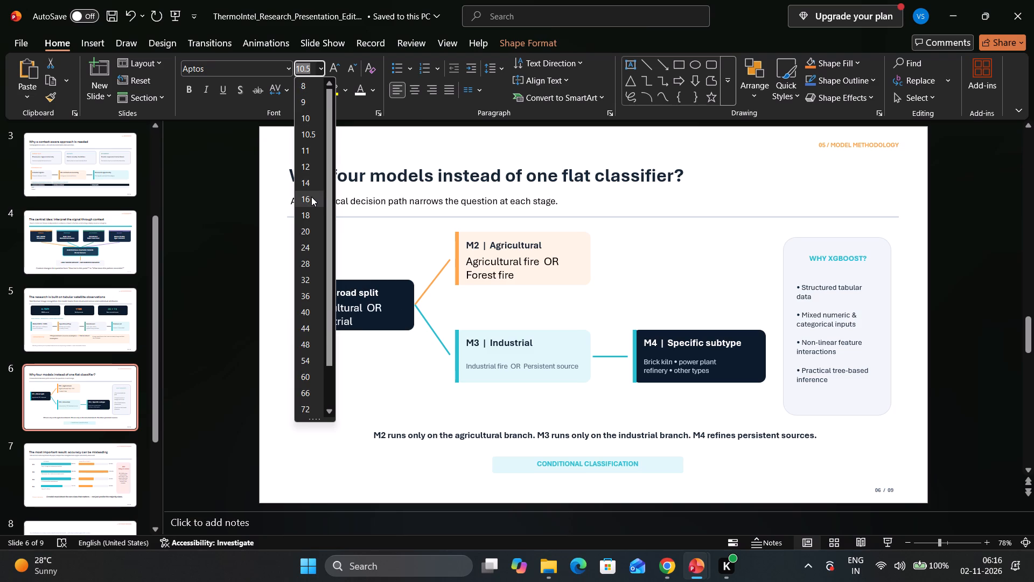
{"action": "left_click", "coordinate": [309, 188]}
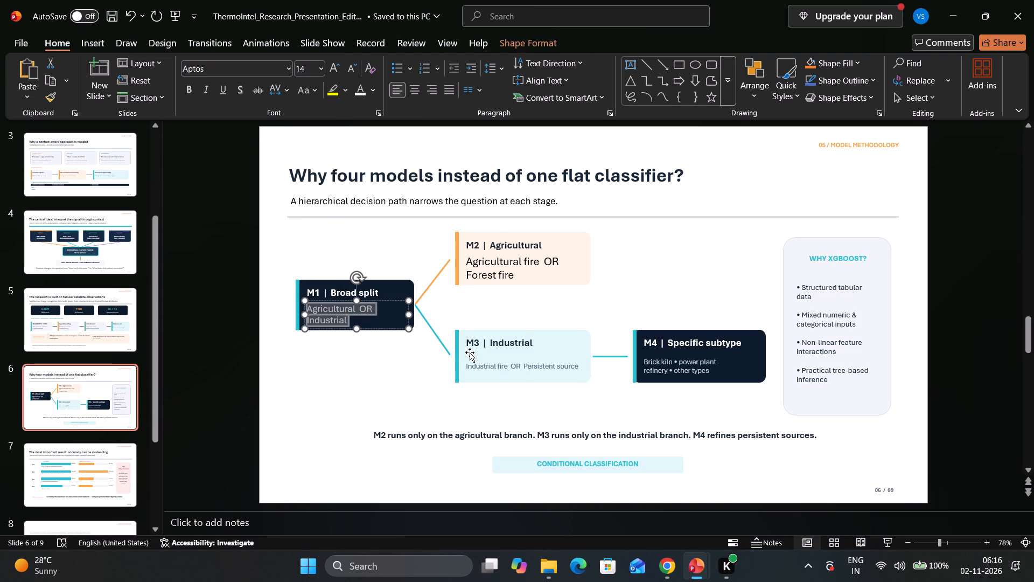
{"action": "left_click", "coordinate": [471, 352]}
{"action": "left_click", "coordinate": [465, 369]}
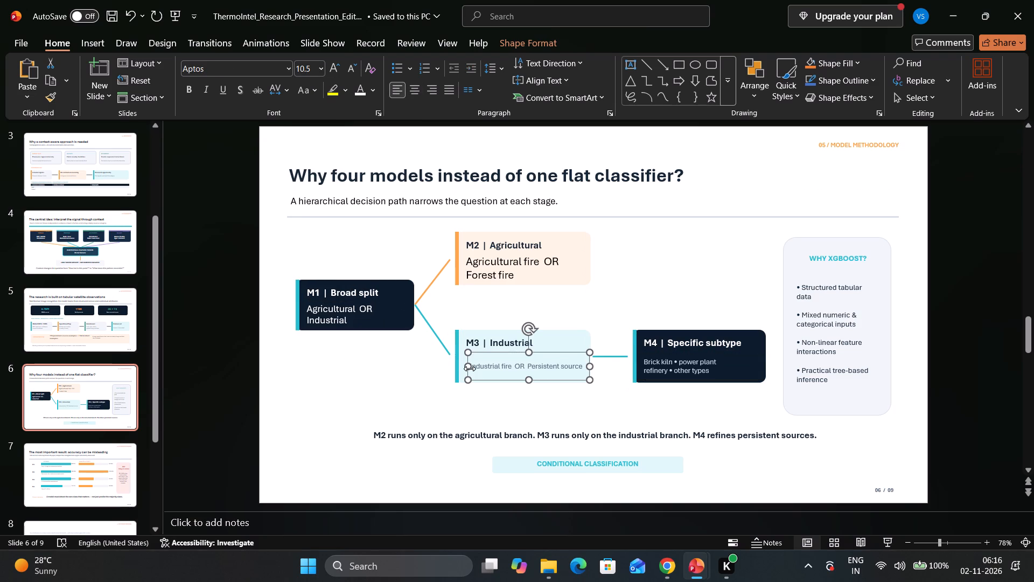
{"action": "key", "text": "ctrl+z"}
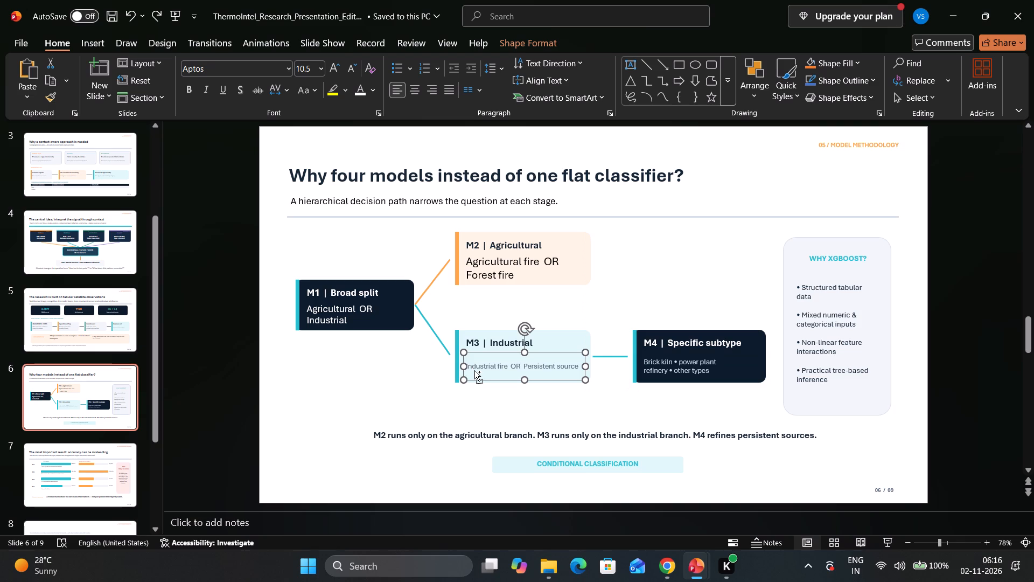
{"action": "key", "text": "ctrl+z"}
Recolor the "Industrial fire OR Persistent source" text in slide 6's M3 box black and set its font size to 12.
{"action": "left_click", "coordinate": [473, 370]}
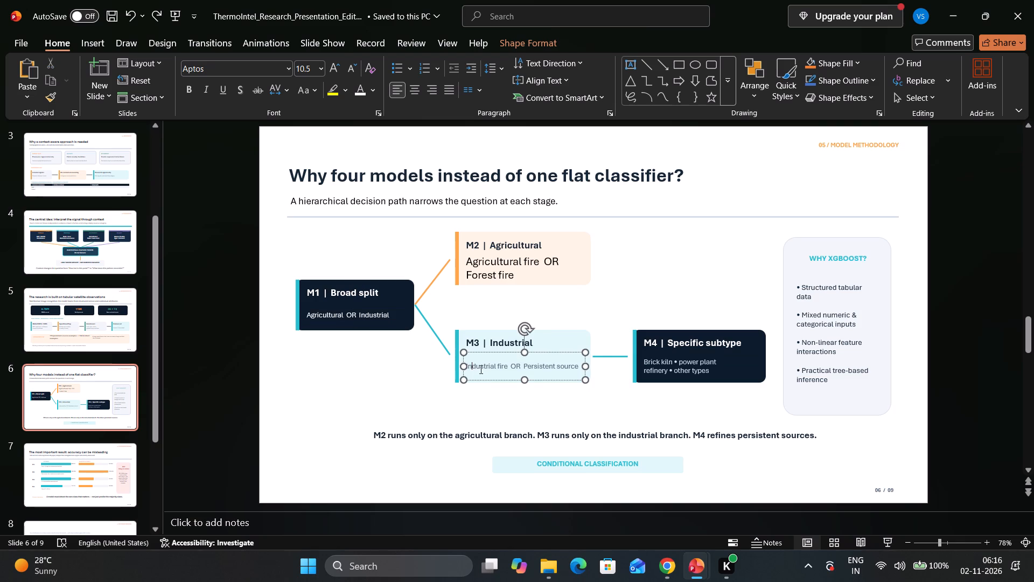
{"action": "left_click", "coordinate": [578, 366]}
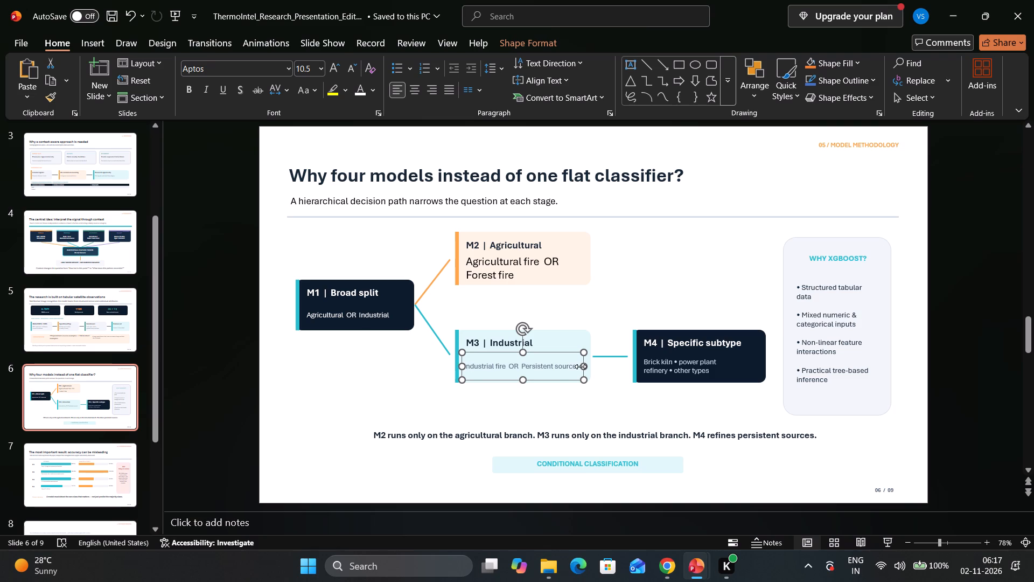
{"action": "left_click_drag", "start_coordinate": [574, 367], "coordinate": [564, 367]}
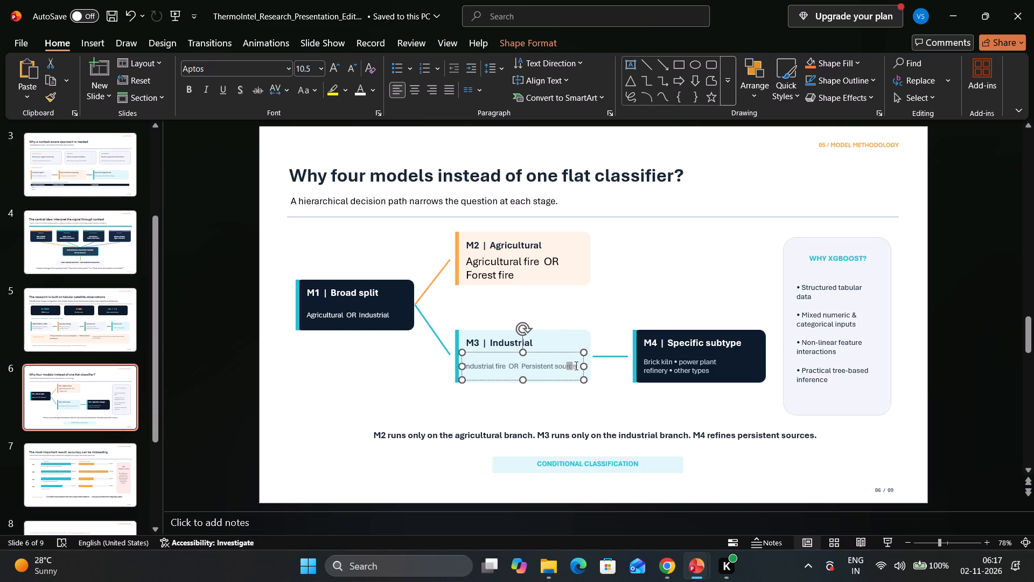
{"action": "left_click", "coordinate": [575, 365]}
{"action": "left_click_drag", "start_coordinate": [575, 365], "coordinate": [464, 365]}
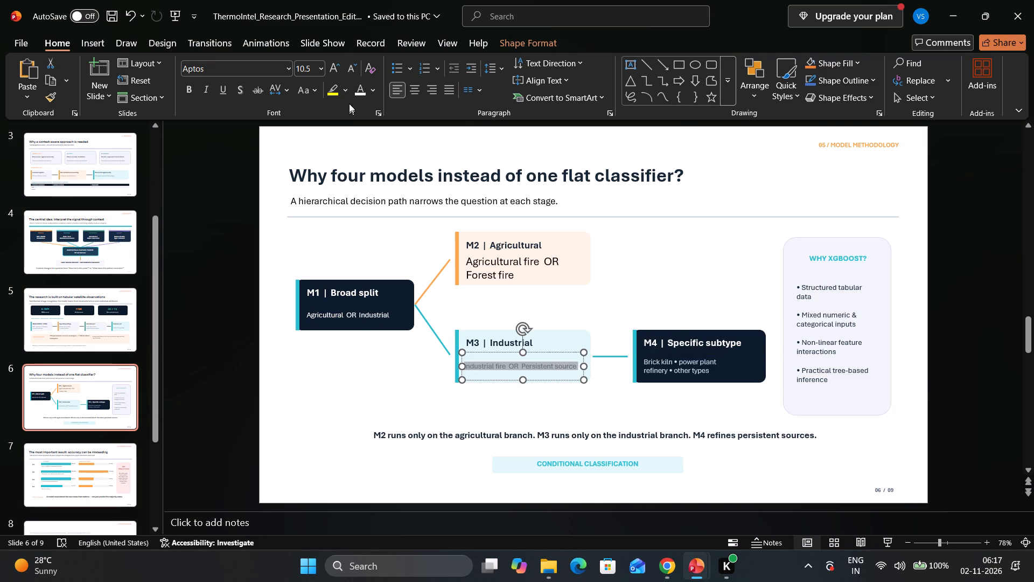
{"action": "left_click", "coordinate": [370, 87]}
{"action": "left_click", "coordinate": [375, 154]}
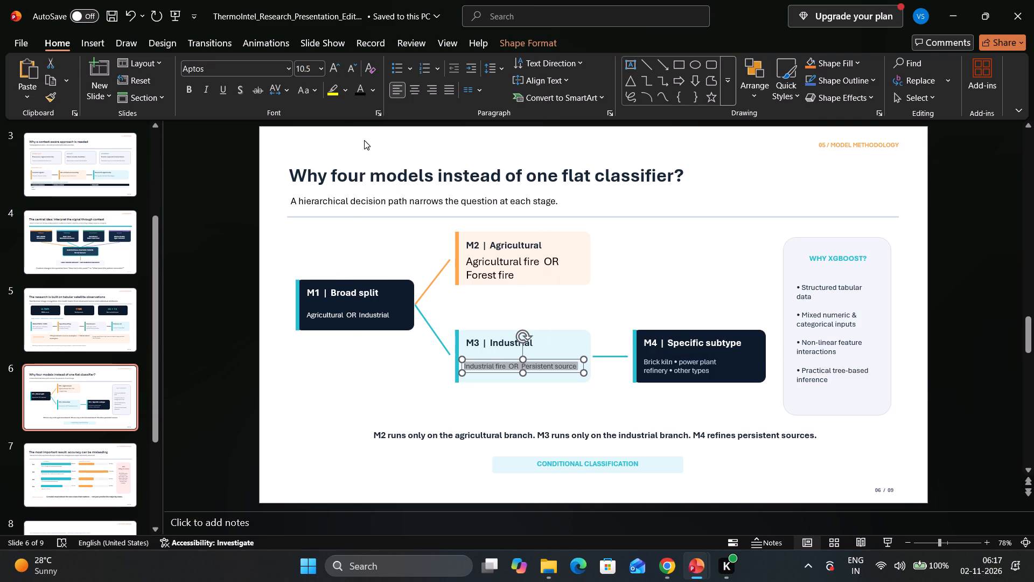
{"action": "left_click", "coordinate": [321, 65]}
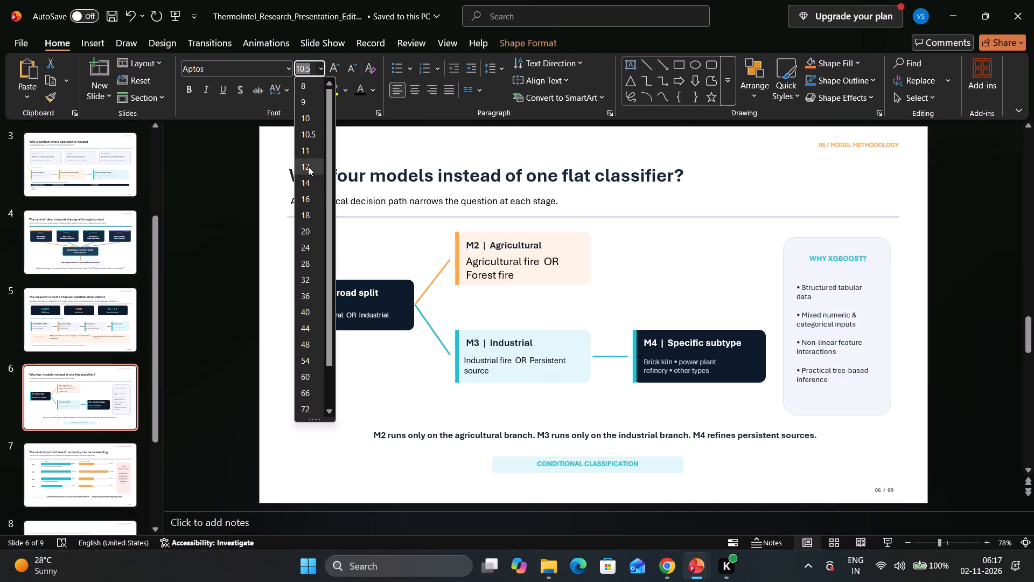
{"action": "left_click", "coordinate": [308, 167]}
Recolor the "Brick kiln • power plant refinery • other types" text in slide 6's M4 box white and set its font size to 14.
{"action": "left_click", "coordinate": [689, 369]}
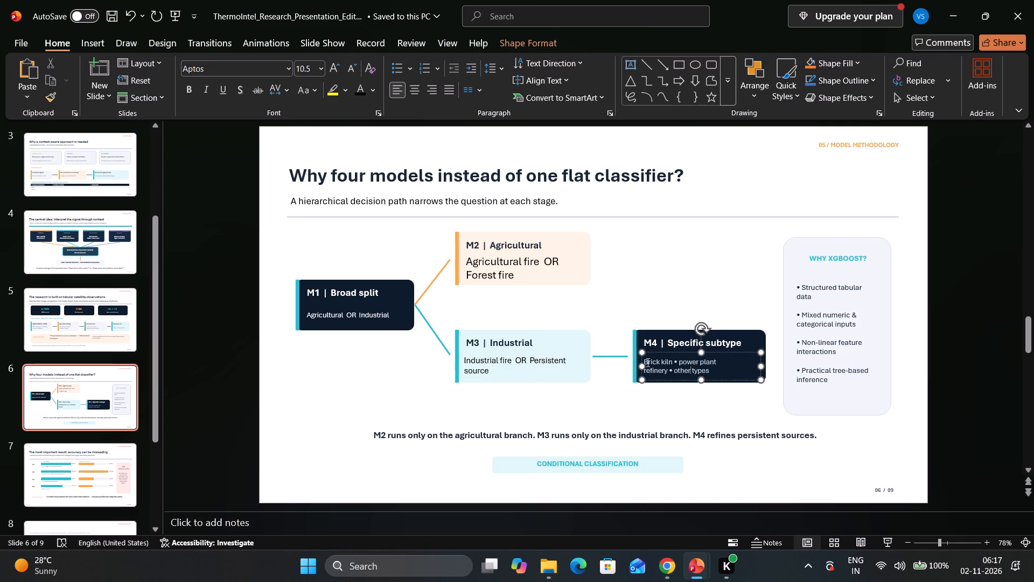
{"action": "left_click_drag", "start_coordinate": [645, 362], "coordinate": [705, 370]}
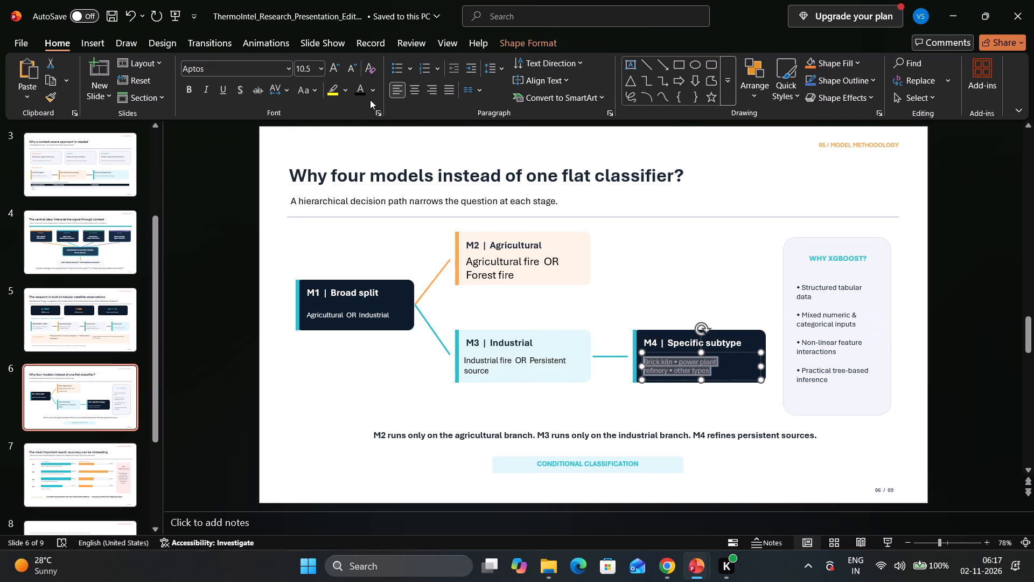
{"action": "left_click", "coordinate": [370, 93]}
{"action": "left_click", "coordinate": [365, 161]}
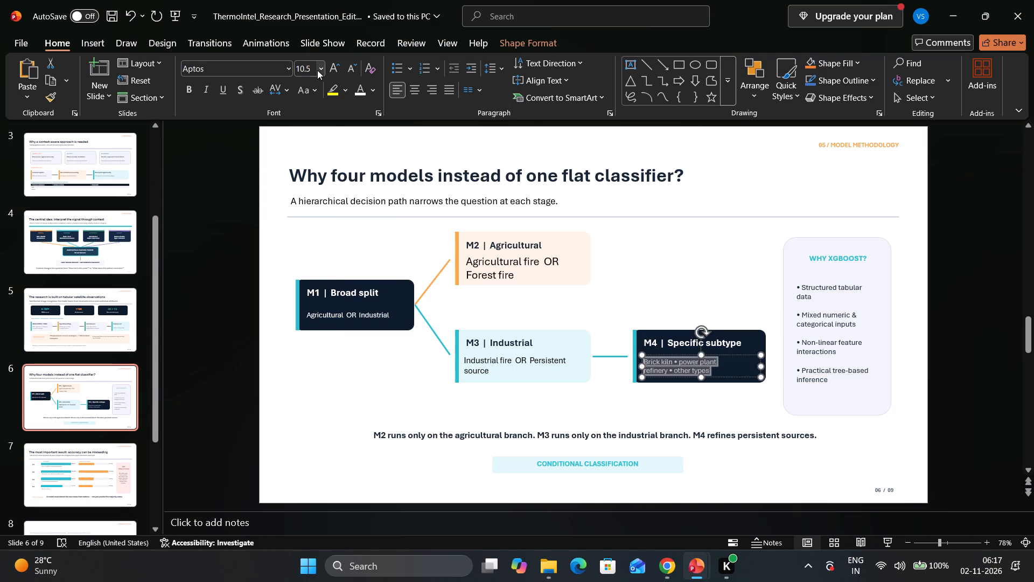
{"action": "left_click", "coordinate": [320, 69]}
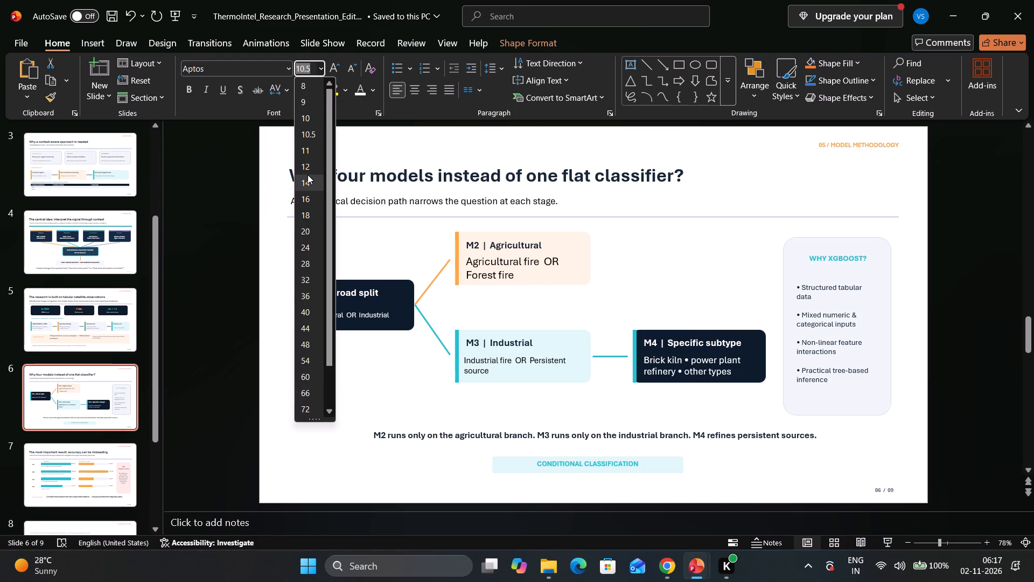
{"action": "left_click", "coordinate": [308, 175]}
{"action": "left_click", "coordinate": [249, 311]}
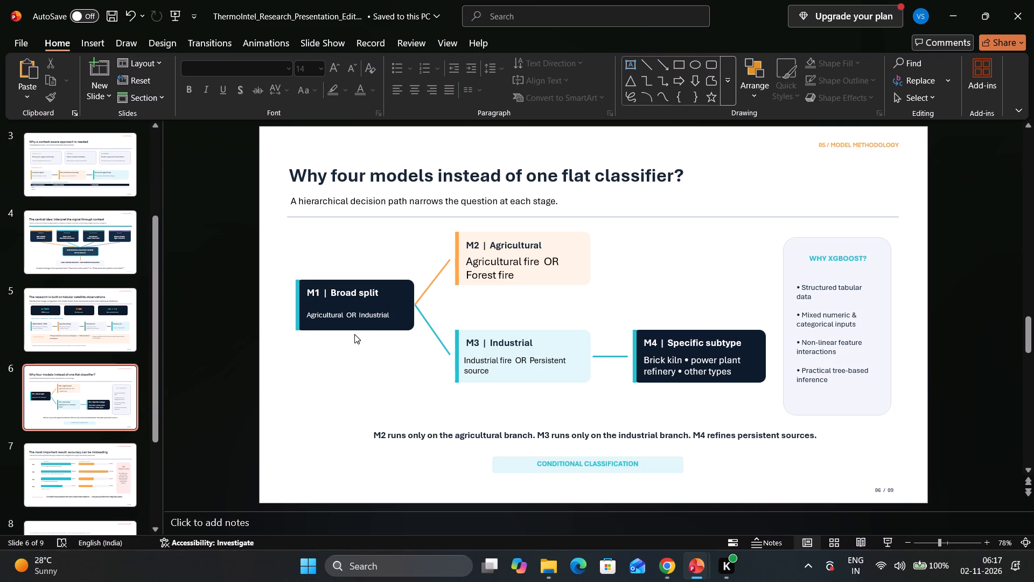
Go to slide 7 and select its "Held-out test metrics reported in the paper" subtitle for editing.
{"action": "scroll", "coordinate": [435, 353], "scroll_direction": "down", "scroll_amount": 2}
{"action": "scroll", "coordinate": [435, 353], "scroll_direction": "up", "scroll_amount": 3}
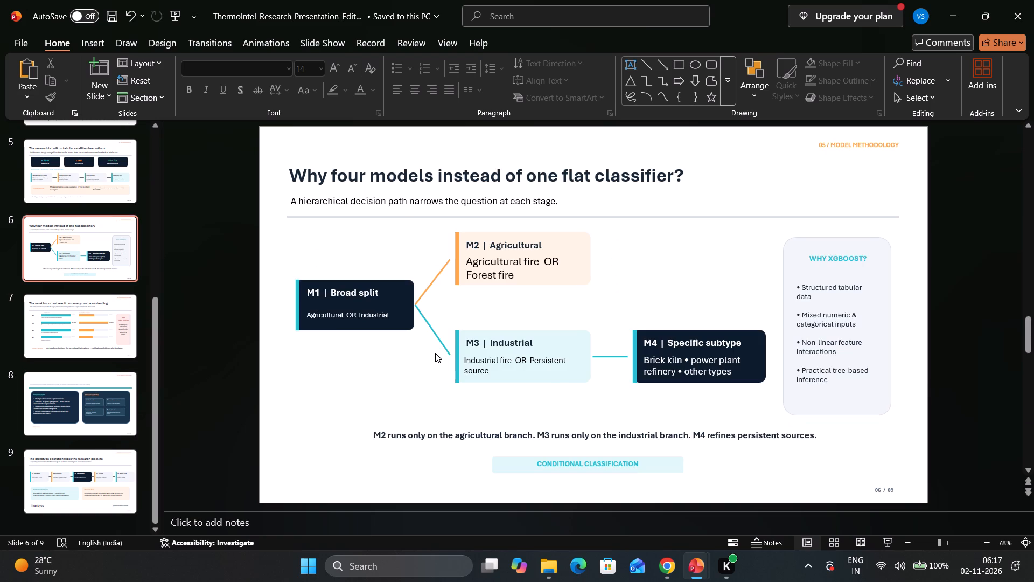
{"action": "scroll", "coordinate": [435, 353], "scroll_direction": "down", "scroll_amount": 1}
{"action": "left_click", "coordinate": [326, 203]}
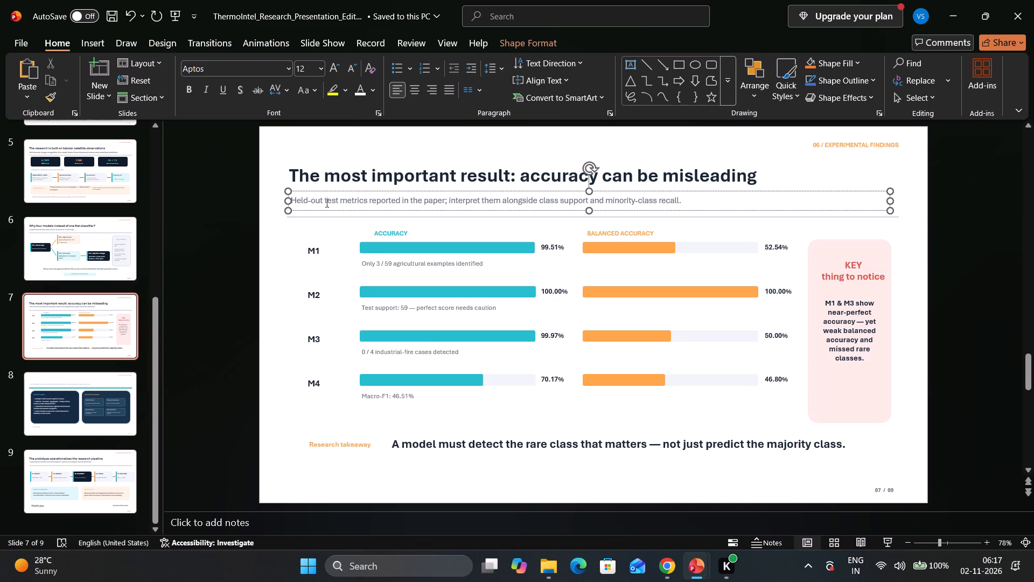
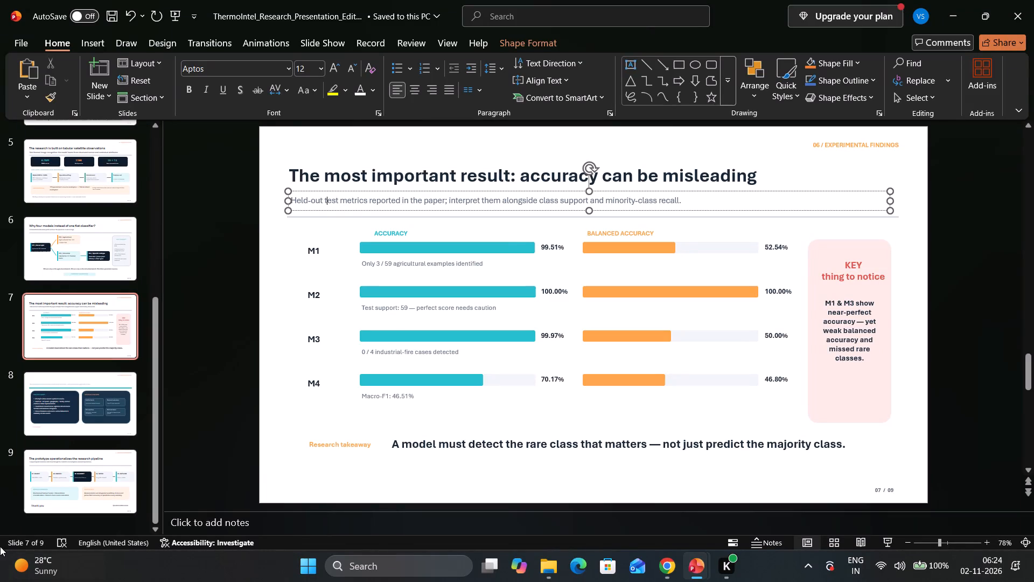
Recolor slide 7's "Held-out test metrics reported in the paper" subtitle black and set its font size to 16.
{"action": "left_click", "coordinate": [681, 198]}
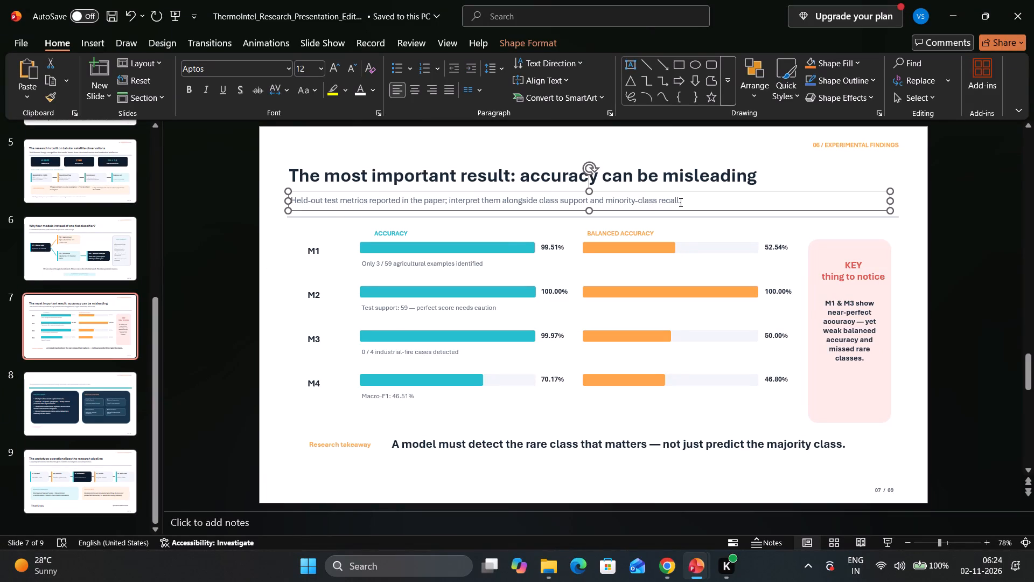
{"action": "left_click_drag", "start_coordinate": [680, 202], "coordinate": [303, 204]}
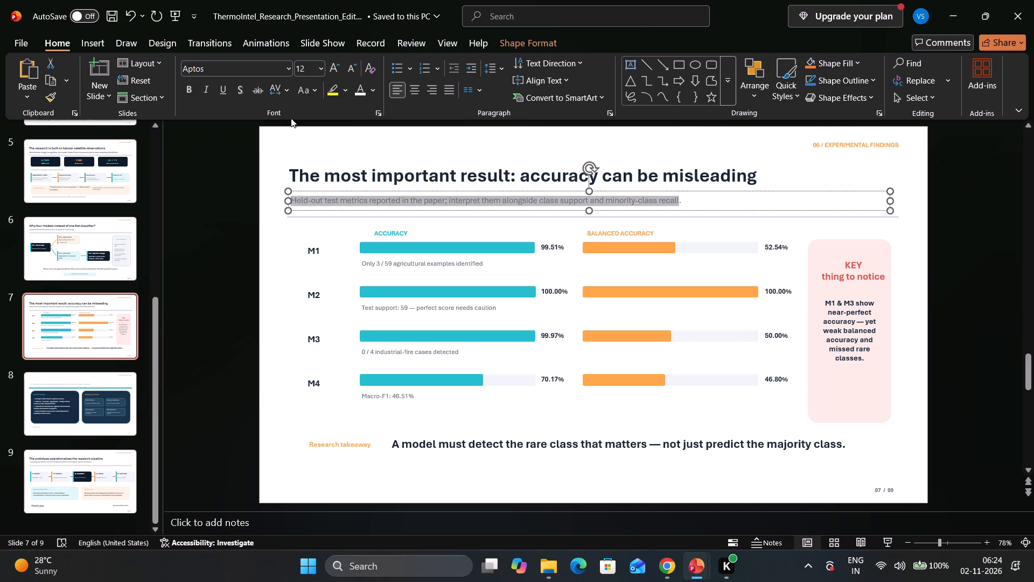
{"action": "left_click", "coordinate": [371, 90]}
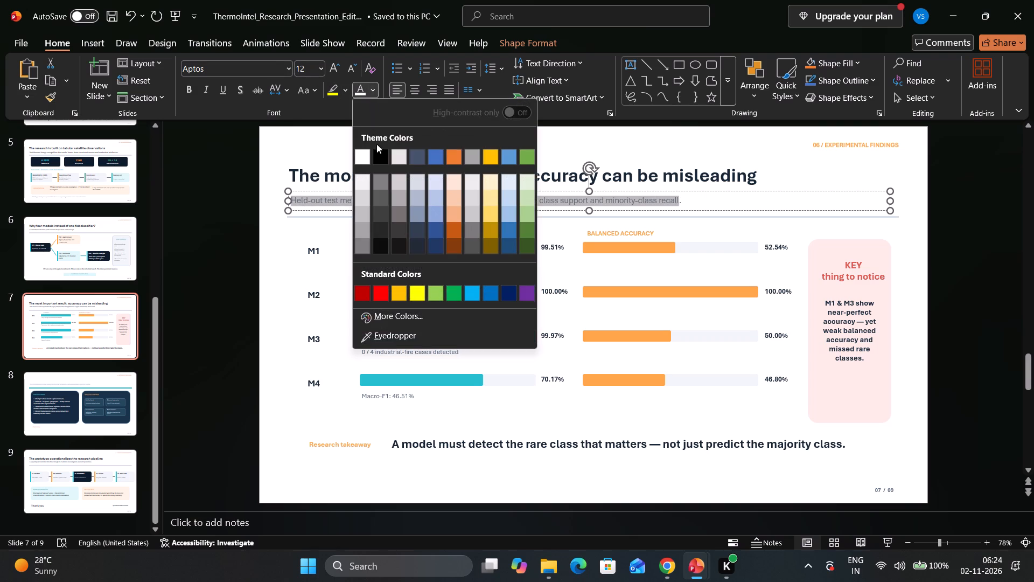
{"action": "left_click", "coordinate": [378, 149]}
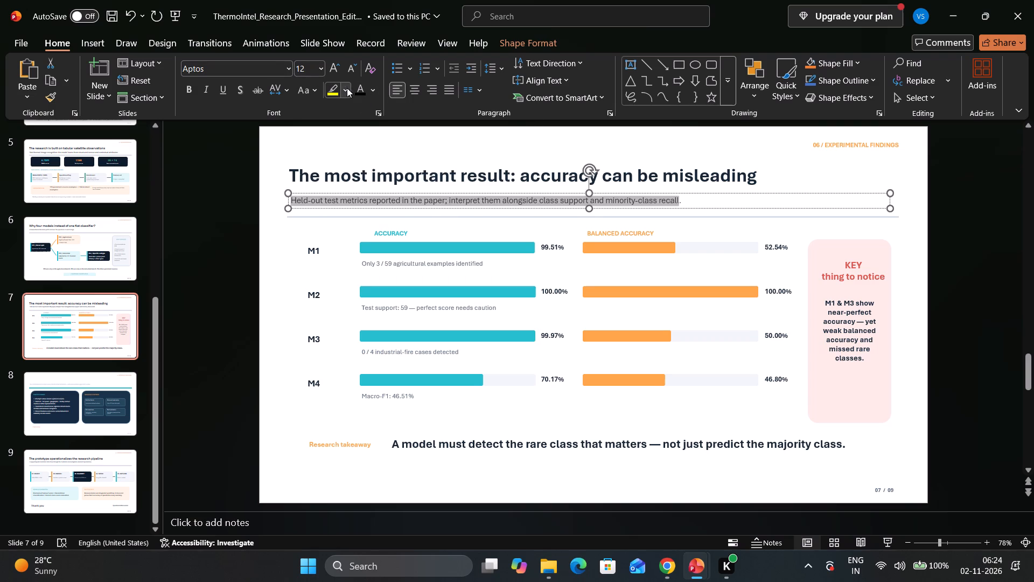
{"action": "left_click", "coordinate": [370, 92]}
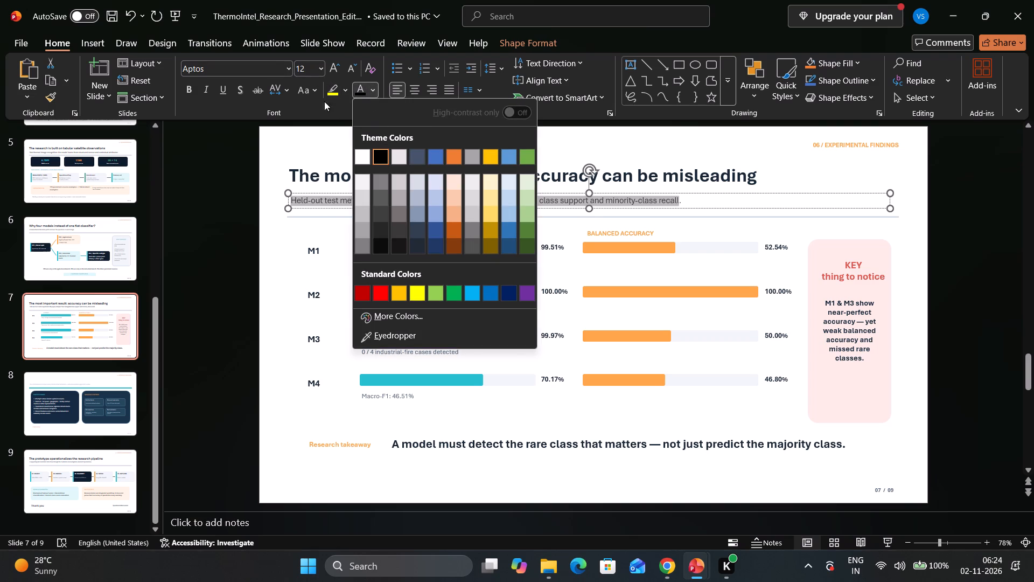
{"action": "left_click", "coordinate": [320, 69]}
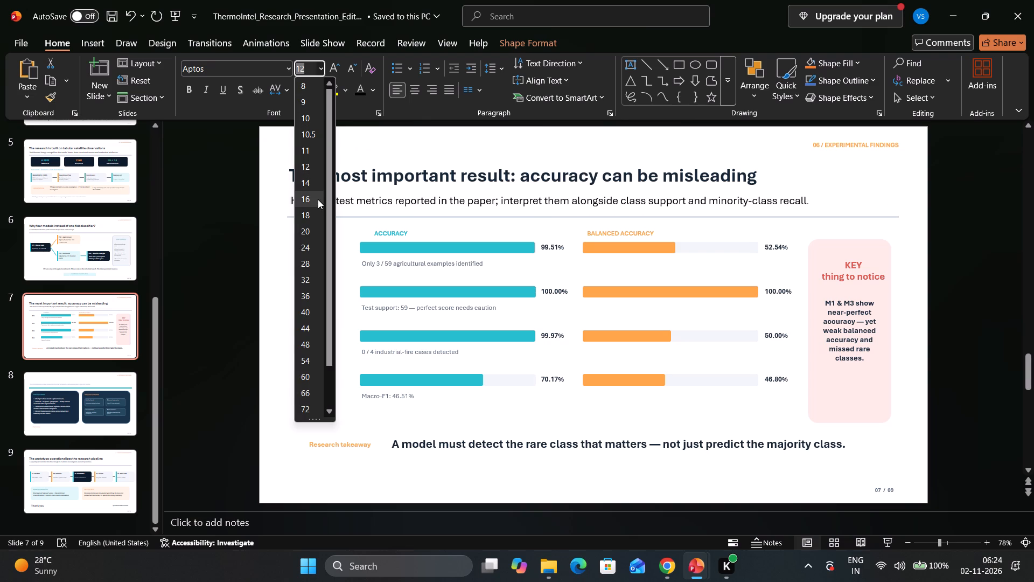
{"action": "left_click", "coordinate": [318, 205]}
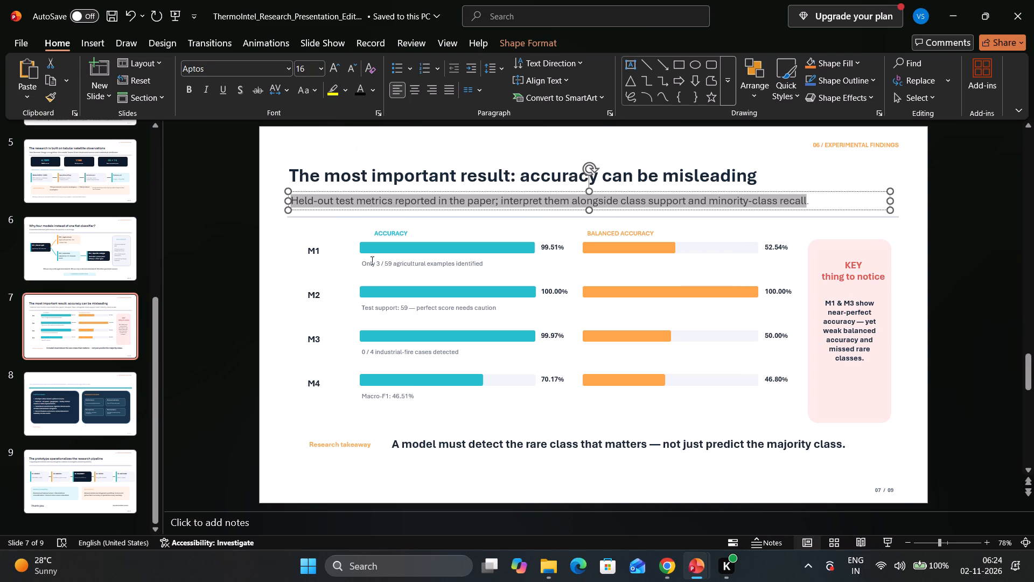
Recolor the "Only 3 / 59 agricultural examples identified" note under the M1 bar black and set its font size to 10.5.
{"action": "left_click_drag", "start_coordinate": [364, 264], "coordinate": [460, 273]}
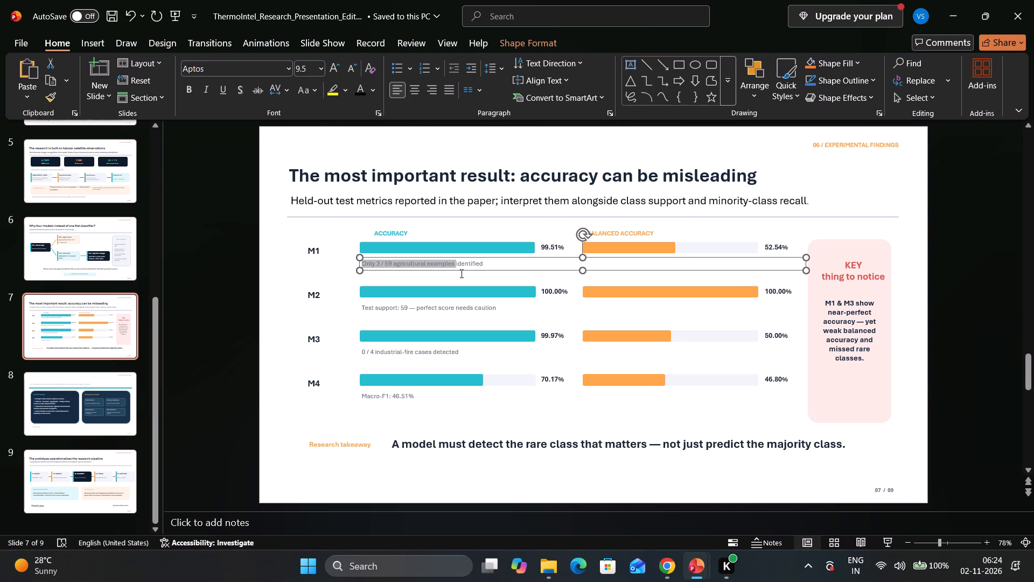
{"action": "left_click_drag", "start_coordinate": [460, 273], "coordinate": [485, 270]}
{"action": "left_click", "coordinate": [361, 87]}
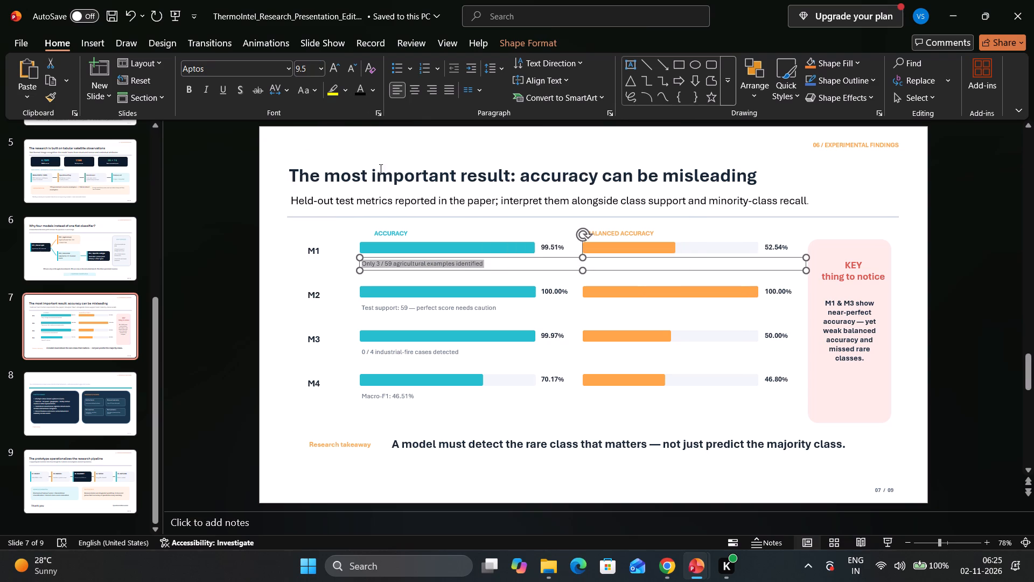
{"action": "left_click", "coordinate": [319, 71]}
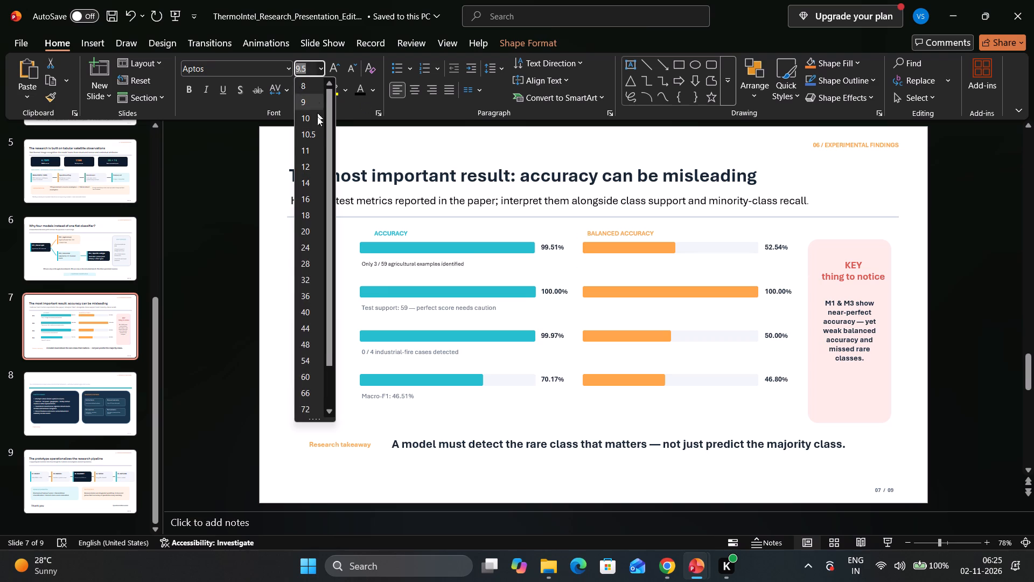
{"action": "left_click", "coordinate": [317, 130]}
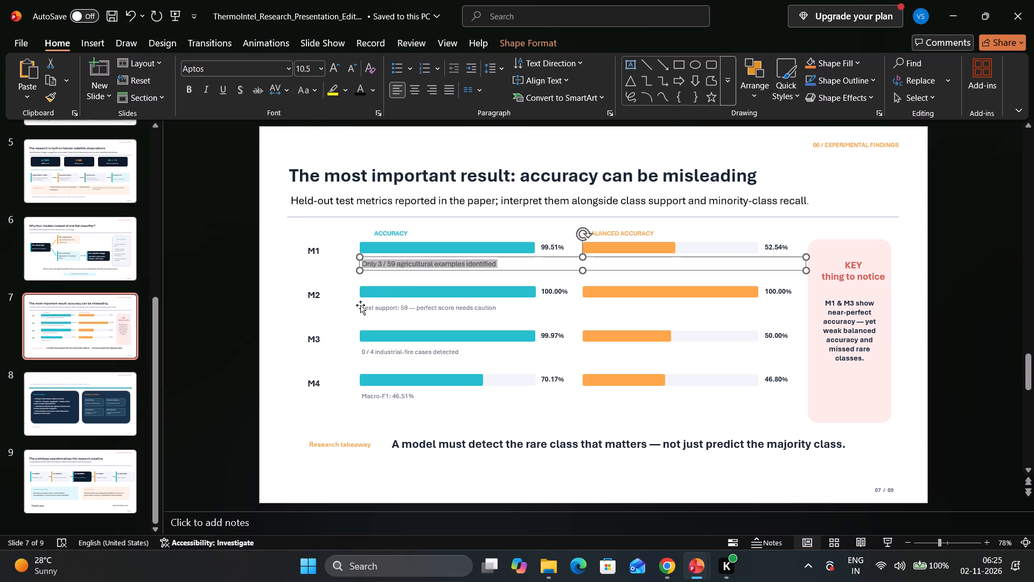
Recolor the "Test support: 59 — perfect score needs caution" note under the M2 bar black and set its font size to 10.5.
{"action": "left_click_drag", "start_coordinate": [362, 307], "coordinate": [500, 310]}
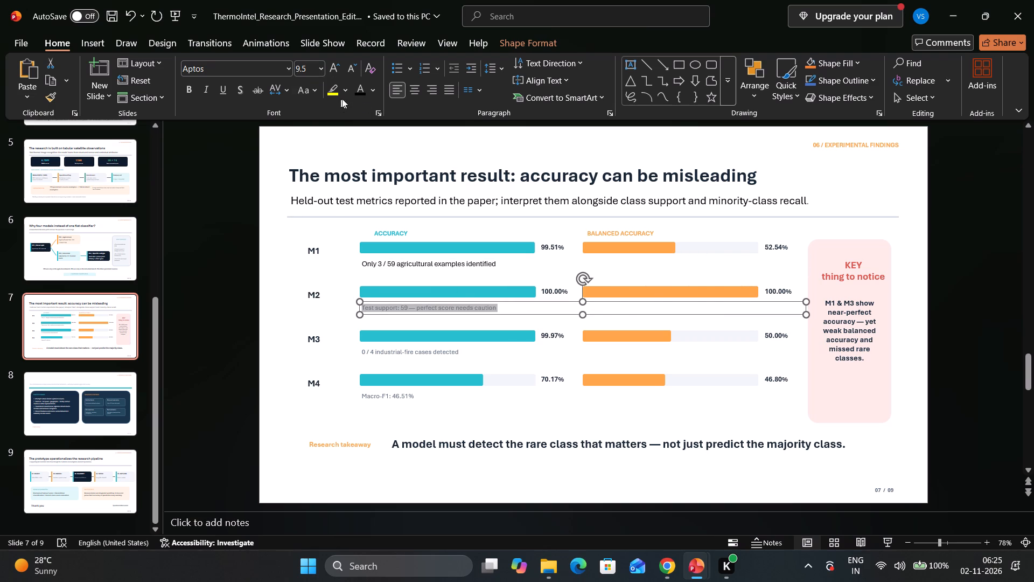
{"action": "left_click", "coordinate": [359, 92]}
{"action": "left_click", "coordinate": [318, 70]}
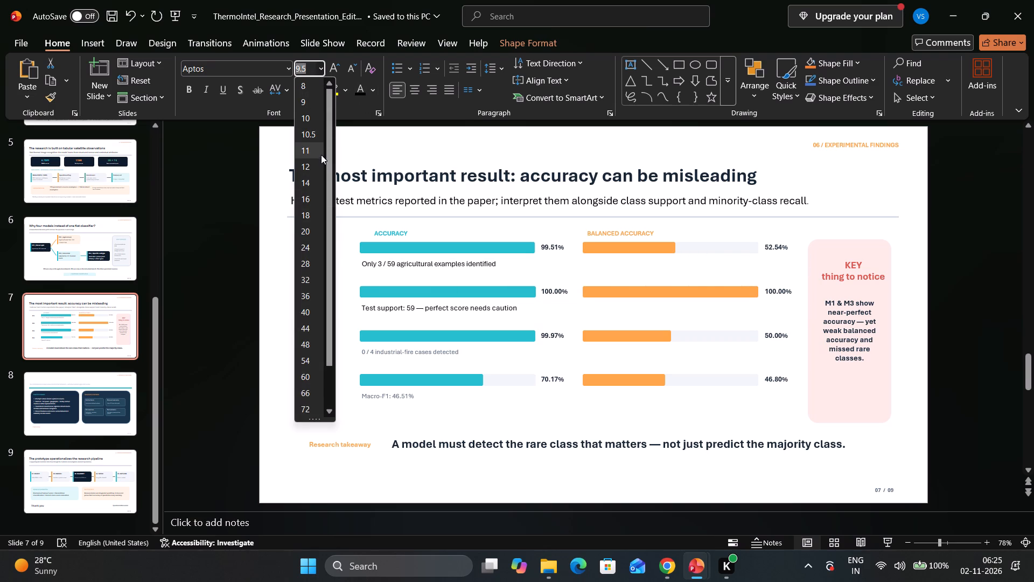
{"action": "left_click", "coordinate": [315, 133]}
Recolor the "0 / 4 industrial-fire cases detected" note under the M3 bar black and set its font size to 10.5.
{"action": "left_click", "coordinate": [367, 356]}
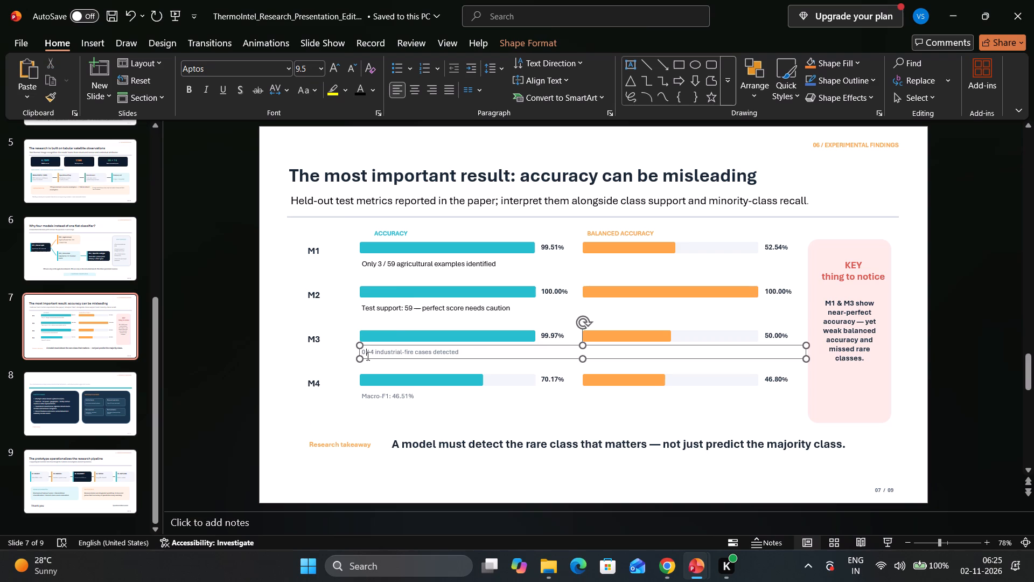
{"action": "left_click_drag", "start_coordinate": [362, 352], "coordinate": [460, 353]}
{"action": "left_click", "coordinate": [355, 87]}
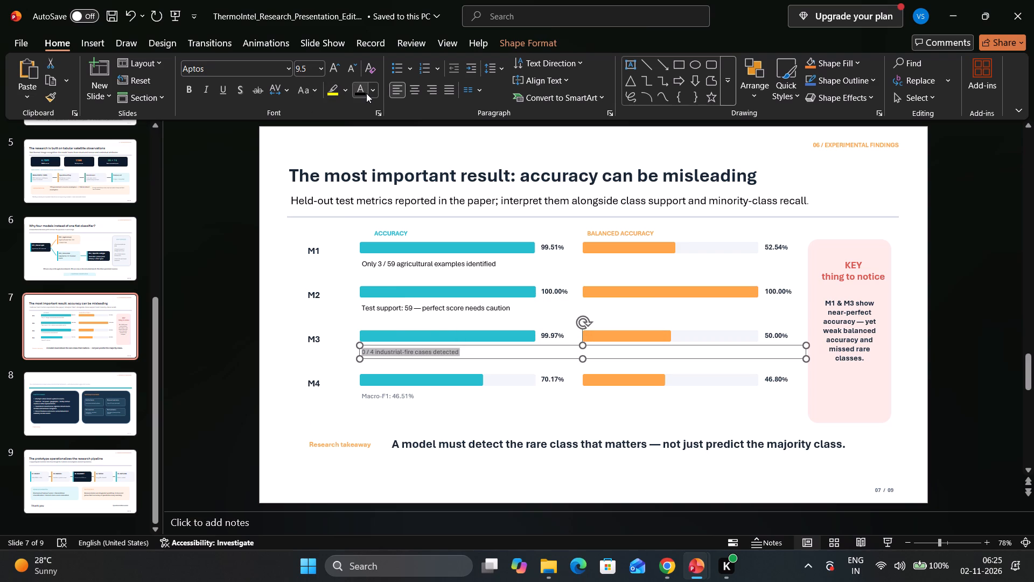
{"action": "left_click", "coordinate": [321, 68]}
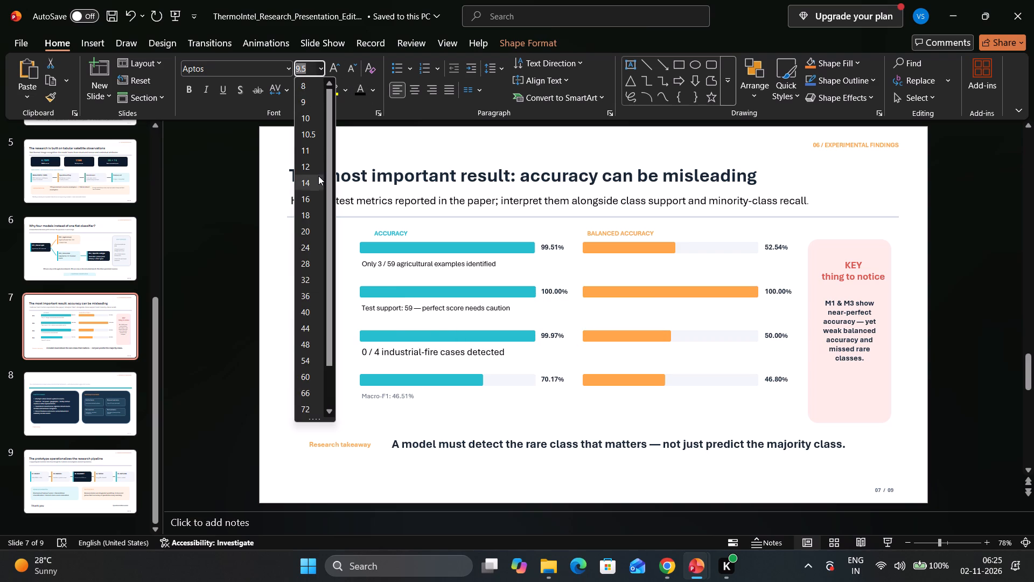
{"action": "left_click", "coordinate": [308, 133]}
Set the "Macro-F1: 46.51%" note under the M4 bar to font size 10.5 and recolor it black.
{"action": "left_click", "coordinate": [367, 401]}
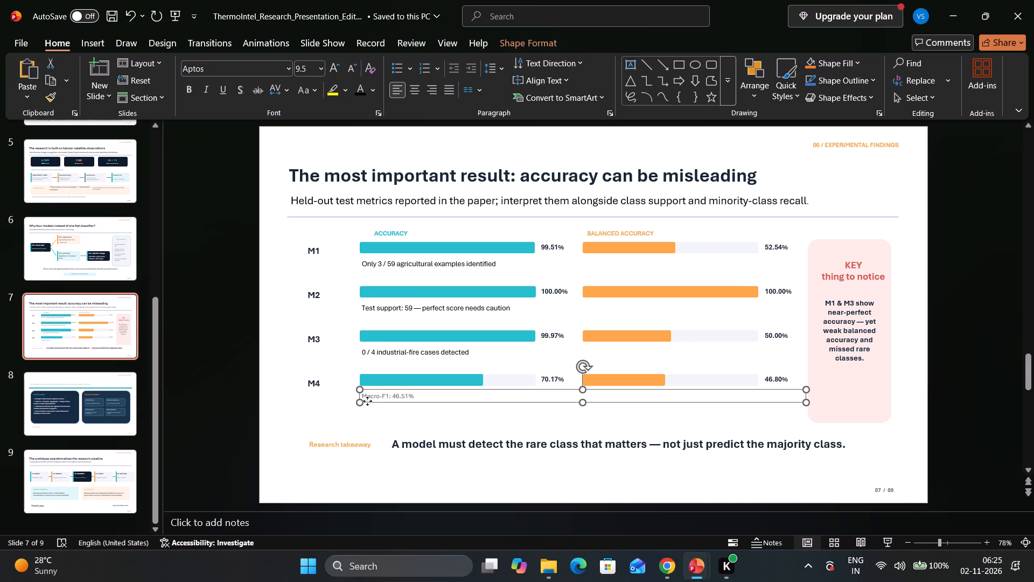
{"action": "left_click_drag", "start_coordinate": [366, 397], "coordinate": [415, 398]}
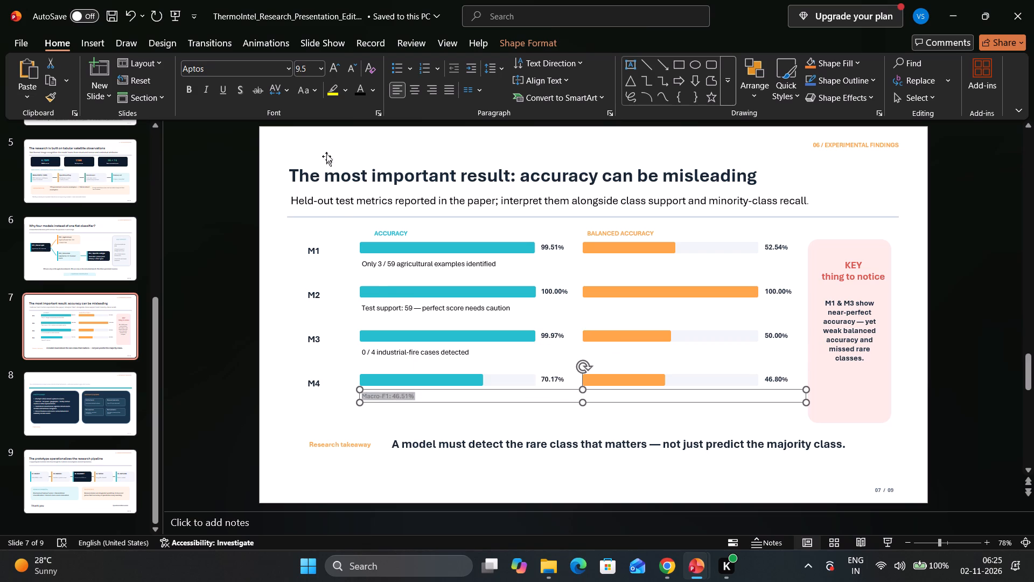
{"action": "left_click", "coordinate": [320, 70]}
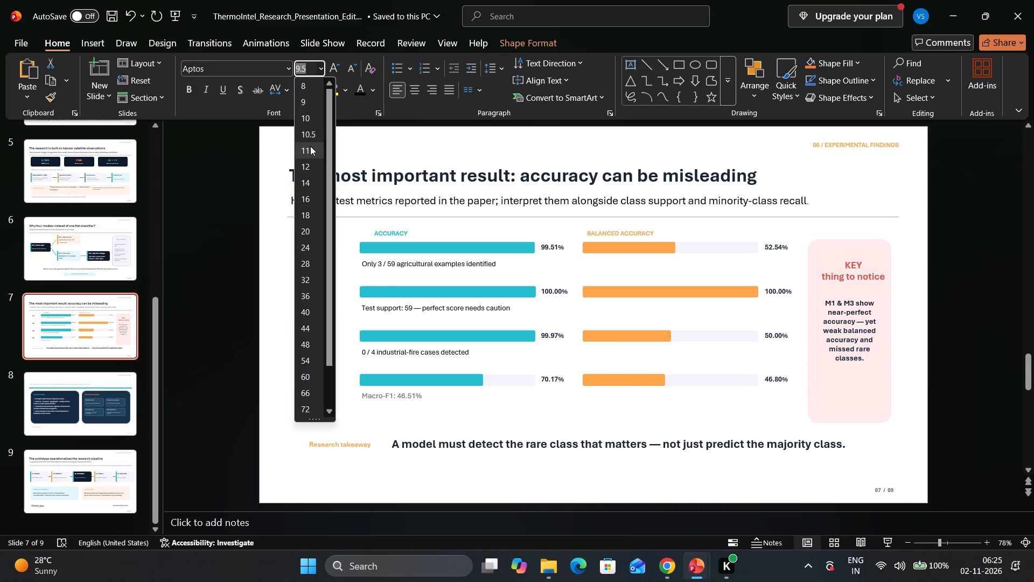
{"action": "left_click", "coordinate": [310, 130]}
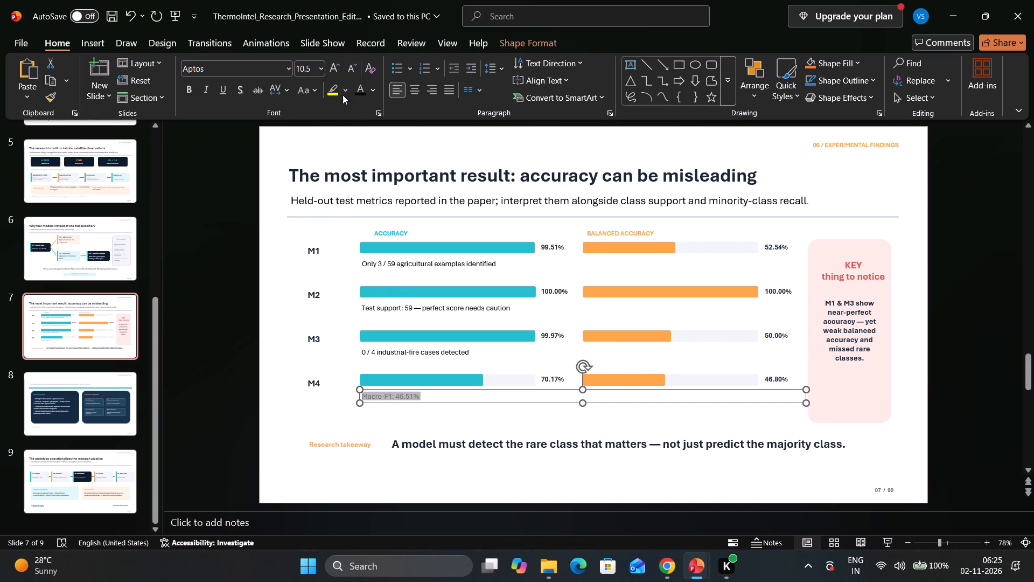
{"action": "left_click", "coordinate": [354, 85]}
{"action": "left_click", "coordinate": [606, 277]}
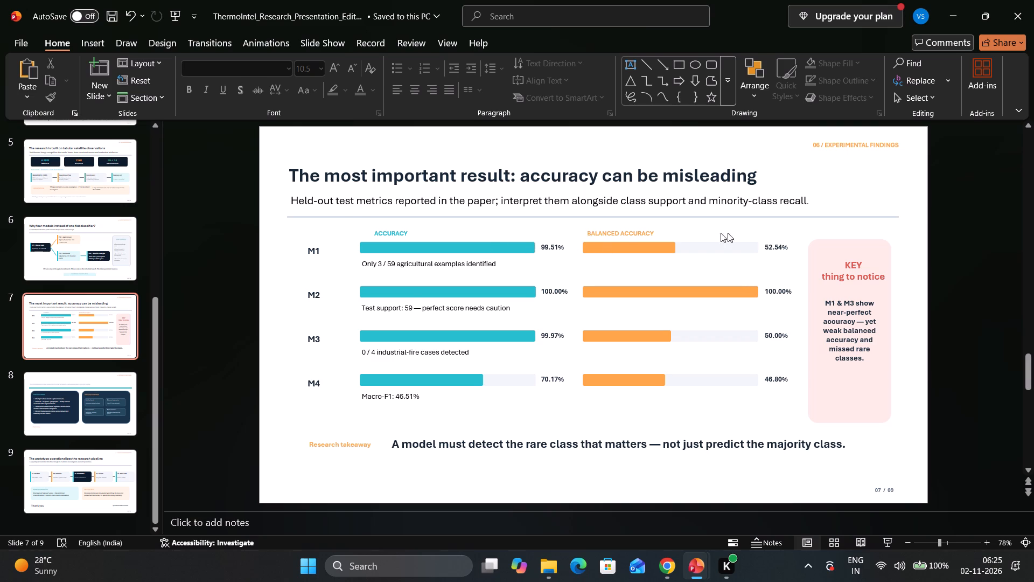
Shorten the pink "KEY thing to notice" box from its bottom edge so it ends just below its text.
{"action": "left_click", "coordinate": [853, 420]}
{"action": "left_click_drag", "start_coordinate": [851, 421], "coordinate": [849, 379]}
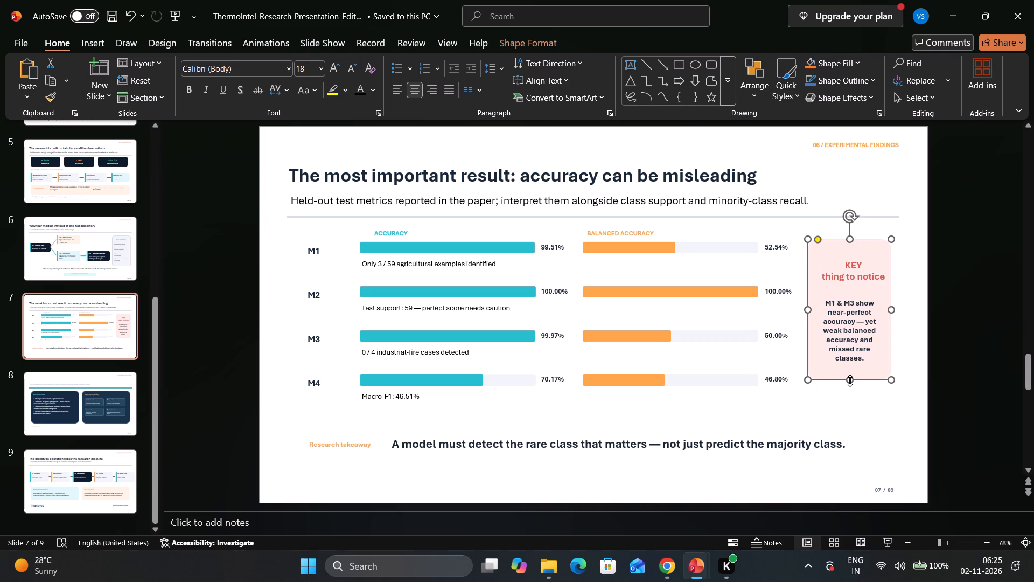
{"action": "left_click_drag", "start_coordinate": [850, 380], "coordinate": [852, 389]}
{"action": "left_click", "coordinate": [898, 435]}
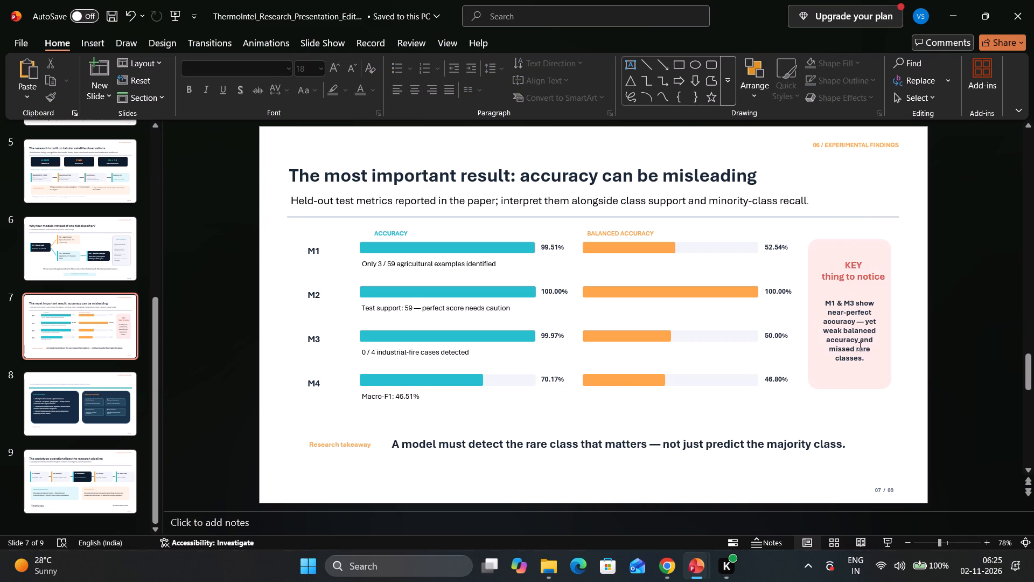
{"action": "scroll", "coordinate": [848, 360], "scroll_direction": "down", "scroll_amount": 1}
{"action": "scroll", "coordinate": [779, 370], "scroll_direction": "up", "scroll_amount": 1}
Widen the "Research takeaway" text box on slide 7 so it extends over the start of the adjacent sentence.
{"action": "left_click", "coordinate": [350, 445]}
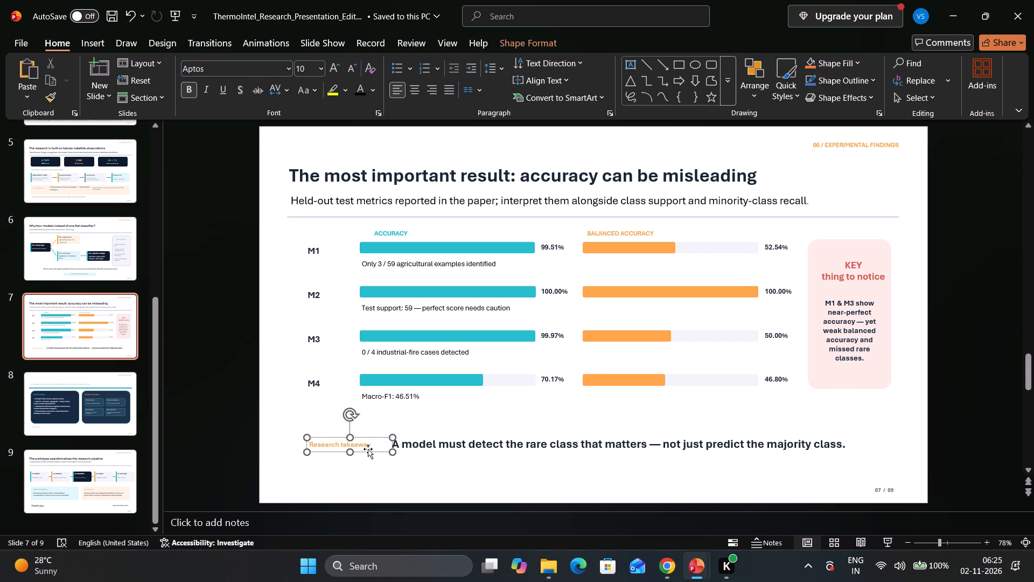
{"action": "left_click_drag", "start_coordinate": [394, 453], "coordinate": [421, 454]}
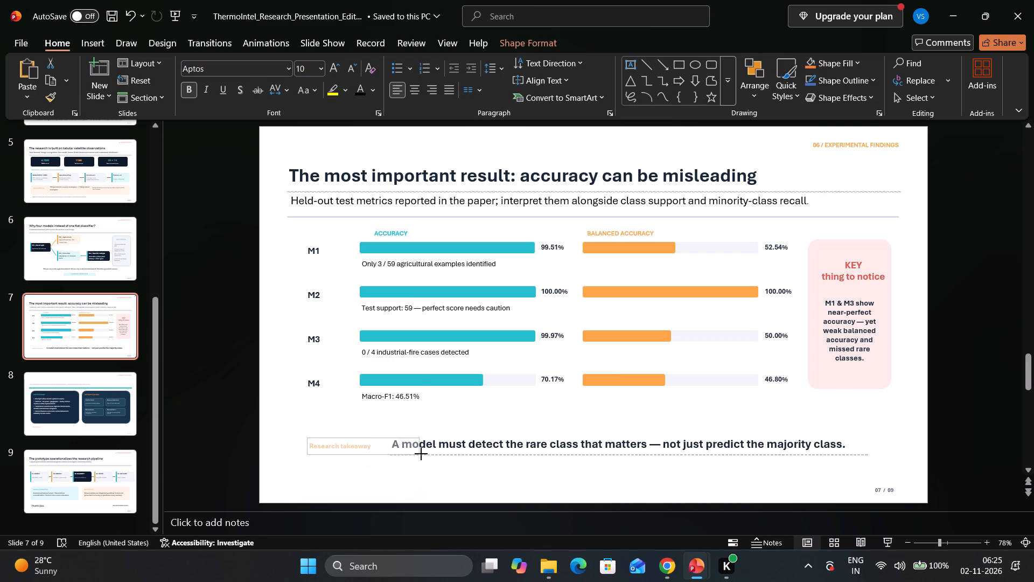
{"action": "left_click_drag", "start_coordinate": [421, 454], "coordinate": [437, 451]}
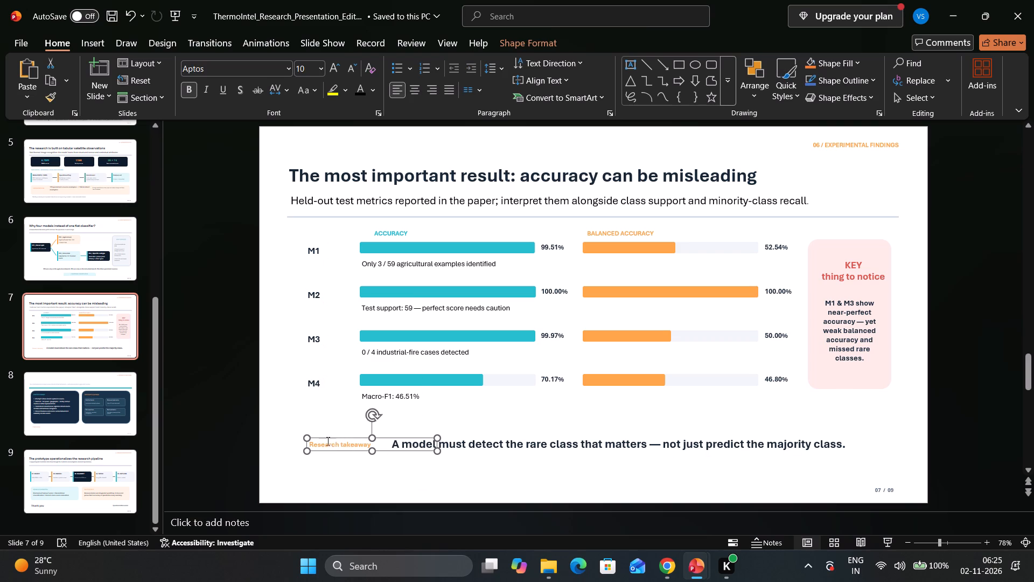
Set the "Research takeaway" label's font size to 12 and recolor it dark red.
{"action": "left_click", "coordinate": [373, 444]}
{"action": "left_click_drag", "start_coordinate": [368, 445], "coordinate": [322, 445]}
{"action": "left_click_drag", "start_coordinate": [322, 445], "coordinate": [319, 445]}
{"action": "left_click", "coordinate": [320, 68]}
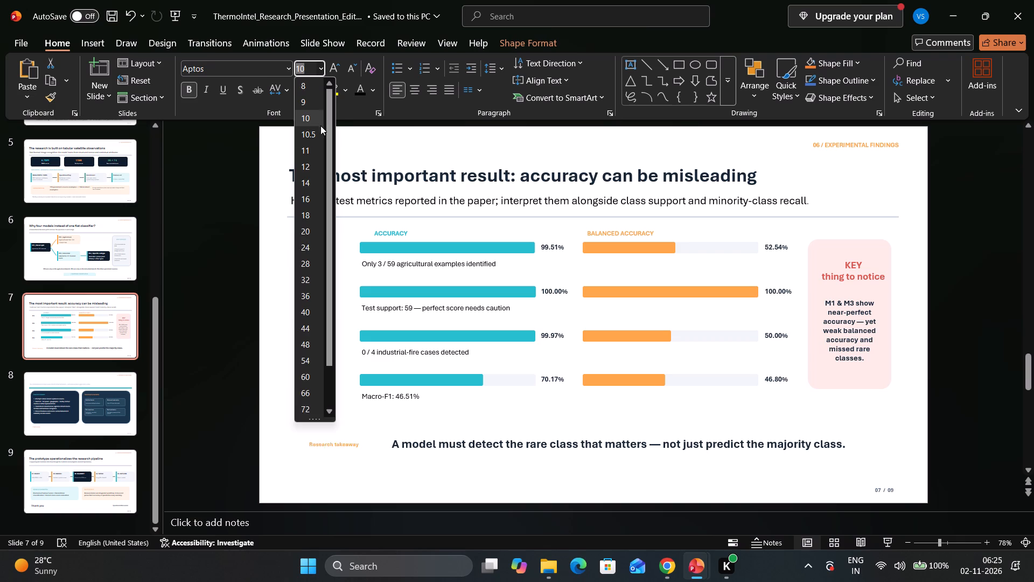
{"action": "left_click", "coordinate": [315, 170]}
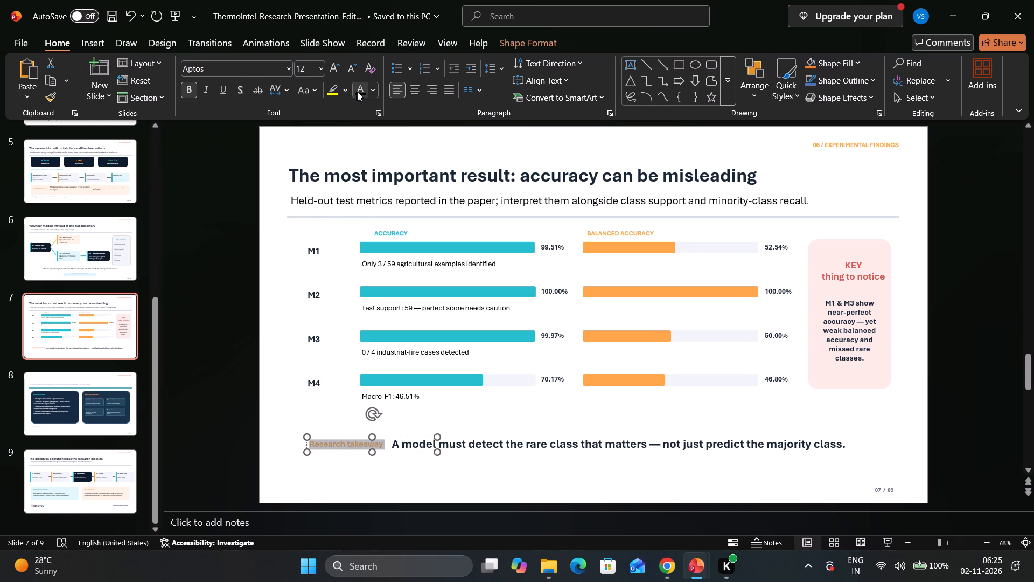
{"action": "left_click", "coordinate": [358, 92]}
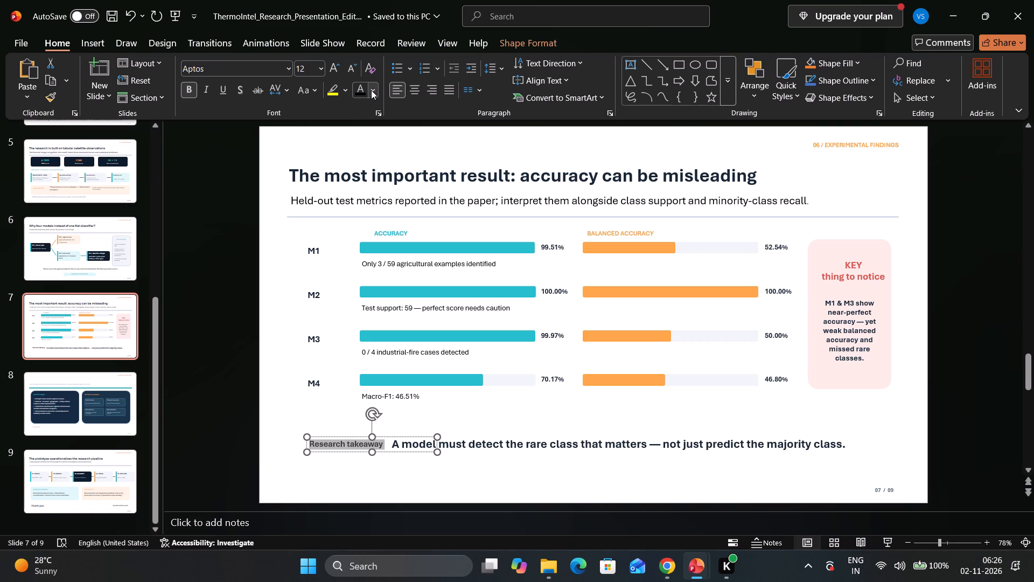
{"action": "left_click", "coordinate": [372, 89]}
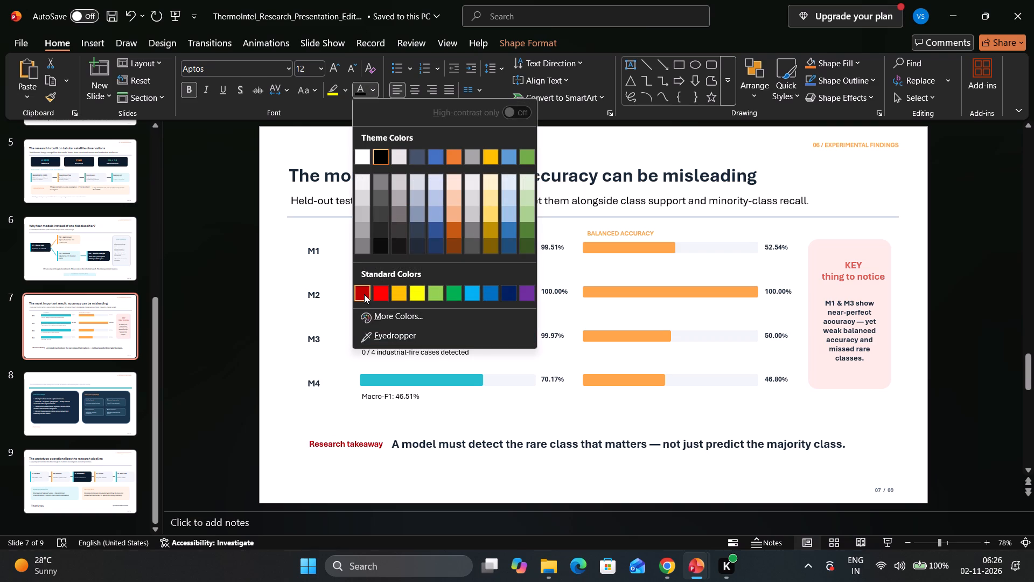
{"action": "left_click", "coordinate": [364, 294]}
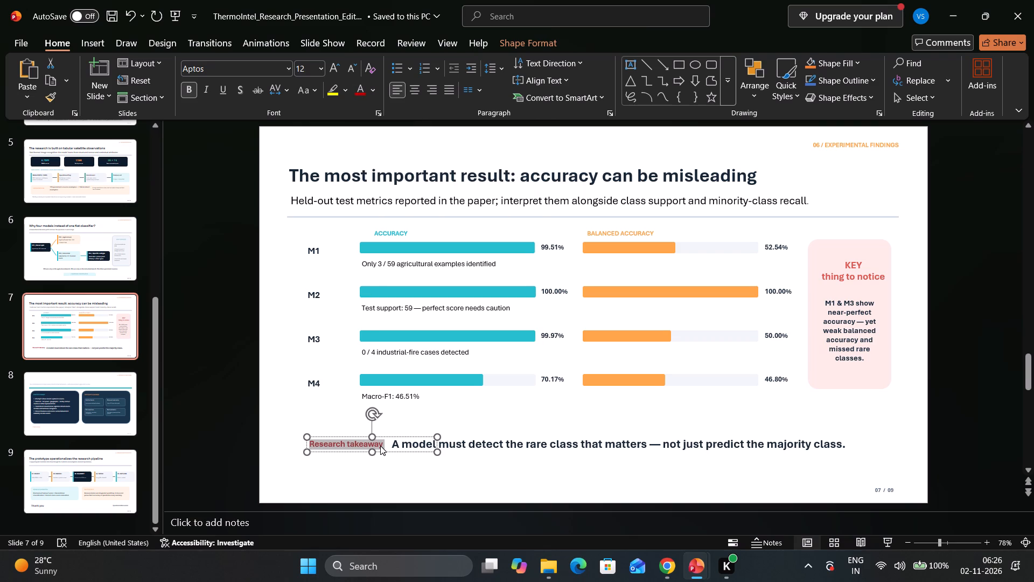
Add a spaced colon after "Research takeaway" so the label leads into the sentence beside it.
{"action": "left_click", "coordinate": [380, 445]}
{"action": "left_click", "coordinate": [386, 445]}
{"action": "key", "text": "space"}
{"action": "type", "text": ":"}
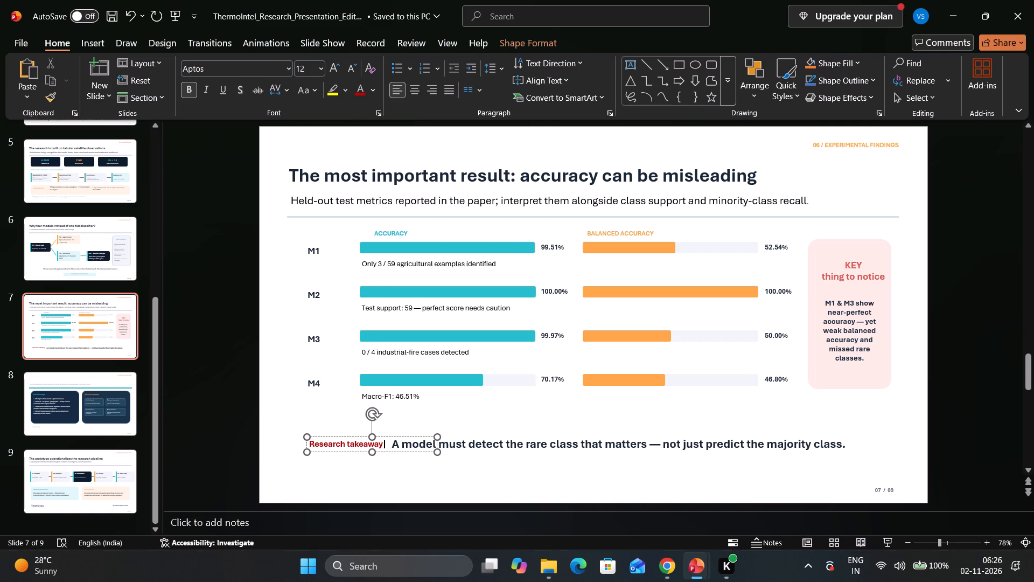
{"action": "key", "text": "space"}
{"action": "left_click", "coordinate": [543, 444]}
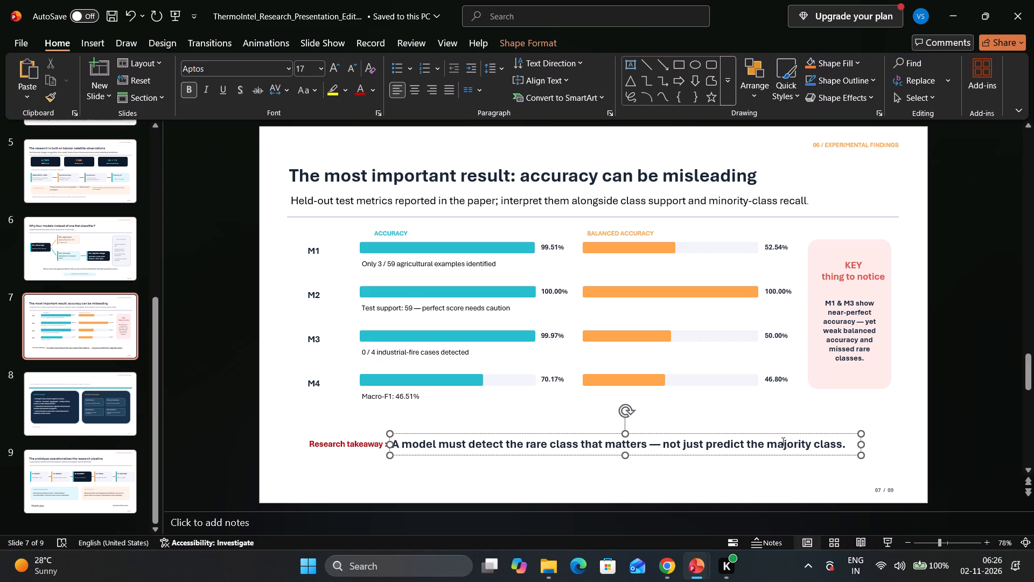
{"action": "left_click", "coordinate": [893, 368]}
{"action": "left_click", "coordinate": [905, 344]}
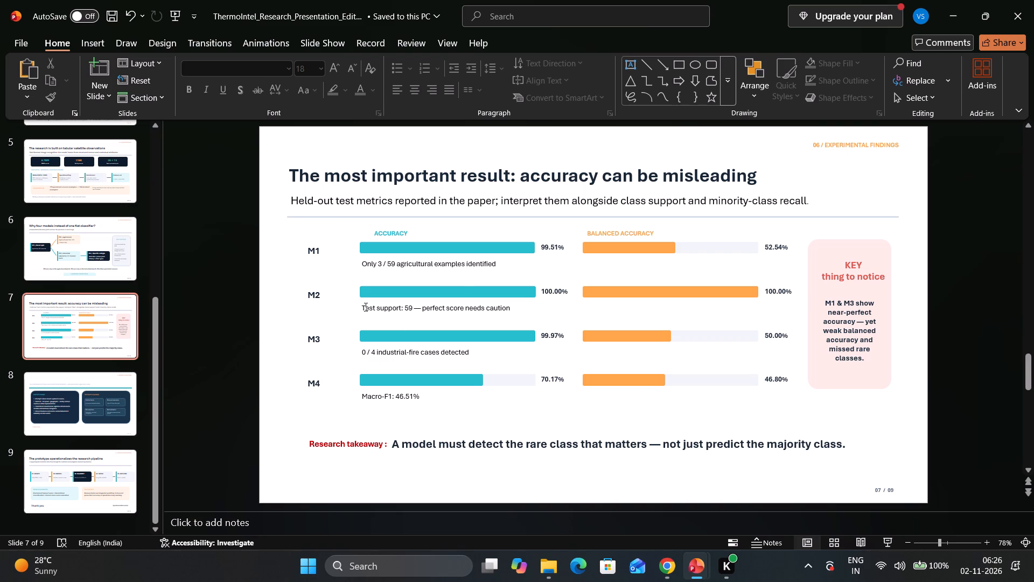
Recolor the invisible white title "What did the research actually establish" on slide 8 black.
{"action": "scroll", "coordinate": [355, 302], "scroll_direction": "down", "scroll_amount": 2}
{"action": "scroll", "coordinate": [355, 302], "scroll_direction": "up", "scroll_amount": 2}
{"action": "scroll", "coordinate": [355, 302], "scroll_direction": "down", "scroll_amount": 2}
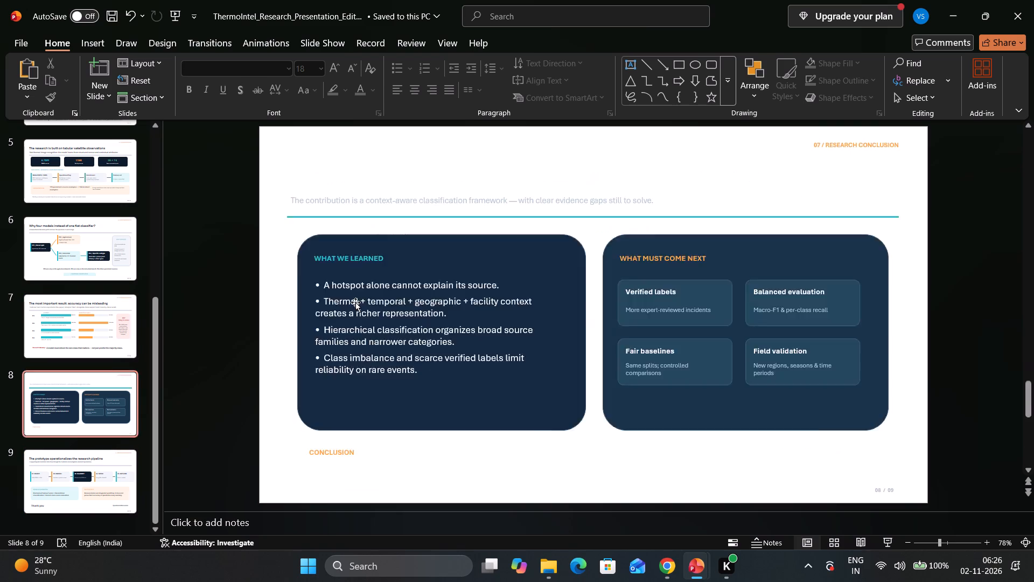
{"action": "scroll", "coordinate": [355, 302], "scroll_direction": "up", "scroll_amount": 2}
{"action": "scroll", "coordinate": [355, 302], "scroll_direction": "down", "scroll_amount": 1}
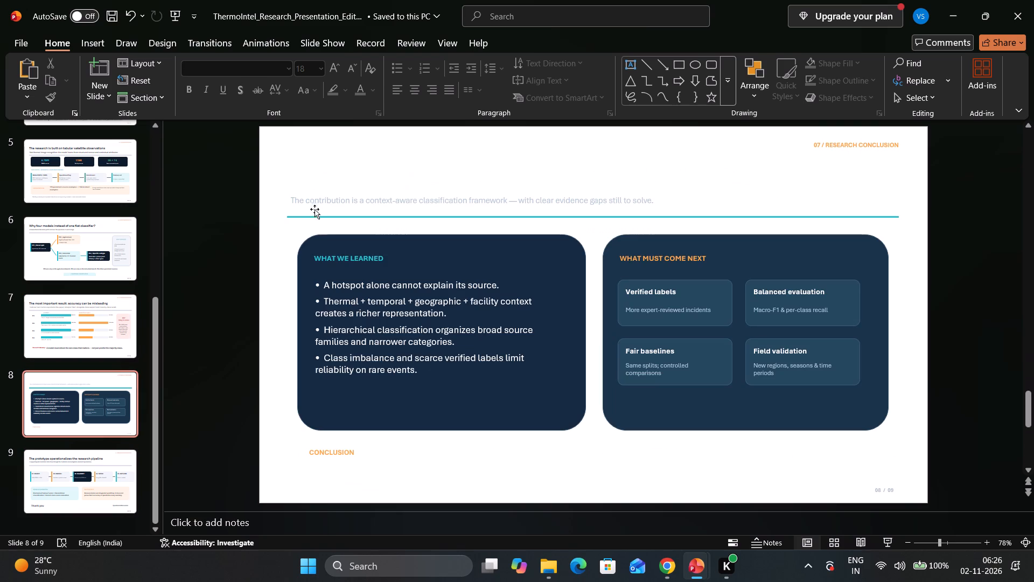
{"action": "left_click", "coordinate": [317, 201]}
{"action": "left_click", "coordinate": [328, 163]}
{"action": "left_click", "coordinate": [347, 166]}
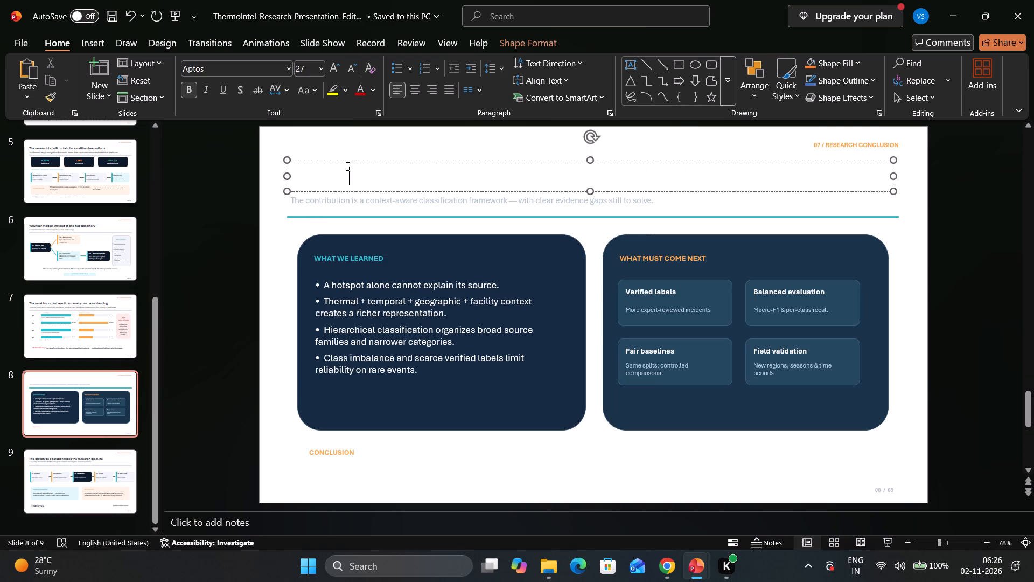
{"action": "left_click", "coordinate": [844, 179]}
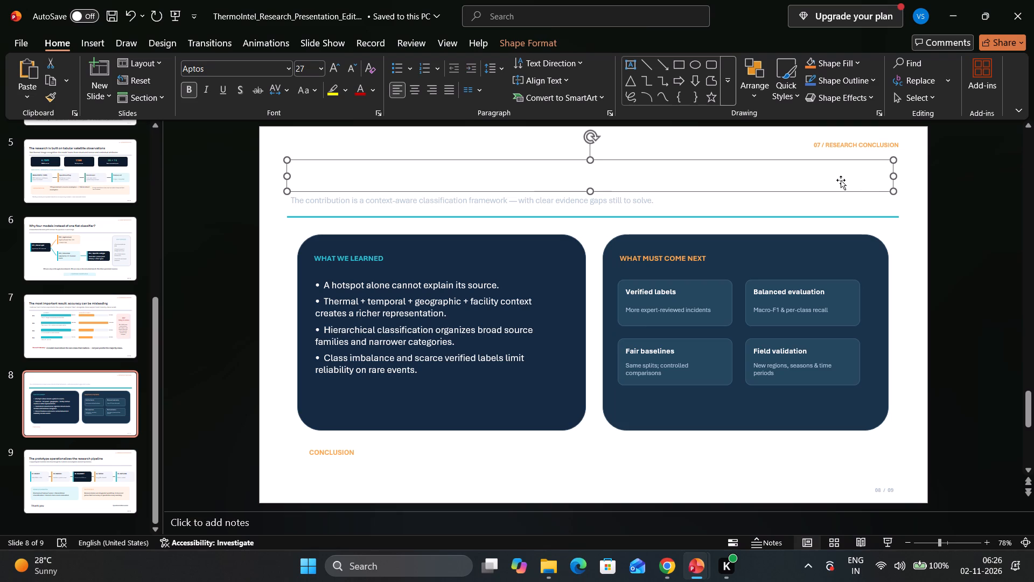
{"action": "left_click_drag", "start_coordinate": [603, 179], "coordinate": [550, 179]}
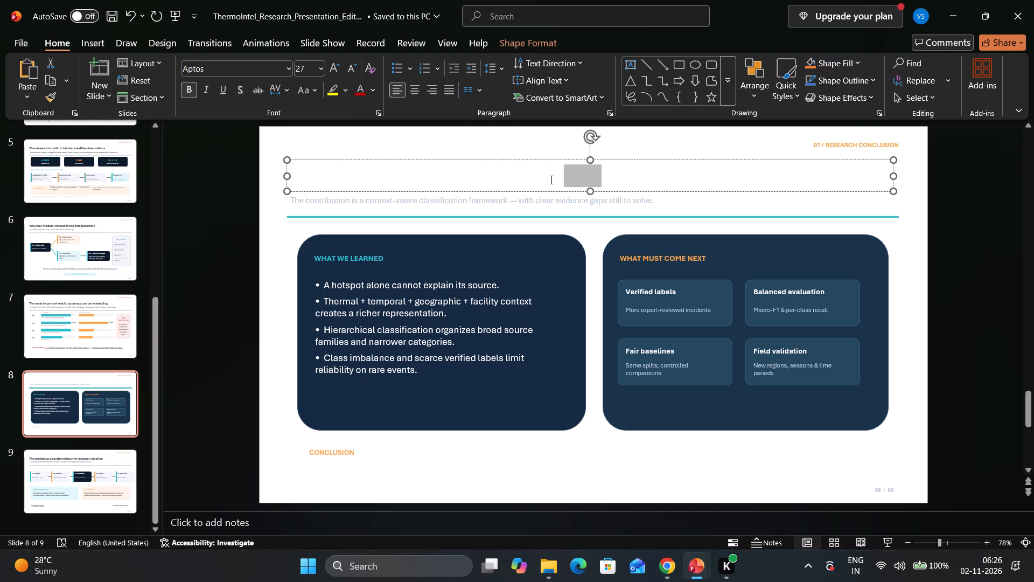
{"action": "left_click_drag", "start_coordinate": [550, 179], "coordinate": [287, 167]}
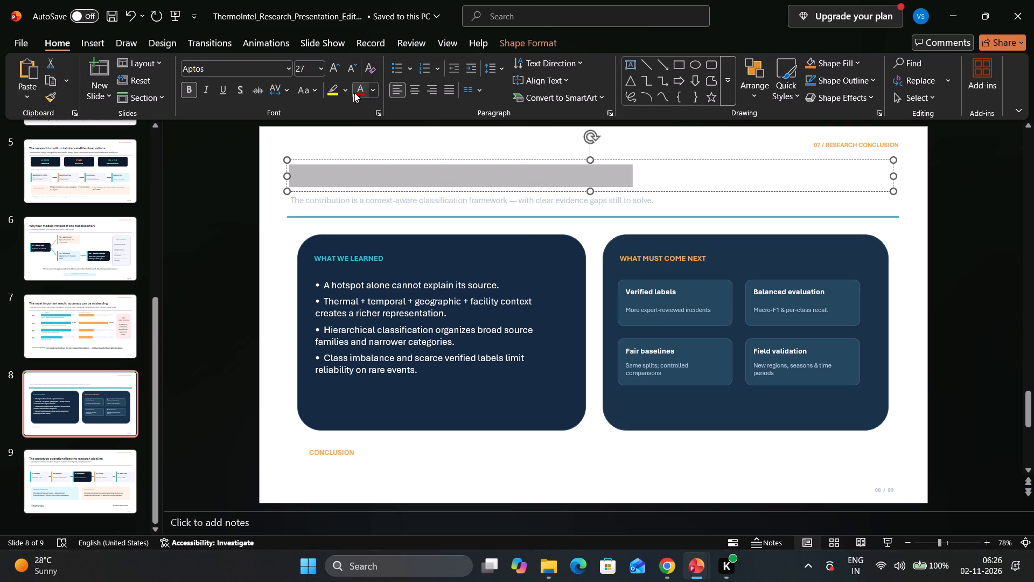
{"action": "left_click", "coordinate": [369, 88]}
{"action": "left_click", "coordinate": [382, 160]}
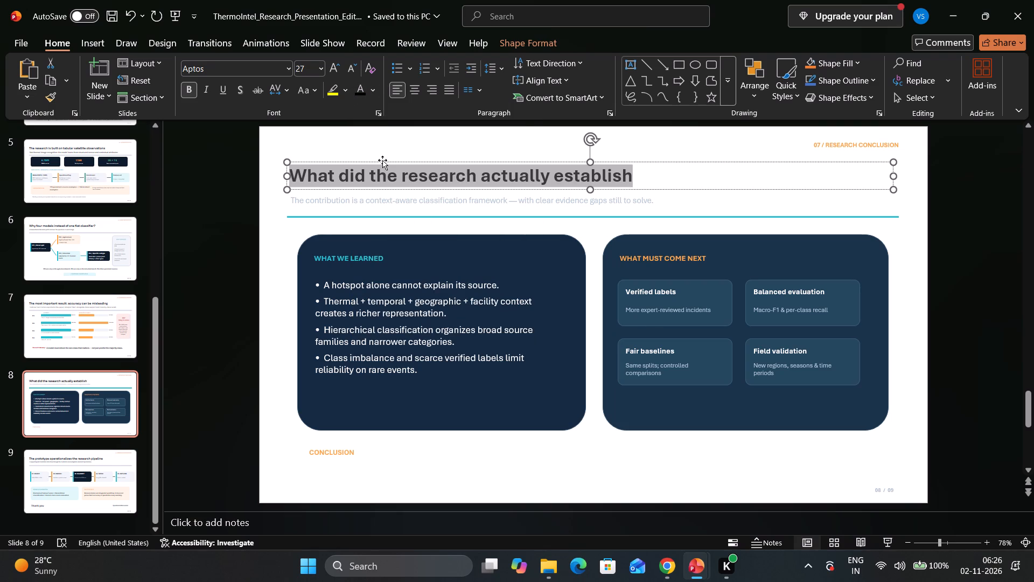
{"action": "left_click", "coordinate": [656, 175]}
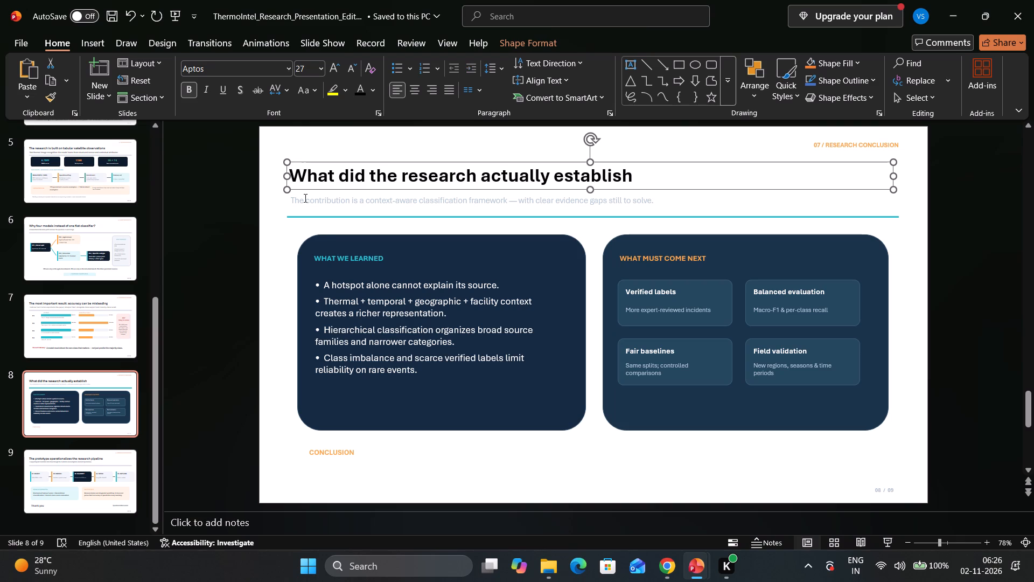
Recolor the pale subtitle below the research conclusion slide's title black and set its font size to 18.
{"action": "left_click_drag", "start_coordinate": [291, 199], "coordinate": [673, 197]}
{"action": "left_click", "coordinate": [355, 92]}
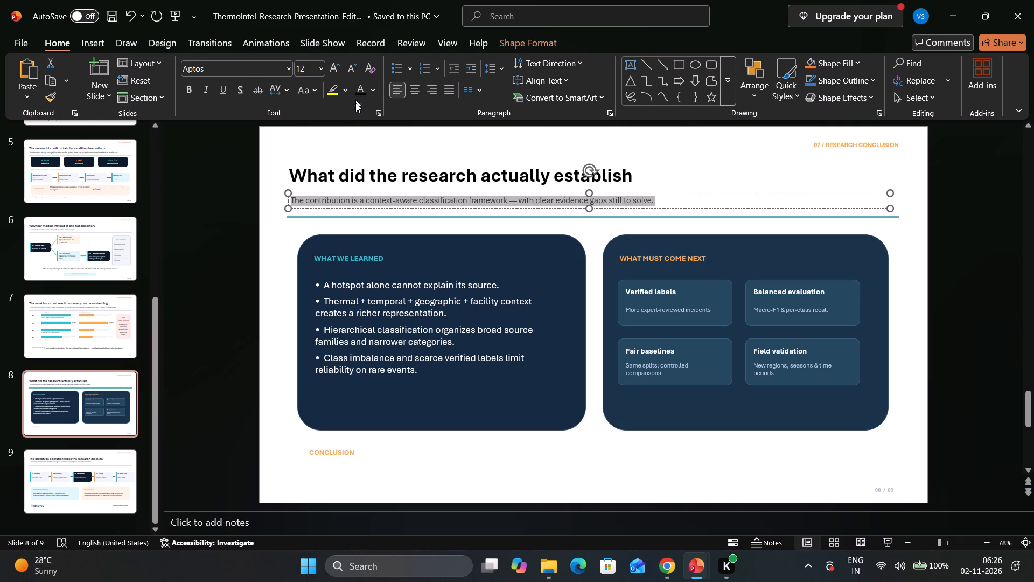
{"action": "left_click", "coordinate": [317, 70]}
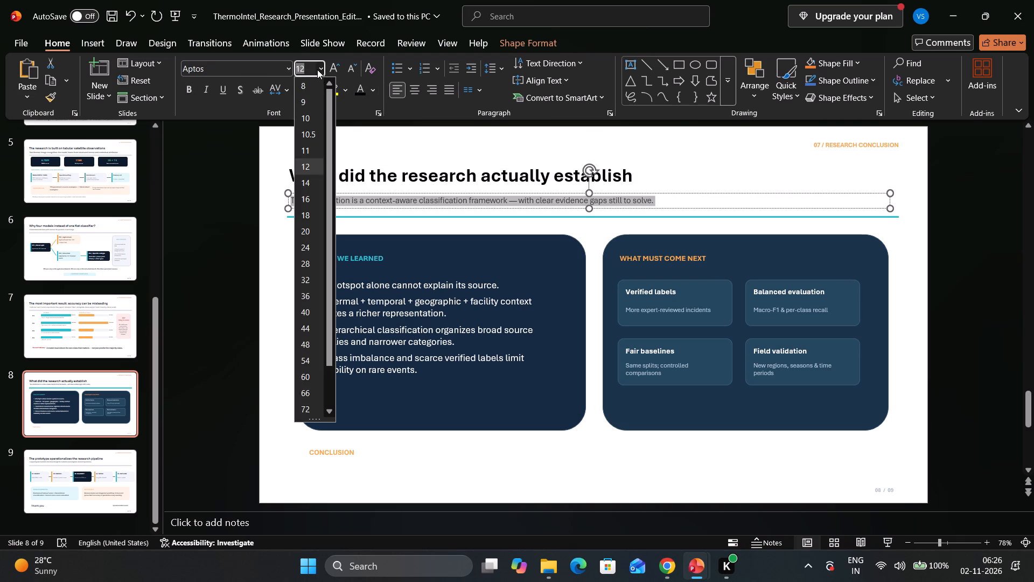
{"action": "left_click", "coordinate": [313, 211]}
{"action": "left_click", "coordinate": [223, 218]}
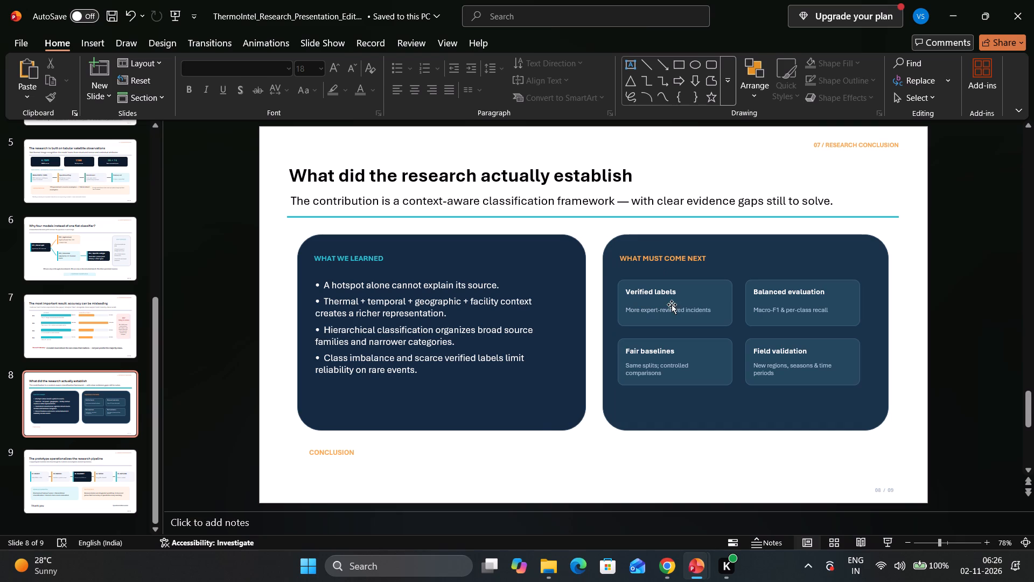
Move the research conclusion slide to the end of the deck, after the prototype pipeline slide.
{"action": "scroll", "coordinate": [669, 303], "scroll_direction": "down", "scroll_amount": 3}
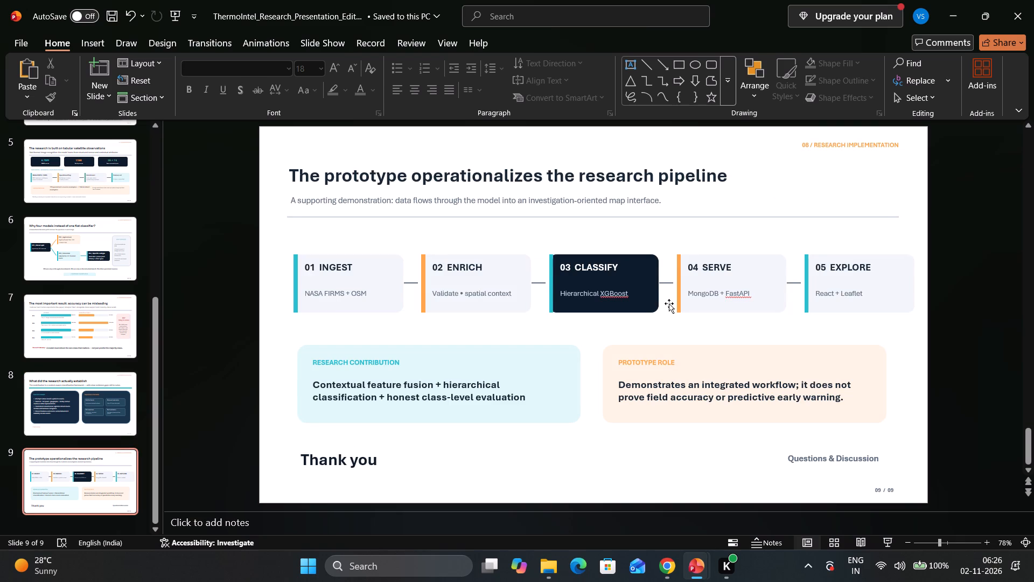
{"action": "scroll", "coordinate": [669, 303], "scroll_direction": "up", "scroll_amount": 1}
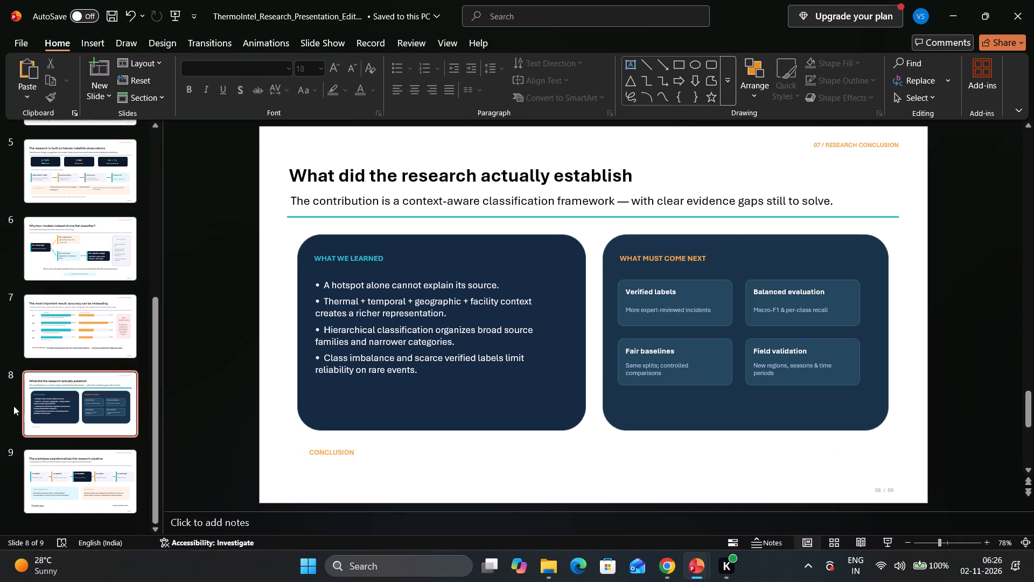
{"action": "left_click_drag", "start_coordinate": [52, 400], "coordinate": [52, 490]}
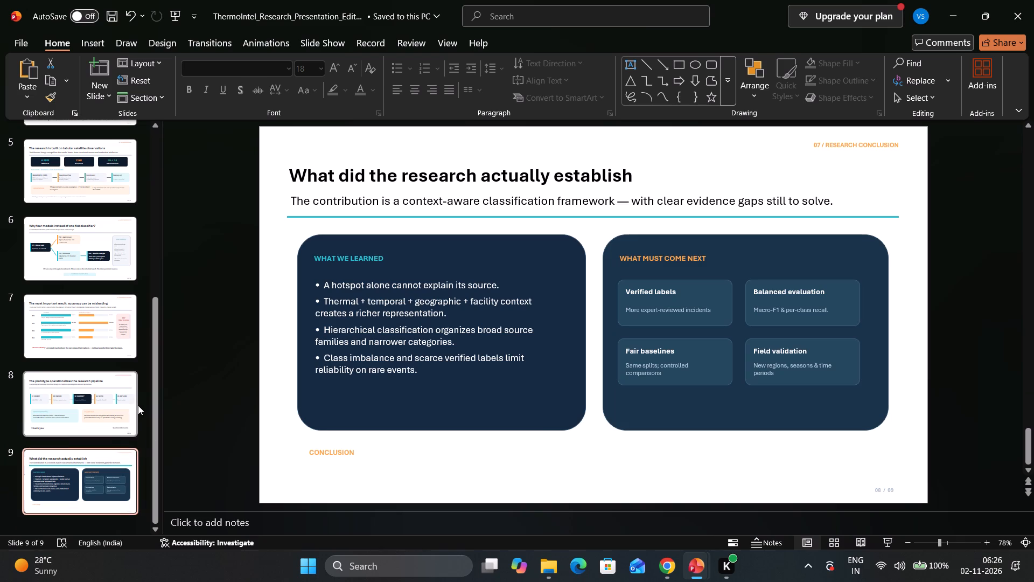
Recolor the "A supporting demonstration" subtitle on the prototype pipeline slide black and set its font size to 14.
{"action": "left_click", "coordinate": [138, 405]}
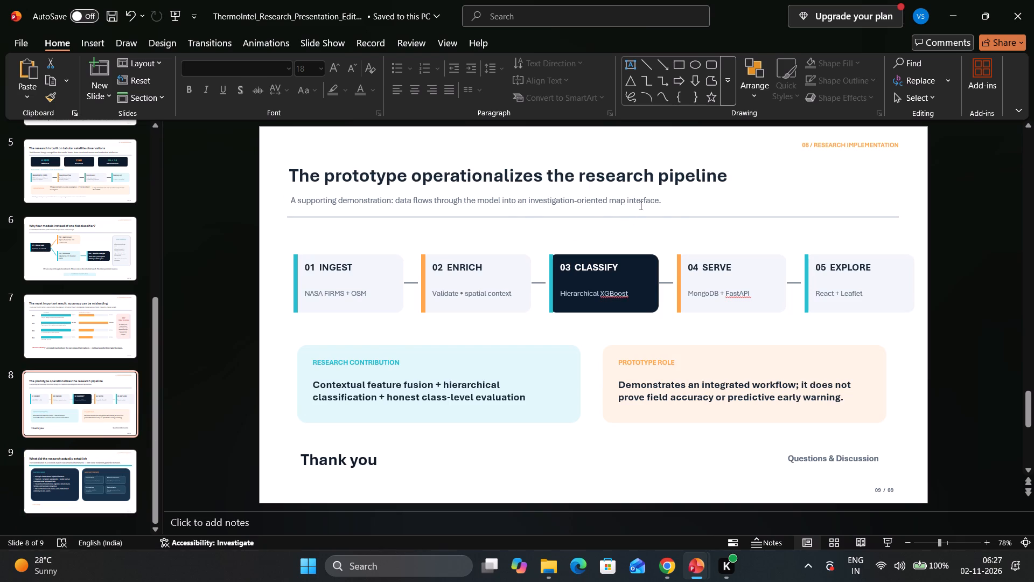
{"action": "left_click_drag", "start_coordinate": [659, 200], "coordinate": [448, 200]}
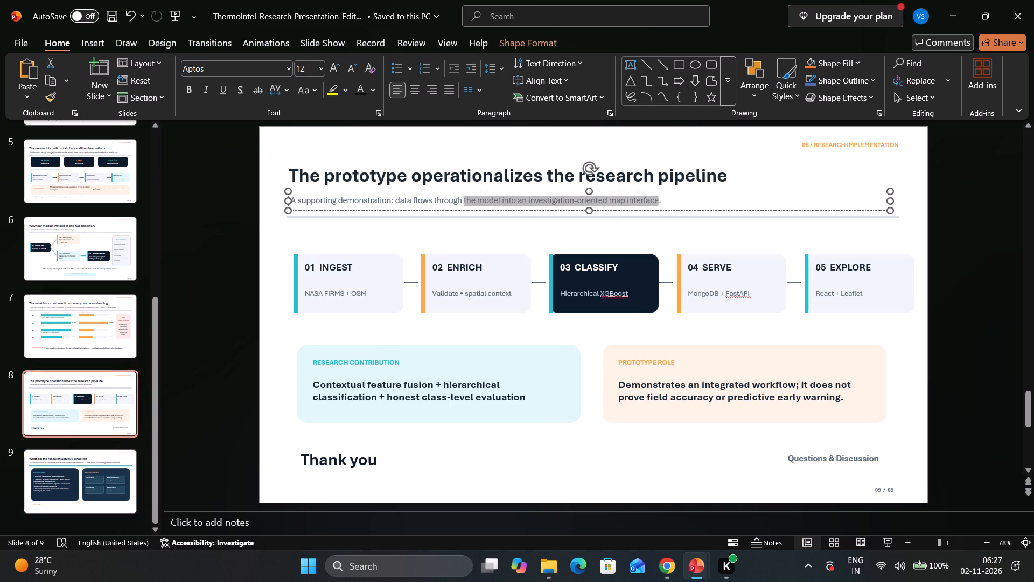
{"action": "left_click_drag", "start_coordinate": [448, 200], "coordinate": [294, 196]}
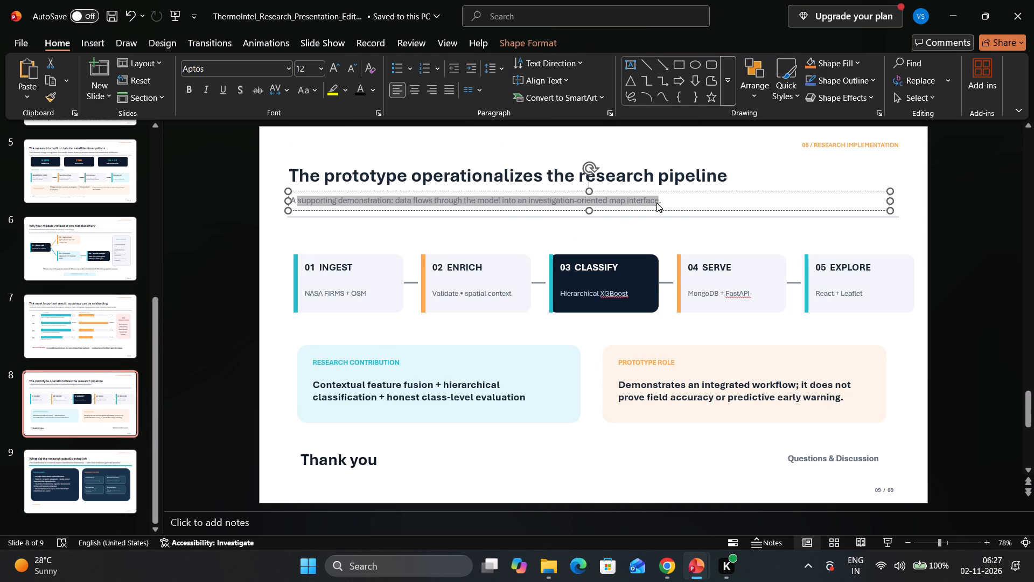
{"action": "left_click", "coordinate": [669, 199]}
{"action": "left_click", "coordinate": [662, 200]}
{"action": "left_click_drag", "start_coordinate": [661, 200], "coordinate": [368, 200]}
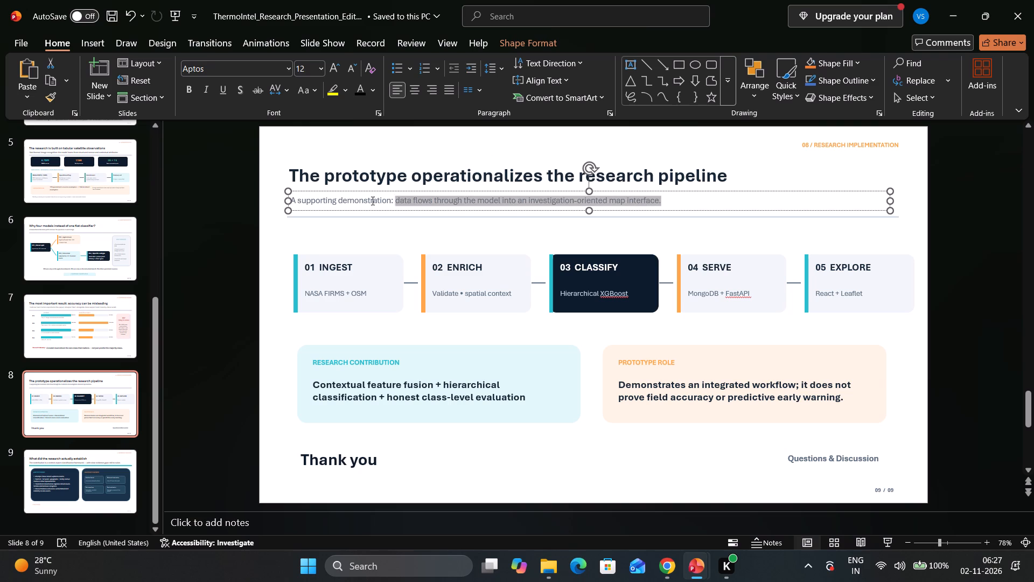
{"action": "left_click_drag", "start_coordinate": [368, 200], "coordinate": [270, 200]}
{"action": "left_click", "coordinate": [361, 87]}
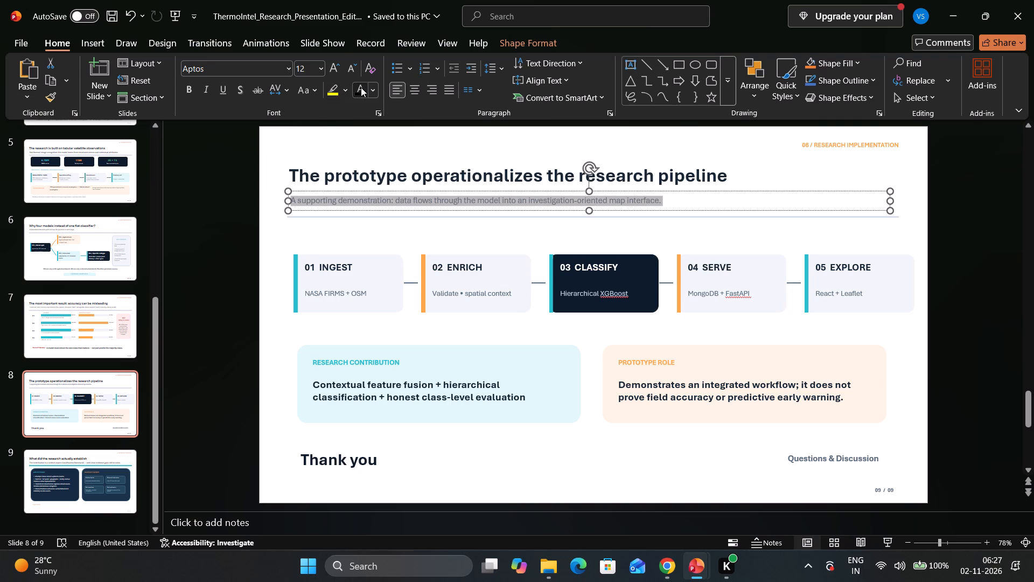
{"action": "left_click", "coordinate": [323, 69]}
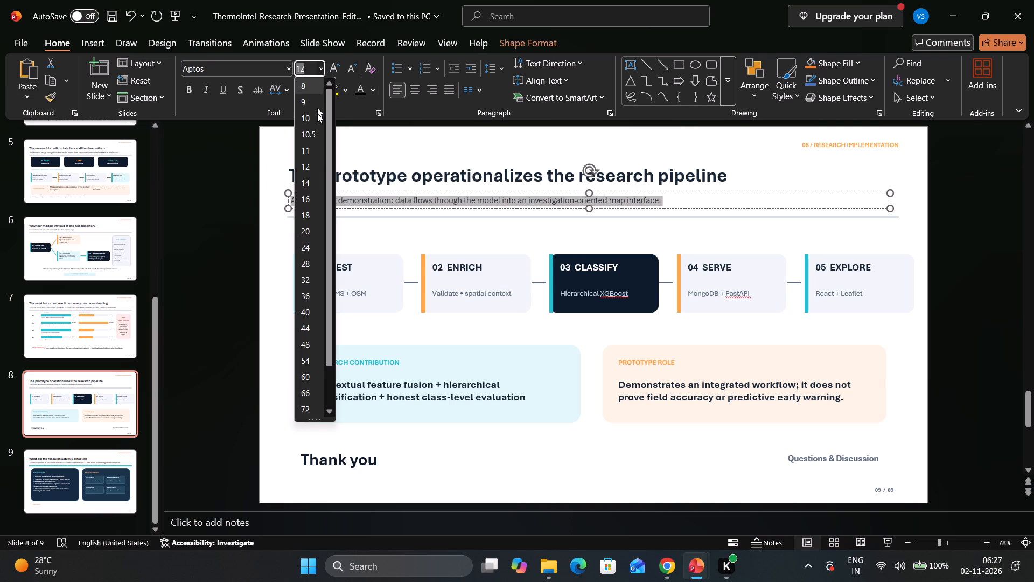
{"action": "left_click", "coordinate": [305, 182]}
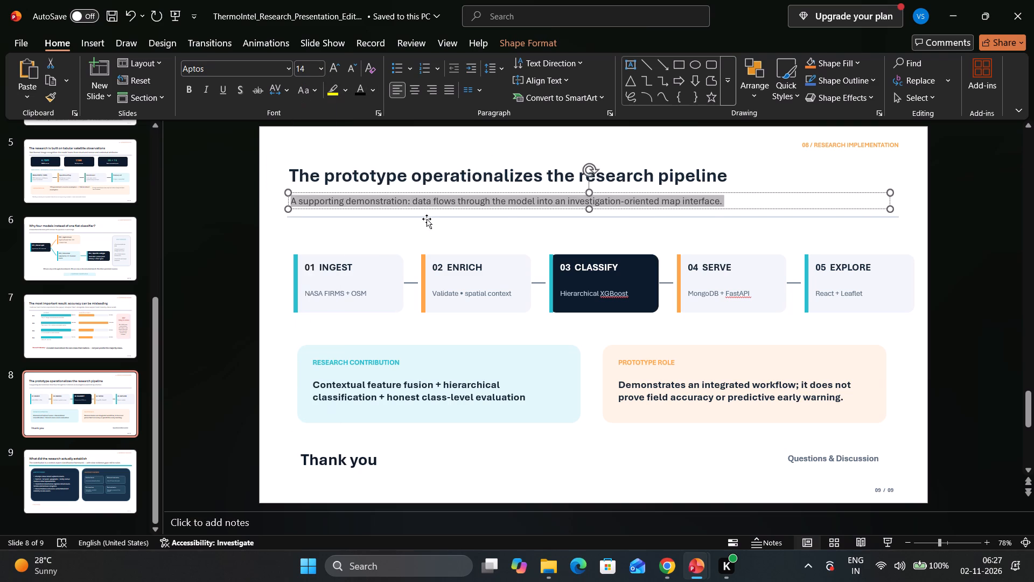
Shift the prototype pipeline slide's title, subtitle and divider line upward, with the line just beneath the subtitle.
{"action": "left_click_drag", "start_coordinate": [427, 218], "coordinate": [425, 213]}
{"action": "left_click", "coordinate": [414, 203]}
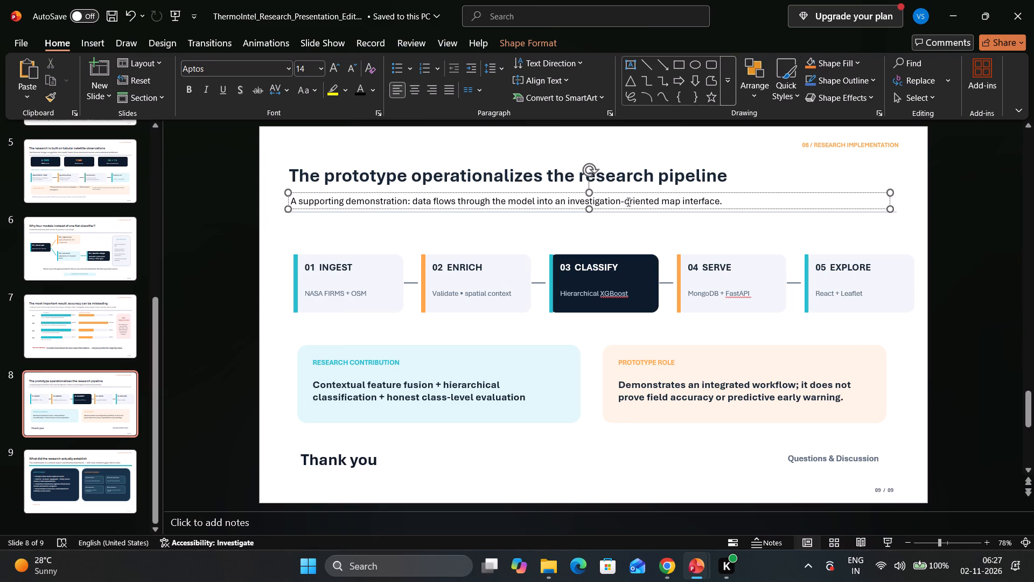
{"action": "left_click_drag", "start_coordinate": [666, 207], "coordinate": [665, 197]}
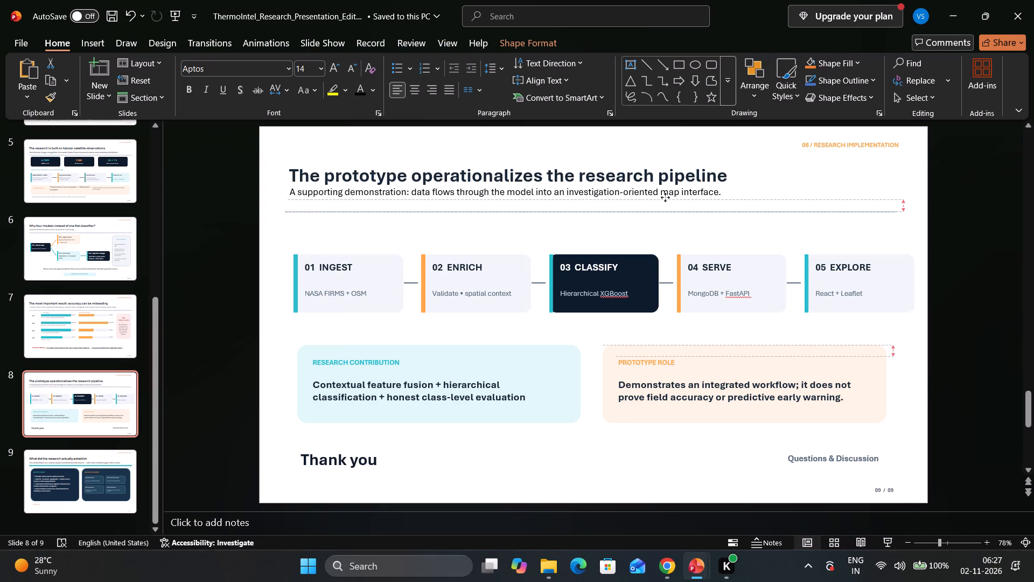
{"action": "left_click_drag", "start_coordinate": [665, 197], "coordinate": [665, 196]}
{"action": "left_click", "coordinate": [660, 178]}
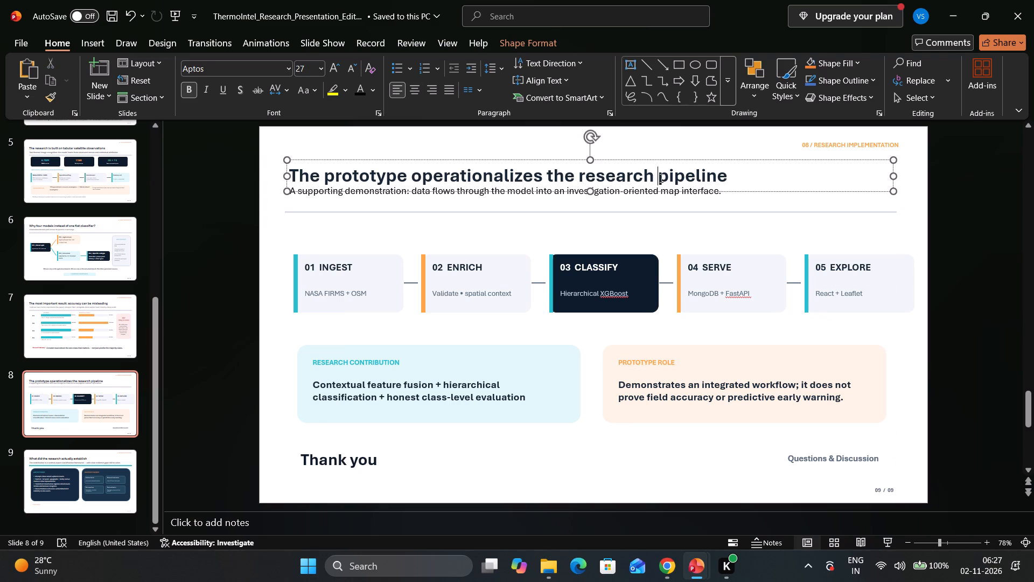
{"action": "left_click_drag", "start_coordinate": [741, 177], "coordinate": [740, 161]}
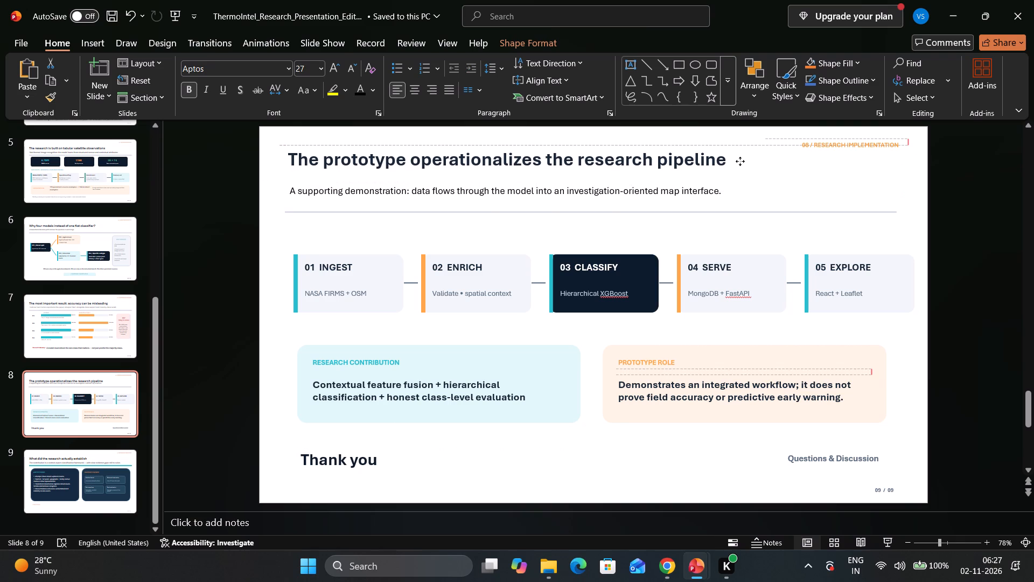
{"action": "left_click_drag", "start_coordinate": [740, 161], "coordinate": [740, 161]}
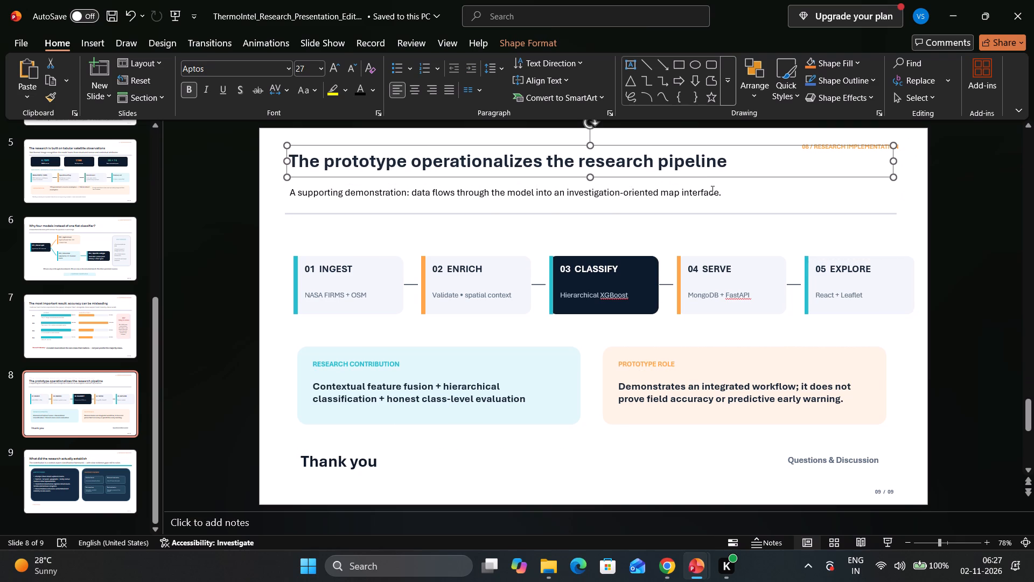
{"action": "left_click", "coordinate": [708, 196]}
{"action": "left_click_drag", "start_coordinate": [735, 194], "coordinate": [735, 184]}
{"action": "left_click", "coordinate": [712, 209]}
{"action": "left_click_drag", "start_coordinate": [712, 212], "coordinate": [710, 203]}
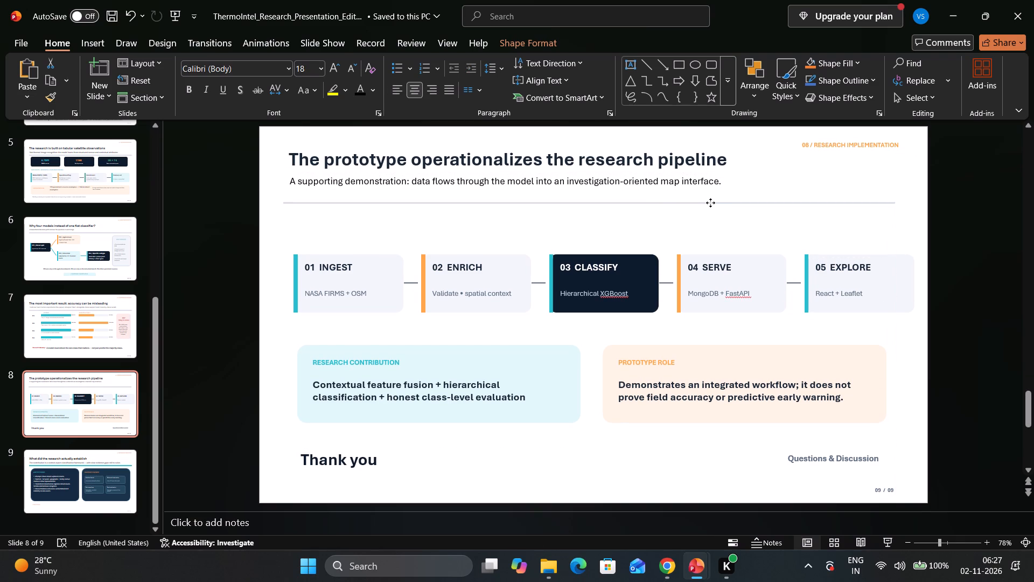
{"action": "left_click_drag", "start_coordinate": [710, 203], "coordinate": [711, 190]}
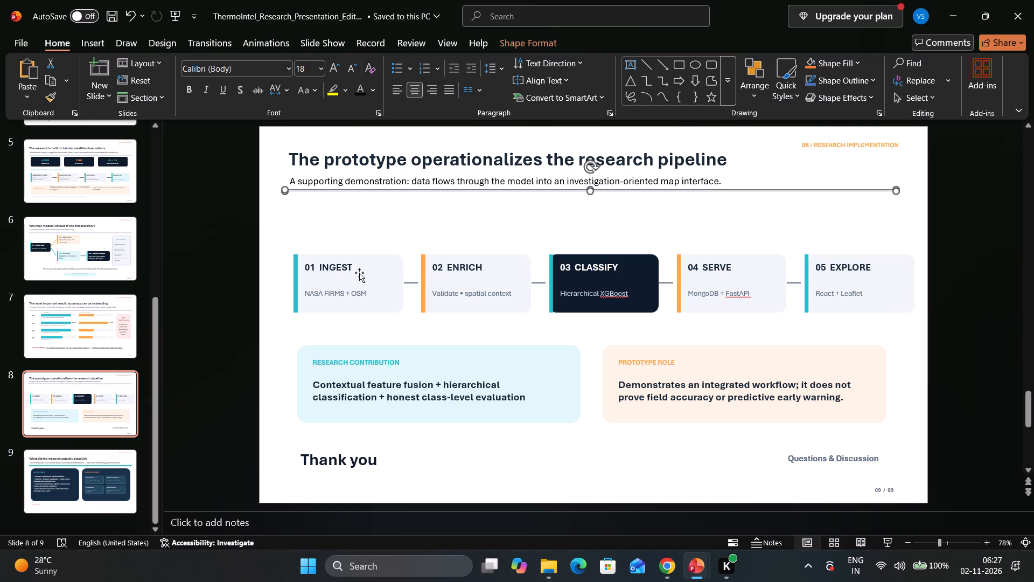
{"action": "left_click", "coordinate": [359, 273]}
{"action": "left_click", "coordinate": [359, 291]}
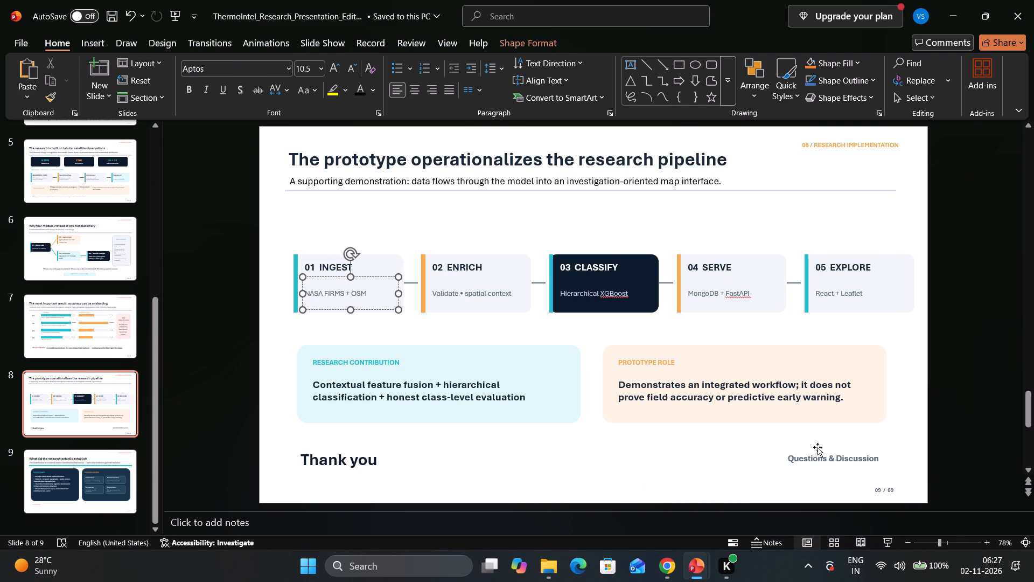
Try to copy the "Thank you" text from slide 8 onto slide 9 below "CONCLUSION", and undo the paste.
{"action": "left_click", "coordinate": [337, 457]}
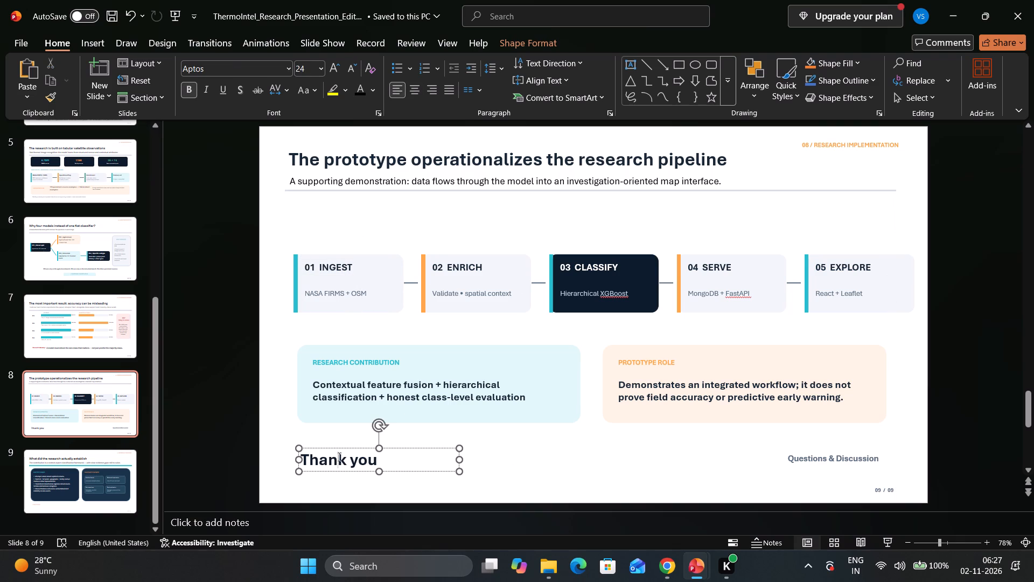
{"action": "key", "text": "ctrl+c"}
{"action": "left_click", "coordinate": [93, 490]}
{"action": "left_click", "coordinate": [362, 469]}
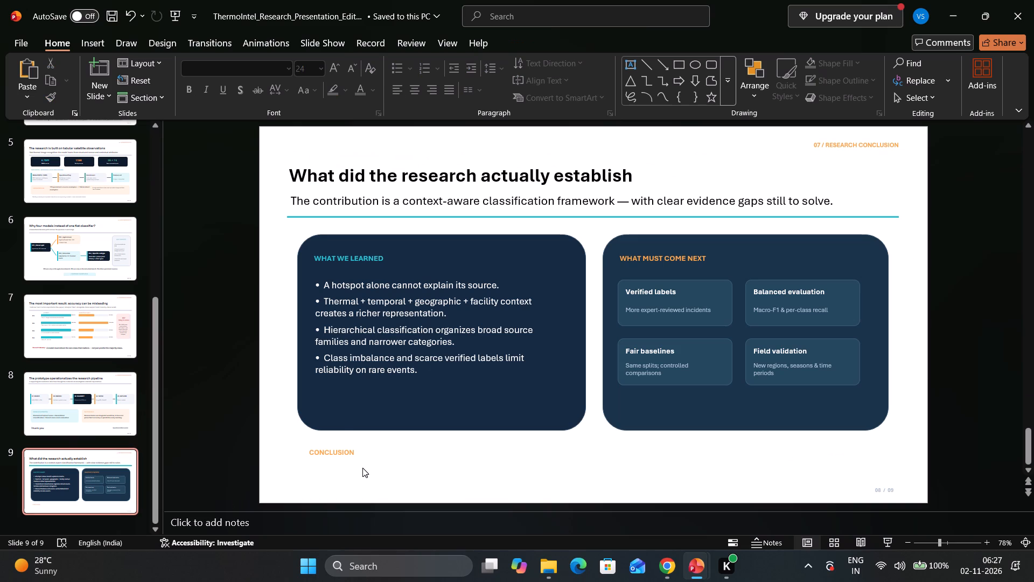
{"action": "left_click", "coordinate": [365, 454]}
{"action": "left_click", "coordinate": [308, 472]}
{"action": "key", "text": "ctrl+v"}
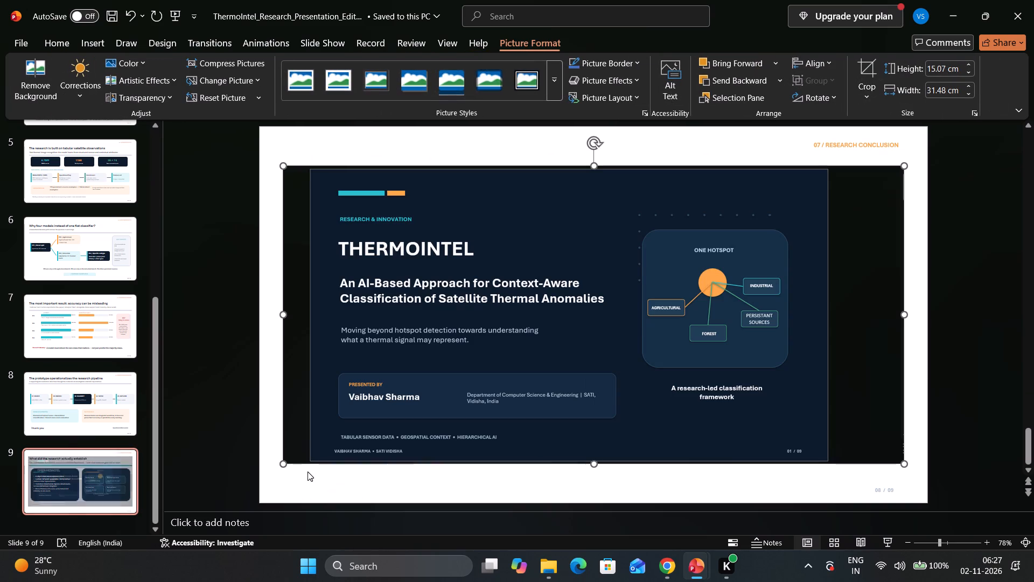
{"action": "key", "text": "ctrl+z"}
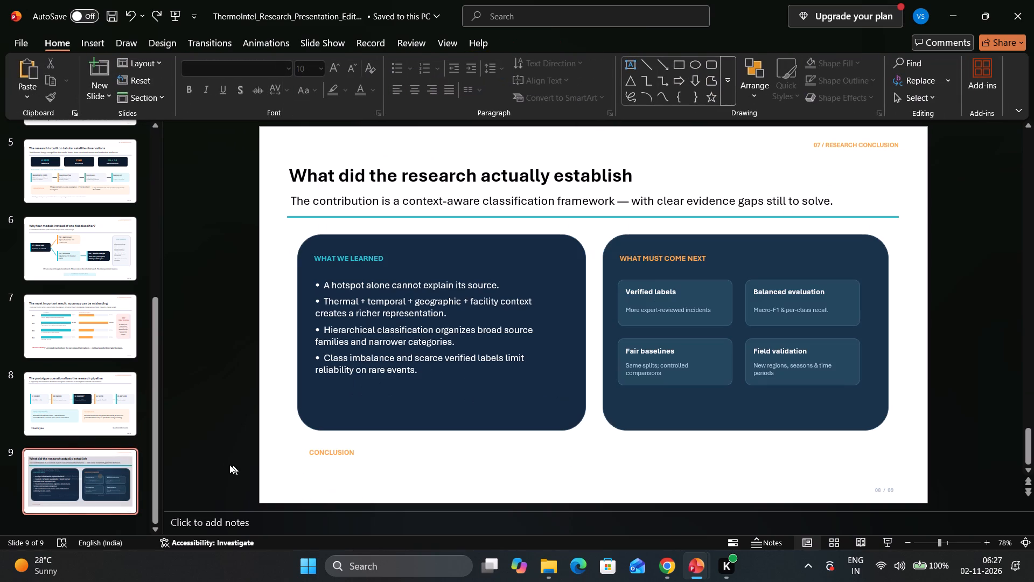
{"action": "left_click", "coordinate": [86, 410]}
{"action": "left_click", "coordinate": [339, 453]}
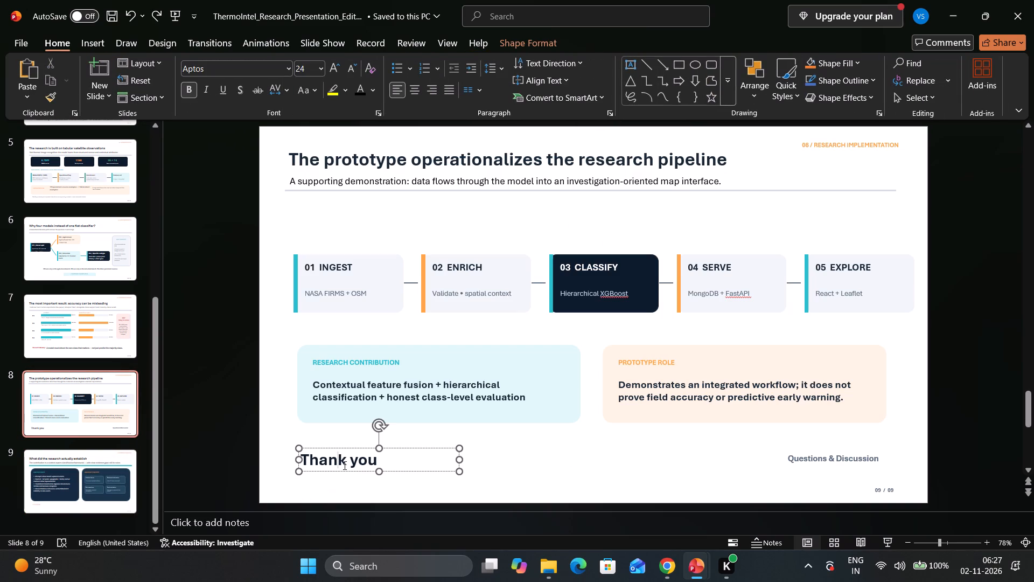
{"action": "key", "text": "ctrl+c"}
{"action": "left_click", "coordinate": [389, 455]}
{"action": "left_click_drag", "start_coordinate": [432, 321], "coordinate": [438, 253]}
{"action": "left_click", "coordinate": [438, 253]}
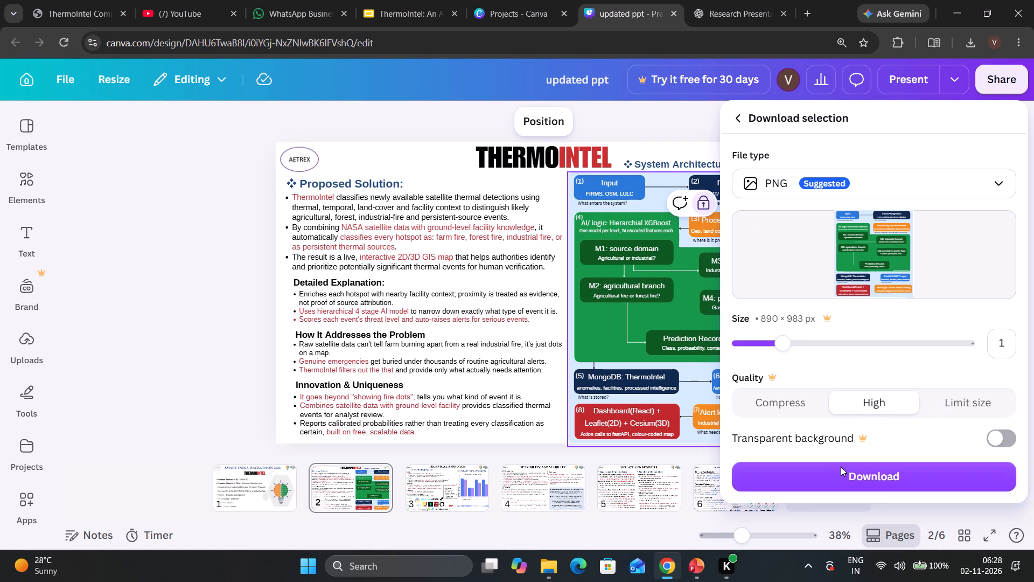
{"action": "left_click", "coordinate": [876, 476]}
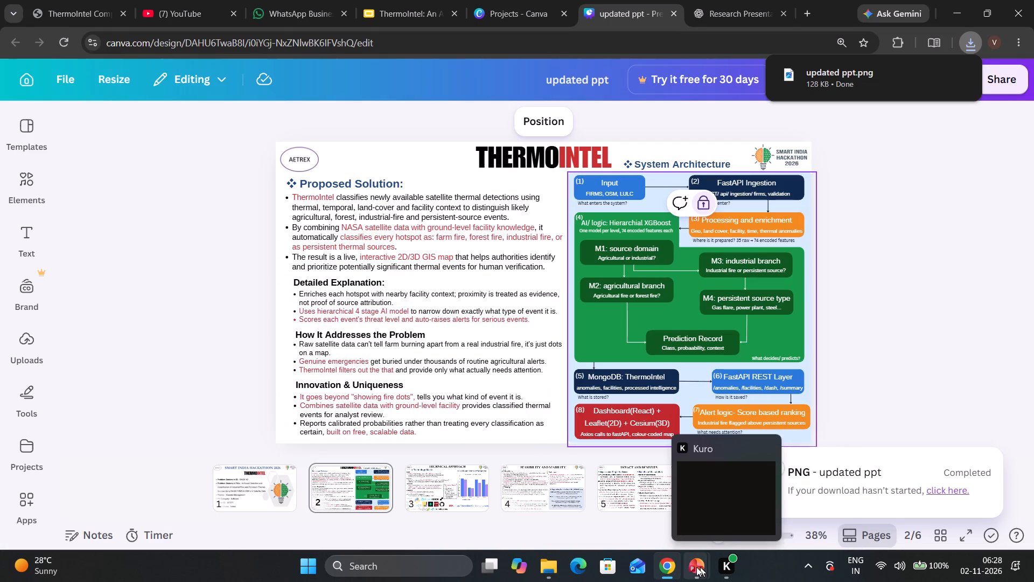
Switch back to PowerPoint and delete the five stage descriptions and the connector lines between the pipeline cards on slide 8.
{"action": "left_click", "coordinate": [773, 509]}
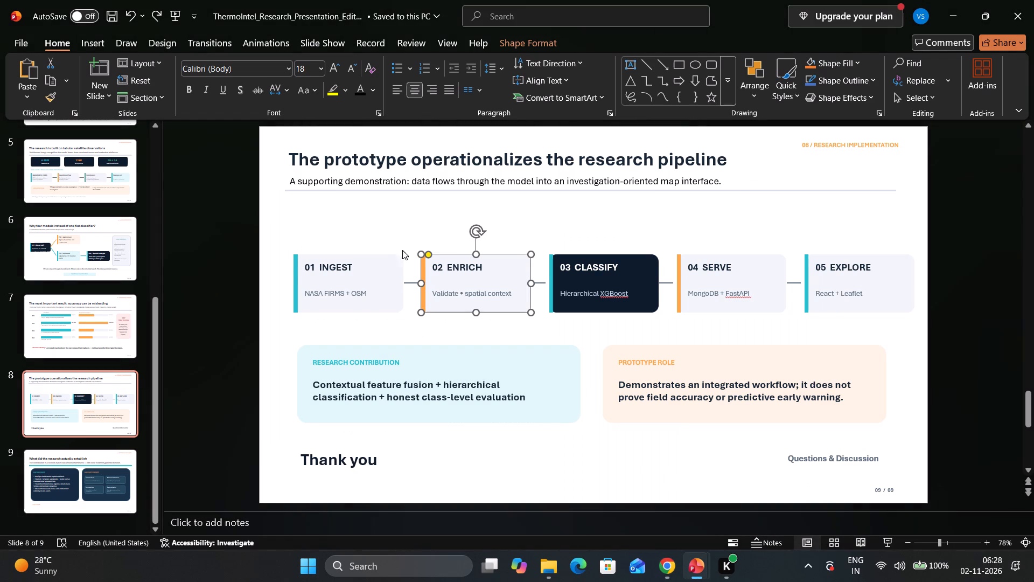
{"action": "left_click", "coordinate": [365, 260]}
{"action": "left_click", "coordinate": [333, 288]}
{"action": "left_click_drag", "start_coordinate": [285, 263], "coordinate": [909, 313]}
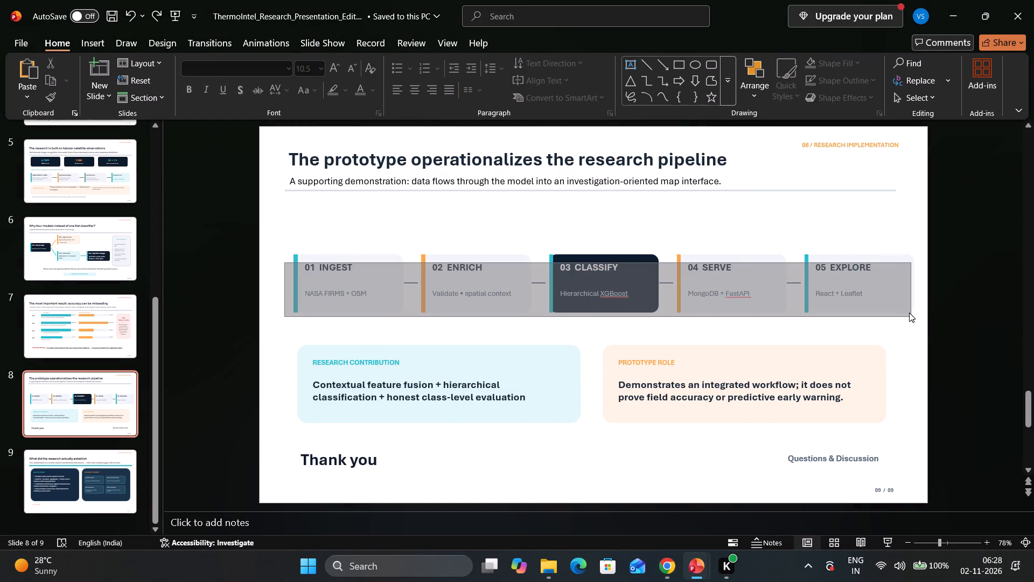
{"action": "left_click_drag", "start_coordinate": [909, 313], "coordinate": [909, 311]}
{"action": "key", "text": "BackSpace"}
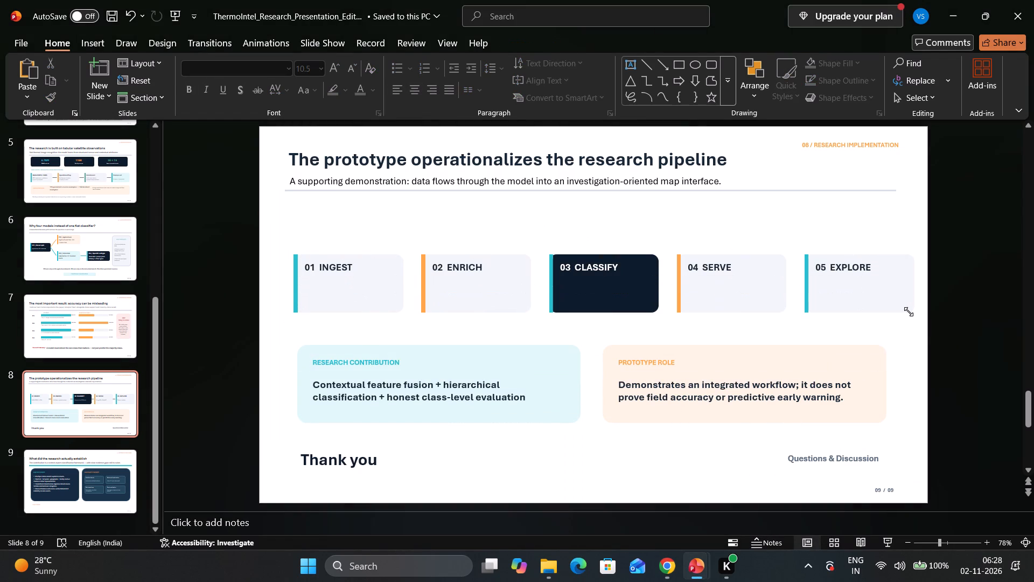
Delete the "01 INGEST" card with its label and teal accent bar from slide 8.
{"action": "left_click", "coordinate": [371, 291]}
{"action": "key", "text": "BackSpace"}
{"action": "left_click", "coordinate": [327, 274]}
{"action": "key", "text": "BackSpace"}
{"action": "left_click", "coordinate": [298, 279]}
{"action": "key", "text": "BackSpace"}
Delete the "02 ENRICH" card with its label and orange accent bar.
{"action": "left_click", "coordinate": [434, 281]}
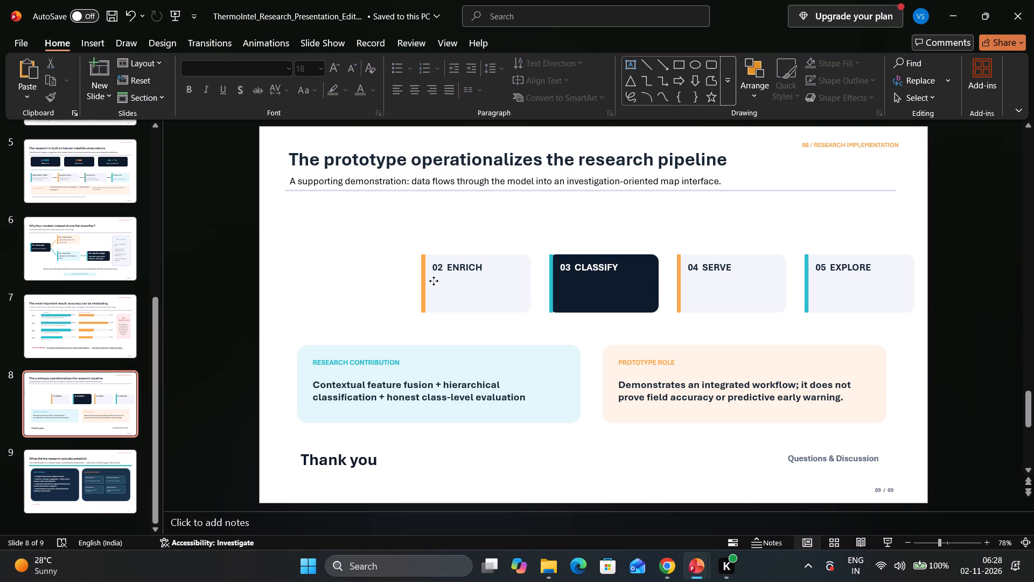
{"action": "key", "text": "BackSpace"}
{"action": "left_click", "coordinate": [427, 288]}
{"action": "key", "text": "BackSpace"}
{"action": "left_click", "coordinate": [452, 269]}
{"action": "key", "text": "BackSpace"}
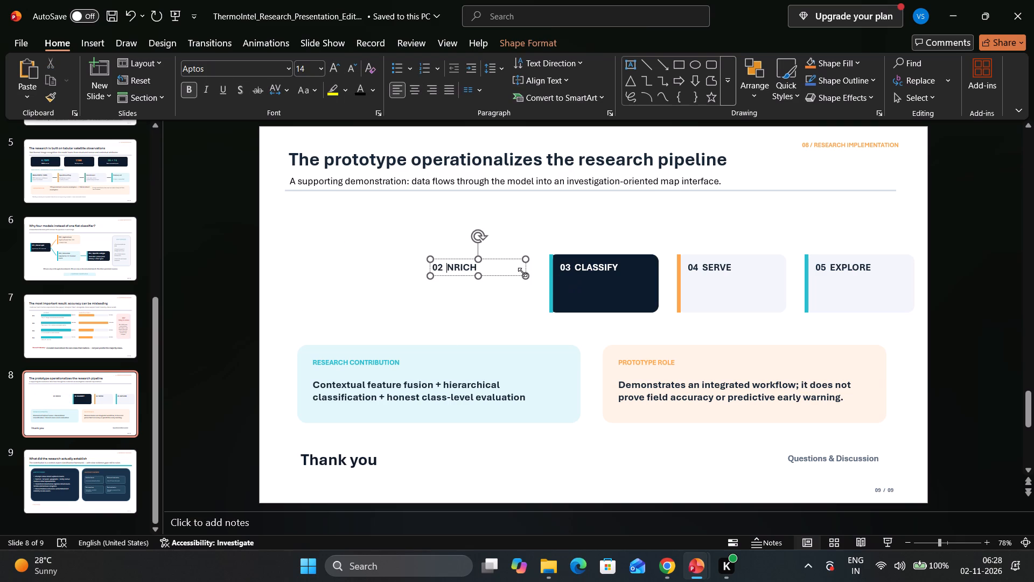
{"action": "left_click", "coordinate": [522, 272]}
{"action": "key", "text": "BackSpace"}
Delete the dark "03 CLASSIFY" card with its label and teal accent bar.
{"action": "left_click", "coordinate": [565, 281]}
{"action": "key", "text": "BackSpace"}
{"action": "key", "text": "BackSpace"}
{"action": "left_click", "coordinate": [553, 286]}
{"action": "key", "text": "BackSpace"}
{"action": "key", "text": "BackSpace"}
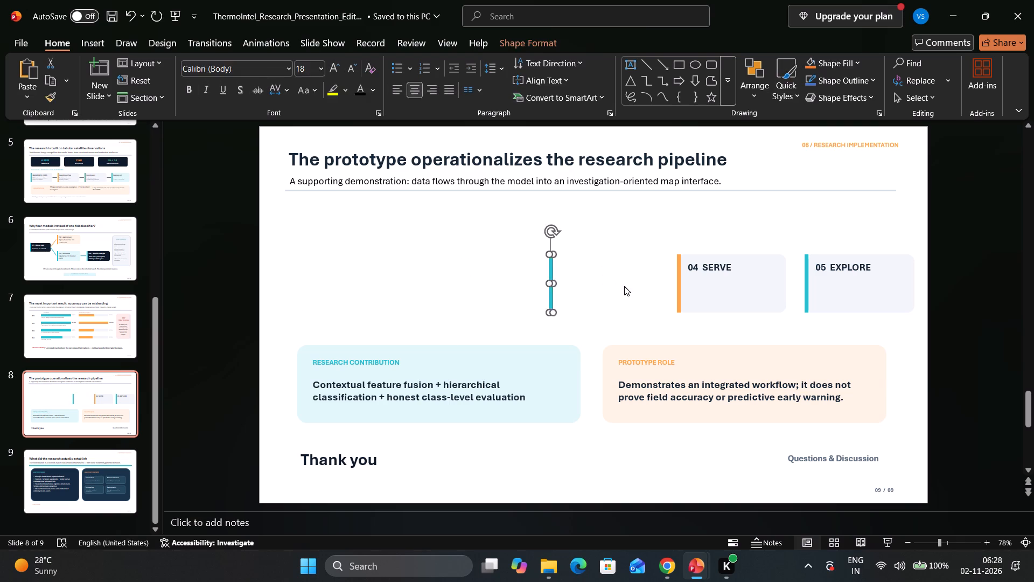
Delete the "04 SERVE" card with its label and orange accent bar.
{"action": "left_click", "coordinate": [750, 286]}
{"action": "key", "text": "BackSpace"}
{"action": "key", "text": "BackSpace"}
{"action": "key", "text": "BackSpace"}
{"action": "left_click", "coordinate": [728, 271]}
{"action": "key", "text": "BackSpace"}
{"action": "key", "text": "BackSpace"}
{"action": "key", "text": "BackSpace"}
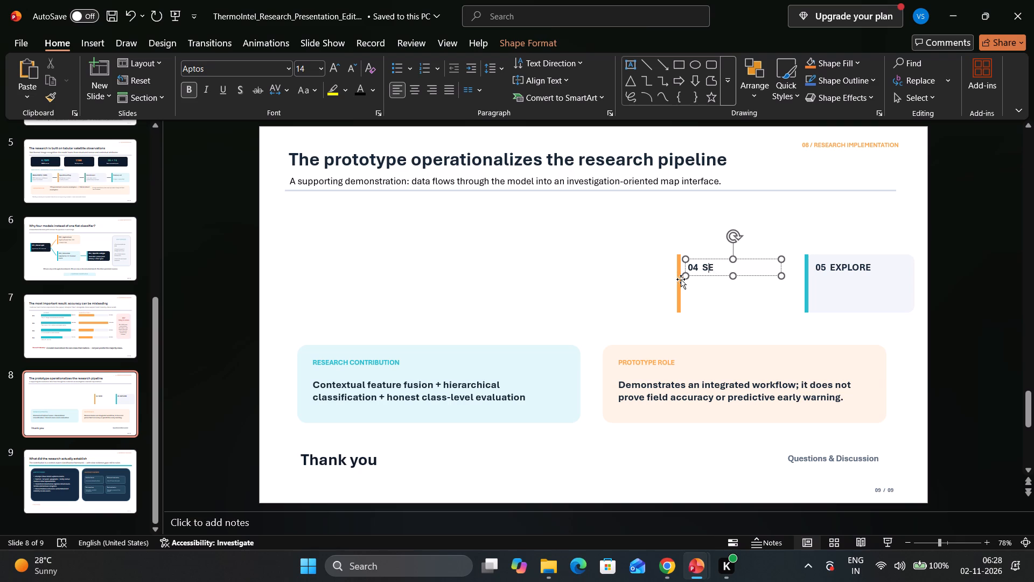
{"action": "key", "text": "BackSpace"}
{"action": "left_click", "coordinate": [675, 282]}
{"action": "key", "text": "BackSpace"}
{"action": "left_click", "coordinate": [700, 270]}
{"action": "key", "text": "BackSpace"}
{"action": "key", "text": "BackSpace"}
{"action": "key", "text": "BackSpace"}
{"action": "left_click", "coordinate": [702, 269]}
{"action": "key", "text": "BackSpace"}
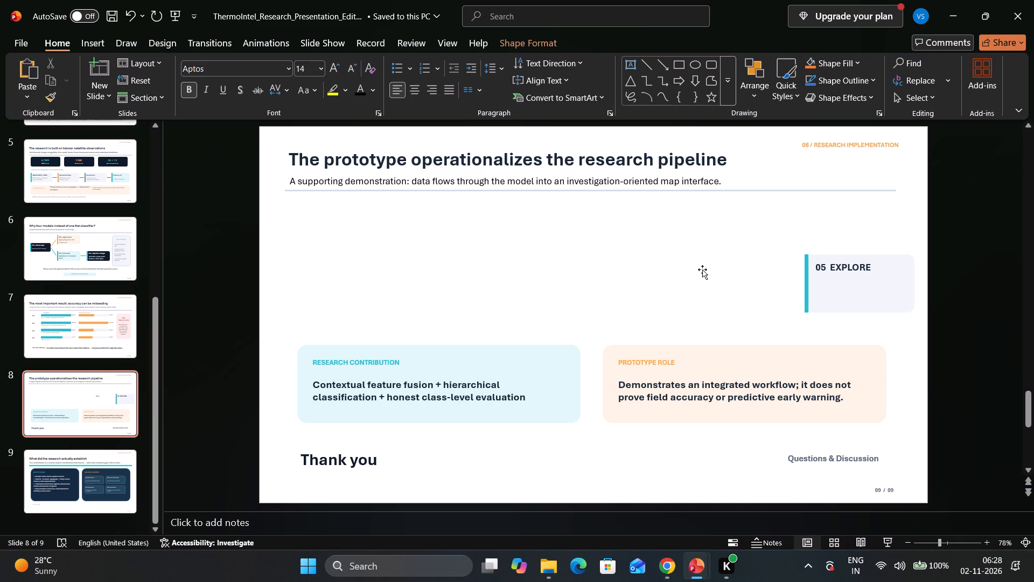
{"action": "key", "text": "BackSpace"}
Delete the "05 EXPLORE" card with its label and teal accent bar.
{"action": "left_click", "coordinate": [827, 273]}
{"action": "key", "text": "BackSpace"}
{"action": "key", "text": "BackSpace"}
{"action": "key", "text": "Delete"}
{"action": "key", "text": "Delete"}
{"action": "left_click", "coordinate": [806, 277]}
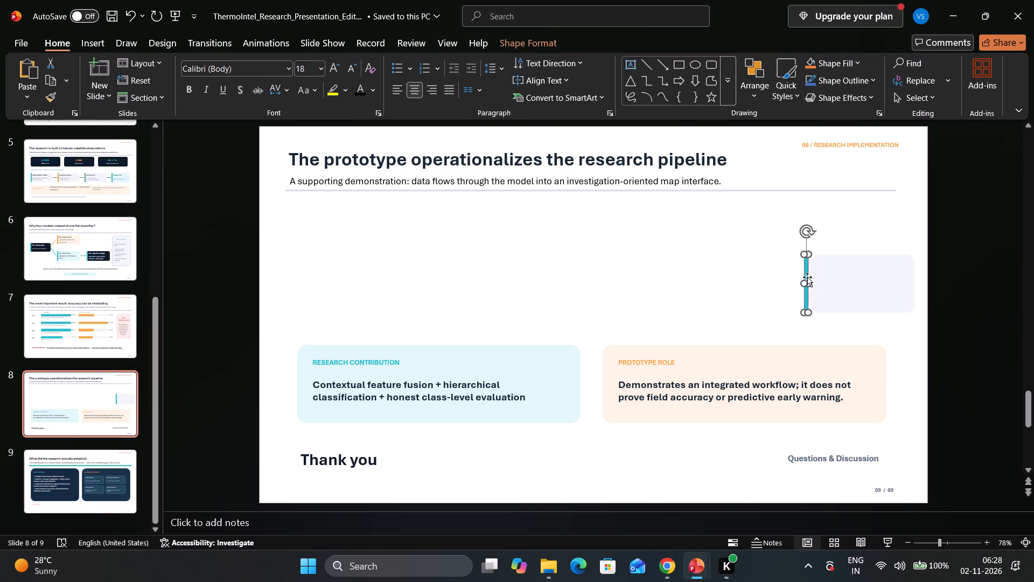
{"action": "key", "text": "Delete"}
{"action": "left_click", "coordinate": [813, 280]}
{"action": "key", "text": "Delete"}
{"action": "key", "text": "Delete"}
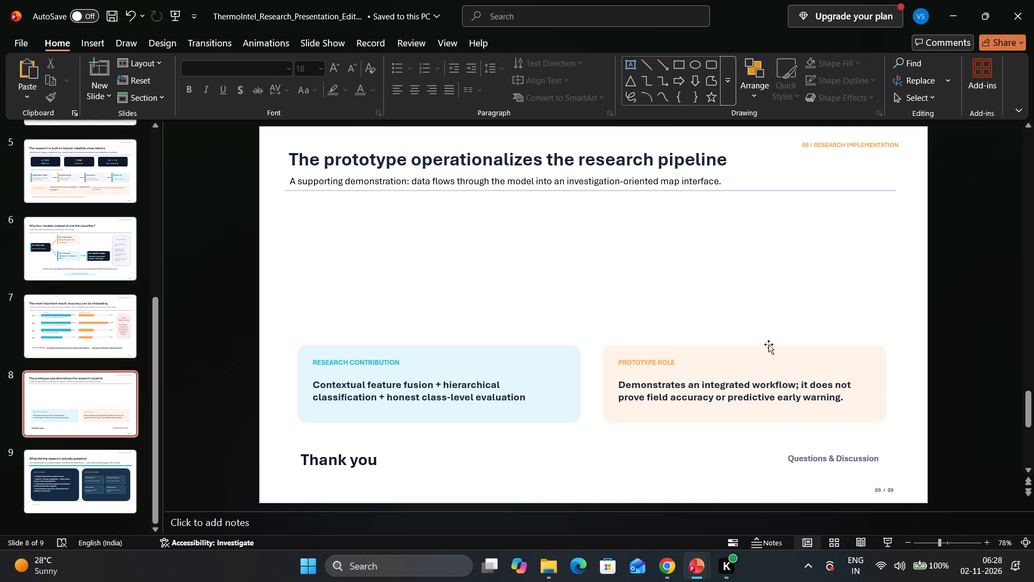
Delete the light blue "RESEARCH CONTRIBUTION" card from slide 8, including its heading and body text.
{"action": "left_click", "coordinate": [352, 389]}
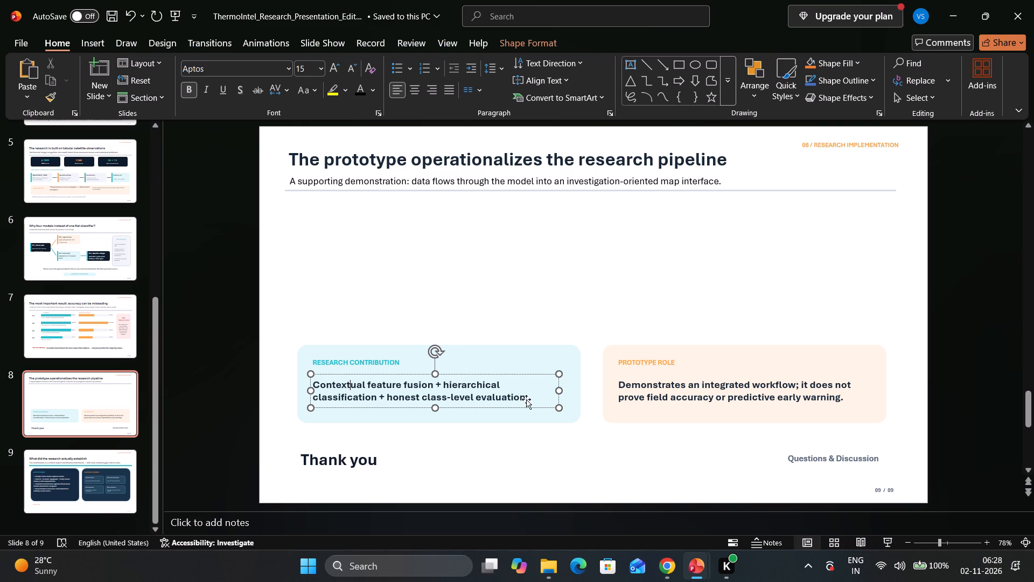
{"action": "left_click", "coordinate": [556, 361]}
{"action": "key", "text": "BackSpace"}
{"action": "left_click", "coordinate": [387, 365]}
{"action": "key", "text": "BackSpace"}
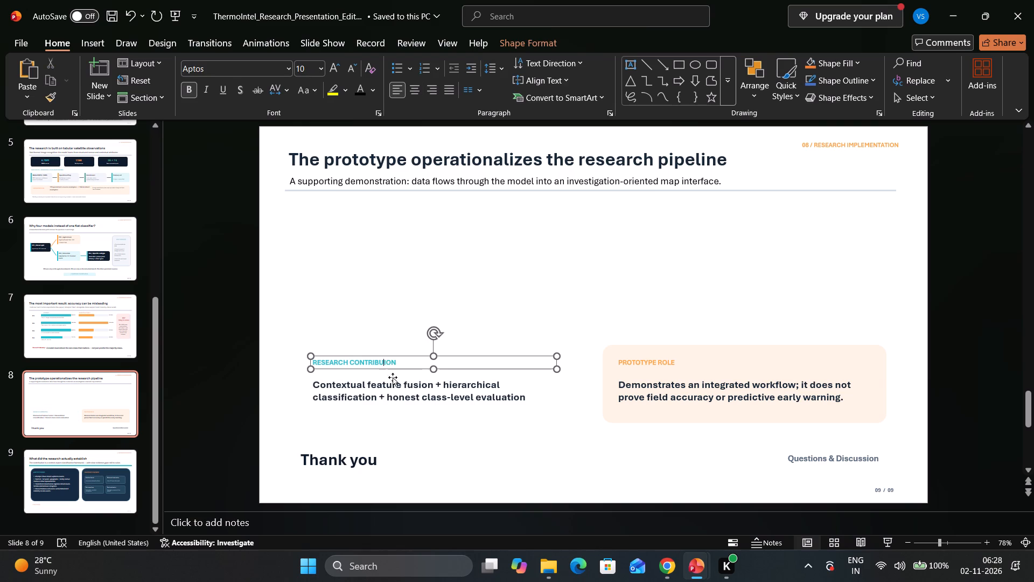
{"action": "left_click", "coordinate": [424, 392]}
{"action": "key", "text": "BackSpace"}
{"action": "left_click_drag", "start_coordinate": [525, 397], "coordinate": [323, 383]}
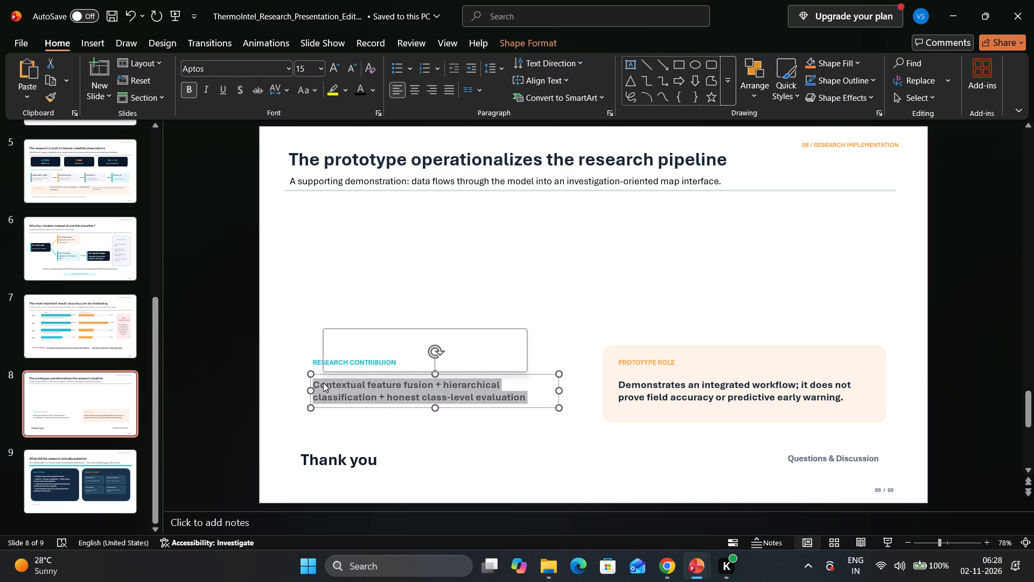
{"action": "key", "text": "Delete"}
{"action": "left_click", "coordinate": [354, 365]}
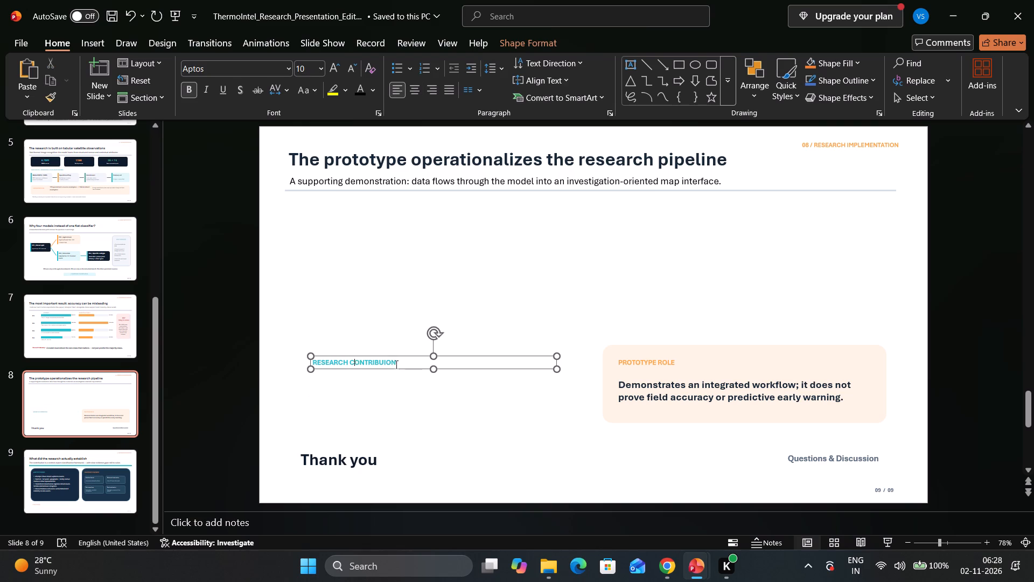
{"action": "left_click_drag", "start_coordinate": [399, 363], "coordinate": [325, 358]}
{"action": "key", "text": "Delete"}
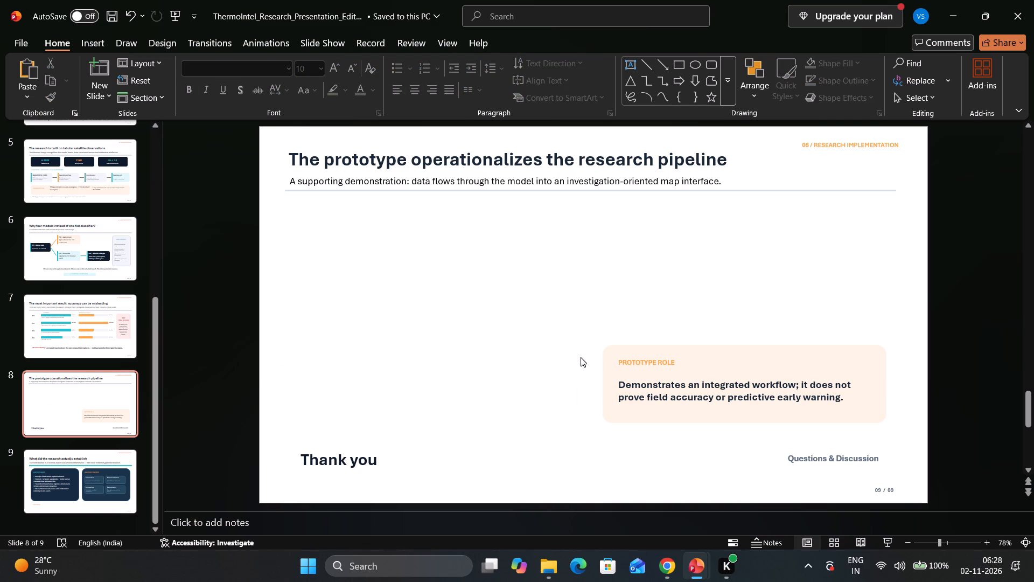
Delete the peach "PROTOTYPE ROLE" card, including its heading and body text.
{"action": "left_click", "coordinate": [662, 381]}
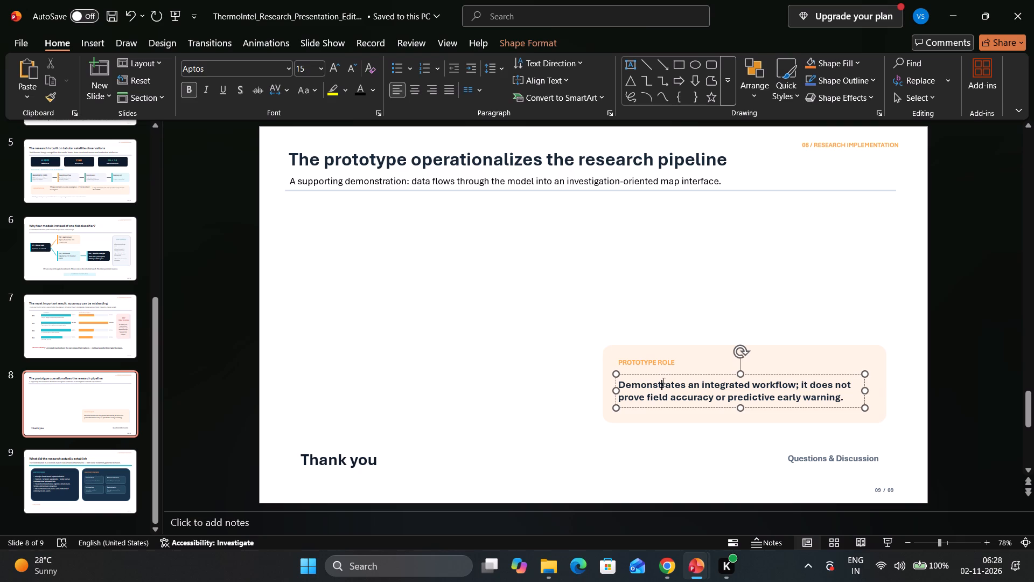
{"action": "key", "text": "Delete"}
{"action": "left_click_drag", "start_coordinate": [843, 397], "coordinate": [611, 377]}
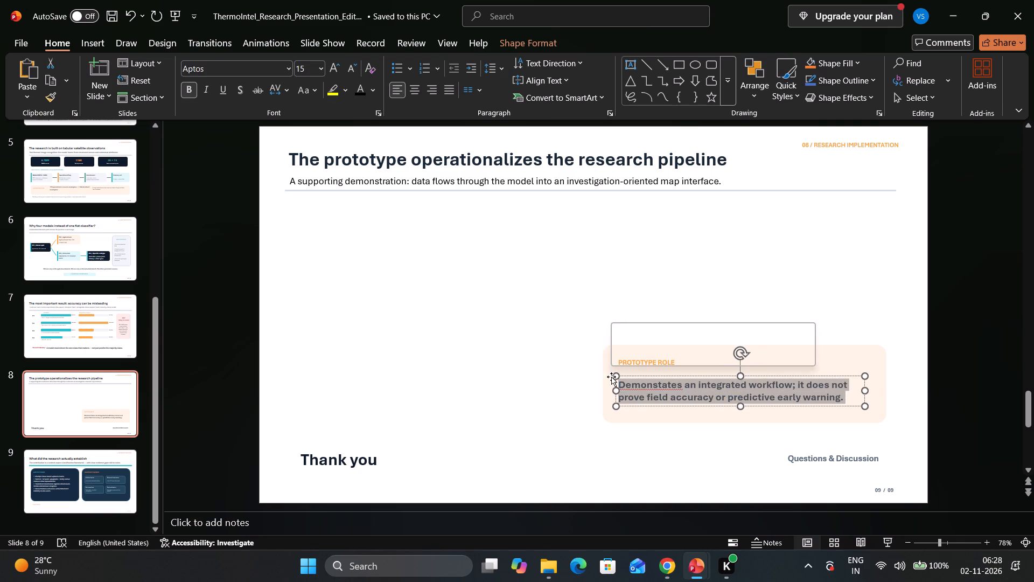
{"action": "key", "text": "Delete"}
{"action": "left_click", "coordinate": [672, 358]}
{"action": "left_click_drag", "start_coordinate": [677, 360], "coordinate": [613, 362]}
{"action": "key", "text": "Delete"}
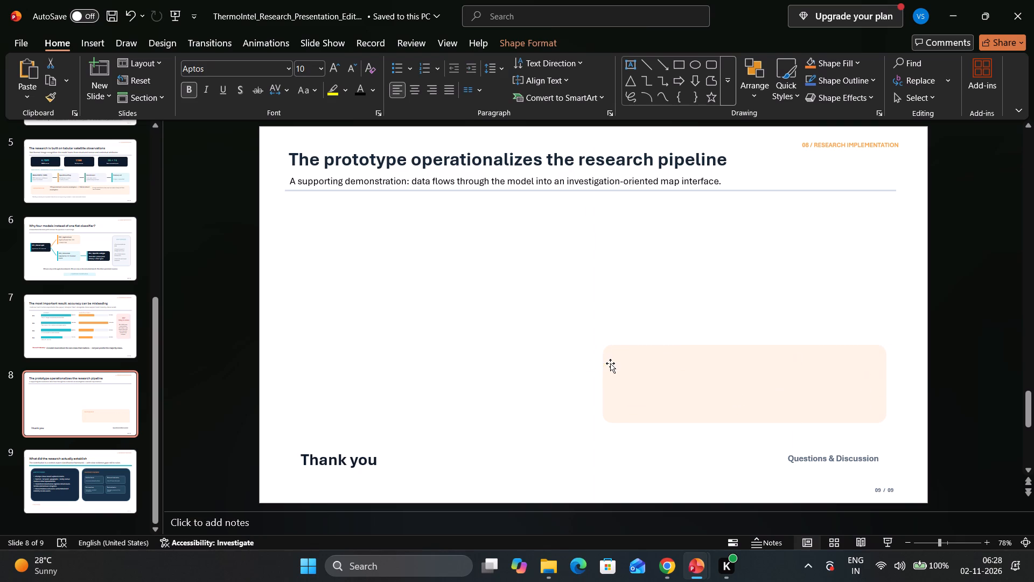
{"action": "left_click", "coordinate": [612, 355]}
{"action": "key", "text": "Delete"}
Delete the "Thank you" and "Questions & Discussion" texts from the bottom of slide 8.
{"action": "left_click", "coordinate": [349, 461]}
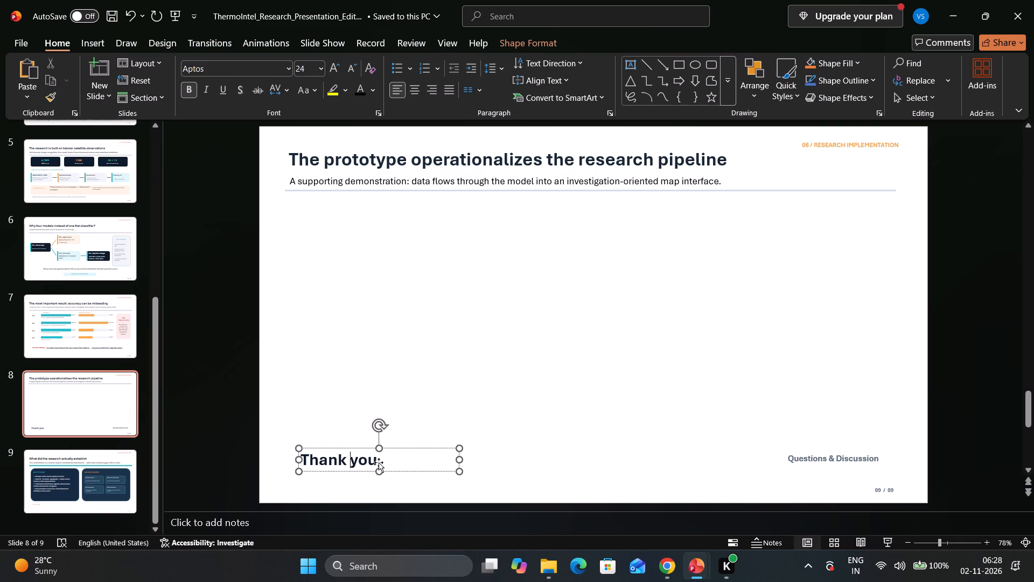
{"action": "key", "text": "Delete"}
{"action": "left_click", "coordinate": [401, 462]}
{"action": "key", "text": "Delete"}
{"action": "left_click", "coordinate": [833, 455]}
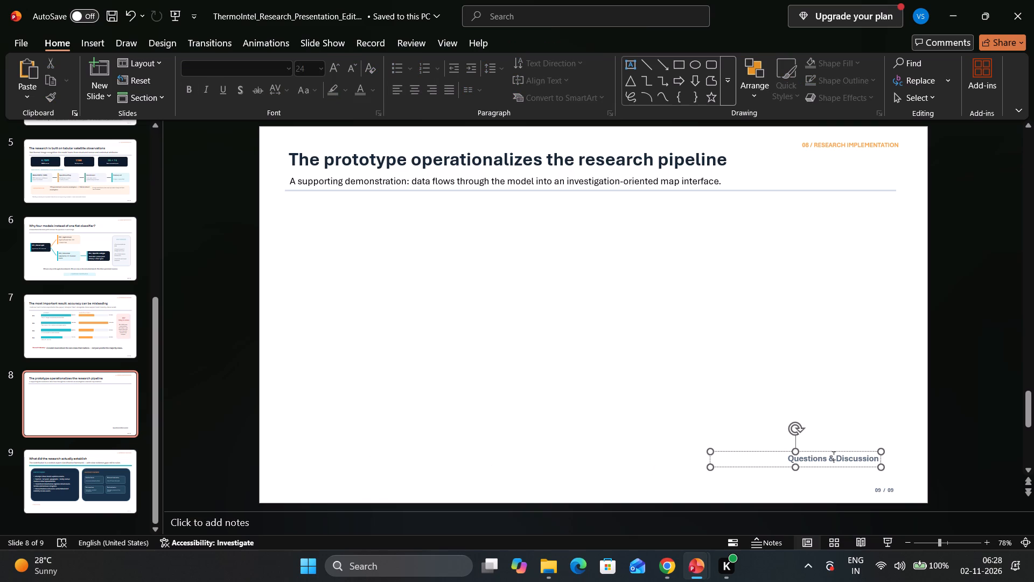
{"action": "key", "text": "Delete"}
{"action": "left_click", "coordinate": [859, 456]}
{"action": "left_click", "coordinate": [874, 456]}
{"action": "left_click", "coordinate": [877, 456]}
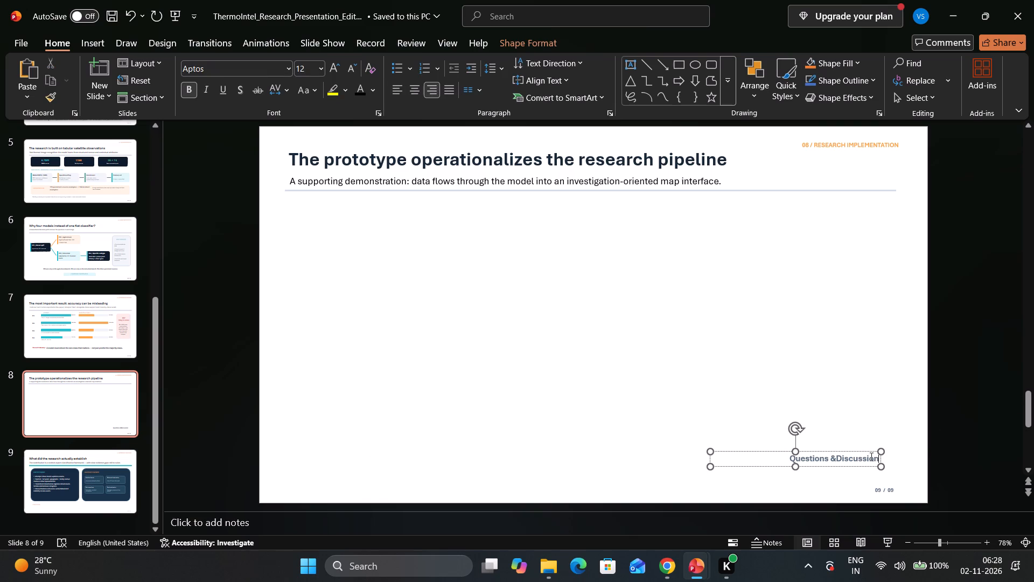
{"action": "key", "text": "Delete"}
{"action": "left_click_drag", "start_coordinate": [791, 462], "coordinate": [909, 447]}
{"action": "key", "text": "Delete"}
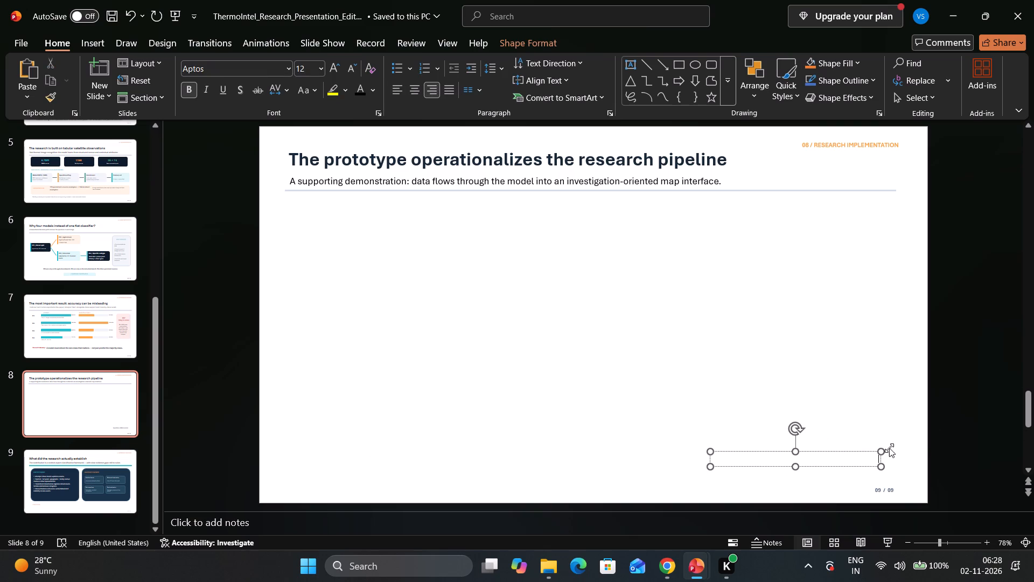
{"action": "left_click", "coordinate": [860, 435]}
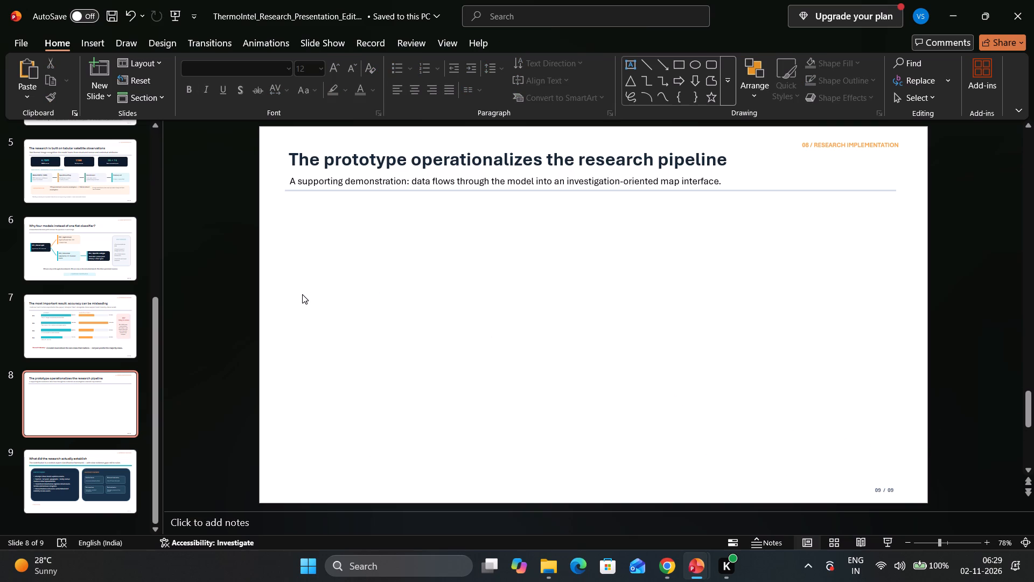
Insert the "updated ppt" architecture image from the Downloads folder onto slide 8 of the ThermoIntel research presentation.
{"action": "left_click", "coordinate": [544, 558]}
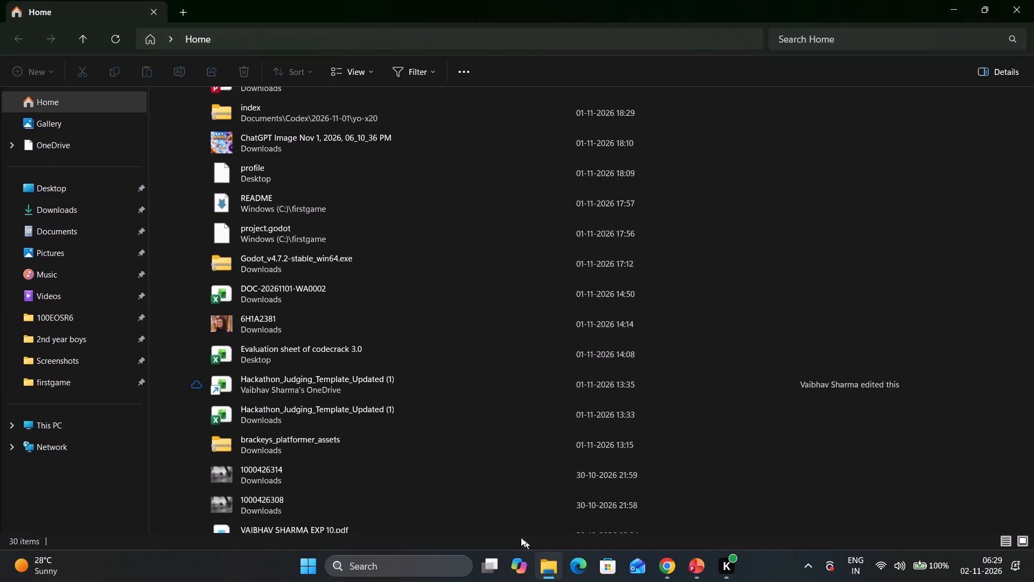
{"action": "left_click", "coordinate": [72, 210]}
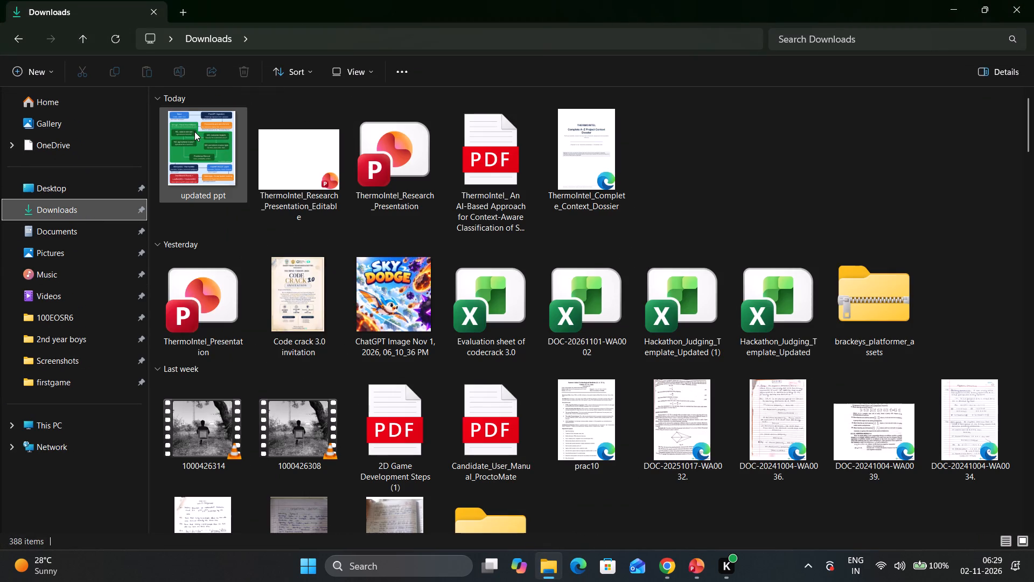
{"action": "left_click_drag", "start_coordinate": [194, 131], "coordinate": [715, 510]}
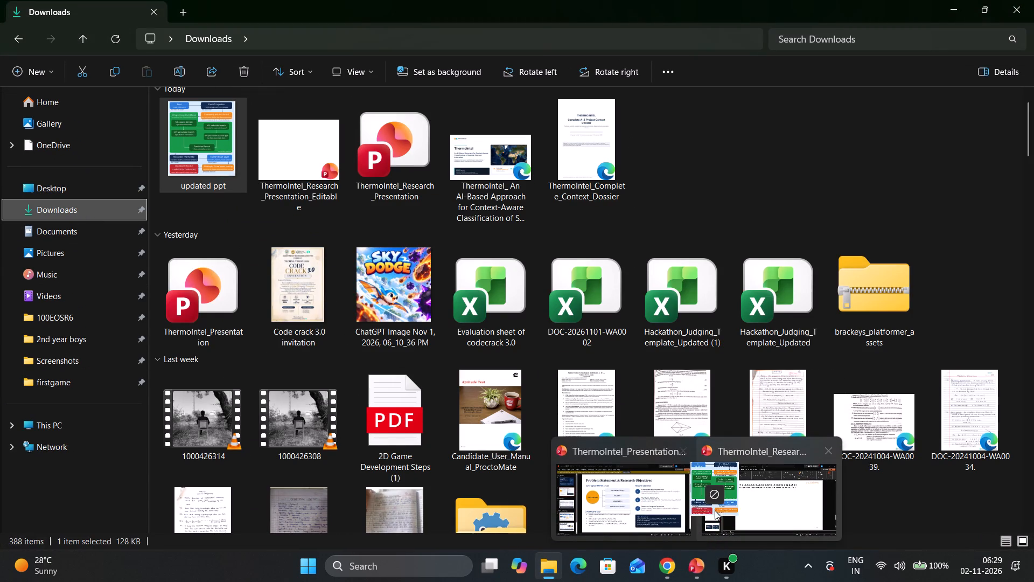
{"action": "left_click_drag", "start_coordinate": [715, 510], "coordinate": [360, 311]}
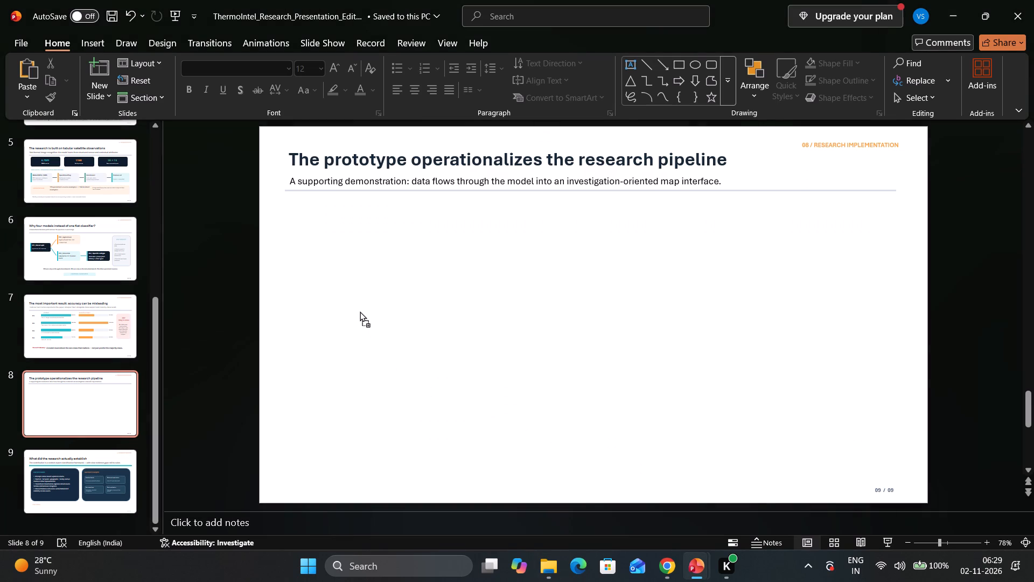
{"action": "left_click_drag", "start_coordinate": [360, 311], "coordinate": [360, 311]}
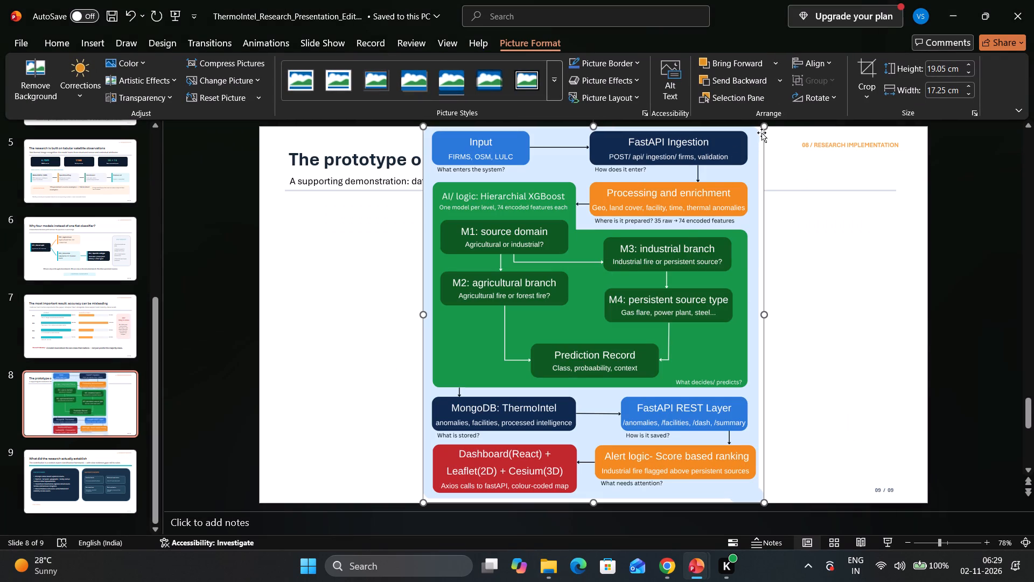
Shrink the architecture diagram to about 15.33 × 13.88 cm and place it below the subtitle, aligned with the title's left edge.
{"action": "left_click_drag", "start_coordinate": [764, 128], "coordinate": [700, 193]}
{"action": "left_click_drag", "start_coordinate": [577, 285], "coordinate": [441, 280]}
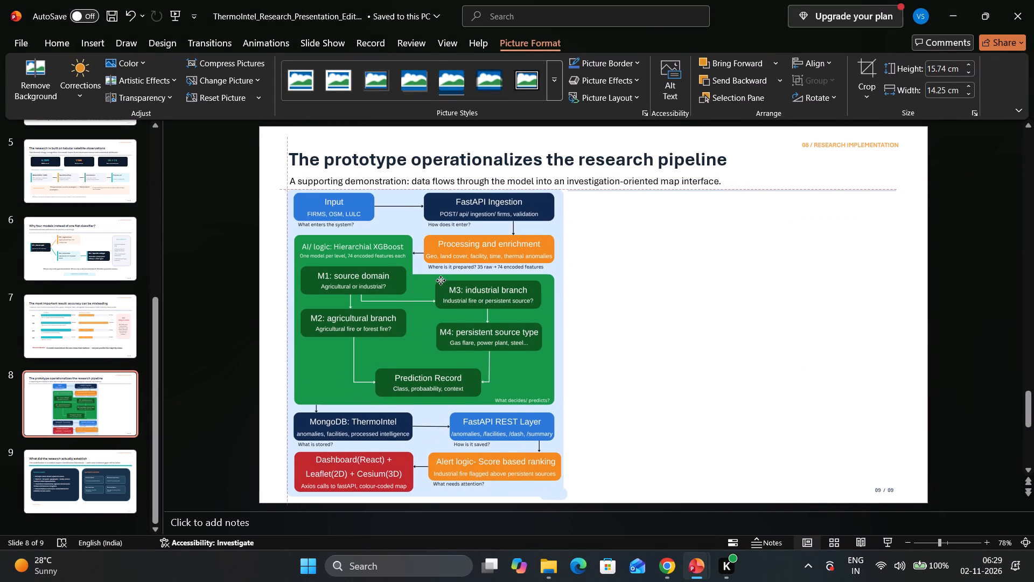
{"action": "left_click_drag", "start_coordinate": [568, 188], "coordinate": [561, 197]}
{"action": "left_click", "coordinate": [480, 245]}
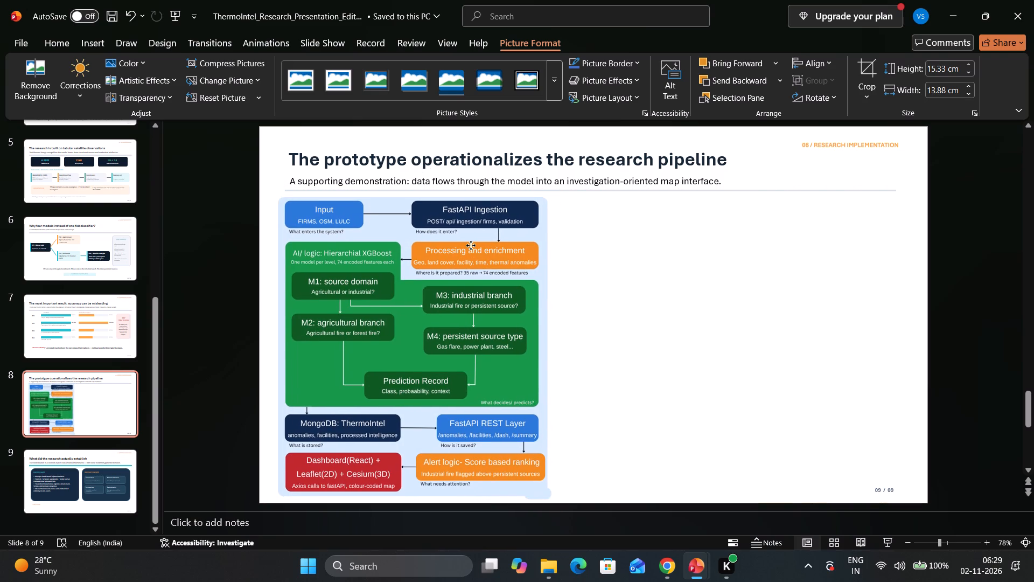
{"action": "left_click", "coordinate": [740, 273]}
{"action": "left_click", "coordinate": [482, 278]}
{"action": "left_click_drag", "start_coordinate": [482, 278], "coordinate": [481, 271]}
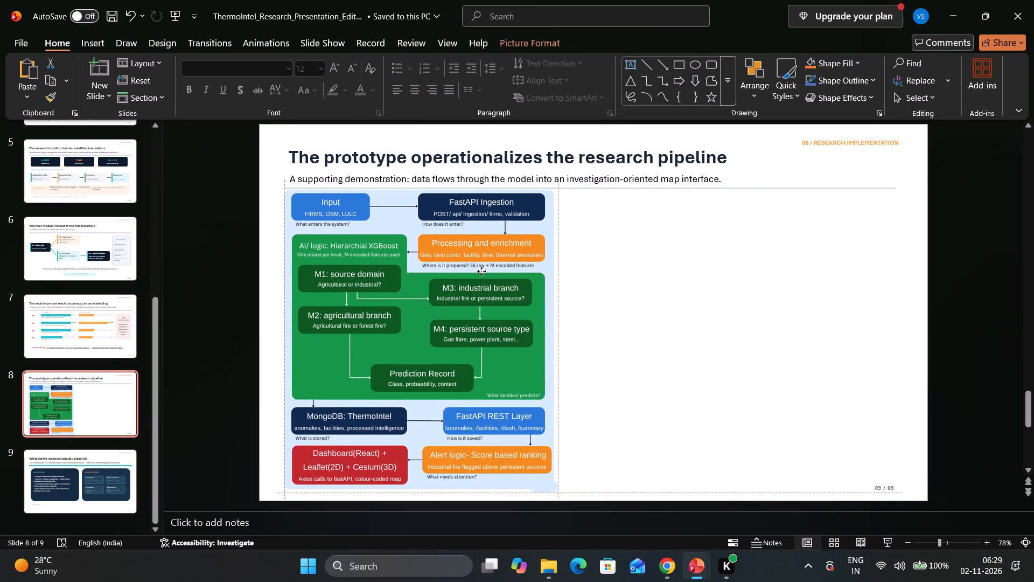
{"action": "left_click_drag", "start_coordinate": [481, 271], "coordinate": [484, 271]}
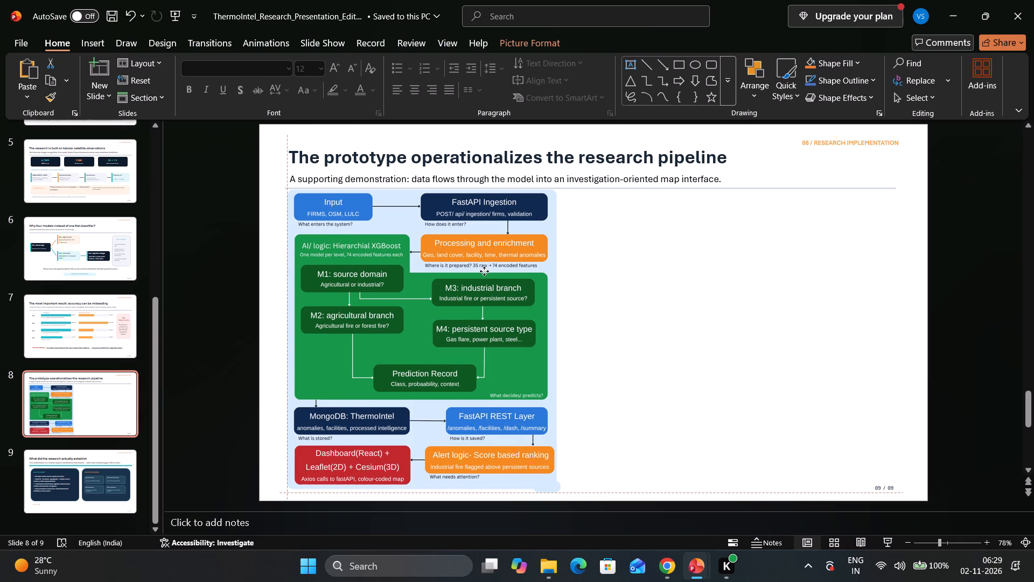
{"action": "left_click_drag", "start_coordinate": [484, 271], "coordinate": [484, 273]}
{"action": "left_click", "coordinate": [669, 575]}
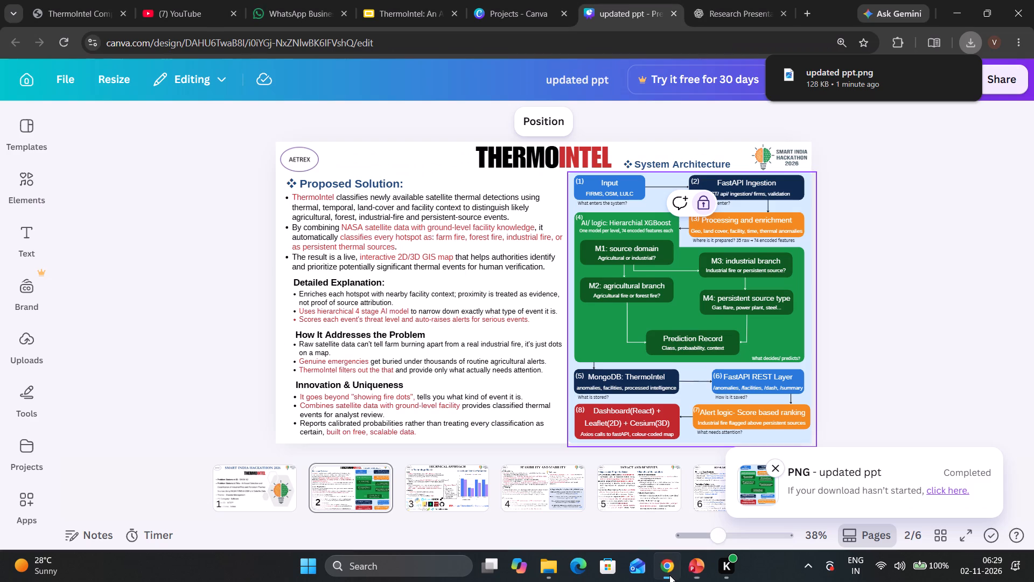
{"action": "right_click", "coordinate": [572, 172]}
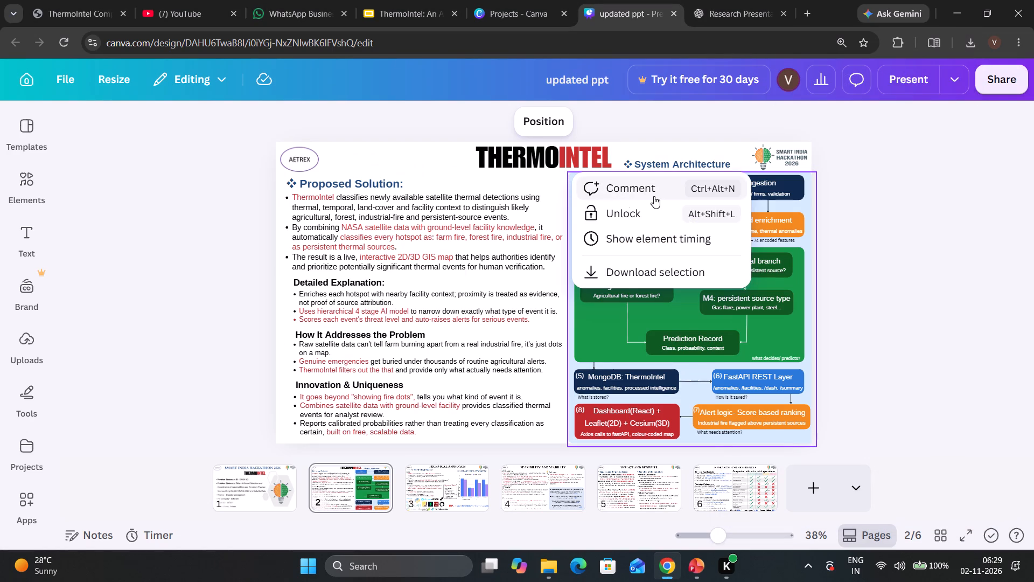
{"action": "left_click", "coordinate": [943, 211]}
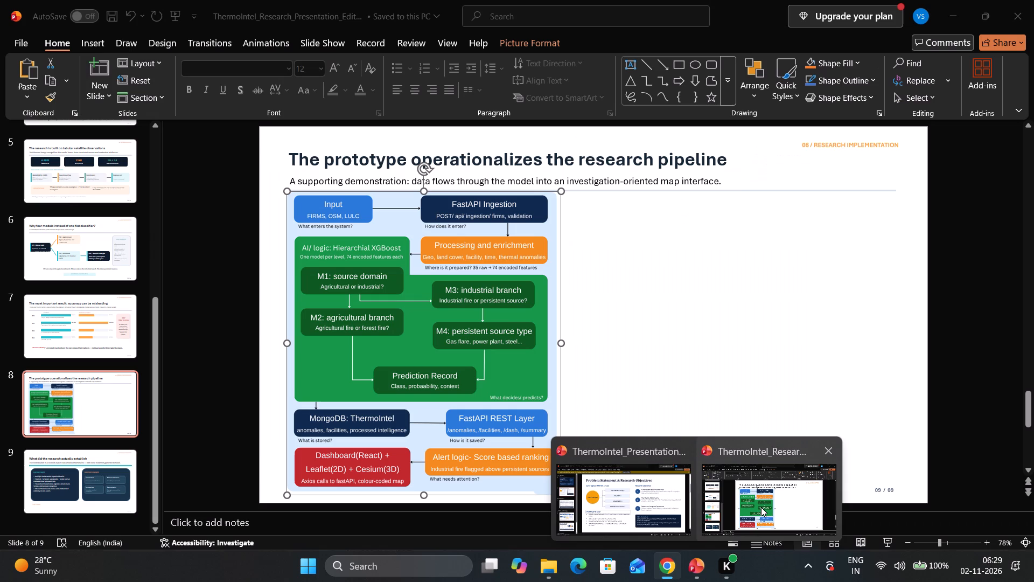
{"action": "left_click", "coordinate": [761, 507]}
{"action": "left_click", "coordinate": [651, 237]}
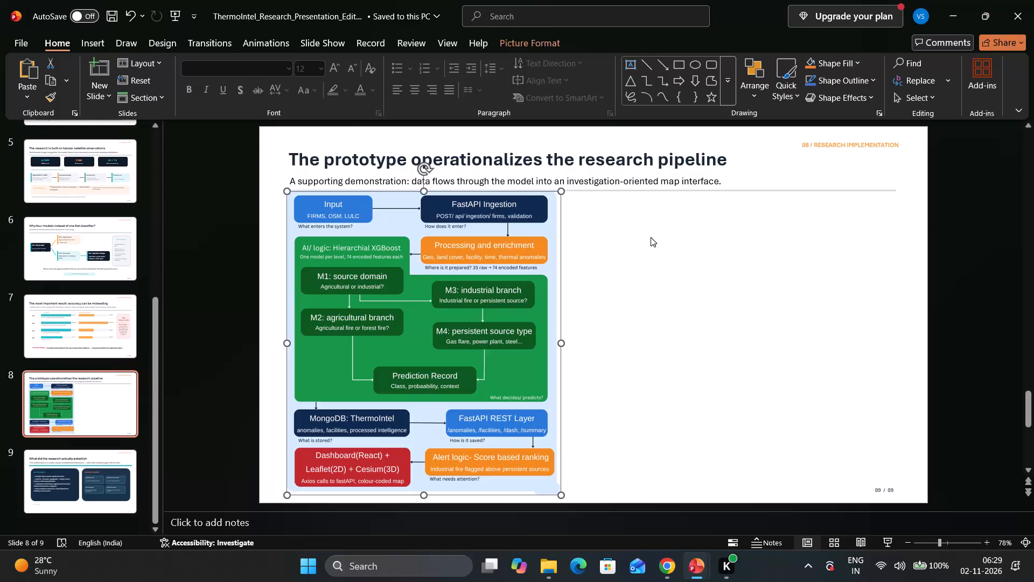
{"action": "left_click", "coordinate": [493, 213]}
Switch to the Canva design in Chrome and open page 6, "Research and References".
{"action": "left_click", "coordinate": [658, 574]}
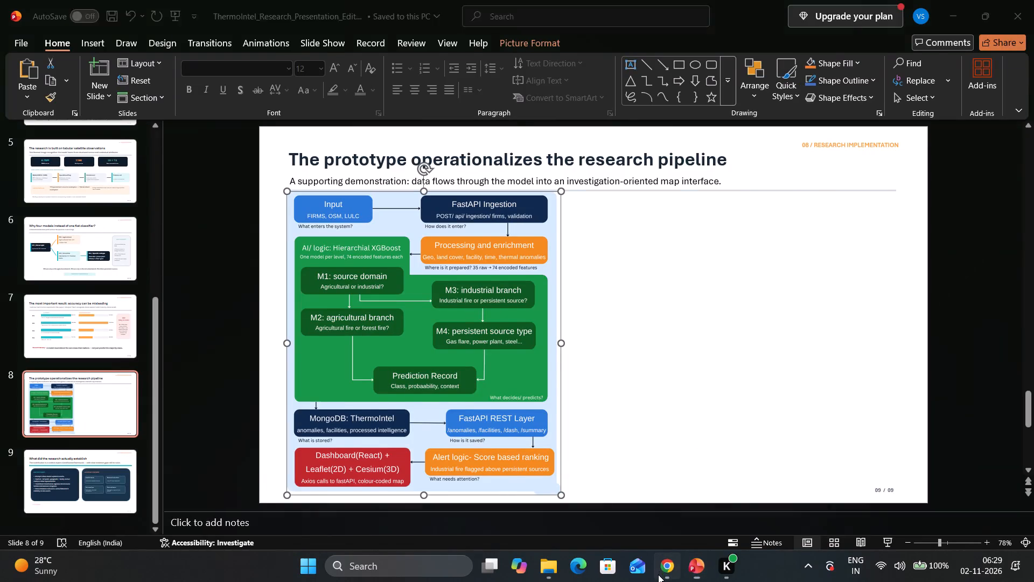
{"action": "left_click", "coordinate": [740, 476]}
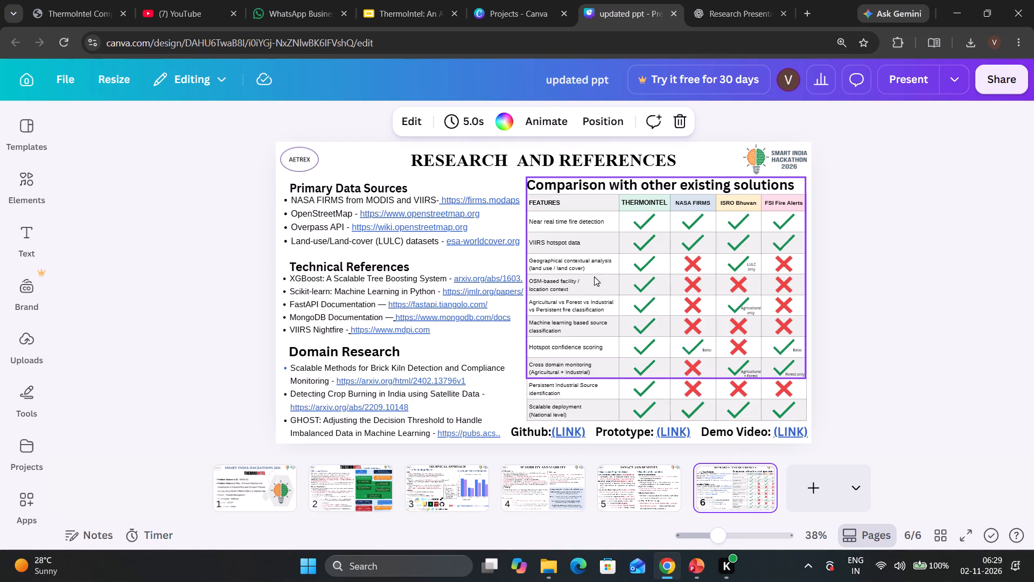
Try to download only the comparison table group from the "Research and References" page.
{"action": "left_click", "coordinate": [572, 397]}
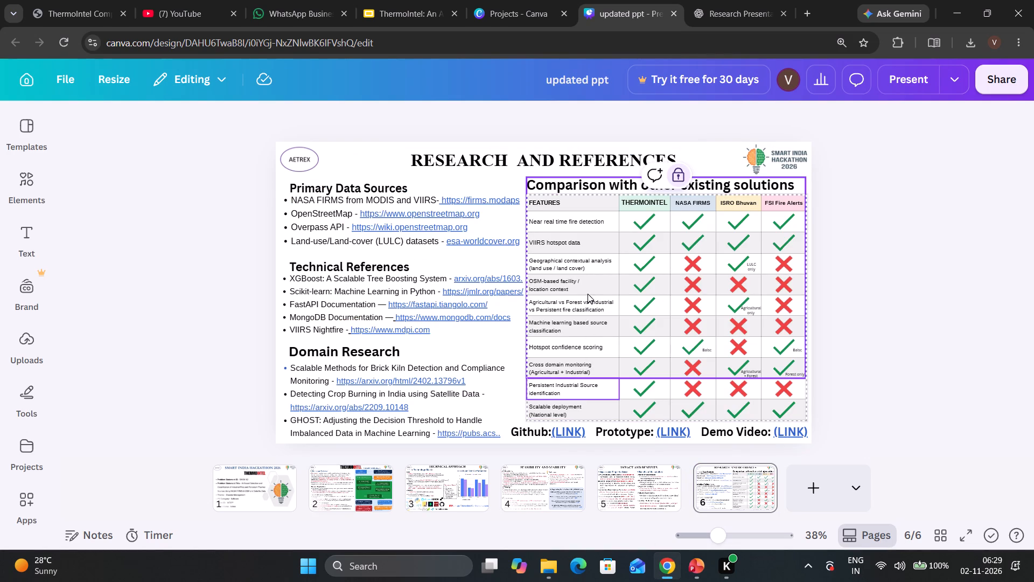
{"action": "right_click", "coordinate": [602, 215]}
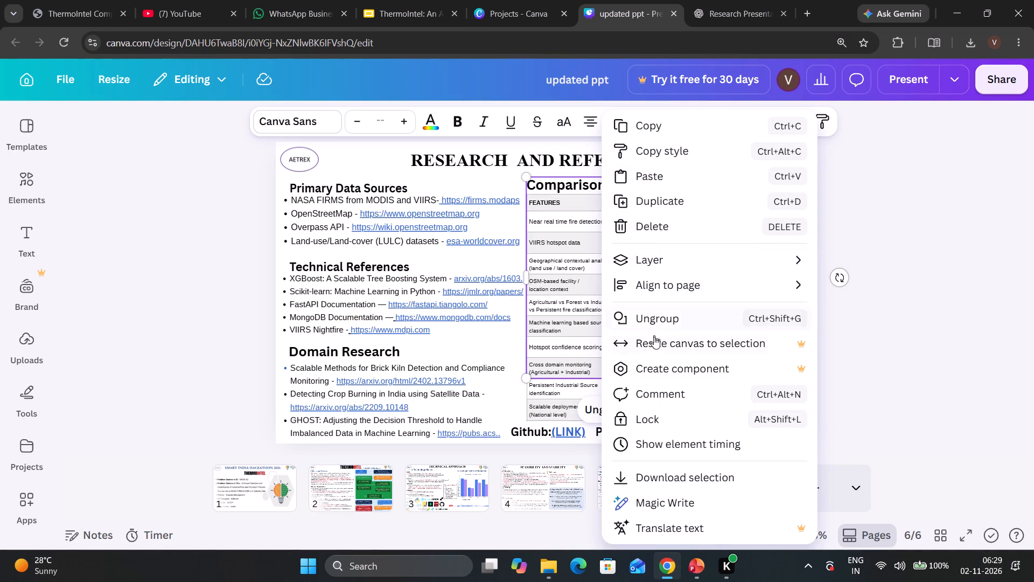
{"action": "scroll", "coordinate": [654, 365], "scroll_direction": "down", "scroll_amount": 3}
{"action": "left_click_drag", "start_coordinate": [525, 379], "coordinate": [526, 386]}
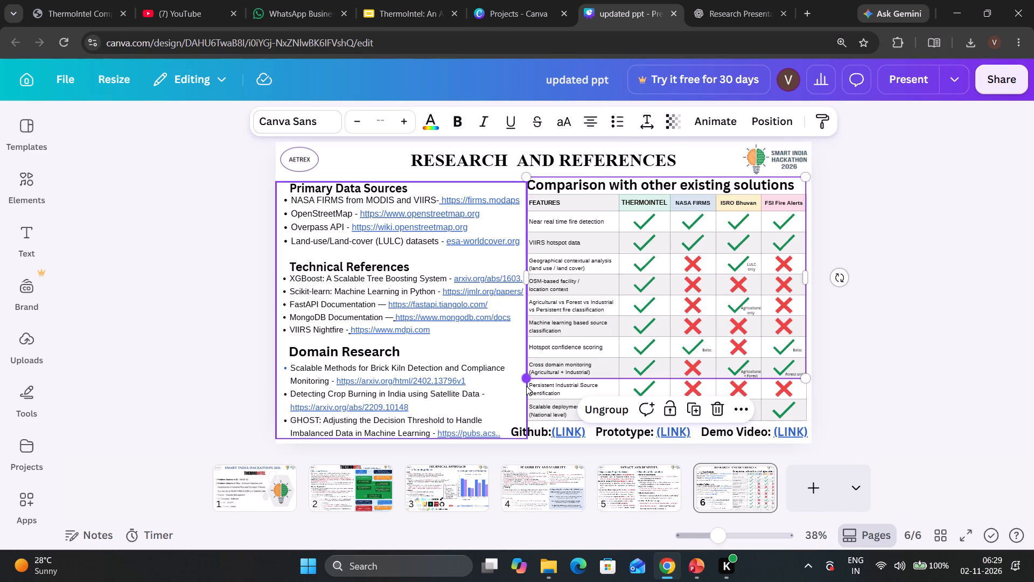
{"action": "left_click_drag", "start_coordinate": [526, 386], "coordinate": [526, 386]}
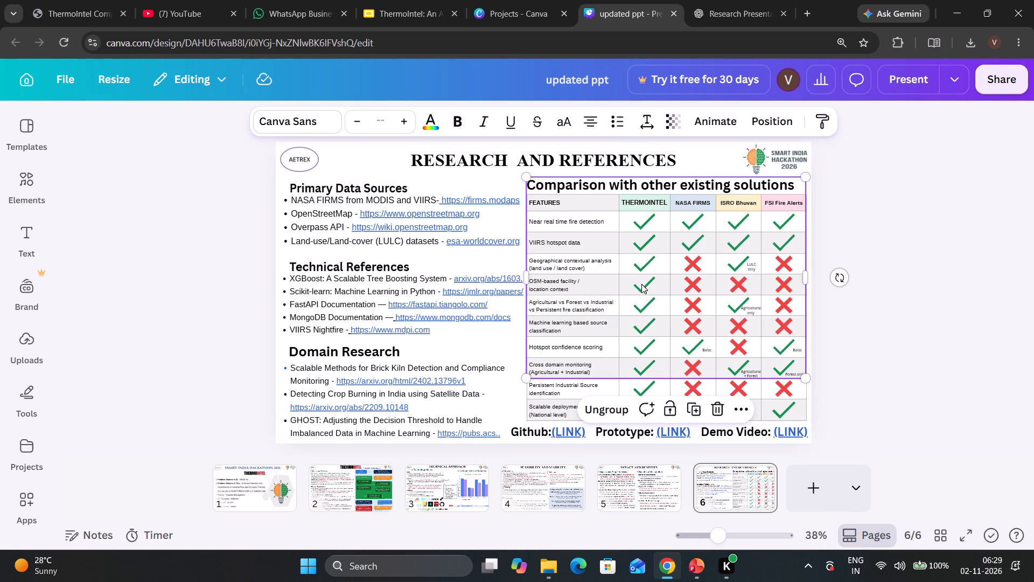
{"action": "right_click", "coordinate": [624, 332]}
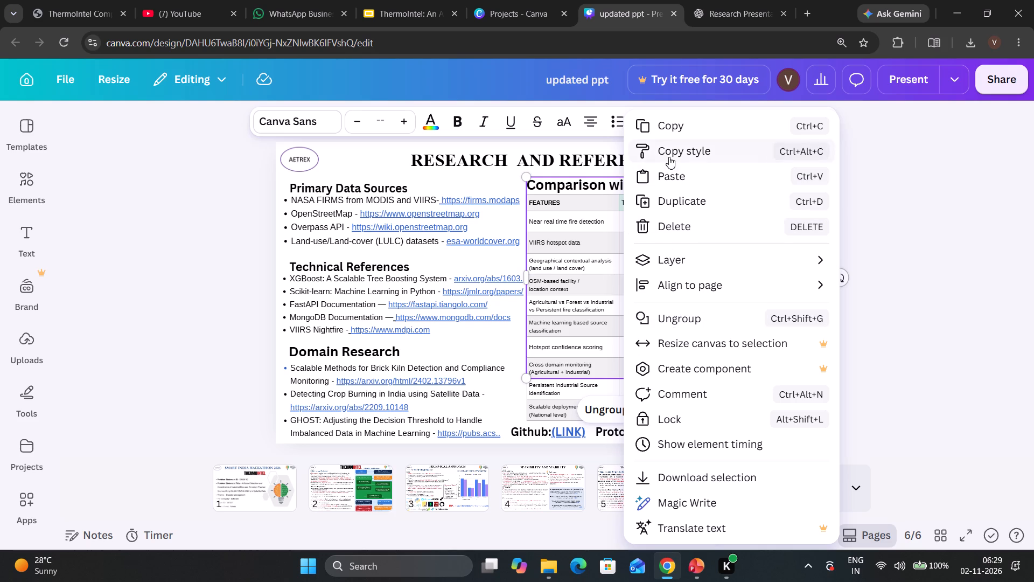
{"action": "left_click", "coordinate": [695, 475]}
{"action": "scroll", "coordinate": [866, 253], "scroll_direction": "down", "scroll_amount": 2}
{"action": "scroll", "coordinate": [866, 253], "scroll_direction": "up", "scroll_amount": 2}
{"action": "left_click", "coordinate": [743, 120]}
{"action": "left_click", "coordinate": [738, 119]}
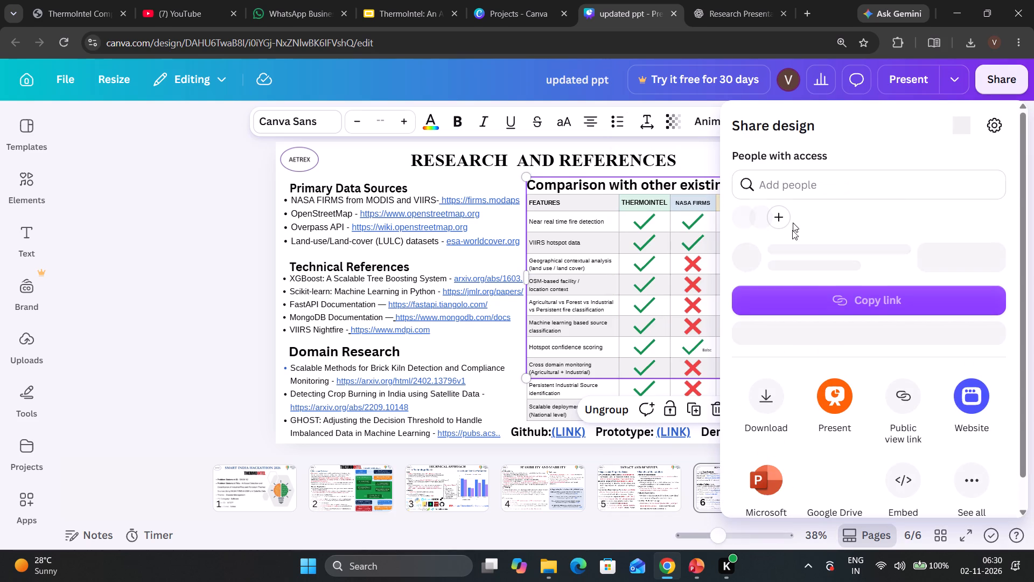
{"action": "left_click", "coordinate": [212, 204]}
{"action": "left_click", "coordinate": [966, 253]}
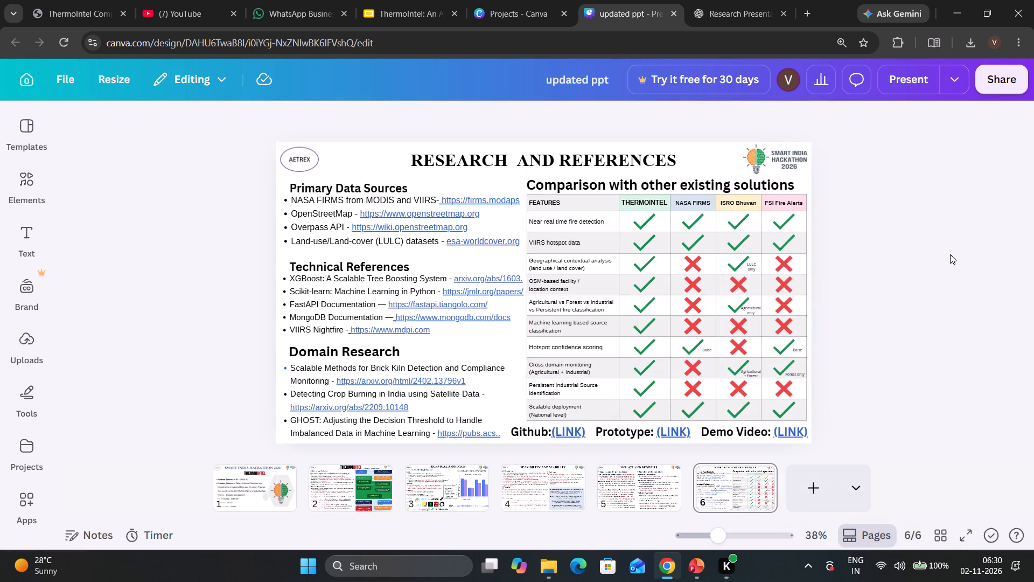
Download only page 6, "Research and References", of the Canva design as a PNG.
{"action": "left_click", "coordinate": [323, 150]}
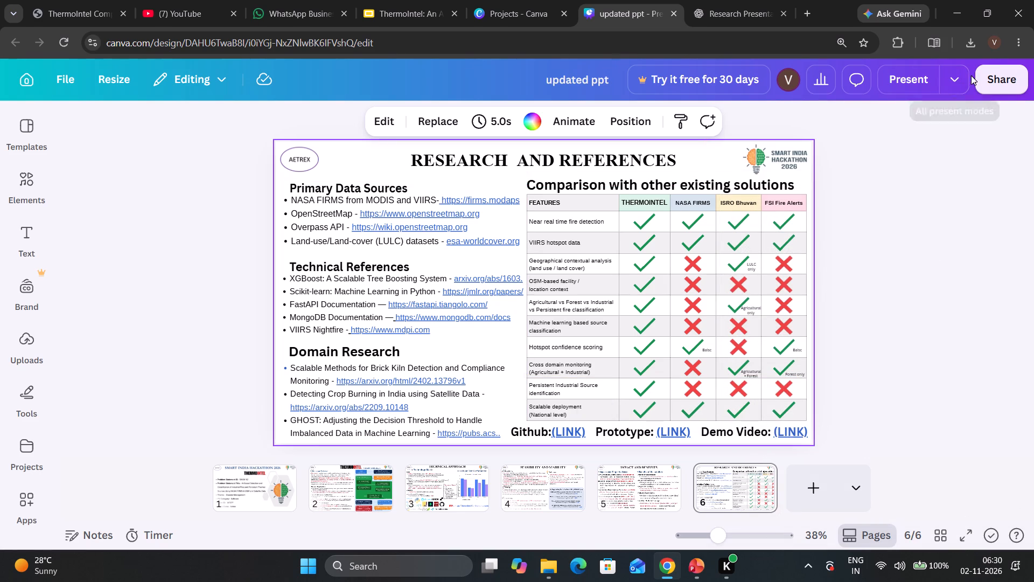
{"action": "left_click", "coordinate": [996, 75]}
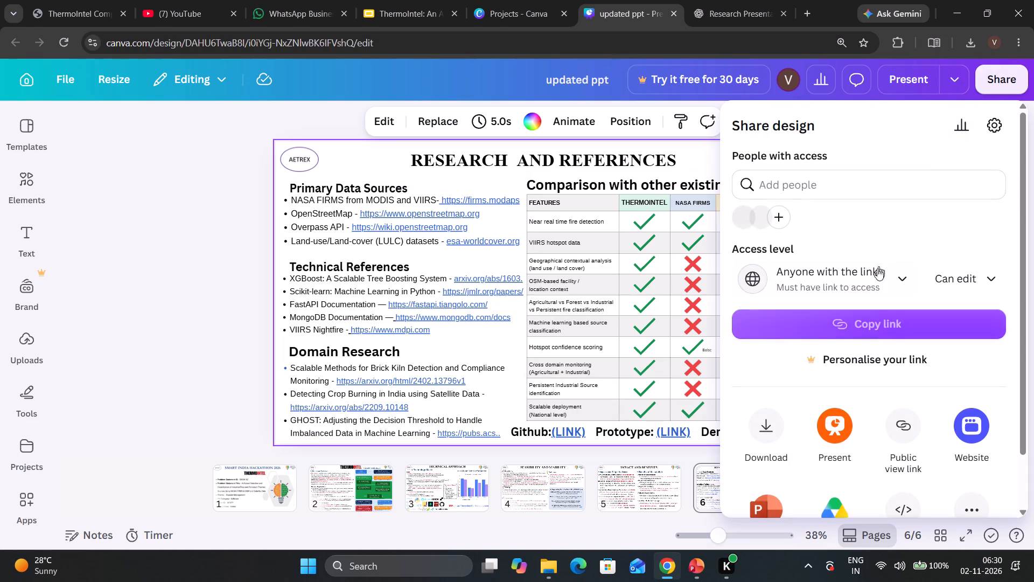
{"action": "left_click", "coordinate": [758, 425]}
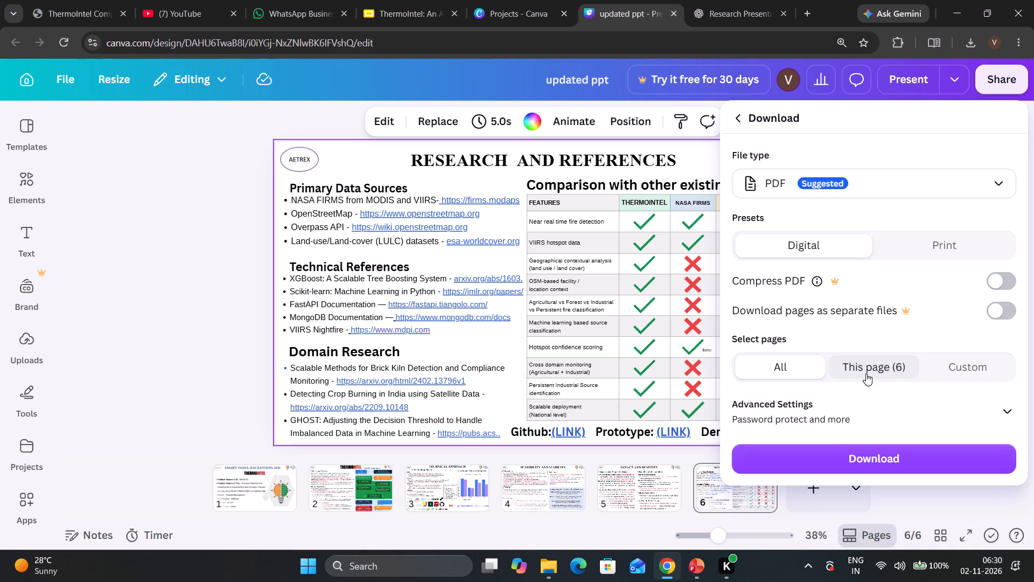
{"action": "left_click", "coordinate": [866, 373]}
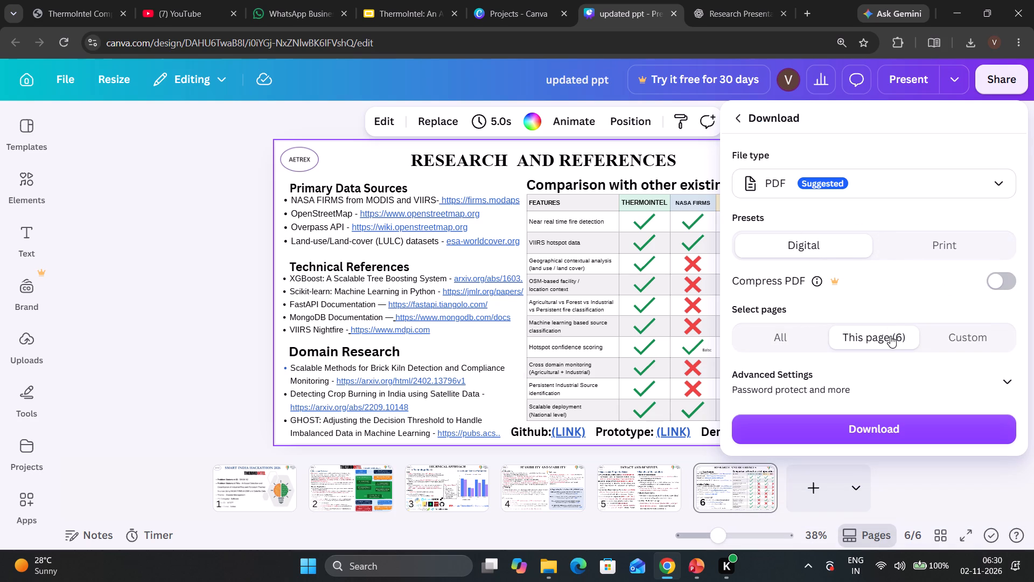
{"action": "left_click", "coordinate": [906, 187]}
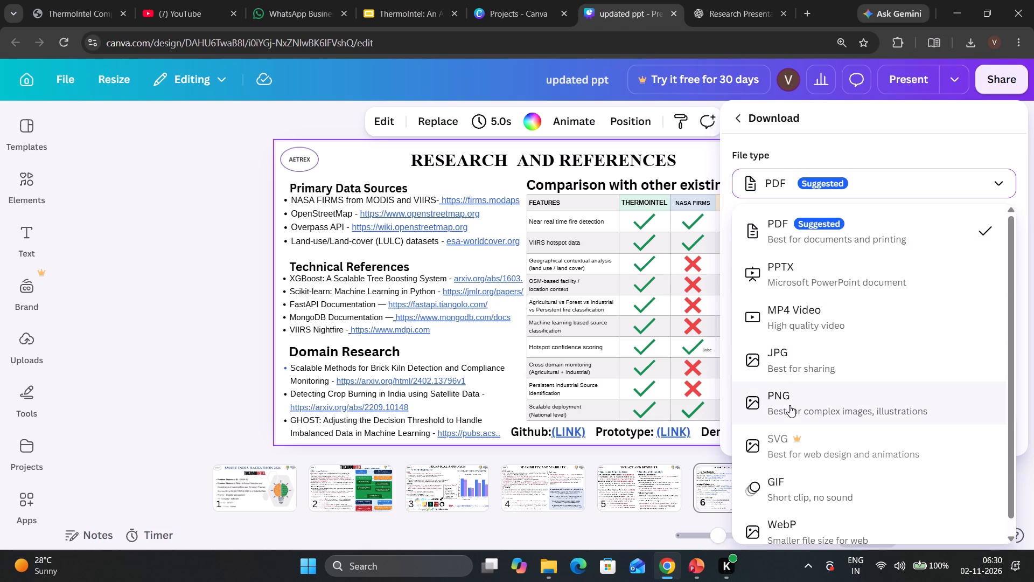
{"action": "left_click", "coordinate": [797, 367]}
{"action": "left_click", "coordinate": [822, 184]}
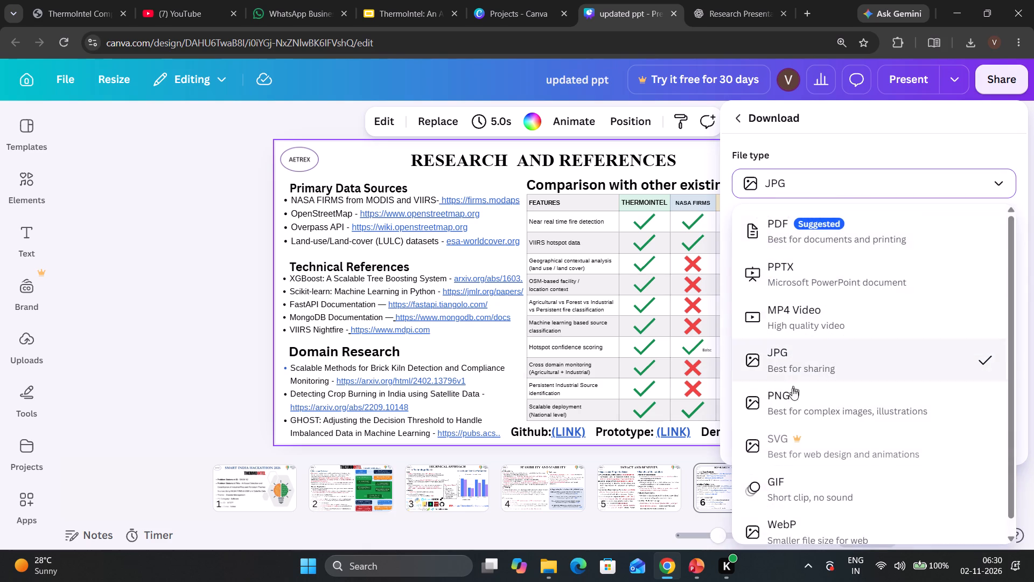
{"action": "left_click", "coordinate": [790, 398]}
{"action": "left_click", "coordinate": [859, 472]}
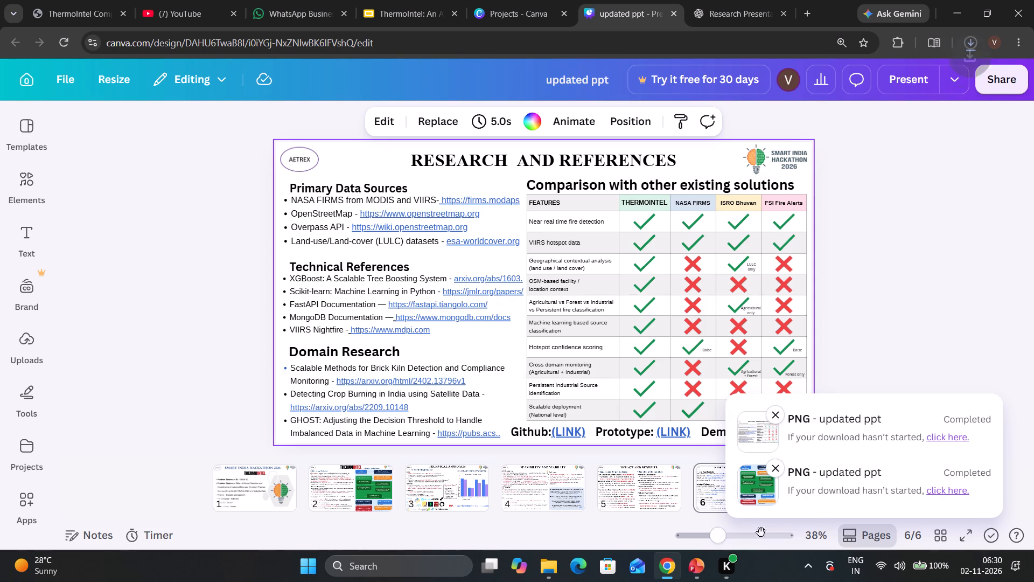
Return to the PowerPoint research presentation and move slide 8's architecture diagram slightly down, clear of the header divider line.
{"action": "left_click", "coordinate": [696, 565]}
{"action": "left_click", "coordinate": [744, 483]}
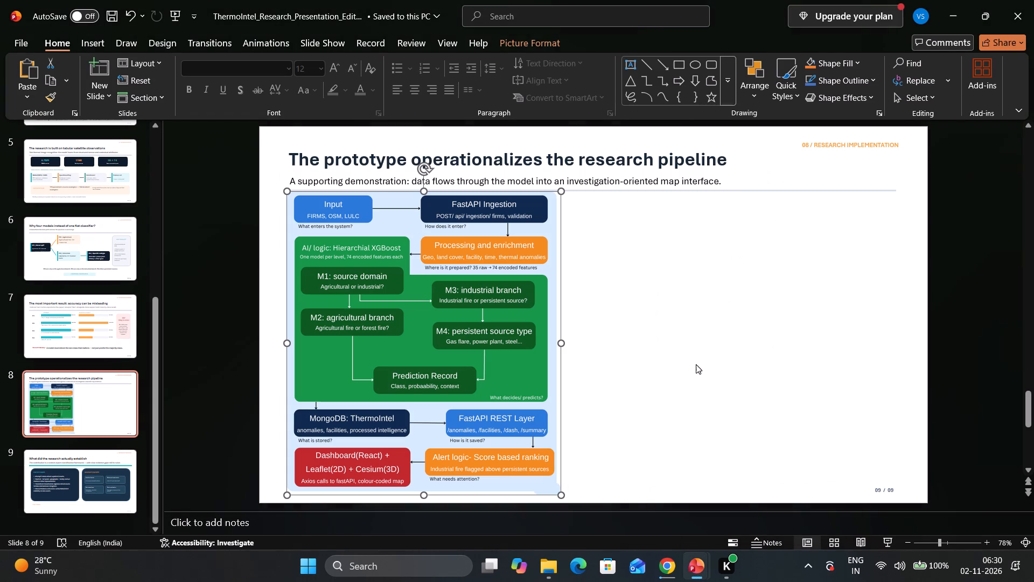
{"action": "left_click", "coordinate": [681, 322]}
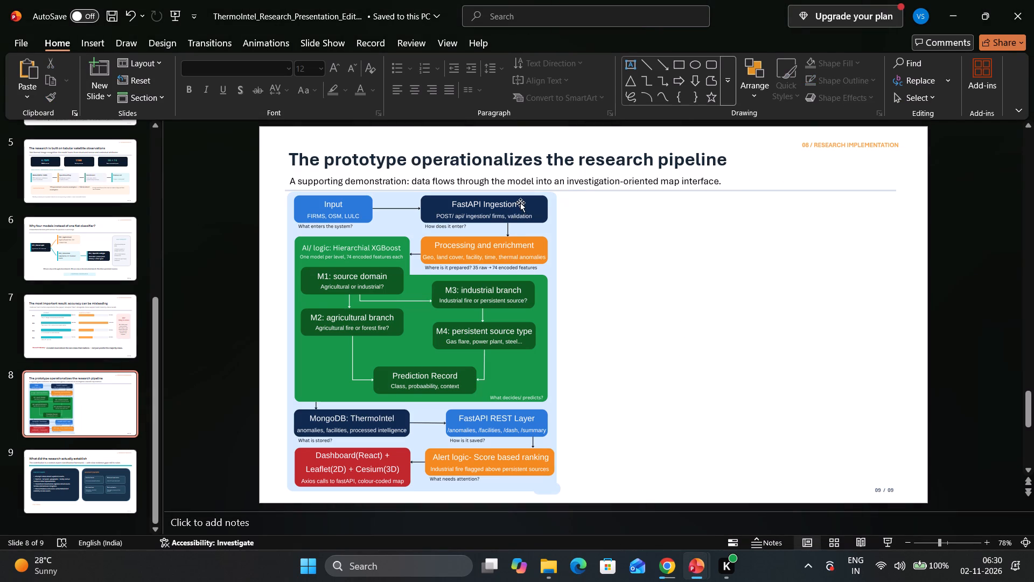
{"action": "left_click", "coordinate": [602, 189]}
{"action": "left_click", "coordinate": [614, 230]}
{"action": "left_click", "coordinate": [525, 305]}
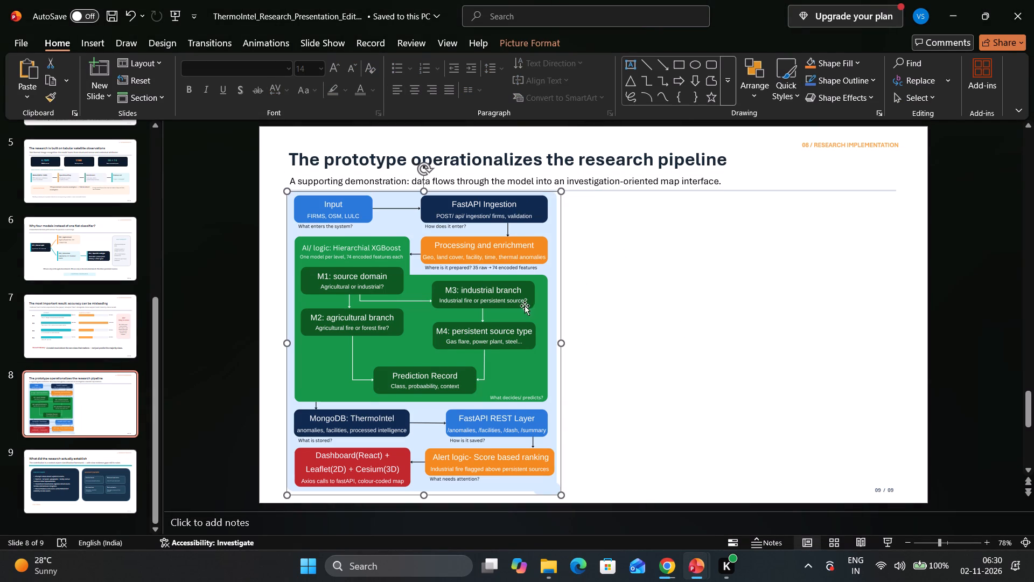
{"action": "left_click_drag", "start_coordinate": [526, 330], "coordinate": [526, 336]}
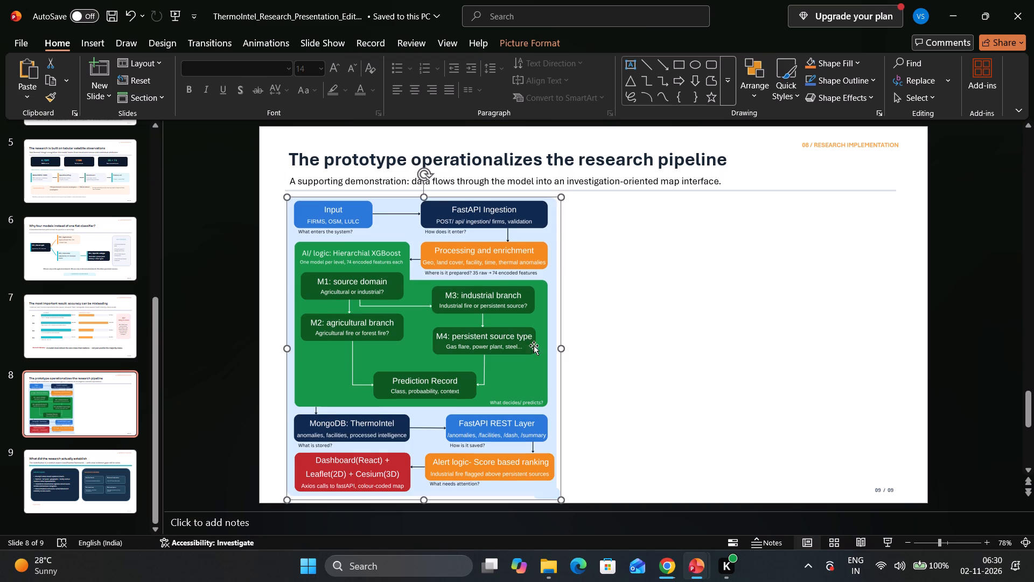
{"action": "left_click", "coordinate": [641, 391]}
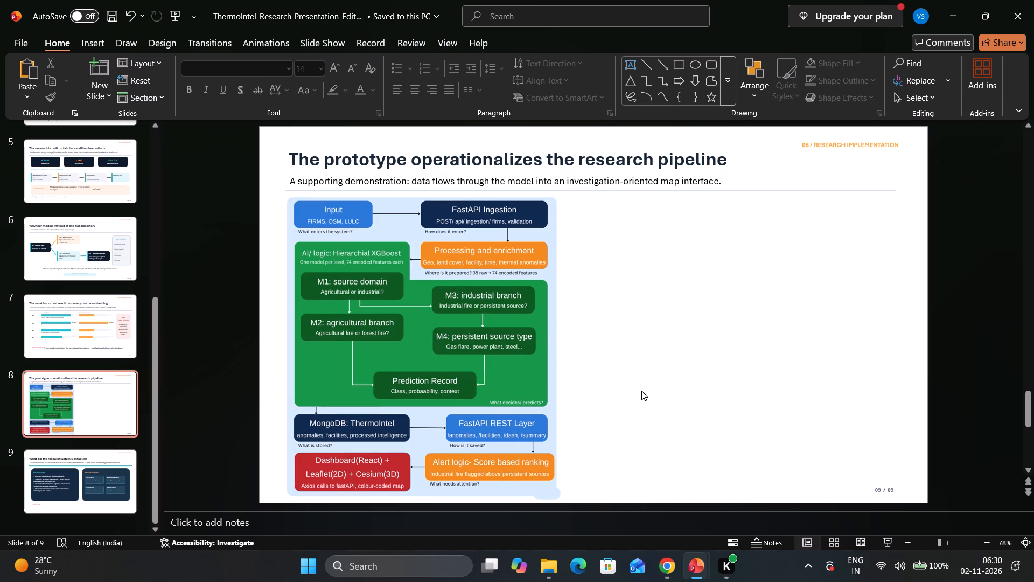
Insert the downloaded "updated ppt (1)" image from the Downloads folder onto slide 8.
{"action": "left_click", "coordinate": [442, 301]}
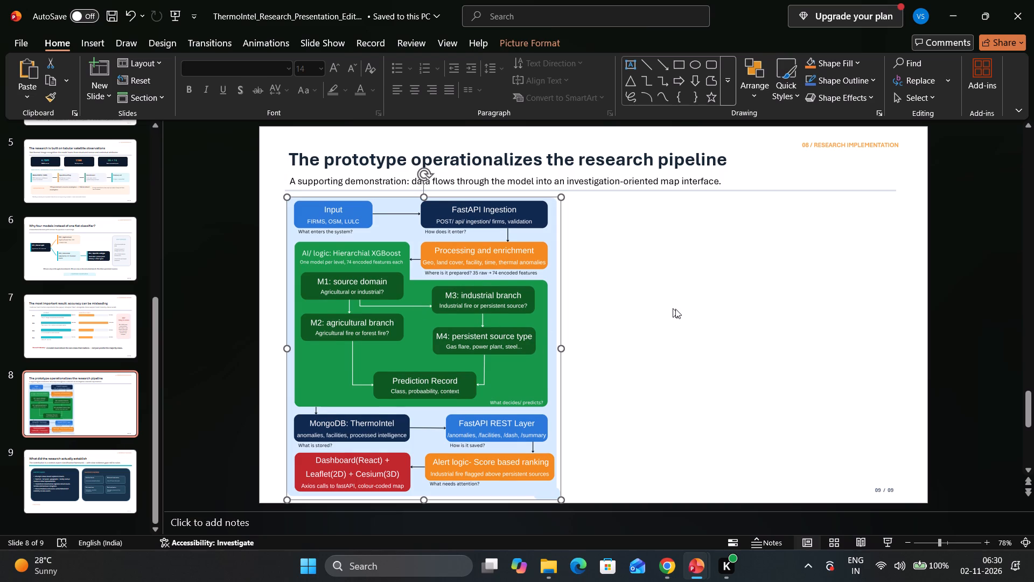
{"action": "left_click", "coordinate": [677, 309]}
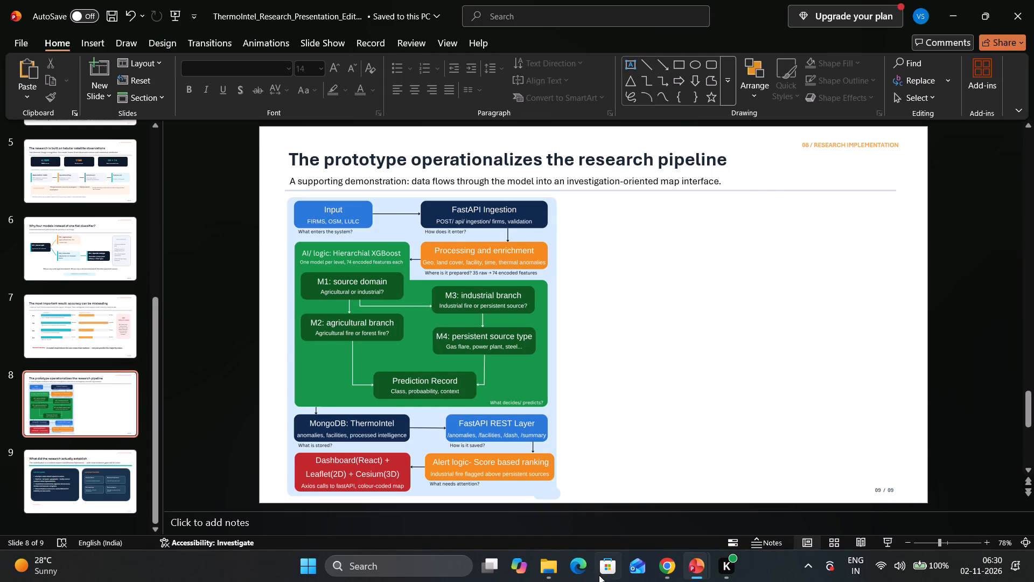
{"action": "left_click", "coordinate": [537, 566]}
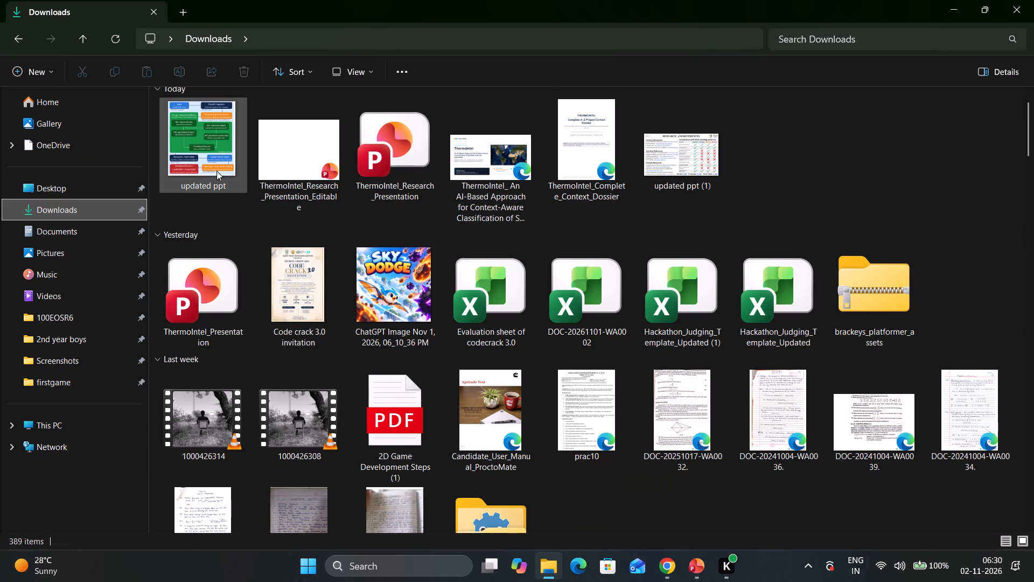
{"action": "scroll", "coordinate": [204, 191], "scroll_direction": "up", "scroll_amount": 1}
{"action": "left_click", "coordinate": [102, 235]}
{"action": "left_click", "coordinate": [98, 209]}
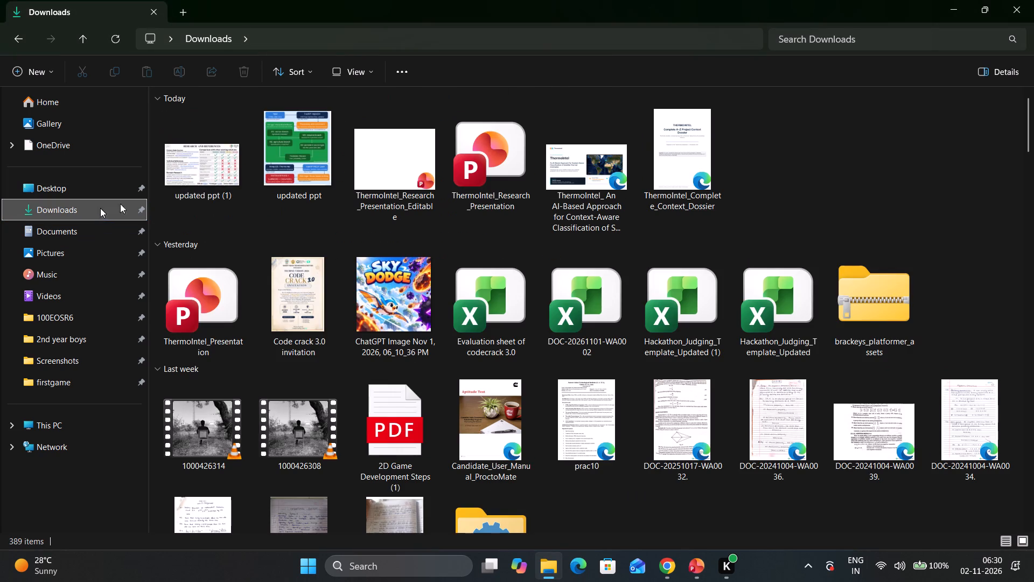
{"action": "left_click_drag", "start_coordinate": [198, 177], "coordinate": [697, 560]}
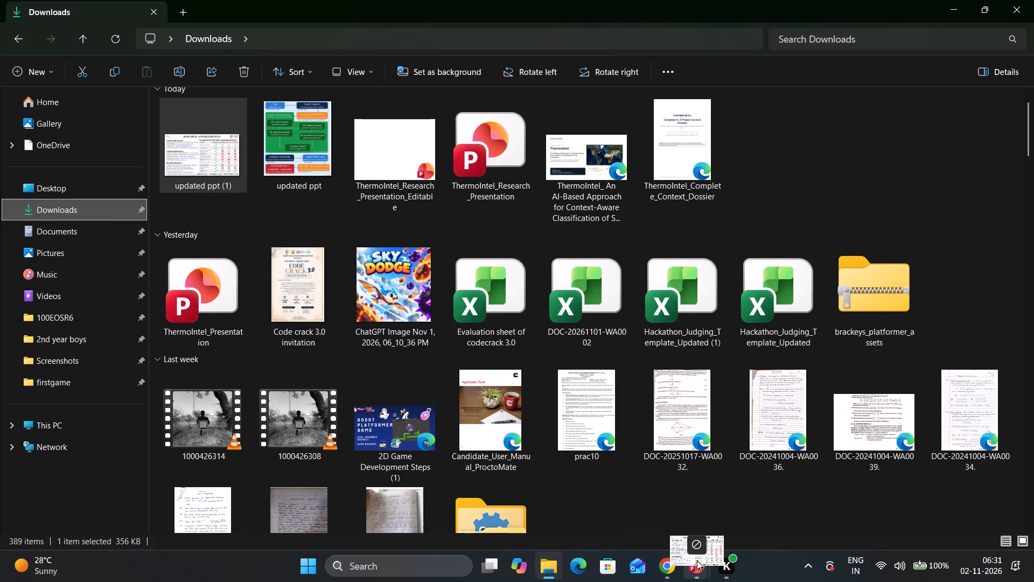
{"action": "left_click_drag", "start_coordinate": [697, 560], "coordinate": [743, 354]}
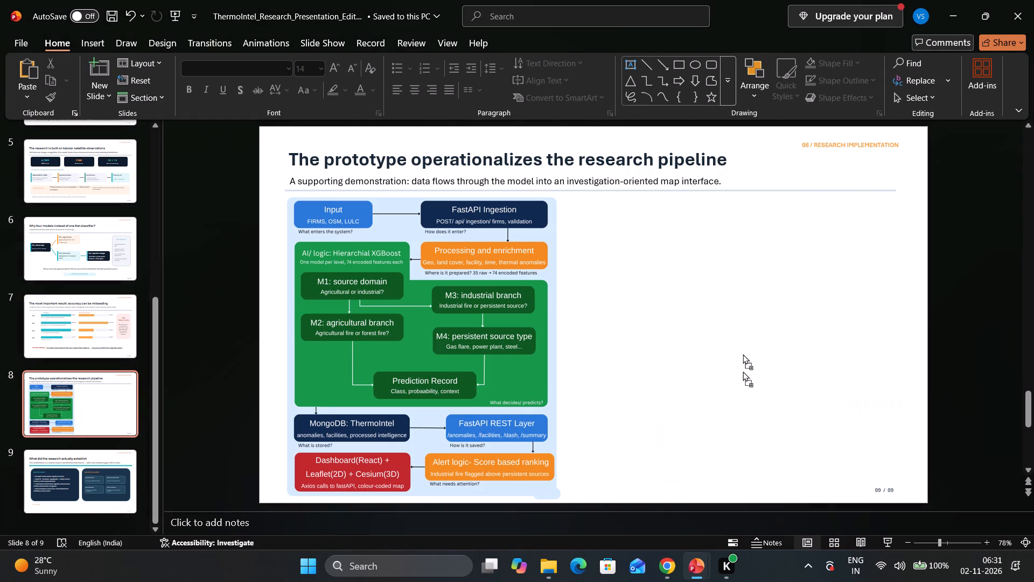
{"action": "left_click_drag", "start_coordinate": [743, 354], "coordinate": [743, 339]}
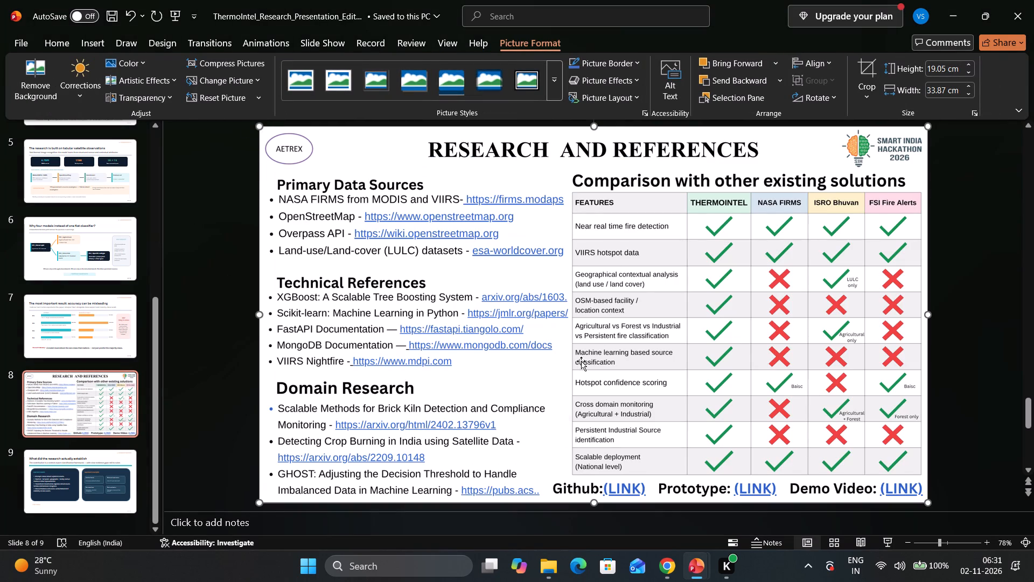
Crop the inserted picture to the "Comparison with other existing solutions" heading and table, about 18.2 by 15.6 cm, and save the presentation.
{"action": "left_click_drag", "start_coordinate": [597, 502], "coordinate": [596, 490]}
{"action": "key", "text": "ctrl+z"}
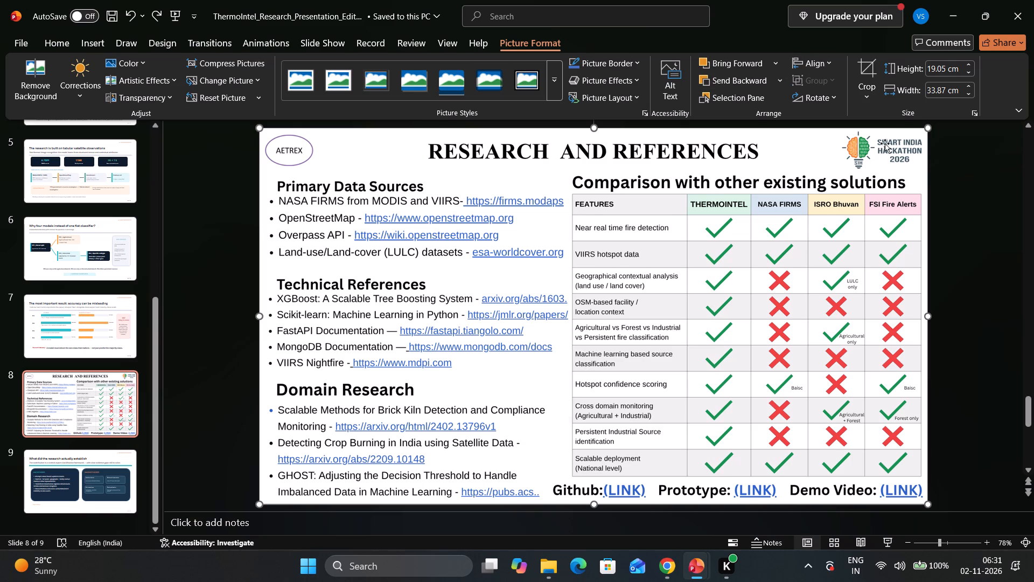
{"action": "right_click", "coordinate": [878, 159]}
{"action": "left_click", "coordinate": [919, 123]}
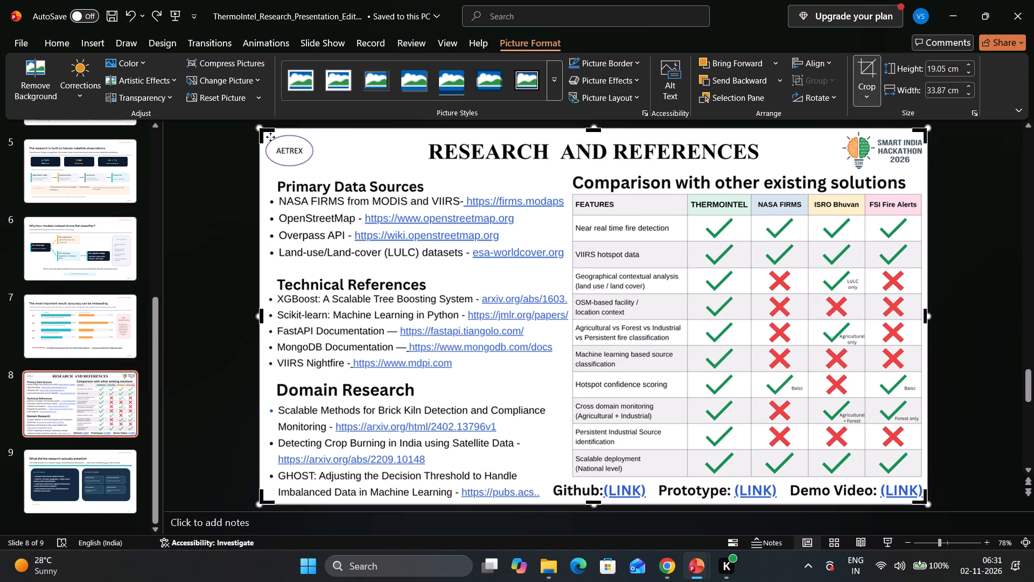
{"action": "left_click_drag", "start_coordinate": [596, 130], "coordinate": [596, 135]}
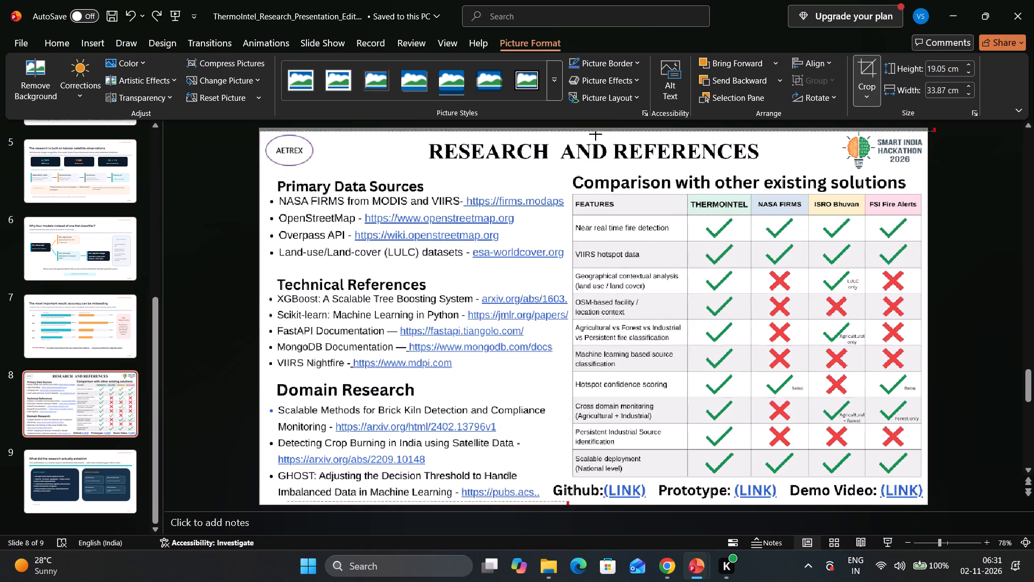
{"action": "left_click_drag", "start_coordinate": [596, 135], "coordinate": [596, 168]}
{"action": "left_click_drag", "start_coordinate": [261, 338], "coordinate": [273, 338]}
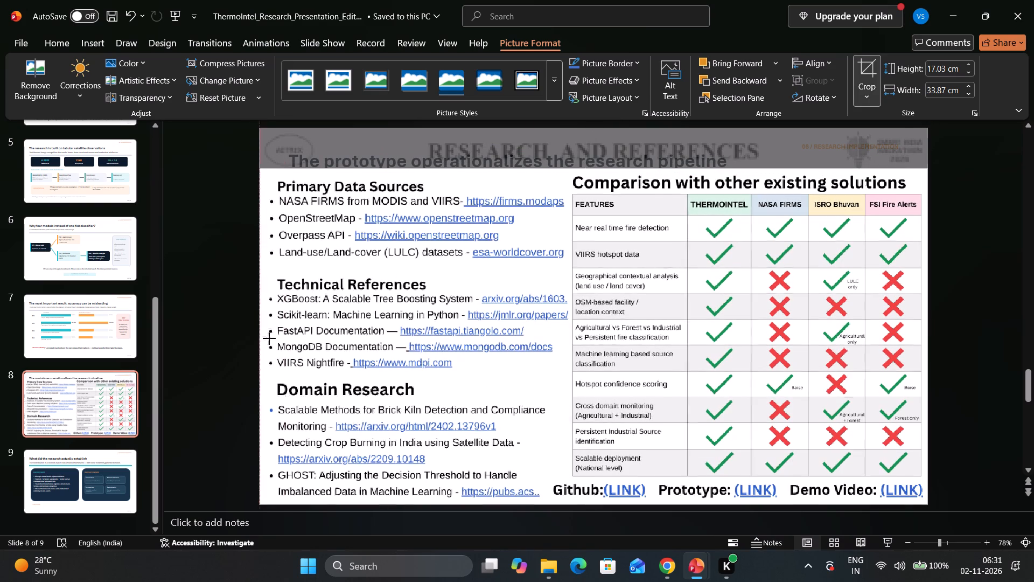
{"action": "left_click_drag", "start_coordinate": [273, 338], "coordinate": [571, 337]}
{"action": "left_click", "coordinate": [752, 171]}
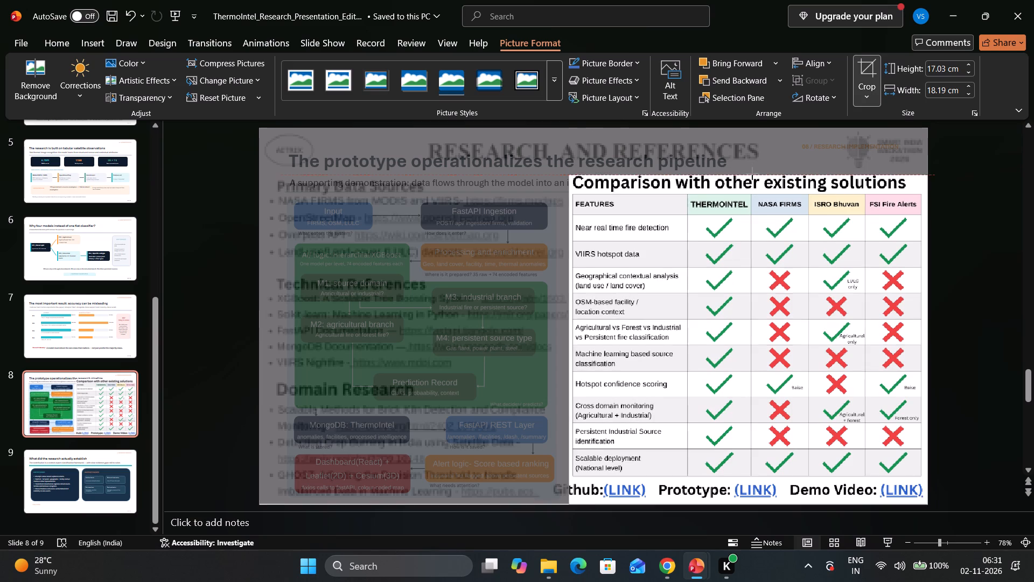
{"action": "left_click", "coordinate": [752, 173]}
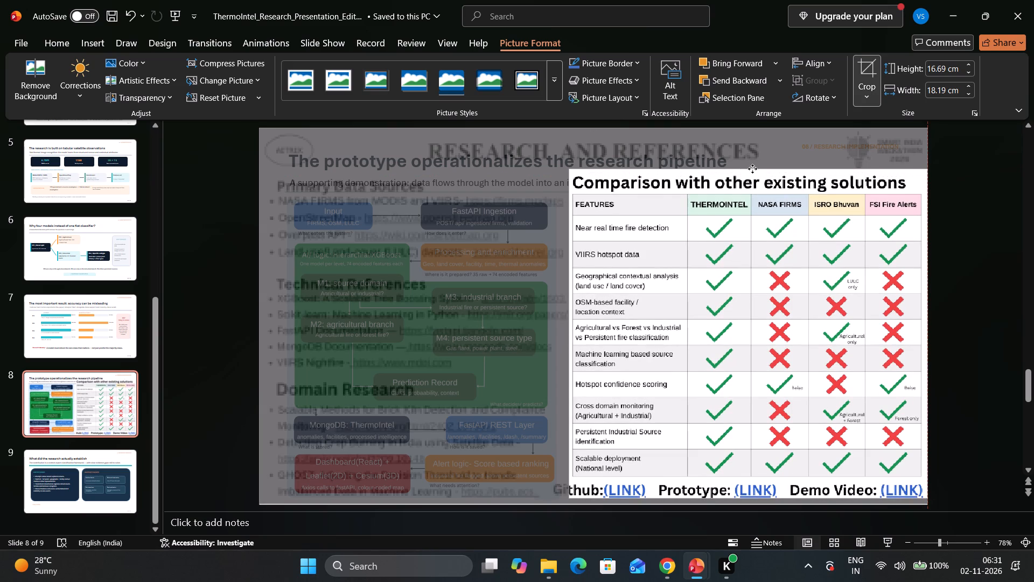
{"action": "left_click_drag", "start_coordinate": [752, 501], "coordinate": [752, 498]}
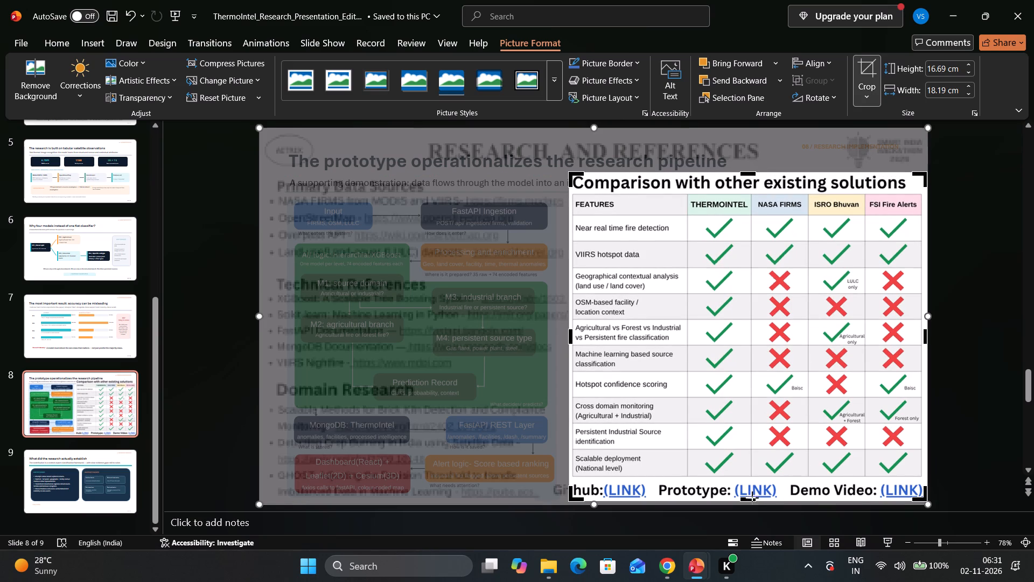
{"action": "left_click_drag", "start_coordinate": [752, 498], "coordinate": [752, 480]}
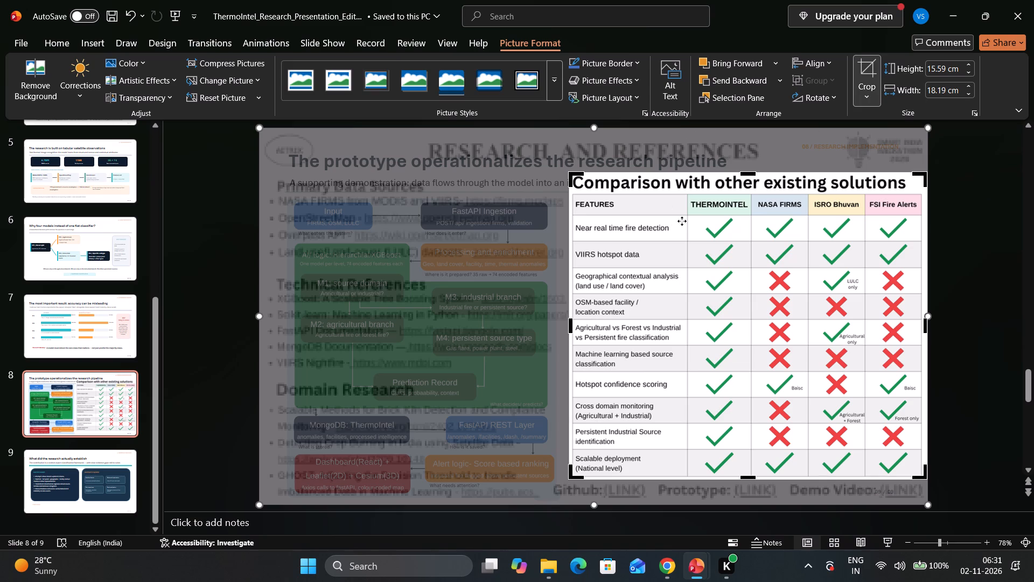
{"action": "key", "text": "ctrl+s"}
{"action": "left_click", "coordinate": [967, 214]}
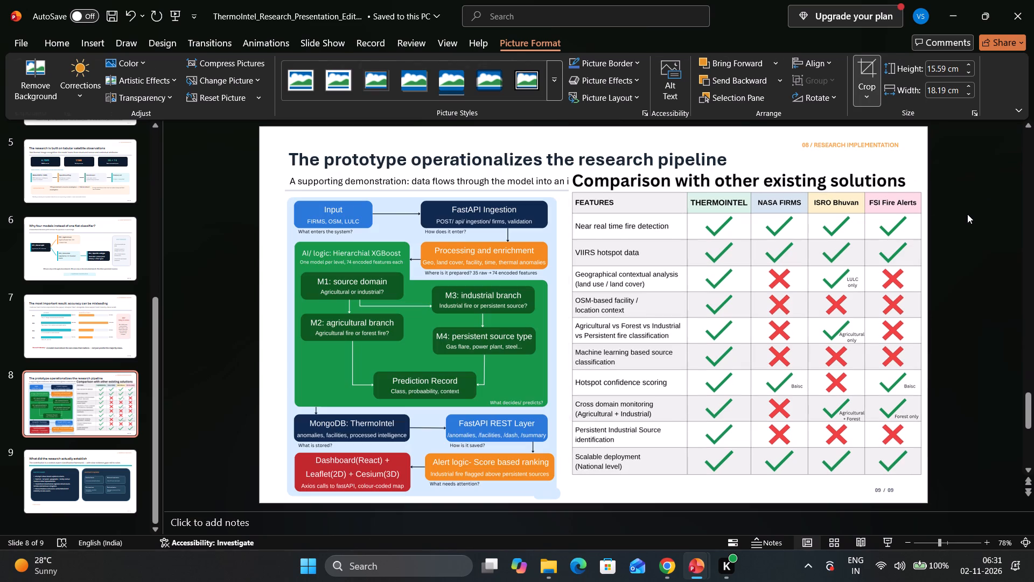
Scale the comparison table picture down proportionally to fit below the header divider line and within its end, beside the architecture diagram.
{"action": "left_click", "coordinate": [594, 186]}
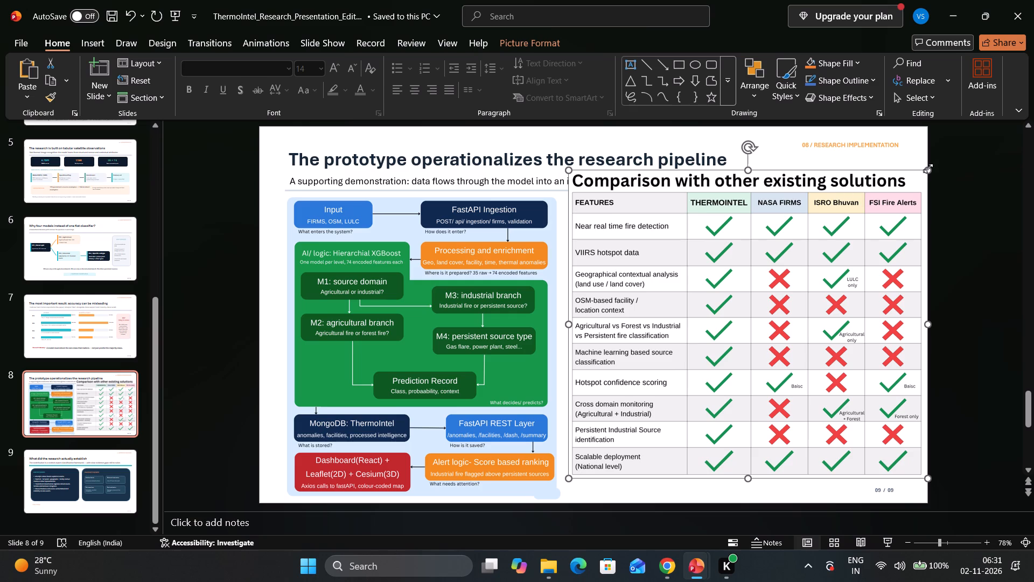
{"action": "left_click_drag", "start_coordinate": [929, 168], "coordinate": [896, 193]}
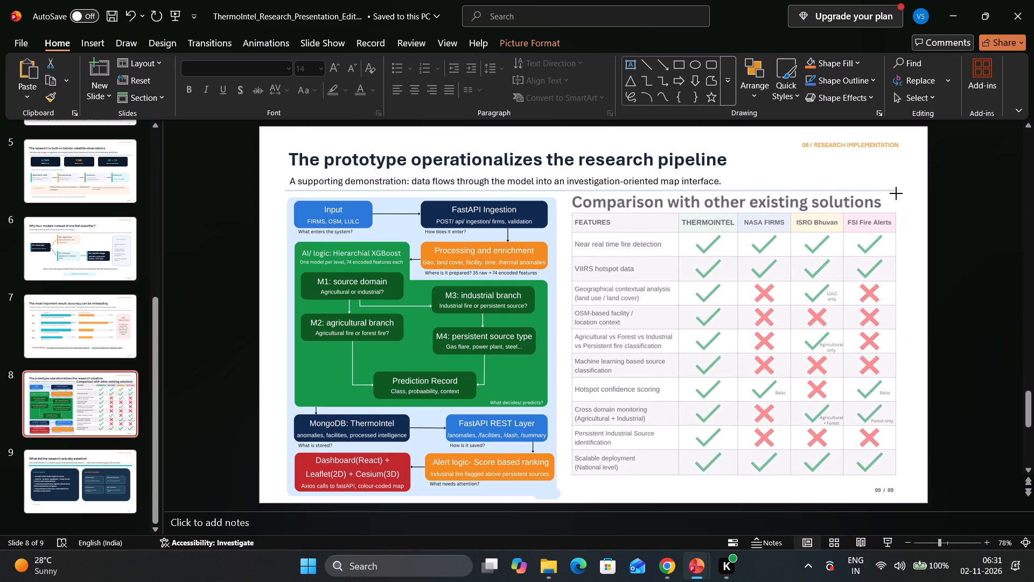
{"action": "left_click_drag", "start_coordinate": [896, 193], "coordinate": [896, 195]}
{"action": "left_click", "coordinate": [1022, 198]}
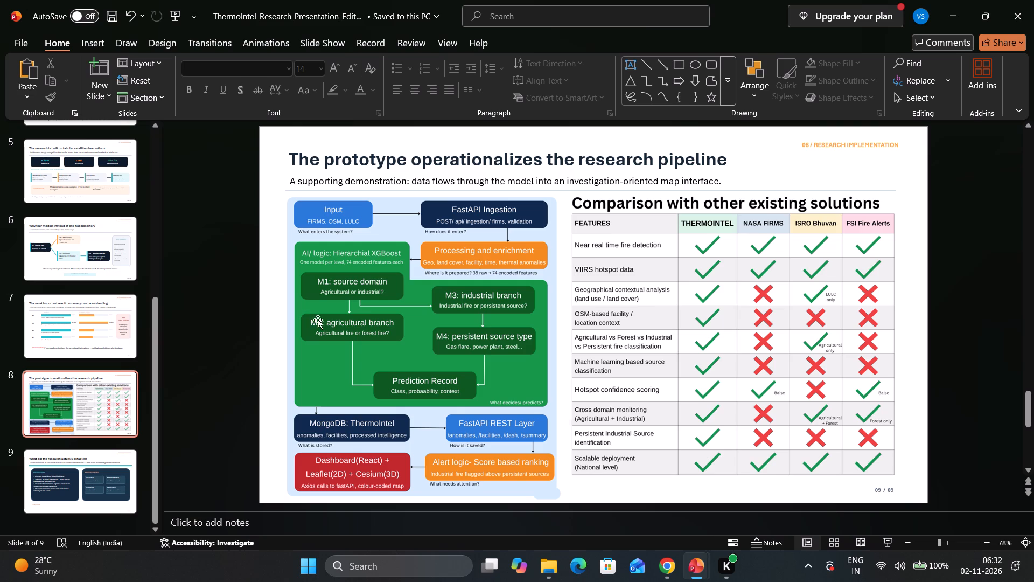
Review slides 6 to 8, checking the model methodology, the accuracy results and the architecture diagram with the comparison table.
{"action": "left_click", "coordinate": [85, 320]}
{"action": "left_click", "coordinate": [92, 245]}
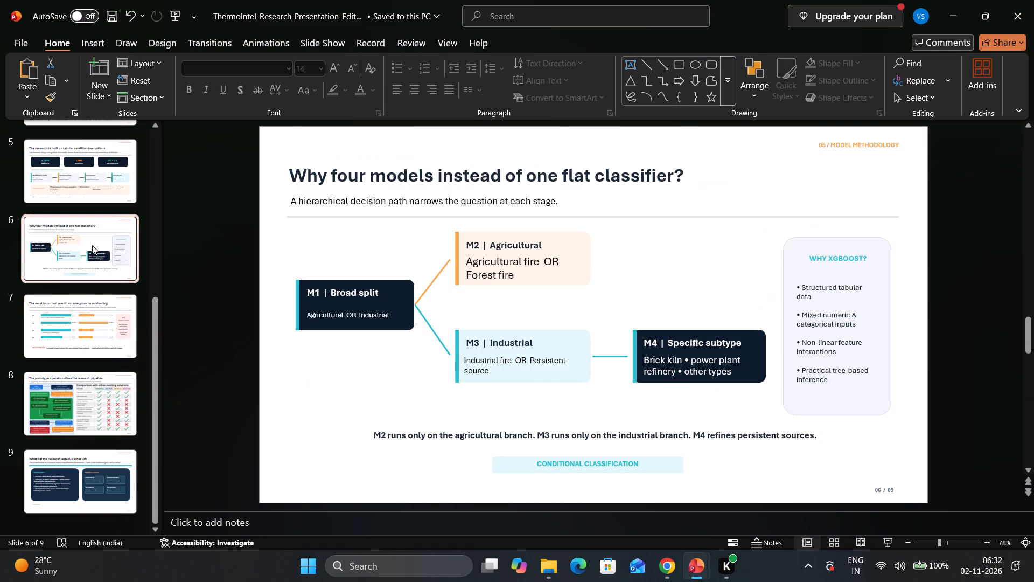
{"action": "left_click", "coordinate": [81, 308]}
{"action": "left_click", "coordinate": [123, 251]}
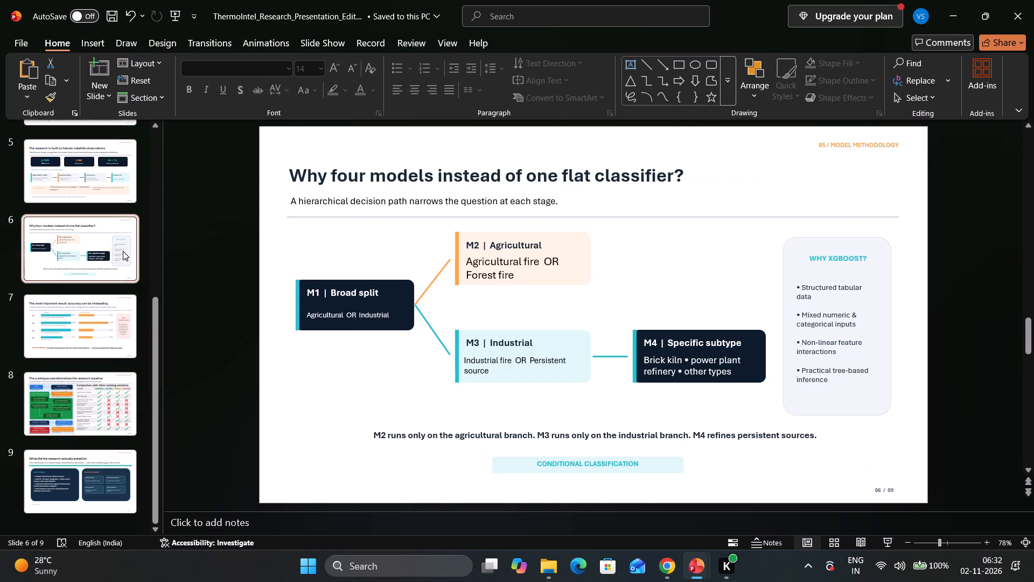
{"action": "left_click", "coordinate": [531, 464]}
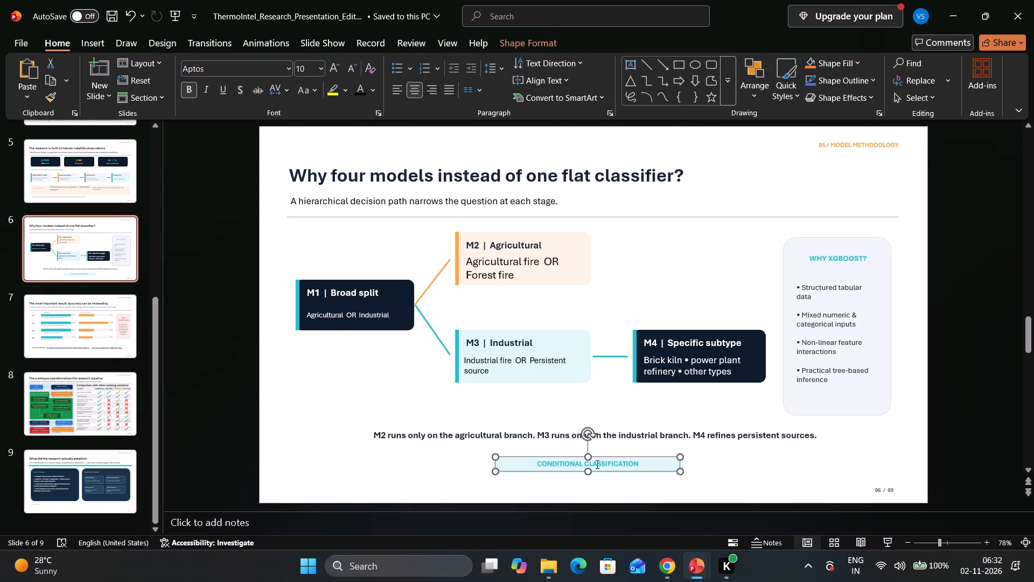
{"action": "left_click", "coordinate": [653, 464]}
{"action": "left_click", "coordinate": [383, 447]}
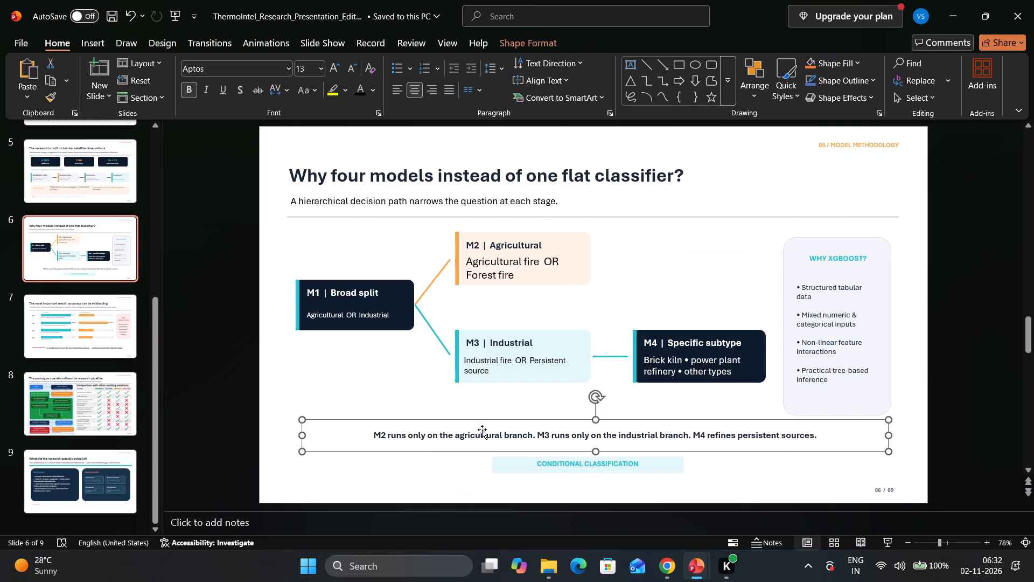
{"action": "scroll", "coordinate": [482, 429], "scroll_direction": "down", "scroll_amount": 1}
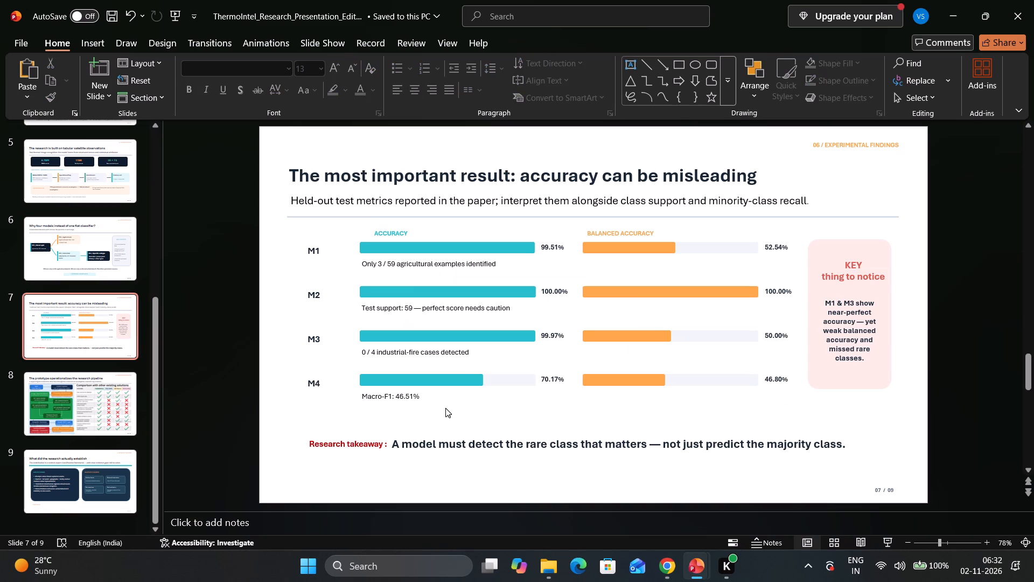
{"action": "scroll", "coordinate": [602, 444], "scroll_direction": "down", "scroll_amount": 1}
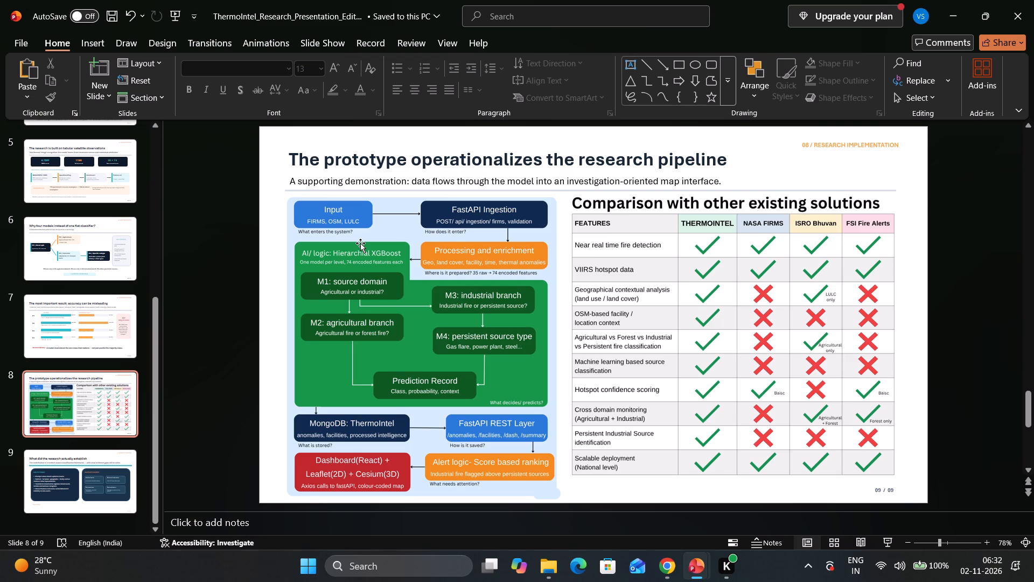
{"action": "scroll", "coordinate": [360, 243], "scroll_direction": "up", "scroll_amount": 1}
{"action": "scroll", "coordinate": [360, 243], "scroll_direction": "down", "scroll_amount": 2}
{"action": "scroll", "coordinate": [360, 243], "scroll_direction": "up", "scroll_amount": 1}
{"action": "scroll", "coordinate": [392, 280], "scroll_direction": "down", "scroll_amount": 1}
{"action": "scroll", "coordinate": [392, 280], "scroll_direction": "up", "scroll_amount": 1}
Examine the "What we learned" bullets and the four "What must come next" cards on slide 9.
{"action": "scroll", "coordinate": [805, 344], "scroll_direction": "down", "scroll_amount": 1}
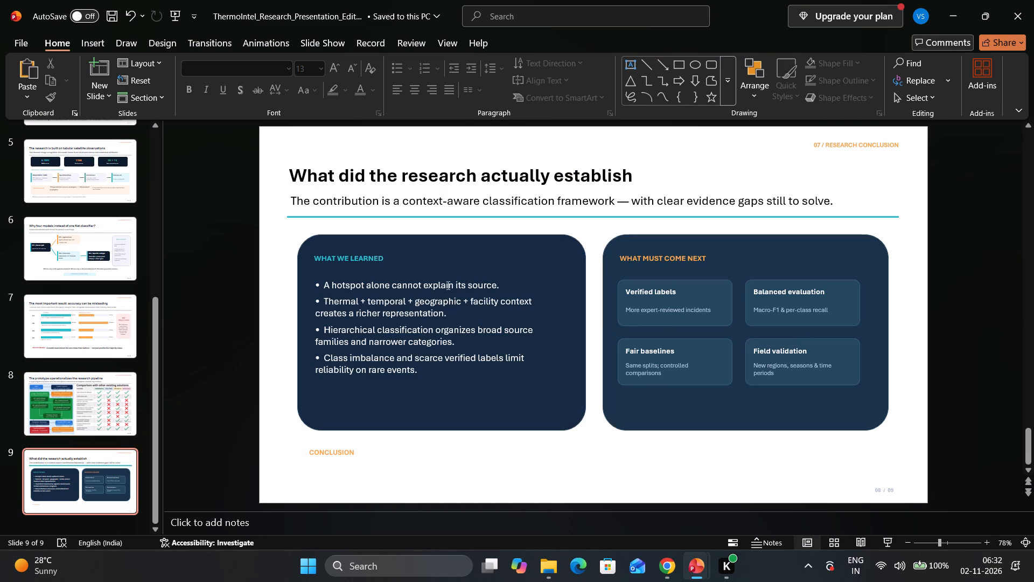
{"action": "left_click", "coordinate": [422, 285]}
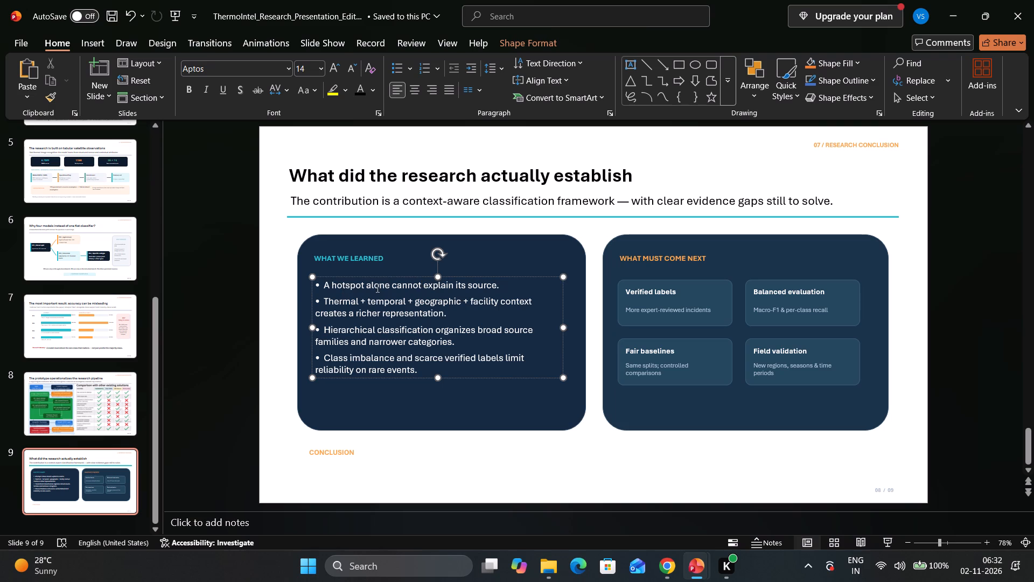
{"action": "left_click", "coordinate": [704, 257]}
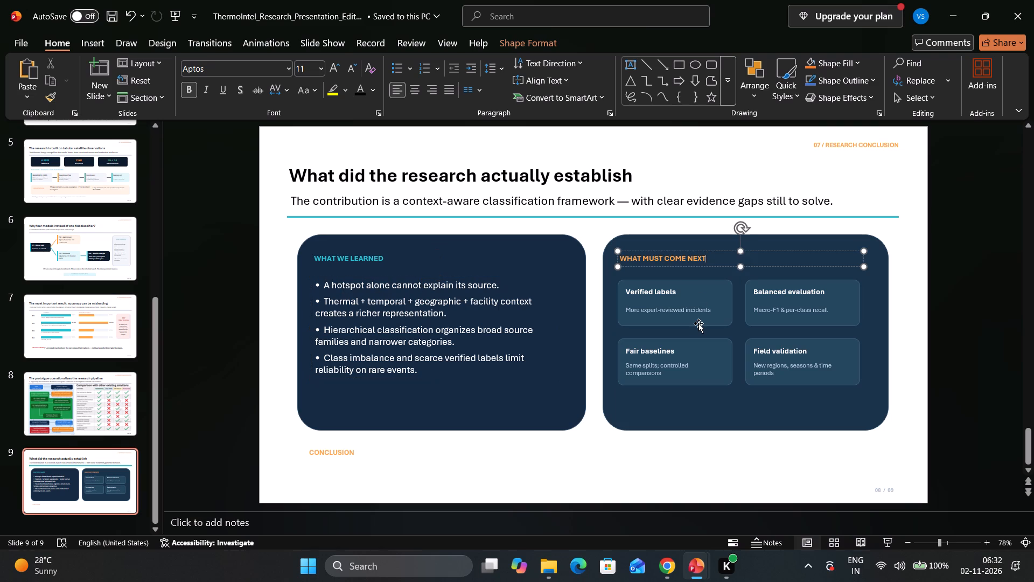
{"action": "left_click", "coordinate": [681, 359]}
{"action": "left_click", "coordinate": [765, 363]}
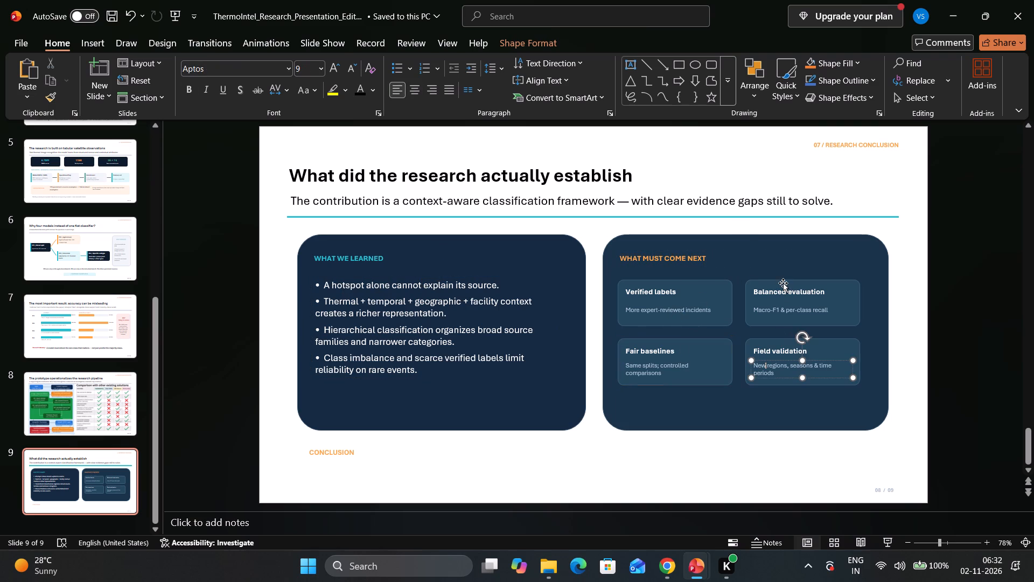
{"action": "left_click", "coordinate": [783, 283]}
{"action": "left_click", "coordinate": [686, 300]}
{"action": "left_click", "coordinate": [778, 308]}
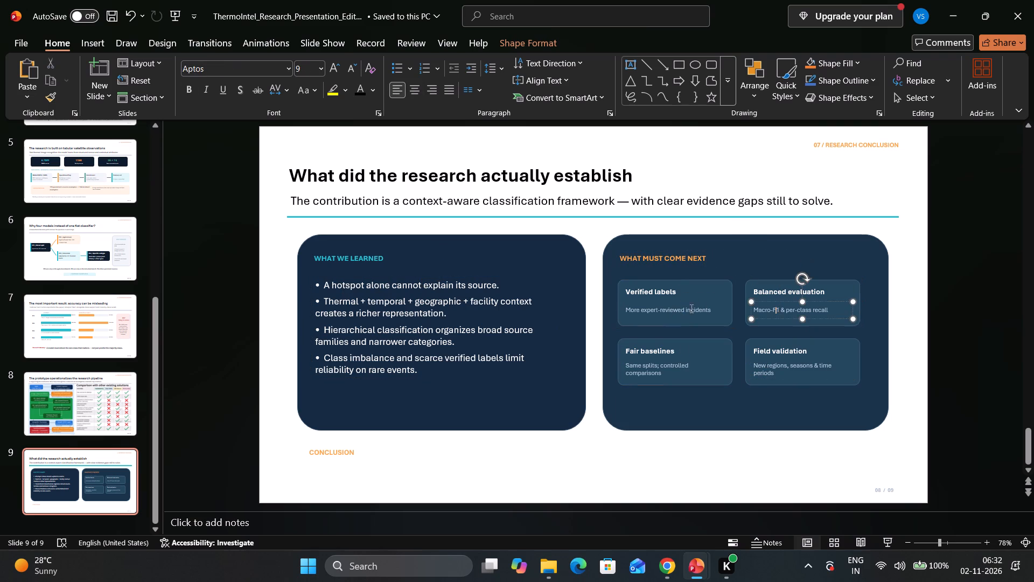
{"action": "left_click", "coordinate": [685, 307]}
{"action": "left_click", "coordinate": [676, 351]}
{"action": "left_click", "coordinate": [635, 295]}
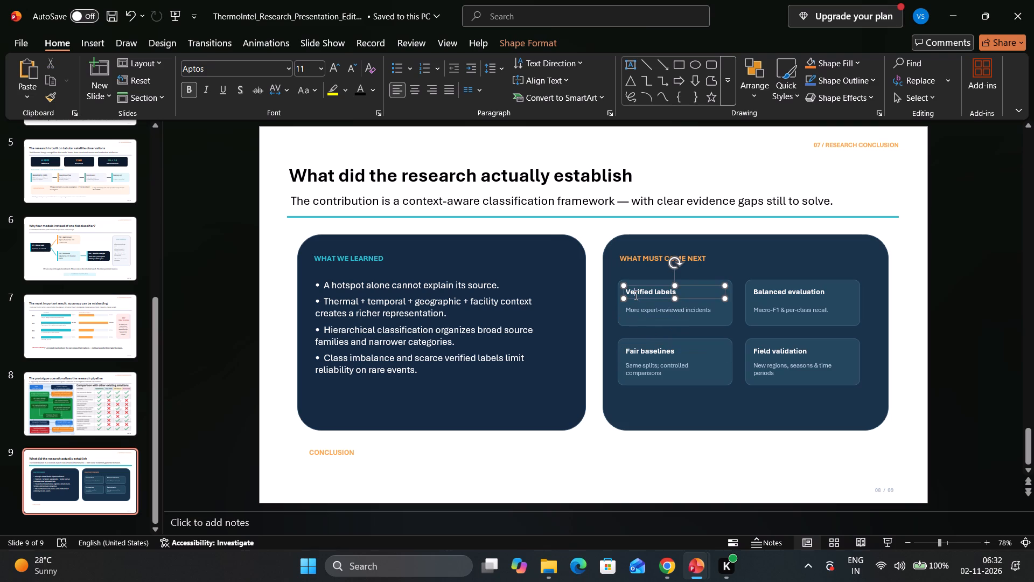
{"action": "left_click", "coordinate": [654, 359]}
{"action": "left_click", "coordinate": [650, 301]}
{"action": "left_click", "coordinate": [514, 323]}
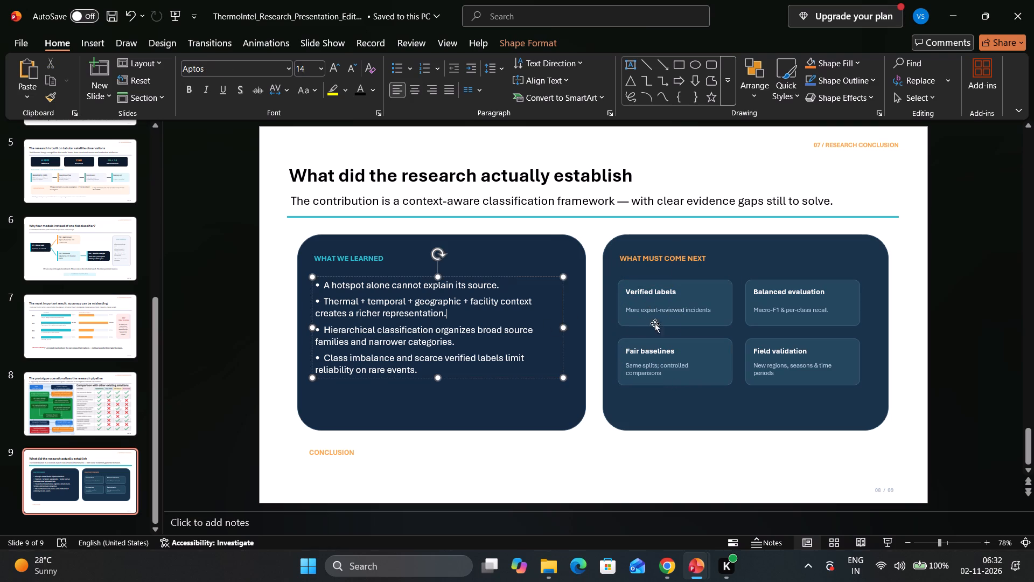
{"action": "left_click", "coordinate": [672, 322]}
{"action": "left_click", "coordinate": [647, 285]}
{"action": "left_click", "coordinate": [653, 364]}
{"action": "left_click", "coordinate": [499, 332]}
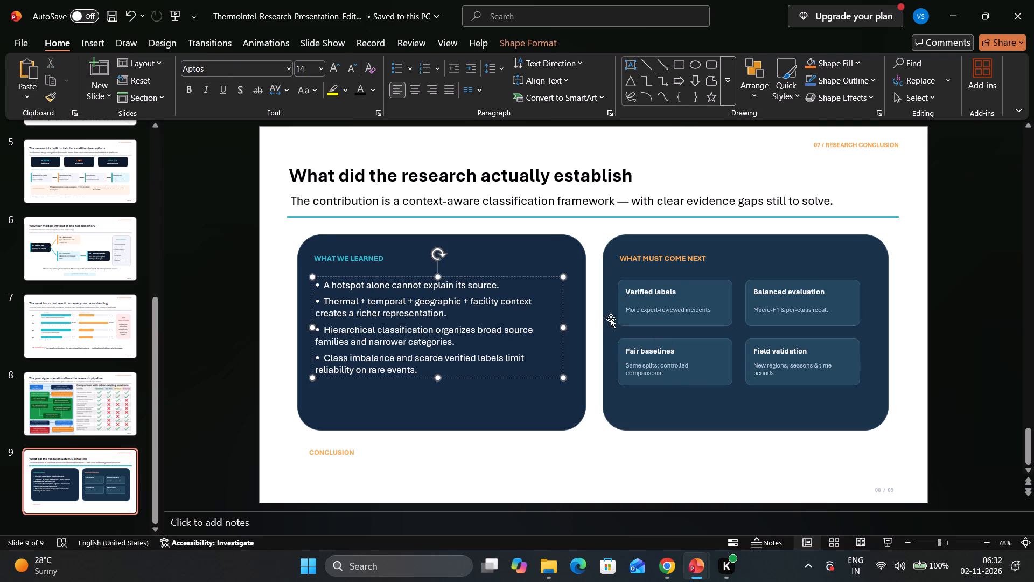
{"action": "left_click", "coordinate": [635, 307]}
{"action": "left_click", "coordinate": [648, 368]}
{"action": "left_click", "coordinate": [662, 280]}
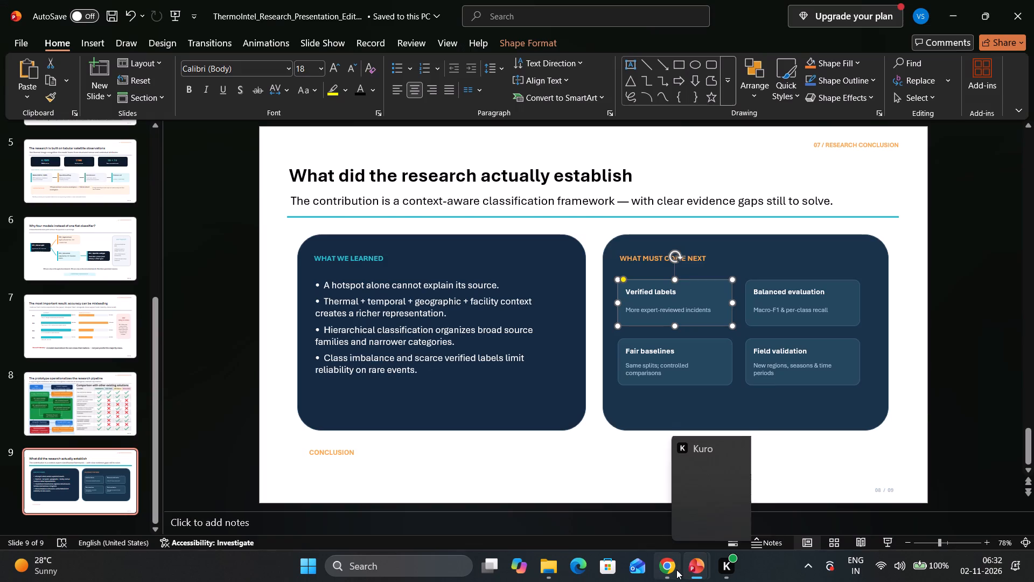
Switch to the Canva deck and look through its pages, from the references and impact content back to the proposed solution and architecture.
{"action": "left_click", "coordinate": [645, 520]}
{"action": "left_click", "coordinate": [199, 254]}
{"action": "scroll", "coordinate": [280, 247], "scroll_direction": "up", "scroll_amount": 3}
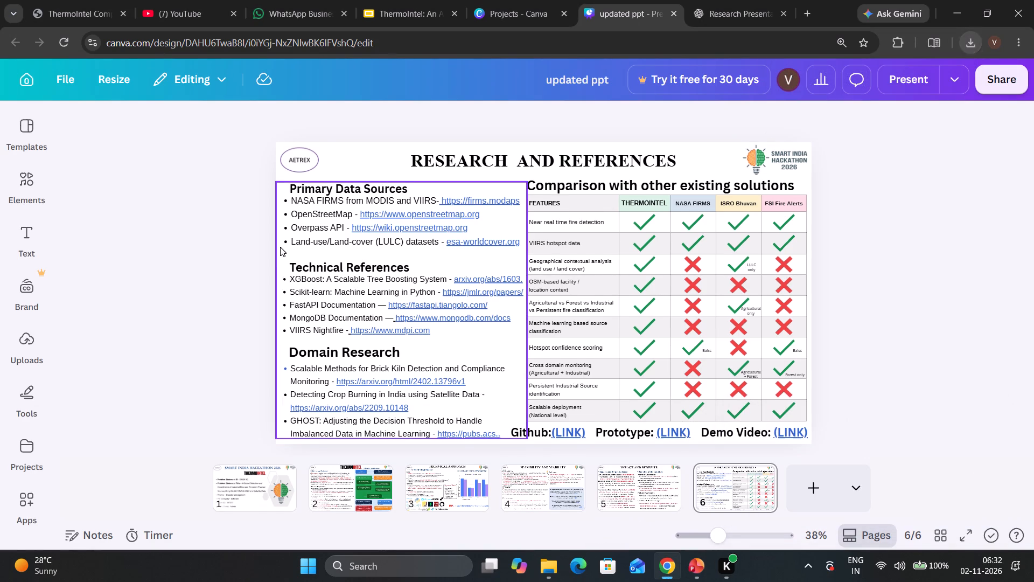
{"action": "scroll", "coordinate": [400, 248], "scroll_direction": "up", "scroll_amount": 2}
{"action": "left_click", "coordinate": [675, 475]}
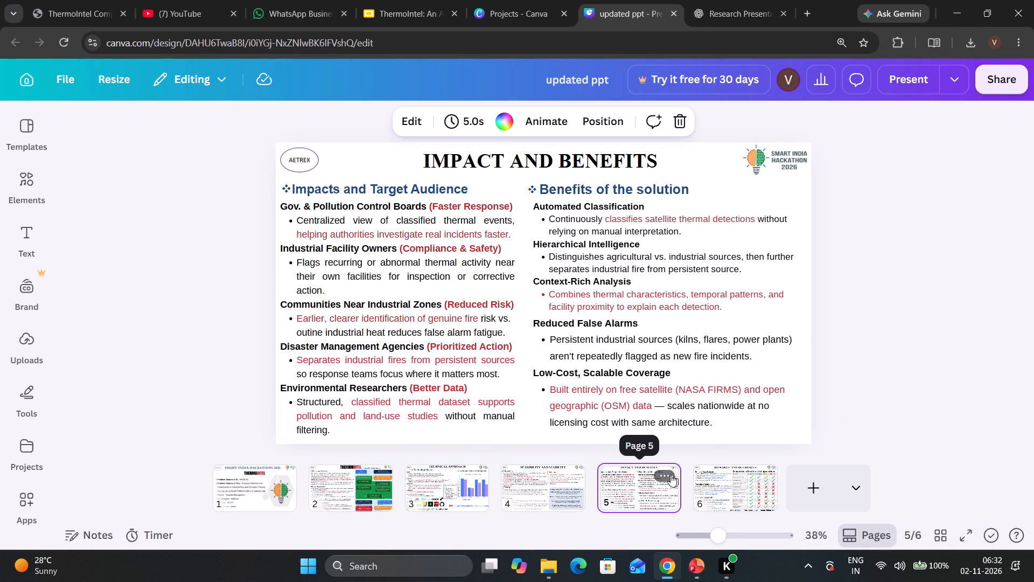
{"action": "left_click", "coordinate": [574, 475]}
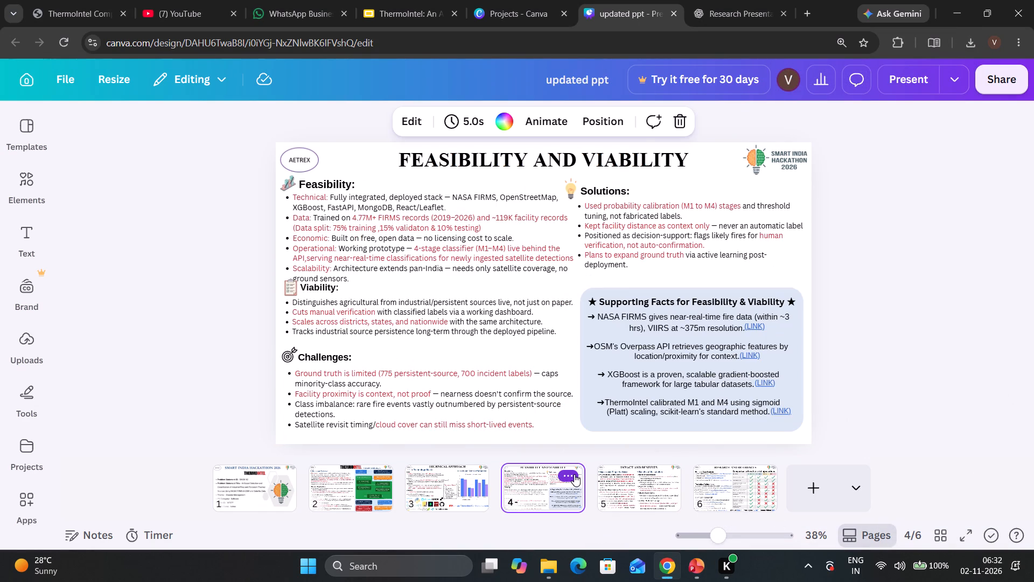
{"action": "left_click", "coordinate": [475, 488]}
{"action": "left_click", "coordinate": [523, 488]}
{"action": "left_click", "coordinate": [638, 480]}
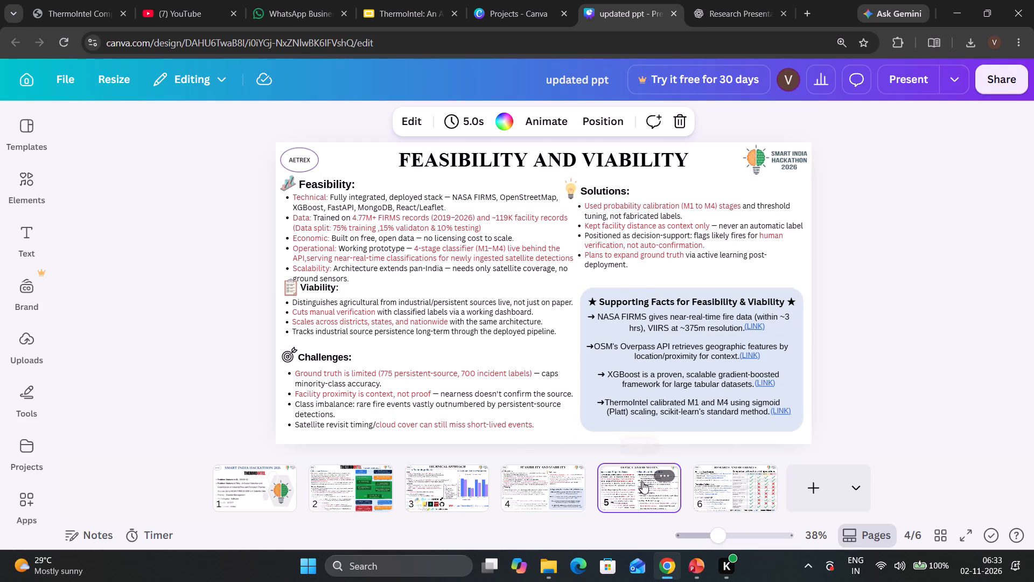
{"action": "left_click", "coordinate": [698, 486]}
{"action": "left_click", "coordinate": [670, 486]}
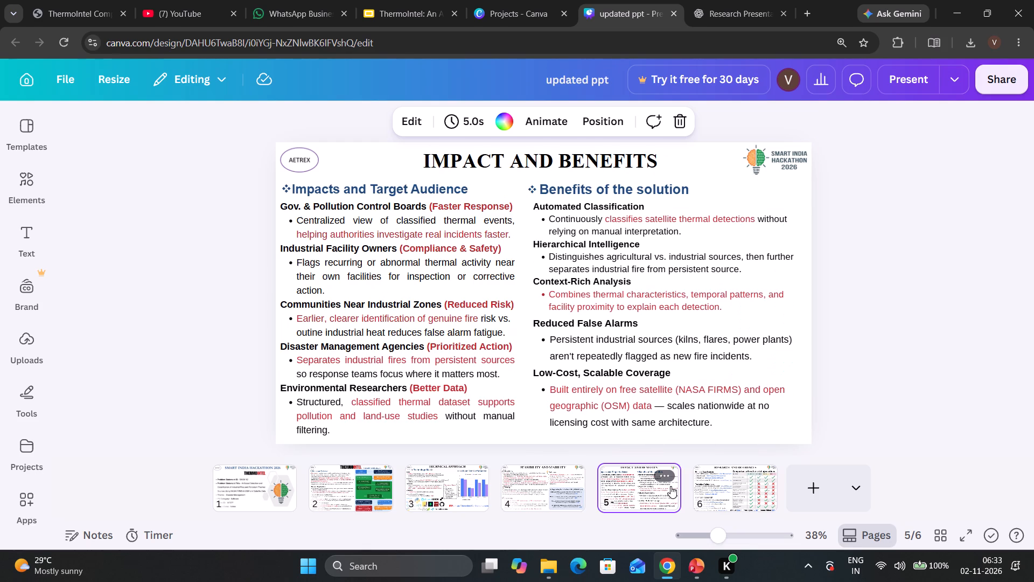
{"action": "left_click", "coordinate": [543, 481]}
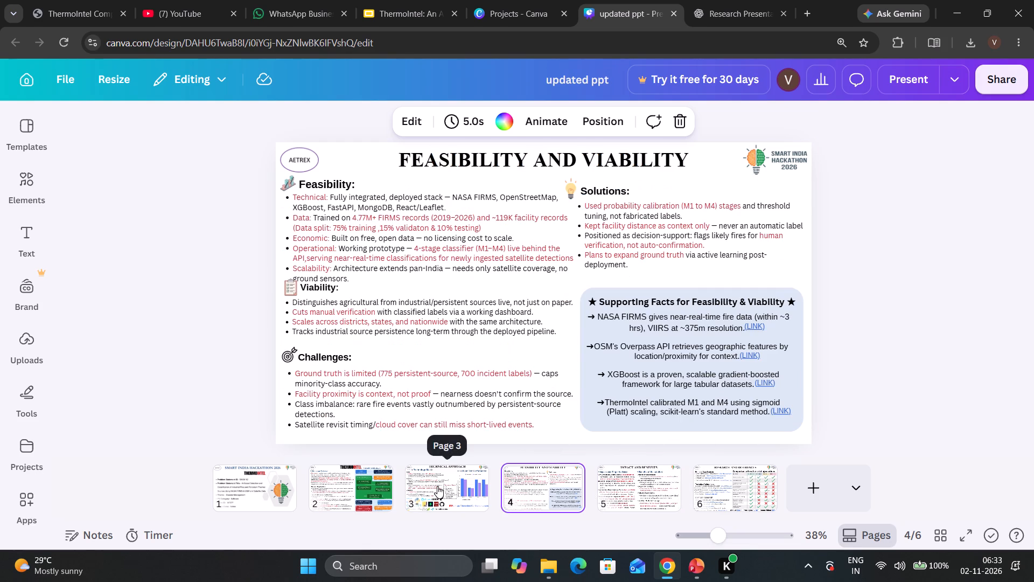
{"action": "left_click", "coordinate": [437, 486]}
{"action": "left_click", "coordinate": [345, 484]}
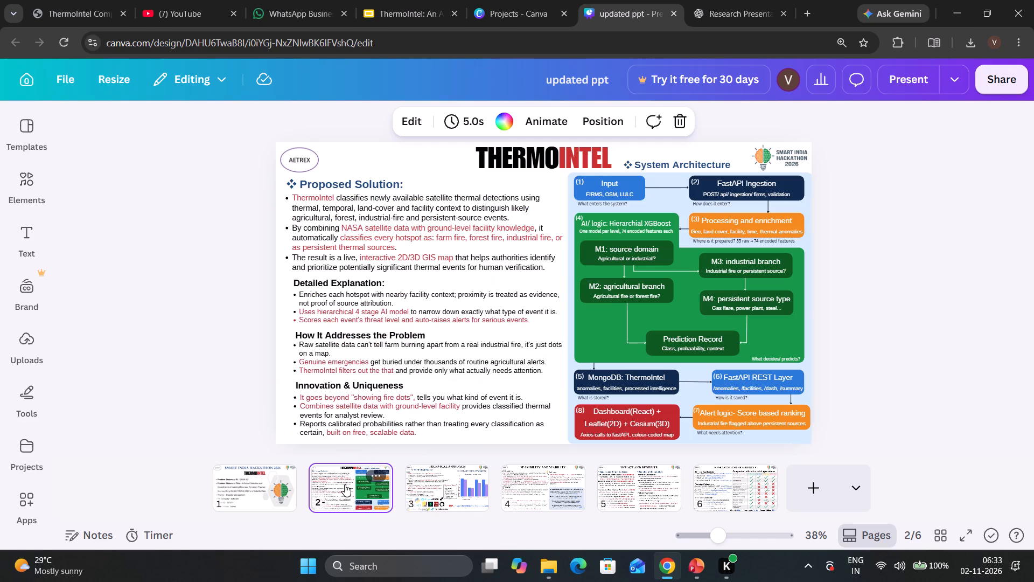
{"action": "left_click", "coordinate": [248, 475]}
{"action": "left_click", "coordinate": [317, 475]}
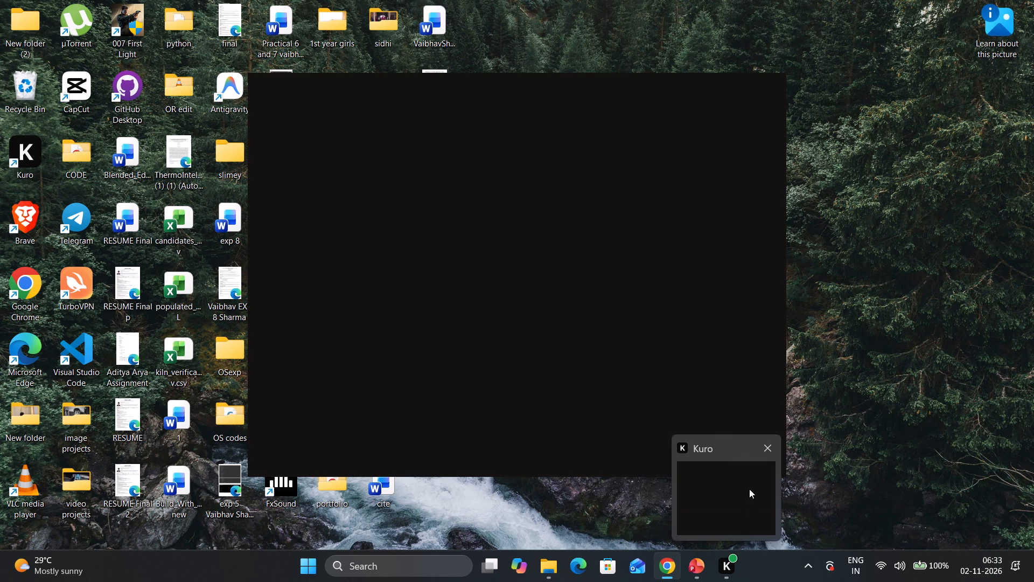
Return to the PowerPoint presentation and check slide 8's header and section label.
{"action": "left_click", "coordinate": [690, 562]}
{"action": "left_click", "coordinate": [756, 484]}
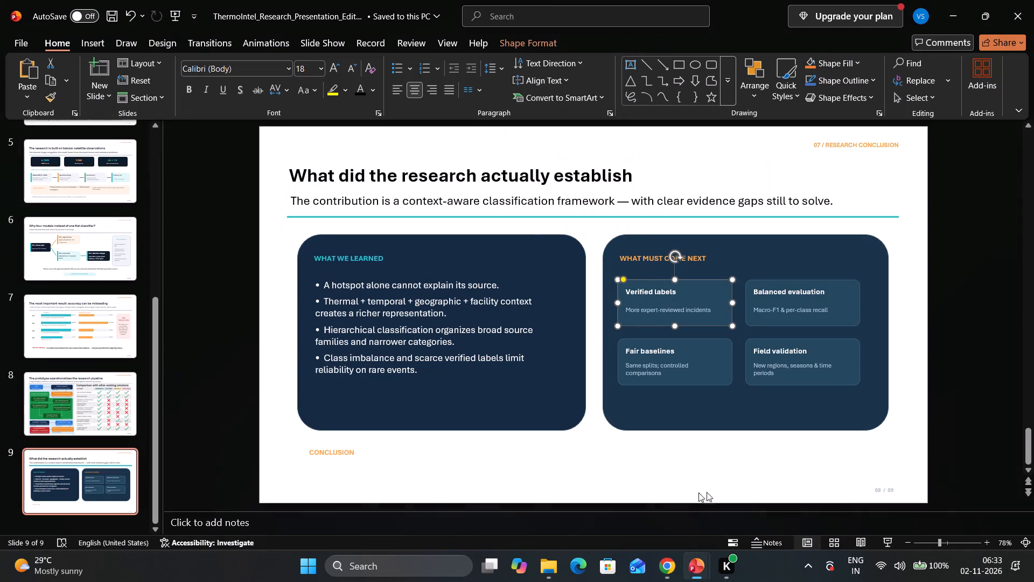
{"action": "left_click", "coordinate": [40, 395]}
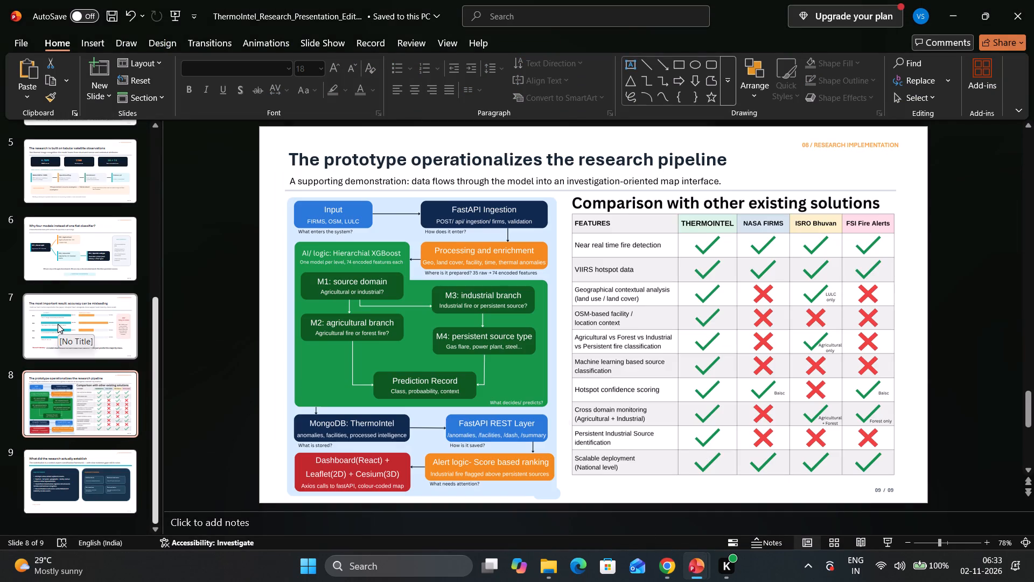
{"action": "left_click", "coordinate": [855, 146]}
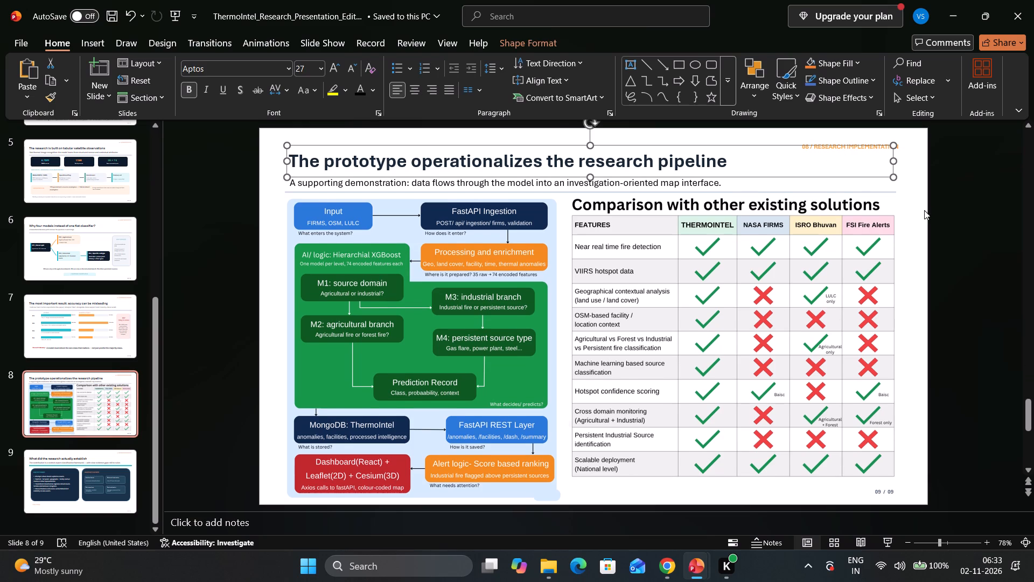
{"action": "left_click", "coordinate": [966, 206]}
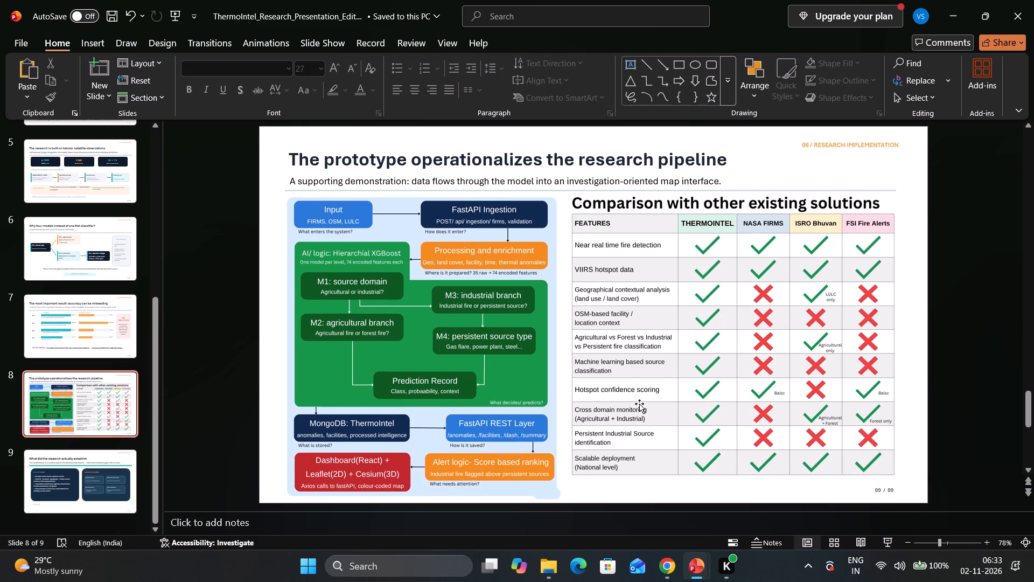
Colour the white conclusion sentence below the two panels on slide 9 black.
{"action": "scroll", "coordinate": [414, 456], "scroll_direction": "down", "scroll_amount": 1}
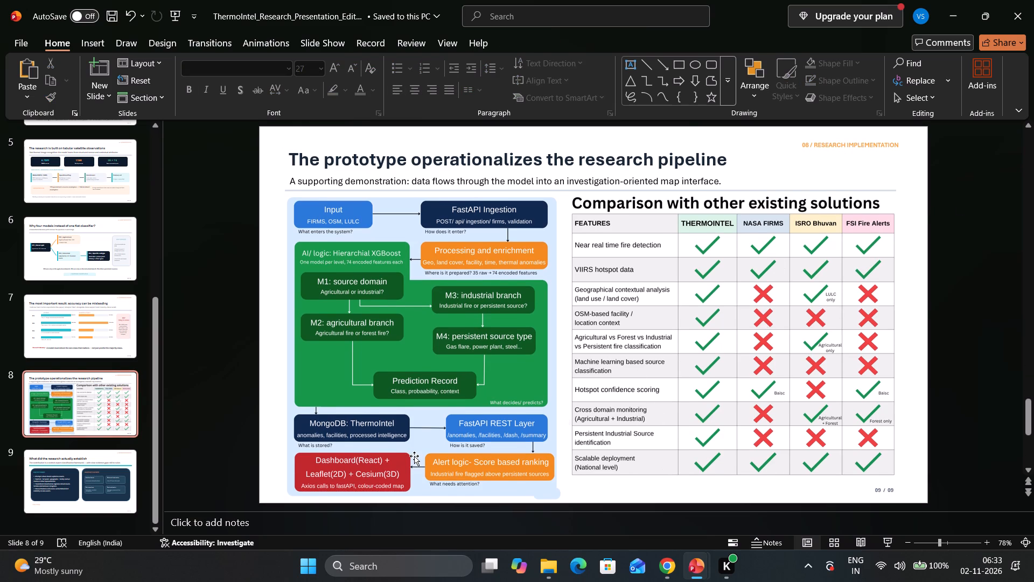
{"action": "left_click", "coordinate": [354, 453]}
{"action": "left_click", "coordinate": [417, 455]}
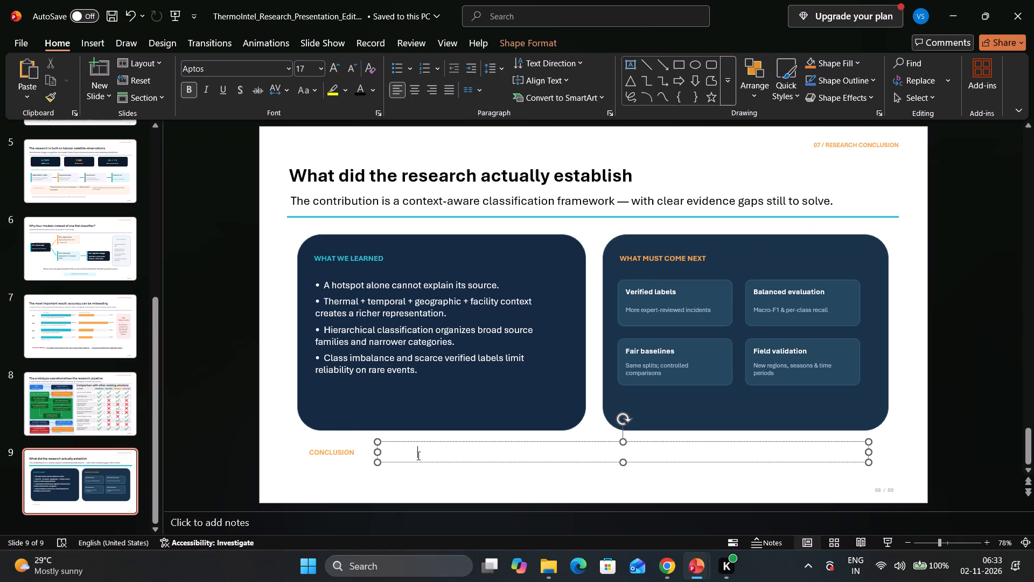
{"action": "left_click_drag", "start_coordinate": [778, 452], "coordinate": [550, 452]}
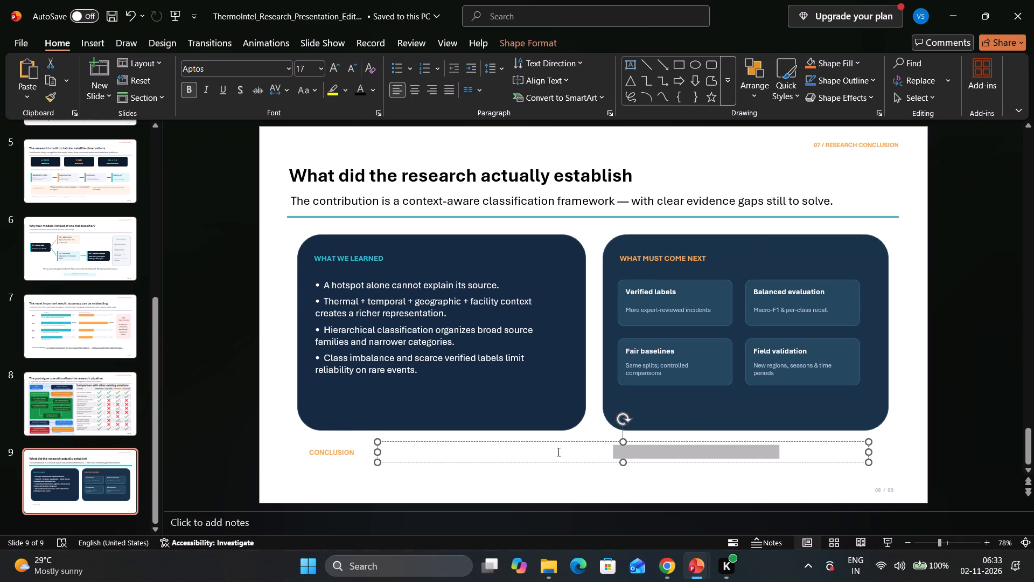
{"action": "left_click_drag", "start_coordinate": [550, 452], "coordinate": [395, 448]}
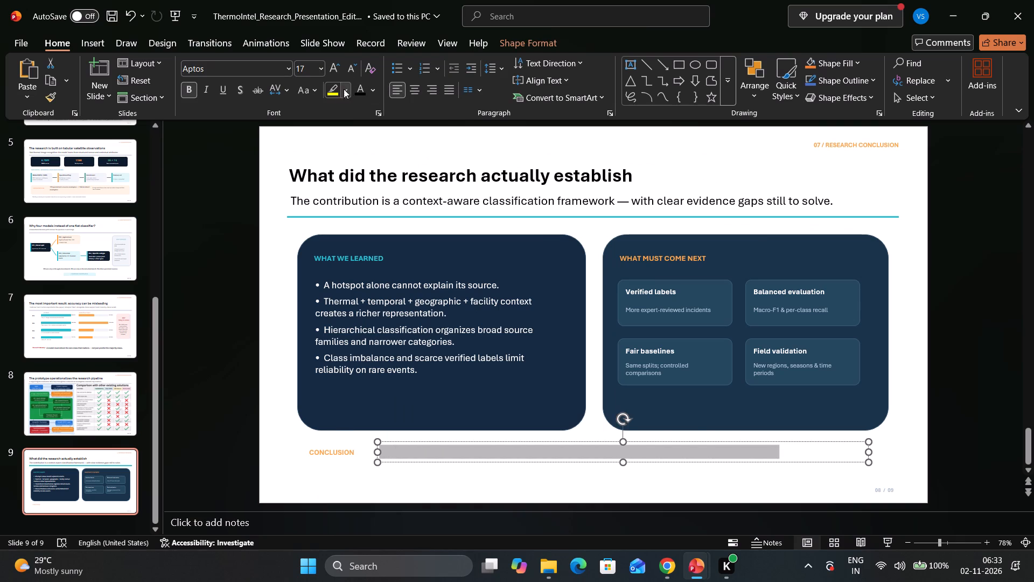
{"action": "left_click", "coordinate": [360, 85]}
{"action": "left_click", "coordinate": [513, 495]}
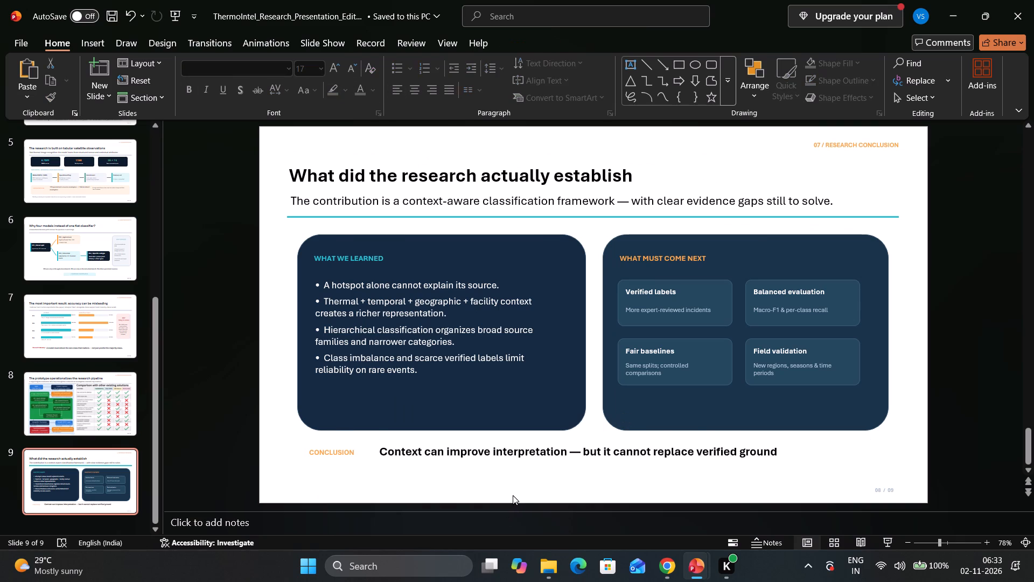
Move the CONCLUSION label slightly closer to the conclusion sentence, keeping it level with the text.
{"action": "left_click", "coordinate": [415, 452]}
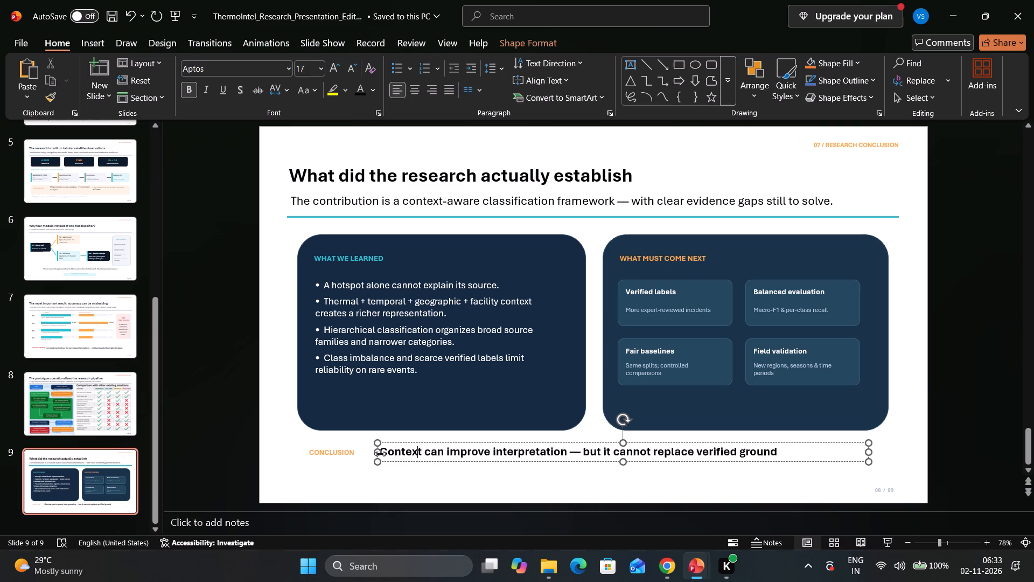
{"action": "left_click", "coordinate": [354, 453]}
{"action": "left_click_drag", "start_coordinate": [360, 453], "coordinate": [374, 450]}
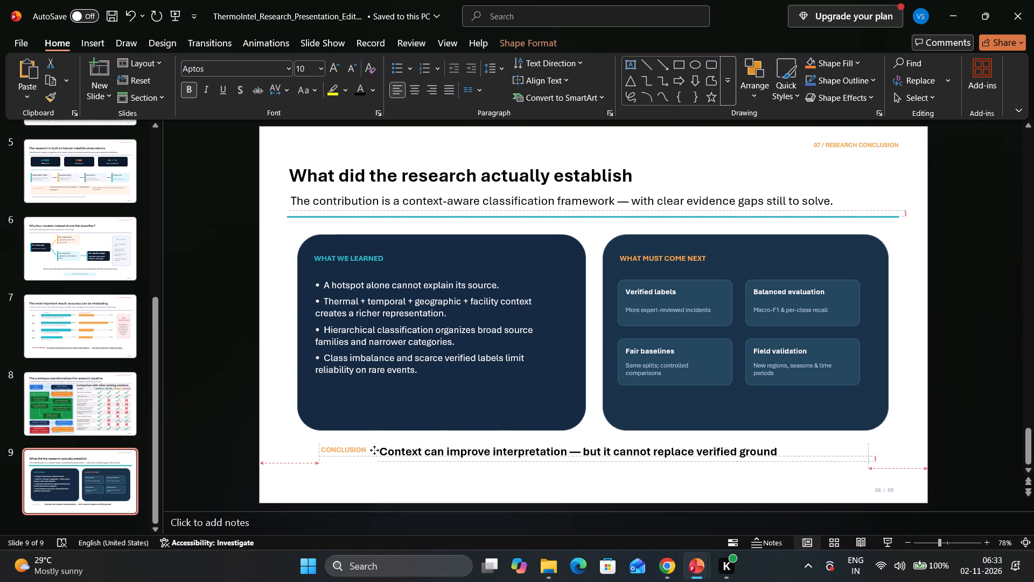
{"action": "left_click_drag", "start_coordinate": [374, 450], "coordinate": [367, 454]}
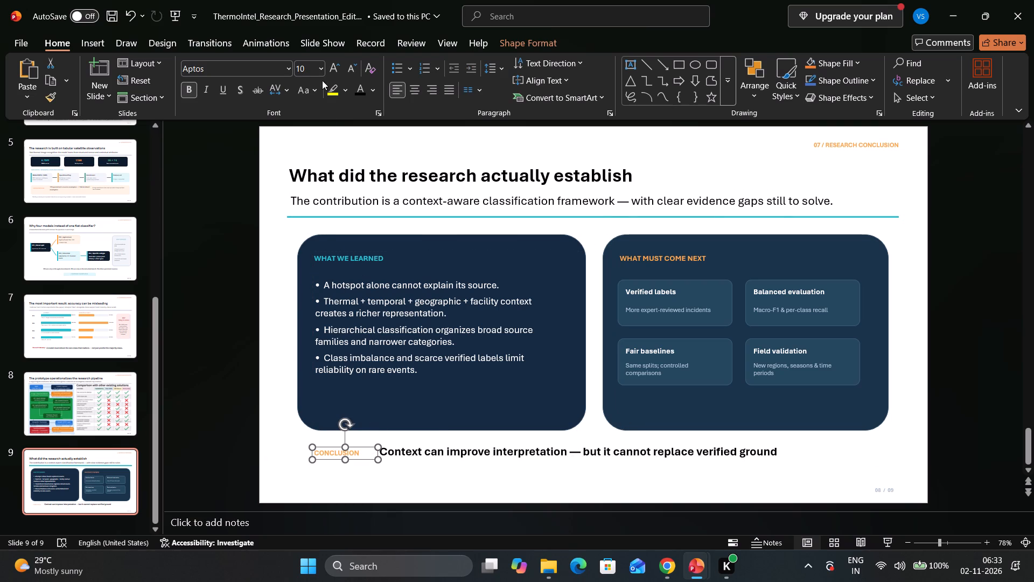
Format the CONCLUSION label text at size 16 in standard red.
{"action": "left_click", "coordinate": [362, 453]}
{"action": "left_click_drag", "start_coordinate": [357, 454], "coordinate": [327, 454]}
{"action": "left_click_drag", "start_coordinate": [358, 453], "coordinate": [322, 454]}
{"action": "left_click", "coordinate": [322, 67]}
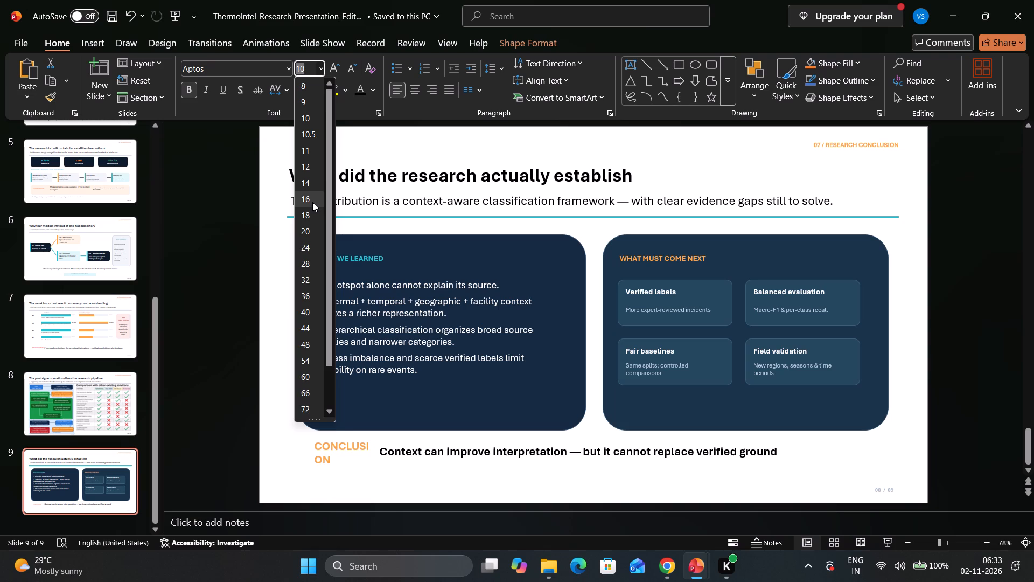
{"action": "left_click", "coordinate": [312, 202]}
{"action": "left_click", "coordinate": [368, 88]}
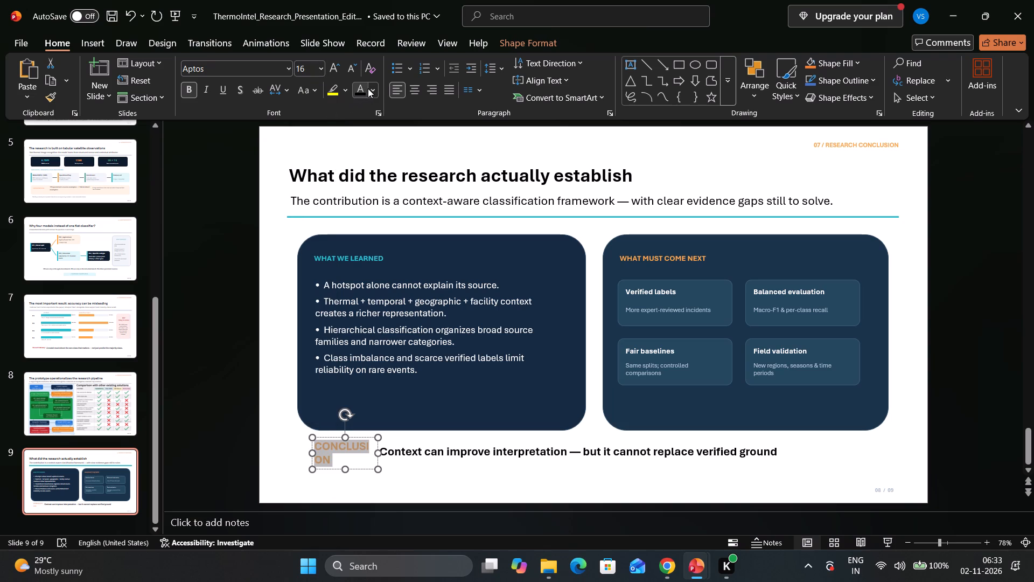
{"action": "left_click", "coordinate": [371, 88]}
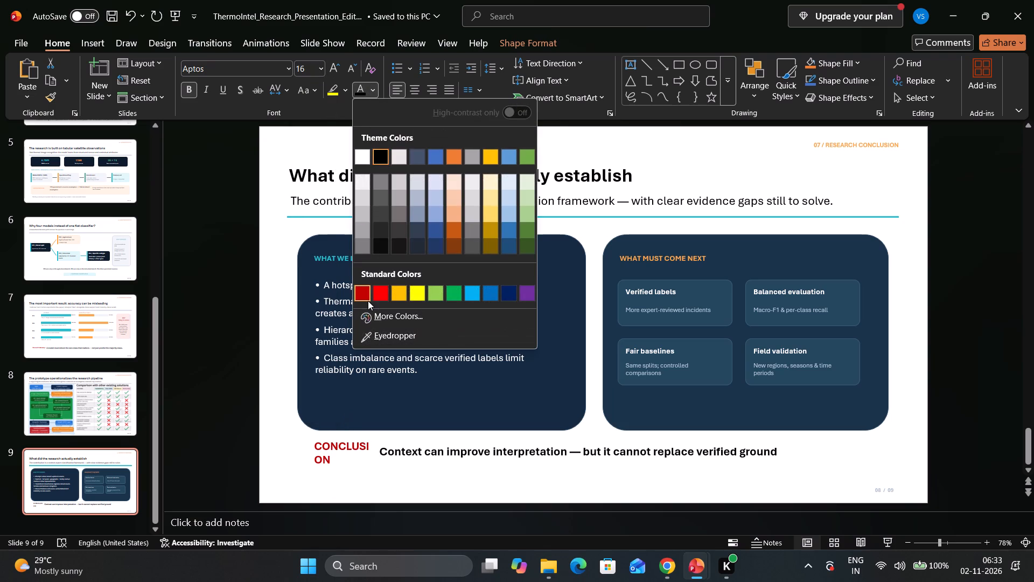
{"action": "left_click", "coordinate": [375, 292]}
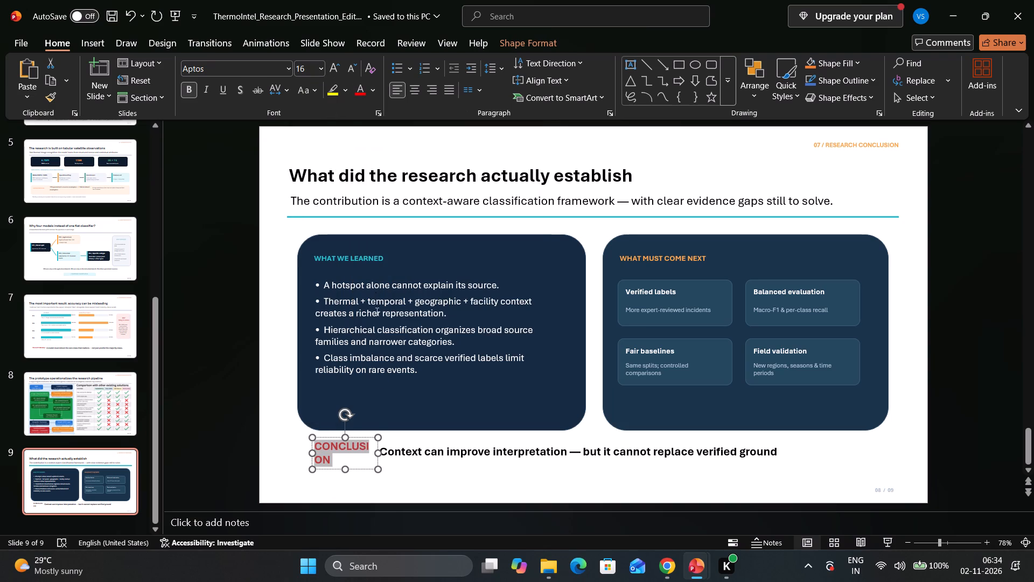
Widen the CONCLUSION text box toward the slide's left edge so the word fits on one line.
{"action": "left_click_drag", "start_coordinate": [311, 454], "coordinate": [299, 452]}
{"action": "left_click", "coordinate": [208, 422]}
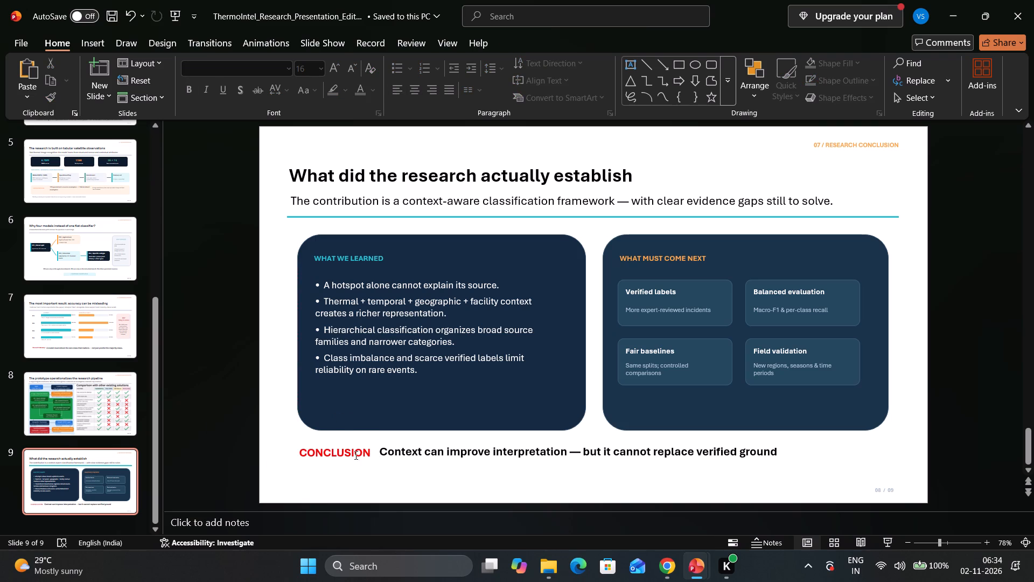
Add a spaced colon after CONCLUSION and widen its text box leftward so the label and colon share one line.
{"action": "left_click", "coordinate": [355, 455]}
{"action": "left_click", "coordinate": [367, 454]}
{"action": "key", "text": "space"}
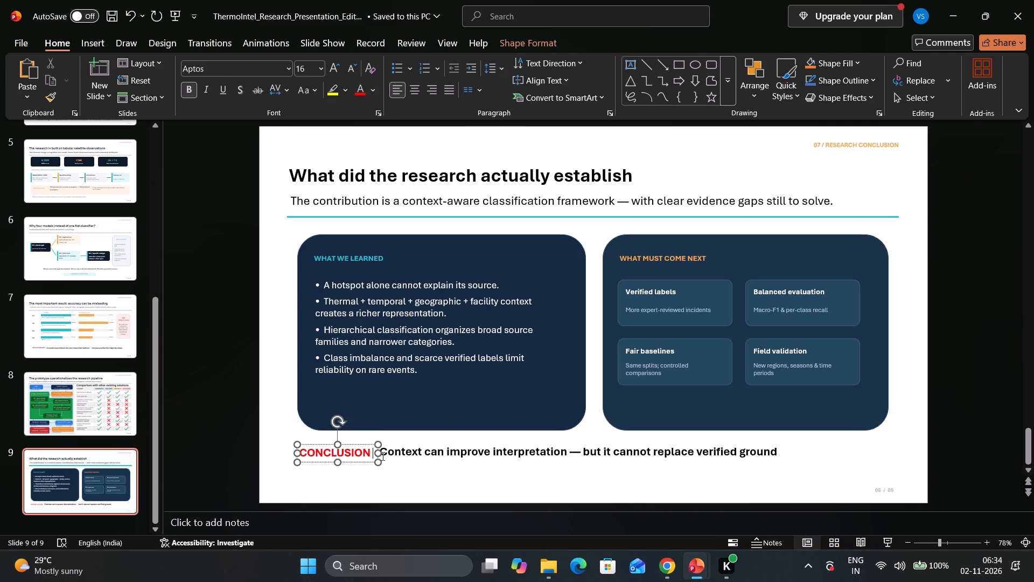
{"action": "type", "text": ";"}
{"action": "key", "text": "BackSpace"}
{"action": "key", "text": "semicolon"}
{"action": "key", "text": "BackSpace"}
{"action": "key", "text": "space"}
{"action": "type", "text": ";"}
{"action": "key", "text": "BackSpace"}
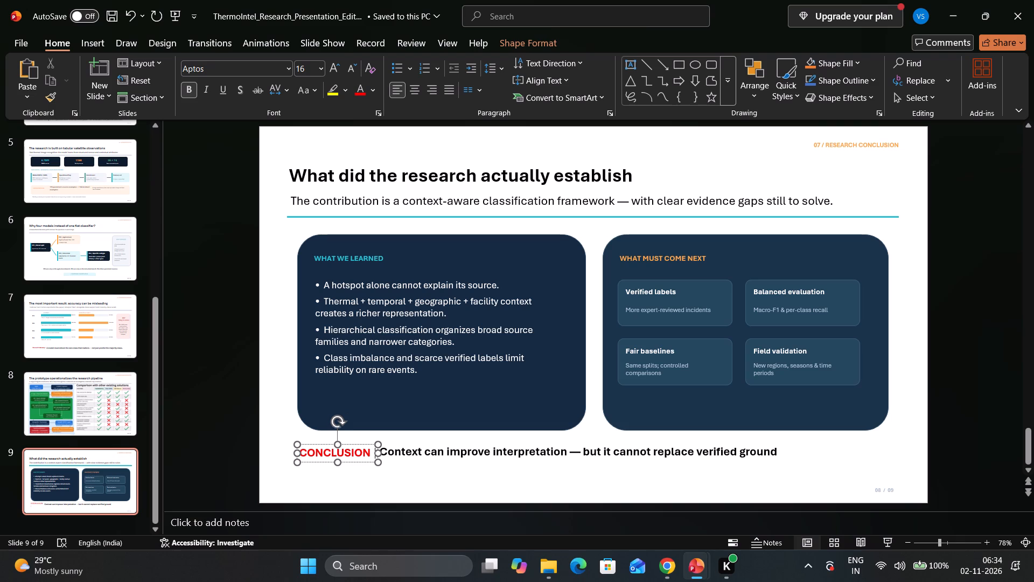
{"action": "key", "text": "shift+colon"}
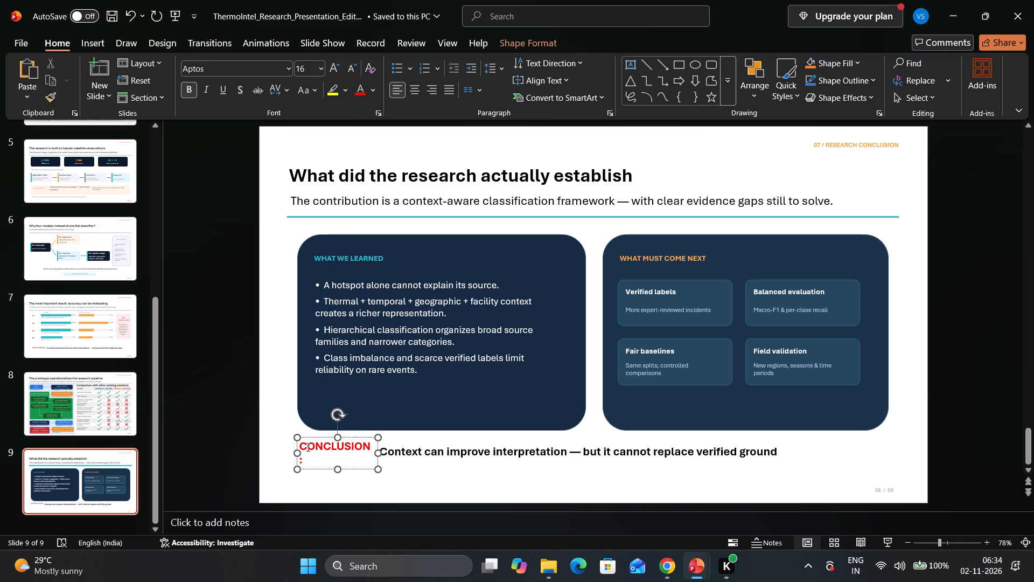
{"action": "left_click_drag", "start_coordinate": [296, 455], "coordinate": [294, 456]}
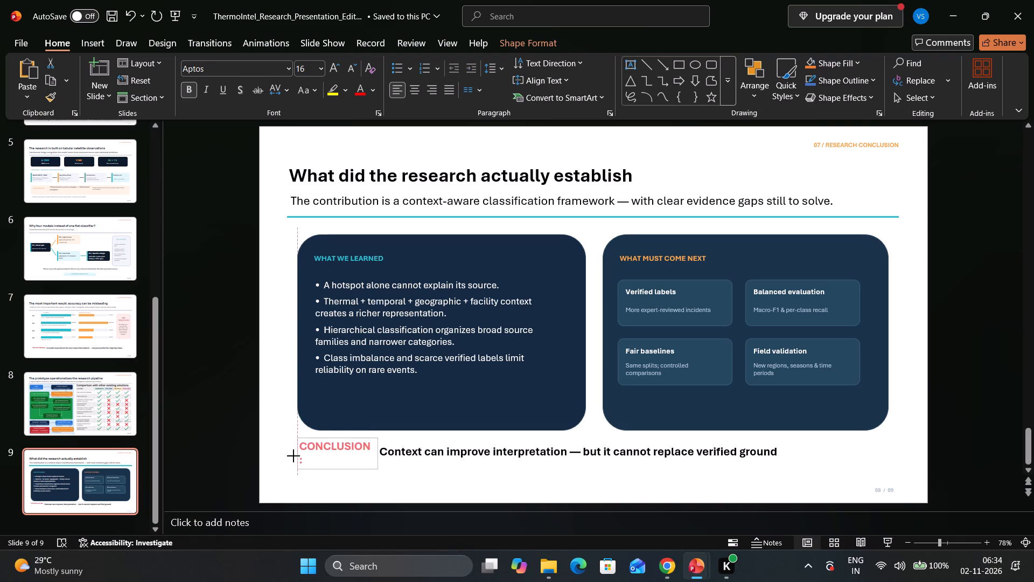
{"action": "left_click_drag", "start_coordinate": [294, 456], "coordinate": [289, 456]}
Move the conclusion sentence slightly left and down so it sits right after the label, level with it.
{"action": "left_click", "coordinate": [394, 453]}
{"action": "left_click", "coordinate": [403, 454]}
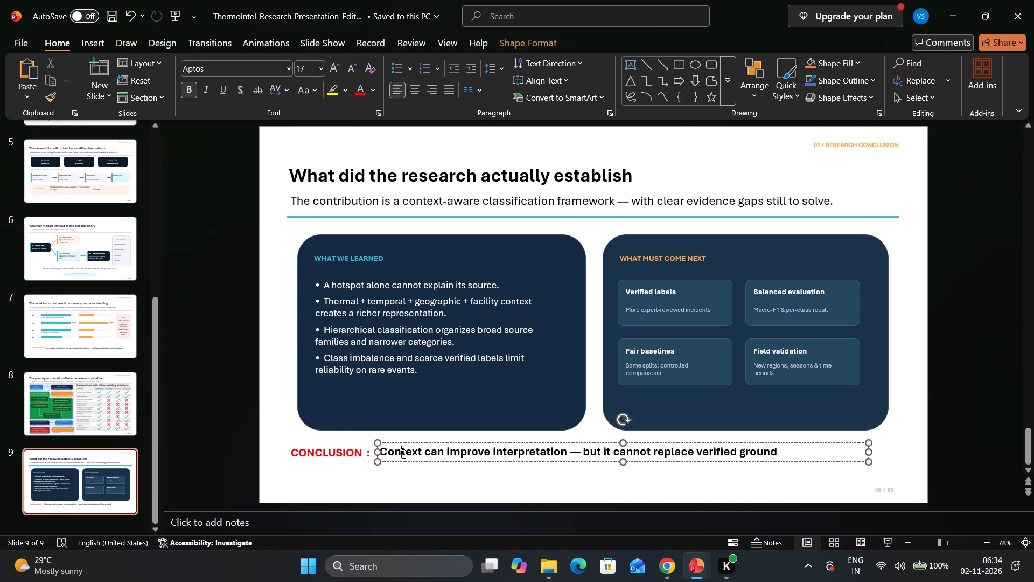
{"action": "left_click_drag", "start_coordinate": [410, 462], "coordinate": [400, 466]}
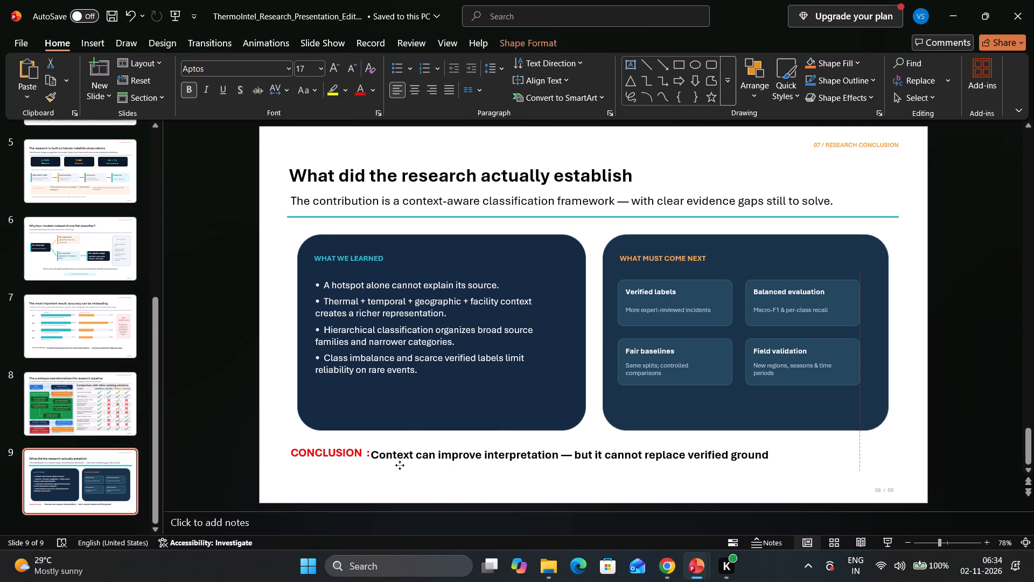
{"action": "left_click_drag", "start_coordinate": [400, 466], "coordinate": [401, 463]}
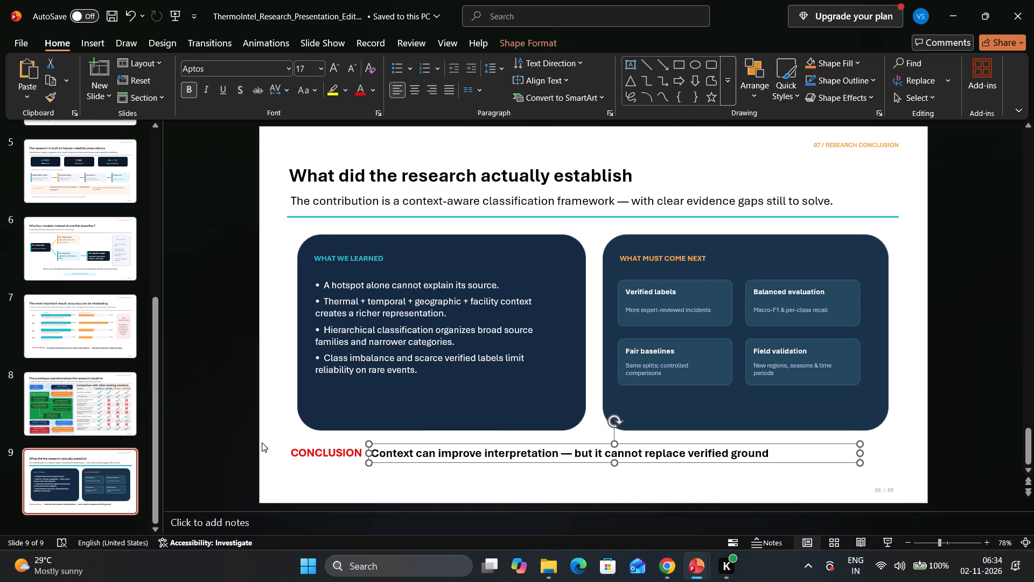
{"action": "left_click", "coordinate": [165, 400]}
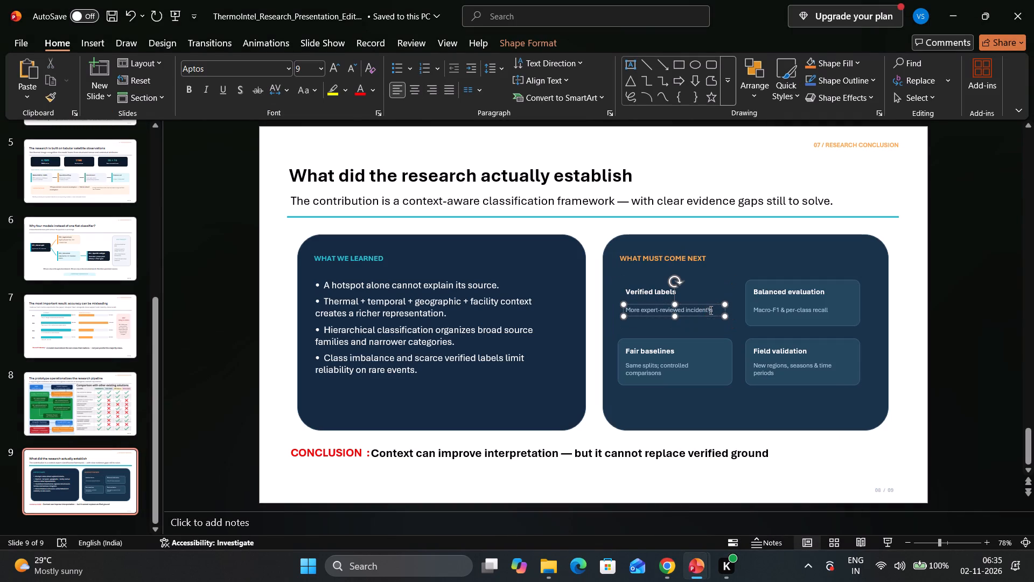
{"action": "left_click_drag", "start_coordinate": [716, 309], "coordinate": [645, 316]}
{"action": "key", "text": "backslash"}
{"action": "key", "text": "backslash"}
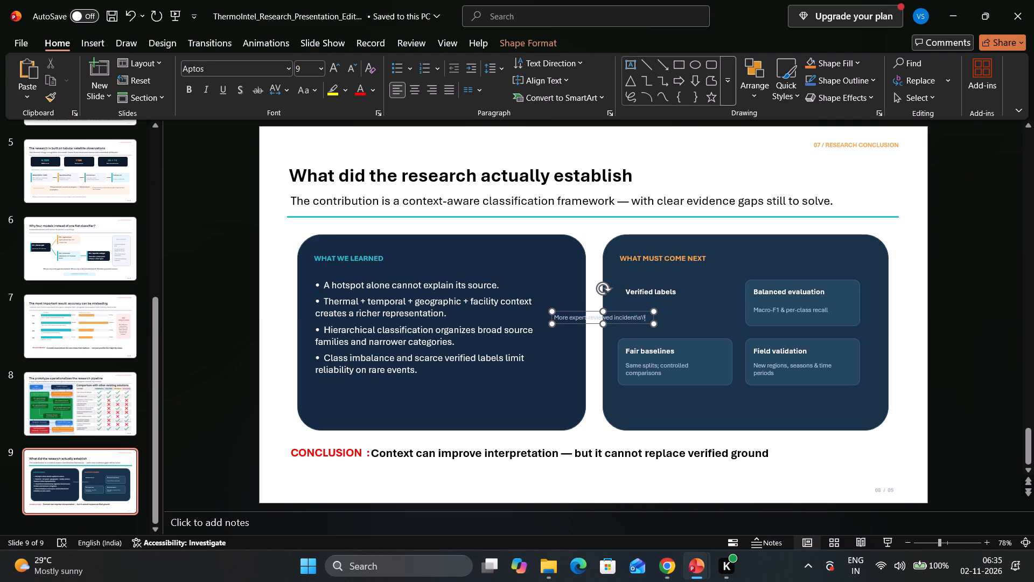
{"action": "key", "text": "BackSpace"}
{"action": "key", "text": "BackSpace"}
{"action": "key", "text": "Delete"}
{"action": "key", "text": "Delete"}
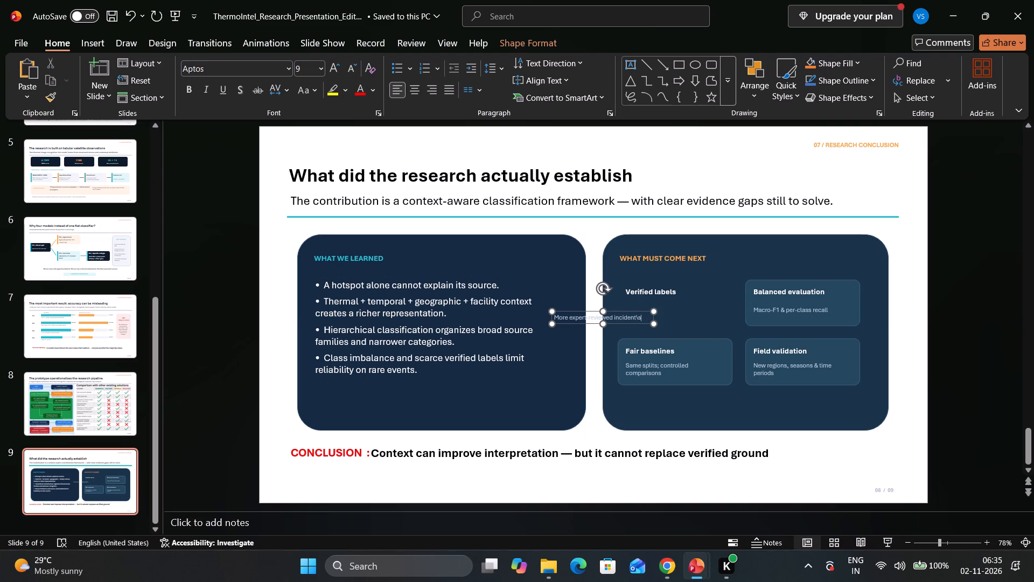
{"action": "key", "text": "BackSpace"}
{"action": "key", "text": "BackSpace"}
{"action": "key", "text": "BackSpace"}
{"action": "key", "text": "BackSpace"}
{"action": "key", "text": "BackSpace"}
{"action": "key", "text": "BackSpace"}
{"action": "key", "text": "BackSpace"}
{"action": "key", "text": "BackSpace"}
{"action": "key", "text": "BackSpace"}
{"action": "key", "text": "BackSpace"}
{"action": "key", "text": "BackSpace"}
{"action": "key", "text": "BackSpace"}
{"action": "key", "text": "BackSpace"}
{"action": "key", "text": "BackSpace"}
{"action": "key", "text": "BackSpace"}
{"action": "key", "text": "BackSpace"}
{"action": "key", "text": "BackSpace"}
{"action": "key", "text": "BackSpace"}
{"action": "key", "text": "BackSpace"}
{"action": "key", "text": "BackSpace"}
{"action": "key", "text": "BackSpace"}
Delete the Fair baselines card with its heading and its description about same splits and controlled comparisons.
{"action": "left_click", "coordinate": [687, 384]}
{"action": "key", "text": "BackSpace"}
{"action": "left_click", "coordinate": [691, 372]}
{"action": "key", "text": "BackSpace"}
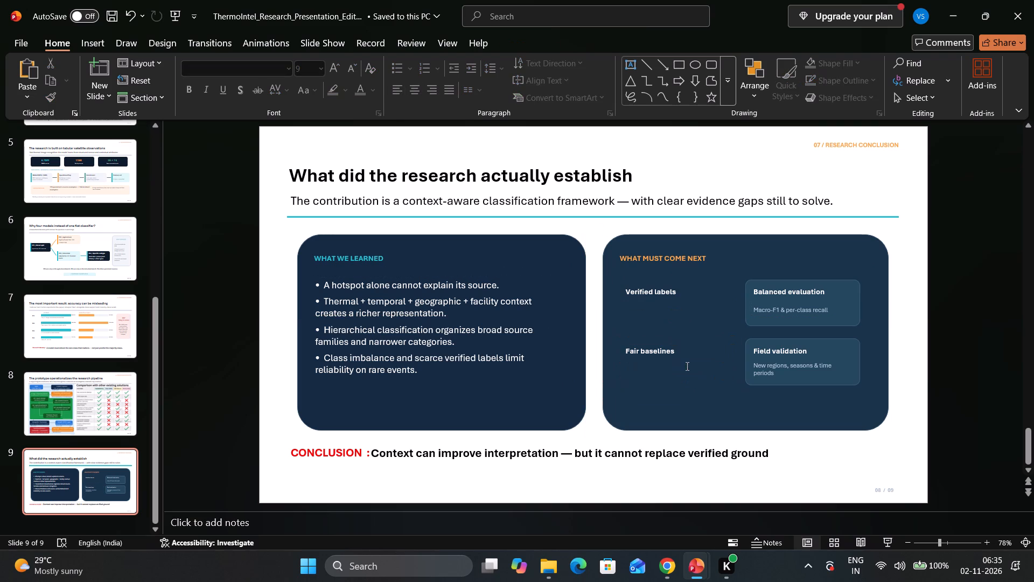
{"action": "left_click", "coordinate": [681, 356]}
{"action": "key", "text": "BackSpace"}
Delete the Field validation card along with its heading and its "New regions, seasons & time periods" description.
{"action": "left_click_drag", "start_coordinate": [744, 355], "coordinate": [764, 358]}
{"action": "left_click", "coordinate": [788, 359]}
{"action": "key", "text": "BackSpace"}
{"action": "left_click", "coordinate": [792, 349]}
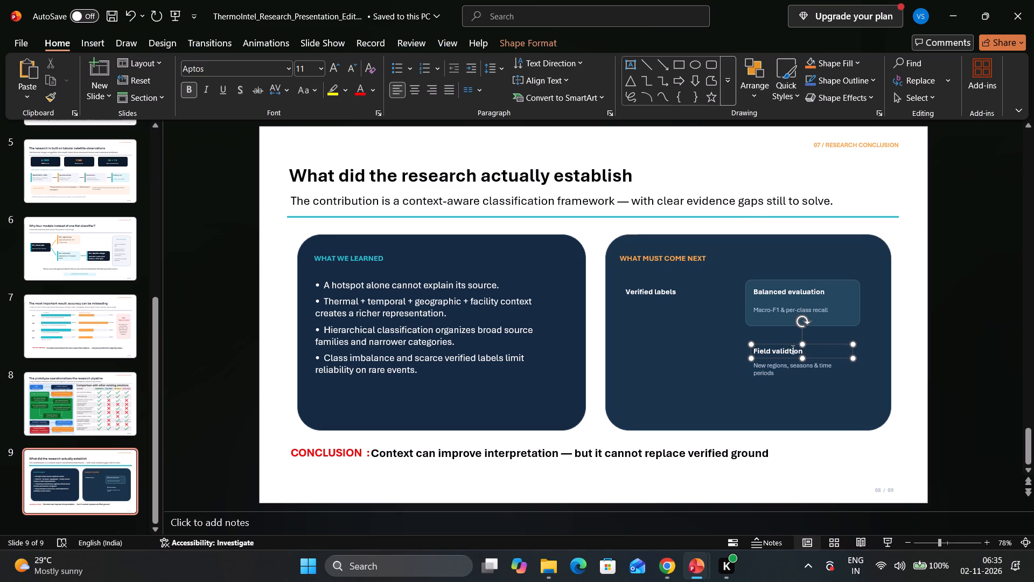
{"action": "key", "text": "BackSpace"}
{"action": "left_click", "coordinate": [801, 349]}
{"action": "left_click_drag", "start_coordinate": [802, 349], "coordinate": [725, 351]}
{"action": "key", "text": "BackSpace"}
{"action": "left_click", "coordinate": [771, 368]}
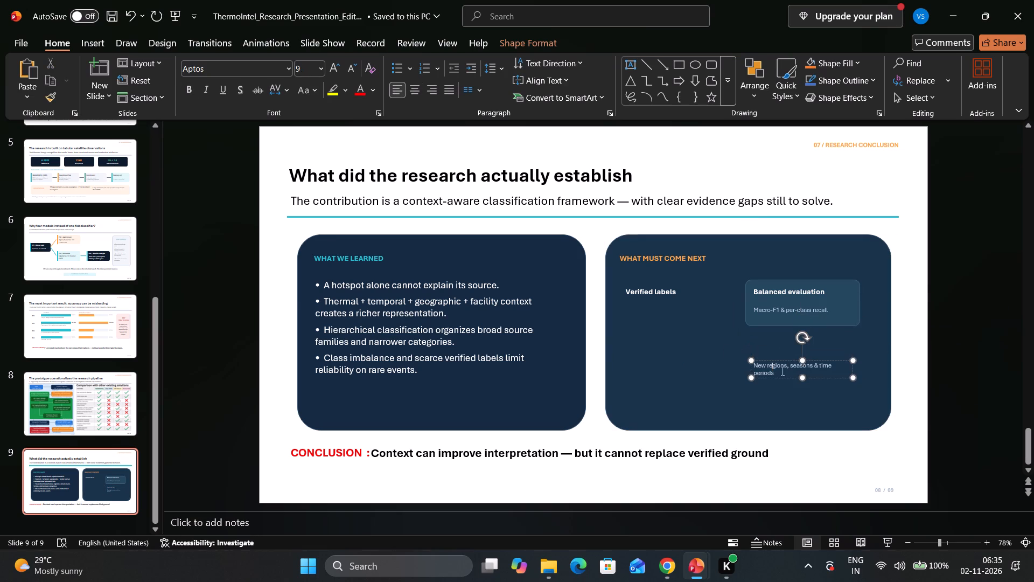
{"action": "key", "text": "BackSpace"}
{"action": "left_click_drag", "start_coordinate": [793, 373], "coordinate": [739, 371]}
{"action": "left_click", "coordinate": [745, 367]}
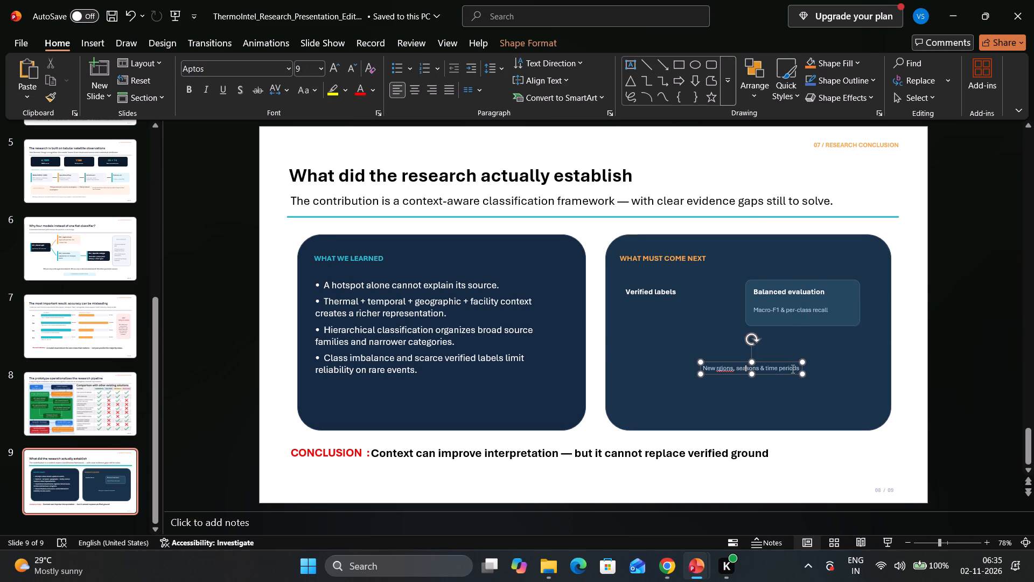
{"action": "left_click_drag", "start_coordinate": [798, 368], "coordinate": [703, 368]}
{"action": "key", "text": "BackSpace"}
Delete the card shape behind Balanced evaluation and its "Macro-F1 & per-class recall" description.
{"action": "left_click", "coordinate": [804, 301]}
{"action": "key", "text": "BackSpace"}
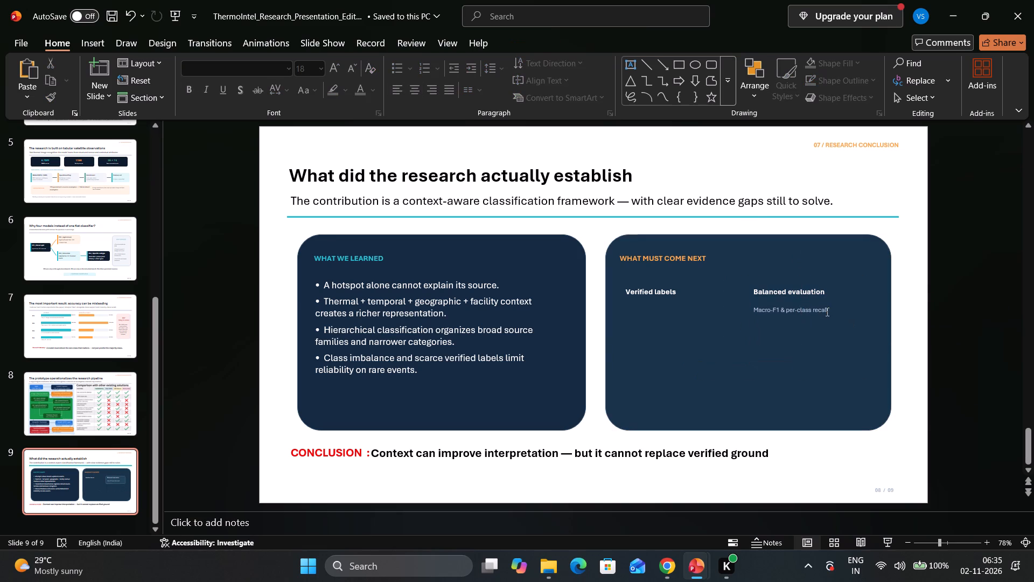
{"action": "left_click_drag", "start_coordinate": [826, 311], "coordinate": [754, 310]}
{"action": "key", "text": "BackSpace"}
Erase the Balanced evaluation heading text from the WHAT MUST COME NEXT panel.
{"action": "left_click", "coordinate": [792, 294]}
{"action": "left_click_drag", "start_coordinate": [825, 292], "coordinate": [825, 292]}
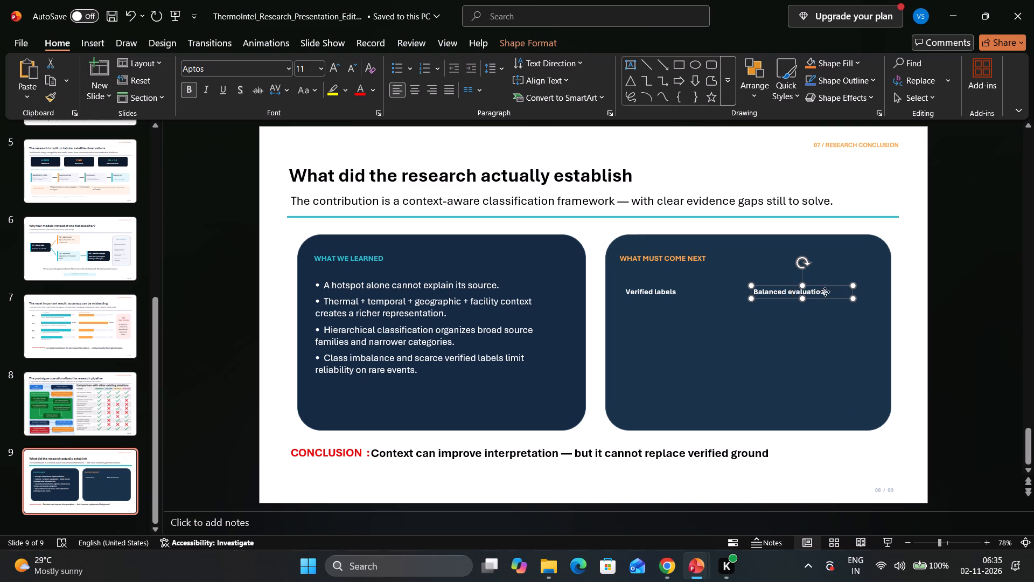
{"action": "left_click_drag", "start_coordinate": [825, 292], "coordinate": [774, 290]}
{"action": "left_click", "coordinate": [772, 290]}
{"action": "left_click_drag", "start_coordinate": [780, 290], "coordinate": [739, 290]}
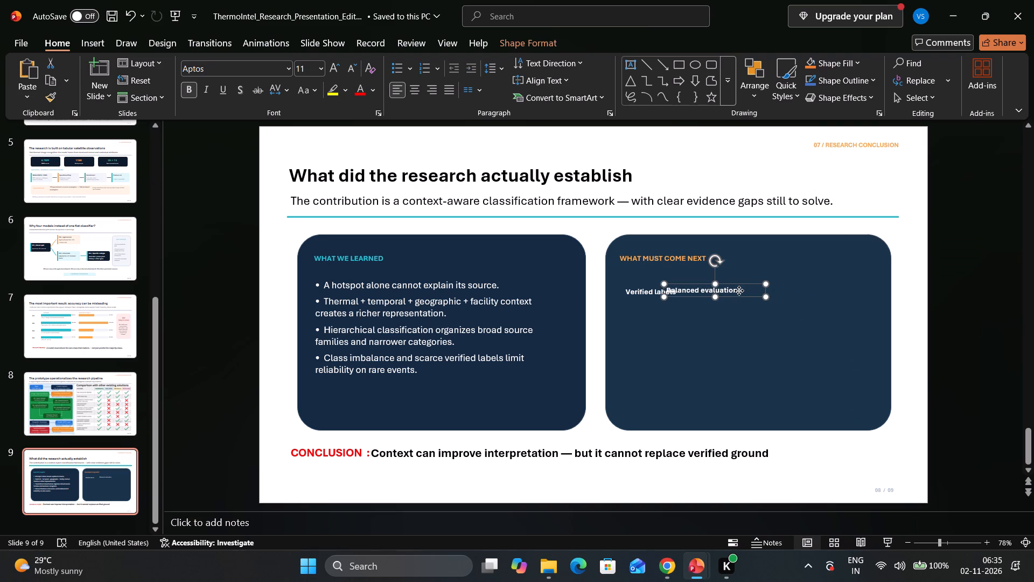
{"action": "left_click", "coordinate": [737, 290]}
{"action": "key", "text": "BackSpace"}
{"action": "key", "text": "BackSpace"}
{"action": "key", "text": "BackSpace"}
{"action": "key", "text": "BackSpace"}
{"action": "key", "text": "BackSpace"}
{"action": "key", "text": "BackSpace"}
{"action": "key", "text": "BackSpace"}
{"action": "key", "text": "BackSpace"}
{"action": "key", "text": "BackSpace"}
{"action": "key", "text": "BackSpace"}
{"action": "key", "text": "BackSpace"}
{"action": "key", "text": "BackSpace"}
{"action": "key", "text": "BackSpace"}
{"action": "key", "text": "BackSpace"}
{"action": "key", "text": "BackSpace"}
{"action": "key", "text": "BackSpace"}
{"action": "key", "text": "BackSpace"}
{"action": "key", "text": "BackSpace"}
{"action": "key", "text": "BackSpace"}
{"action": "key", "text": "BackSpace"}
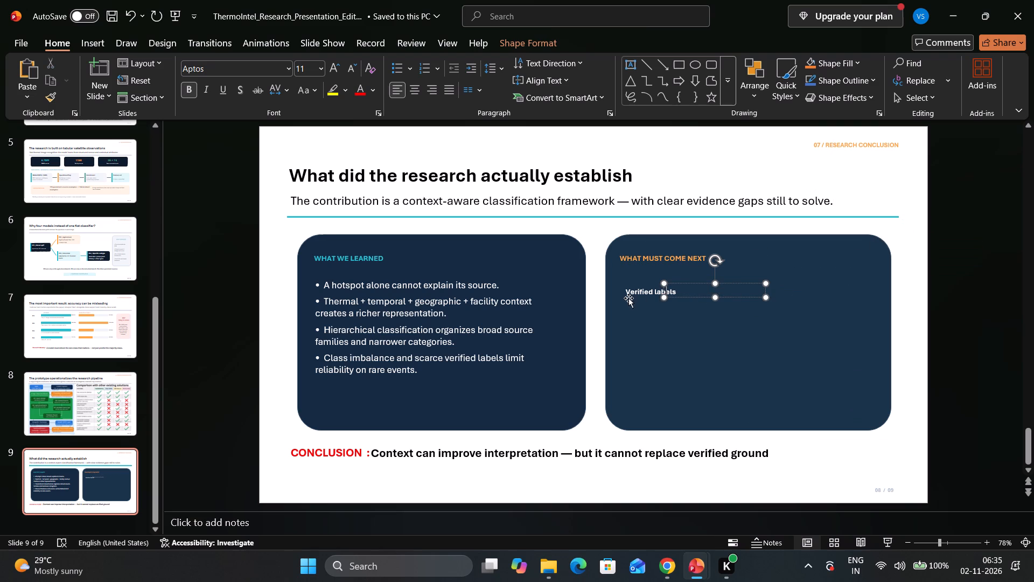
Replace the Verified labels text with the copied heading "Expansion of Verified Datasets".
{"action": "left_click", "coordinate": [631, 293]}
{"action": "left_click", "coordinate": [675, 293]}
{"action": "left_click", "coordinate": [648, 293]}
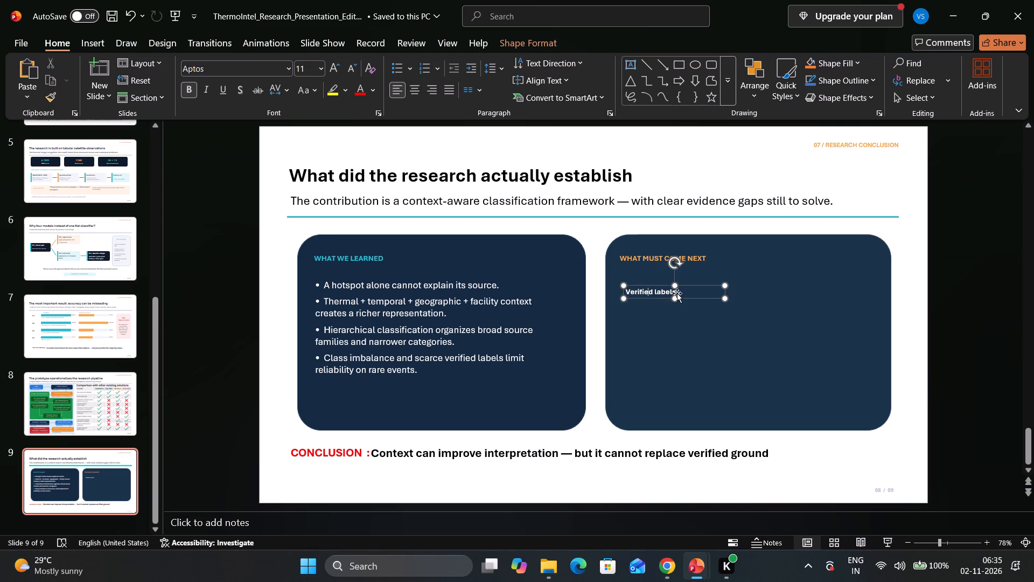
{"action": "left_click_drag", "start_coordinate": [677, 293], "coordinate": [650, 295]}
{"action": "left_click", "coordinate": [650, 294]}
{"action": "left_click", "coordinate": [635, 293]}
{"action": "left_click_drag", "start_coordinate": [628, 292], "coordinate": [682, 292]}
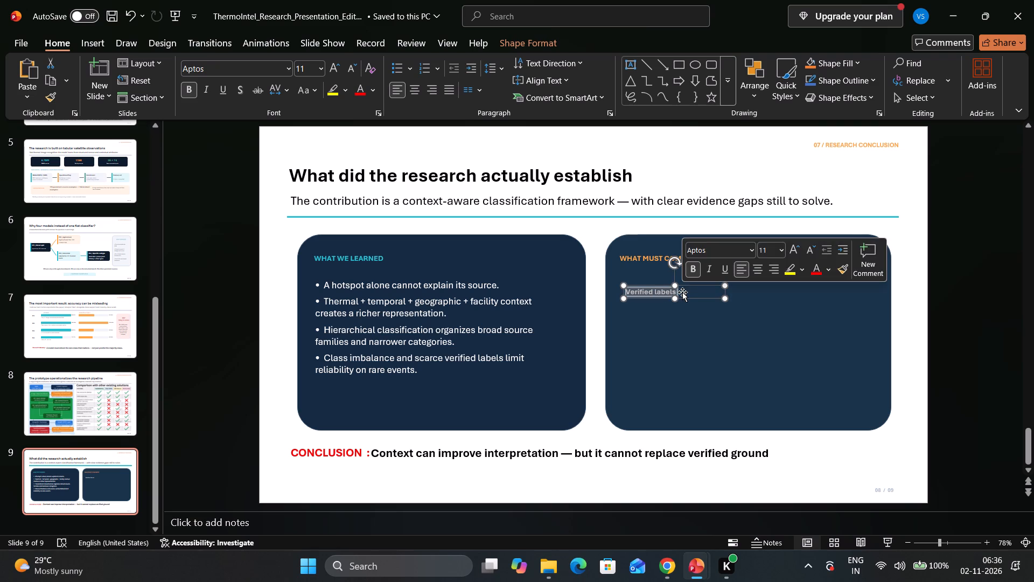
{"action": "key", "text": "ctrl+v"}
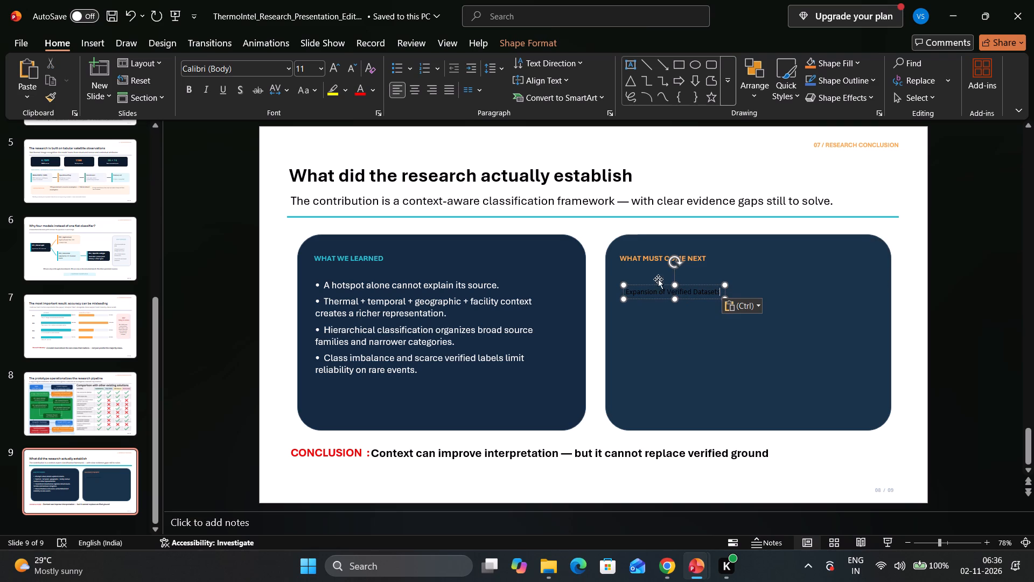
Delete the leftover empty text box overlapping the Expansion of Verified Datasets heading.
{"action": "left_click", "coordinate": [372, 93]}
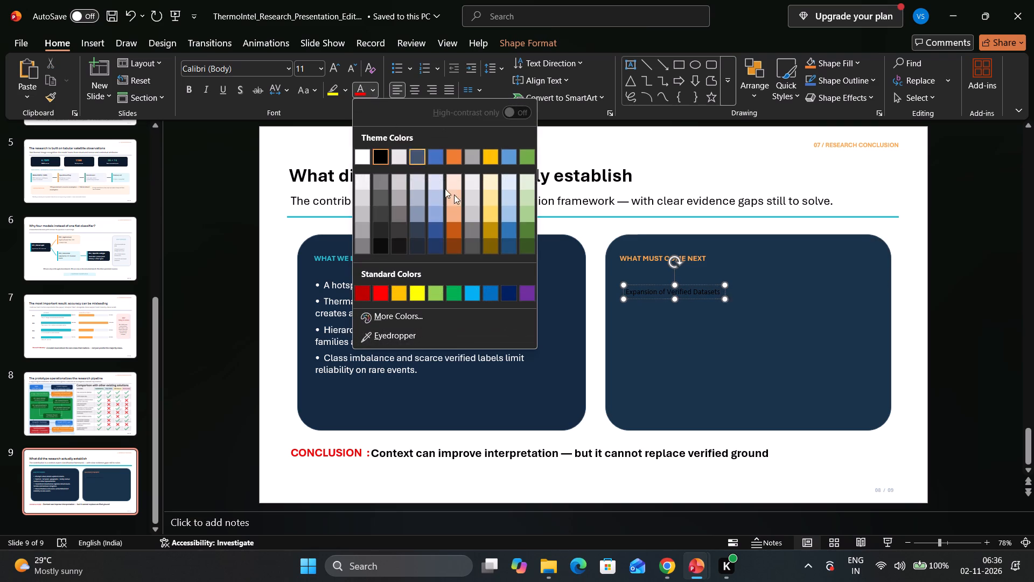
{"action": "left_click", "coordinate": [653, 288]}
{"action": "left_click", "coordinate": [646, 292]}
{"action": "left_click", "coordinate": [638, 292]}
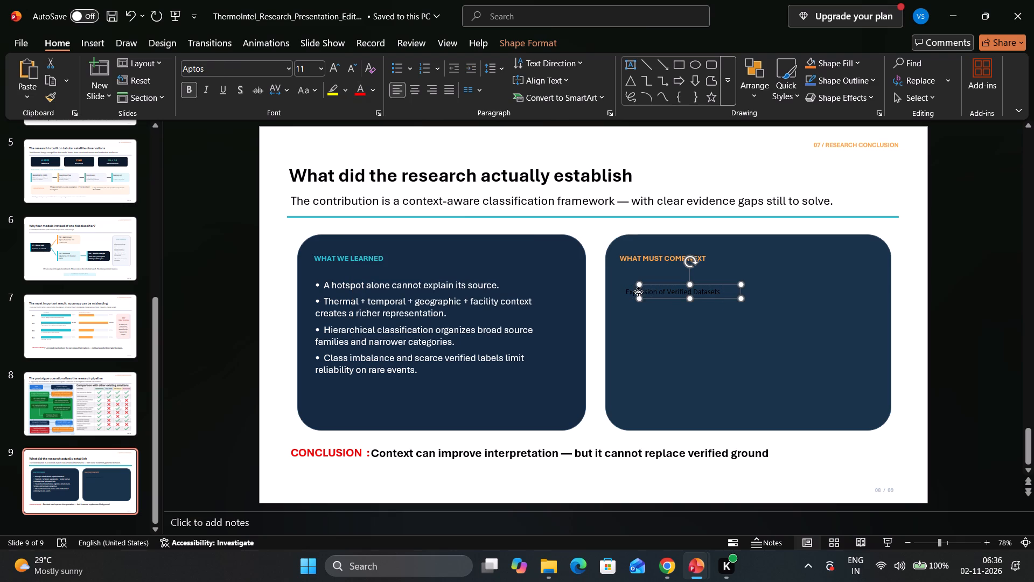
{"action": "left_click_drag", "start_coordinate": [680, 294], "coordinate": [690, 328]}
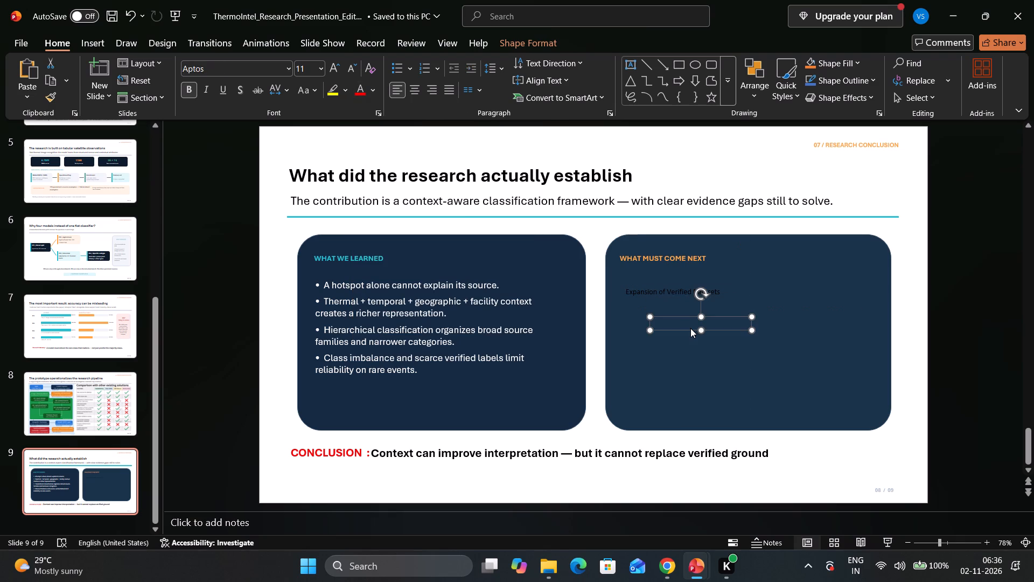
{"action": "key", "text": "BackSpace"}
Recolour the Expansion of Verified Datasets heading text in the WHAT MUST COME NEXT panel to white.
{"action": "left_click", "coordinate": [669, 292]}
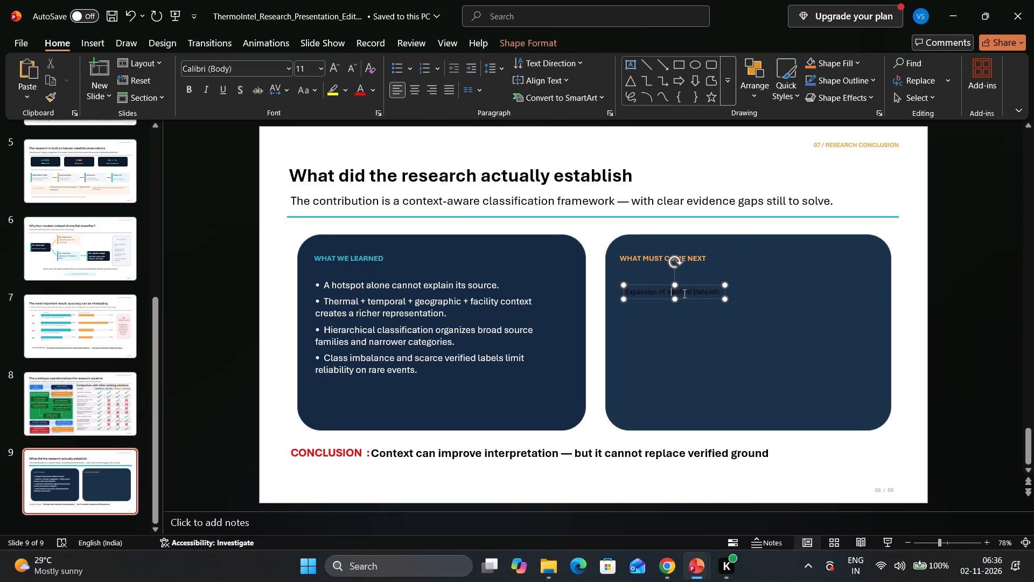
{"action": "left_click_drag", "start_coordinate": [719, 292], "coordinate": [640, 292]}
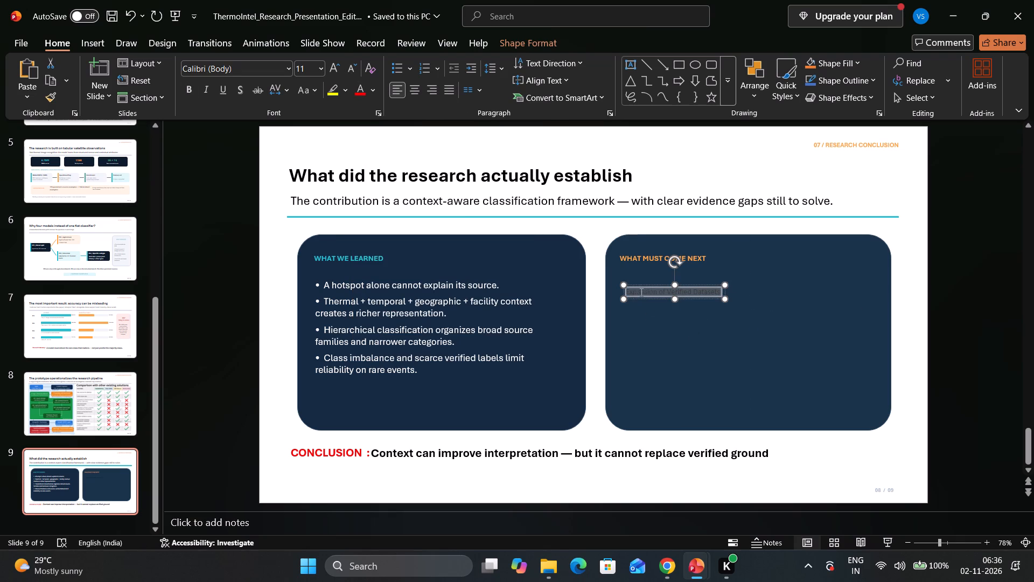
{"action": "left_click_drag", "start_coordinate": [640, 292], "coordinate": [630, 292]}
{"action": "left_click", "coordinate": [373, 91]}
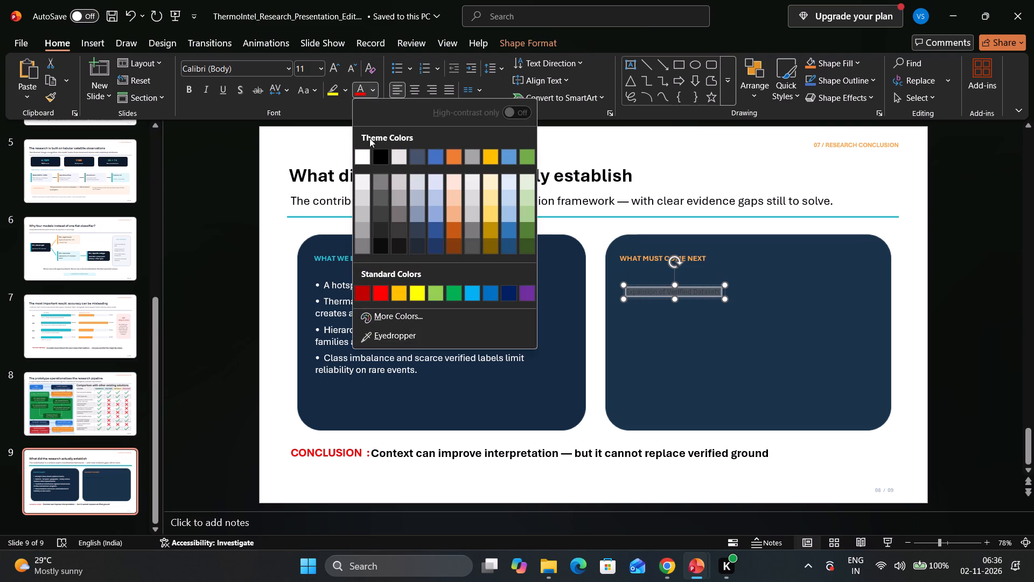
{"action": "left_click", "coordinate": [365, 154]}
Position the Expansion of Verified Datasets heading directly beneath WHAT MUST COME NEXT, aligned with that label's starting edge.
{"action": "left_click_drag", "start_coordinate": [625, 286], "coordinate": [620, 267]}
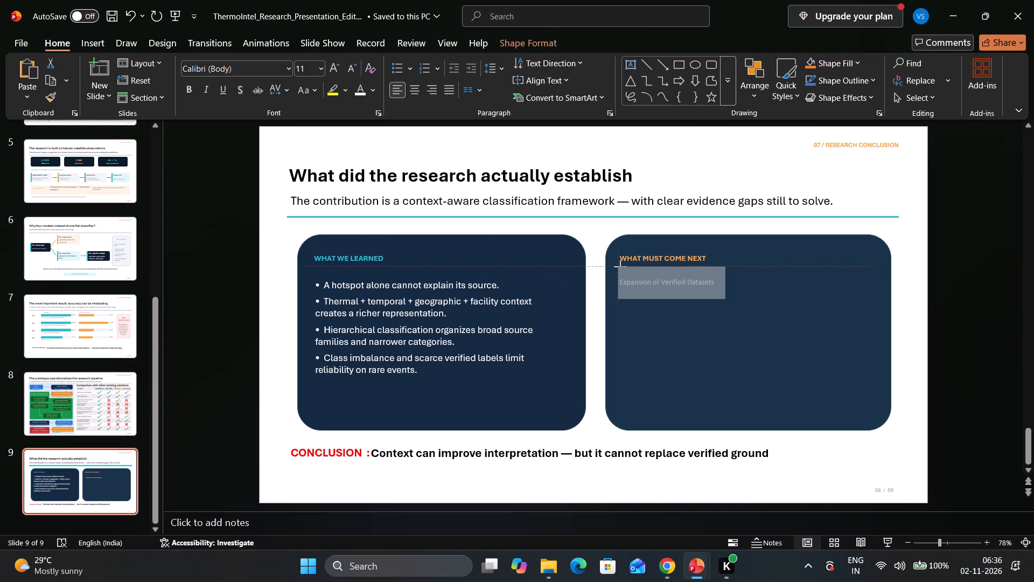
{"action": "left_click_drag", "start_coordinate": [620, 267], "coordinate": [621, 268]}
{"action": "left_click", "coordinate": [702, 295]}
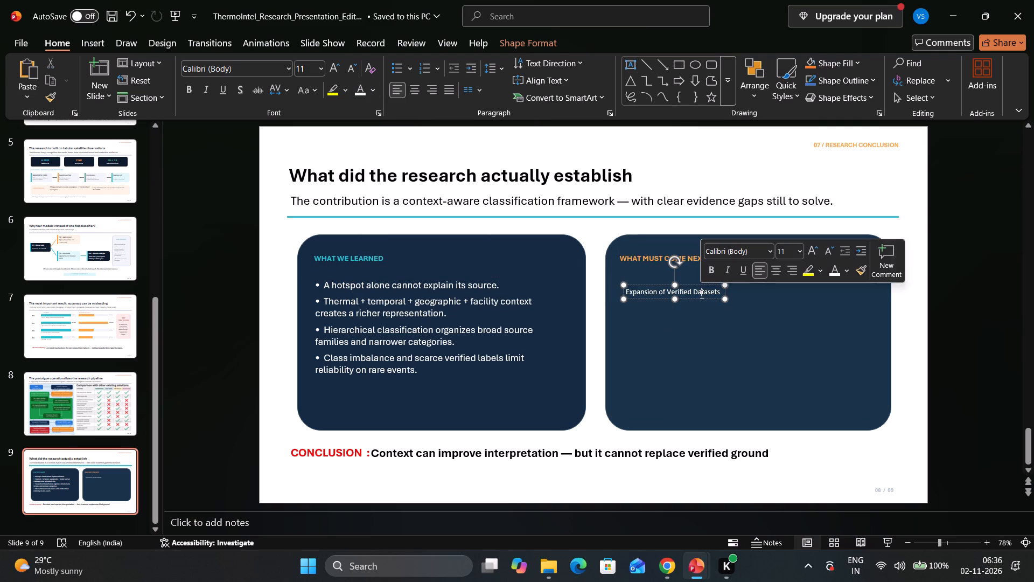
{"action": "left_click_drag", "start_coordinate": [698, 297], "coordinate": [694, 282]}
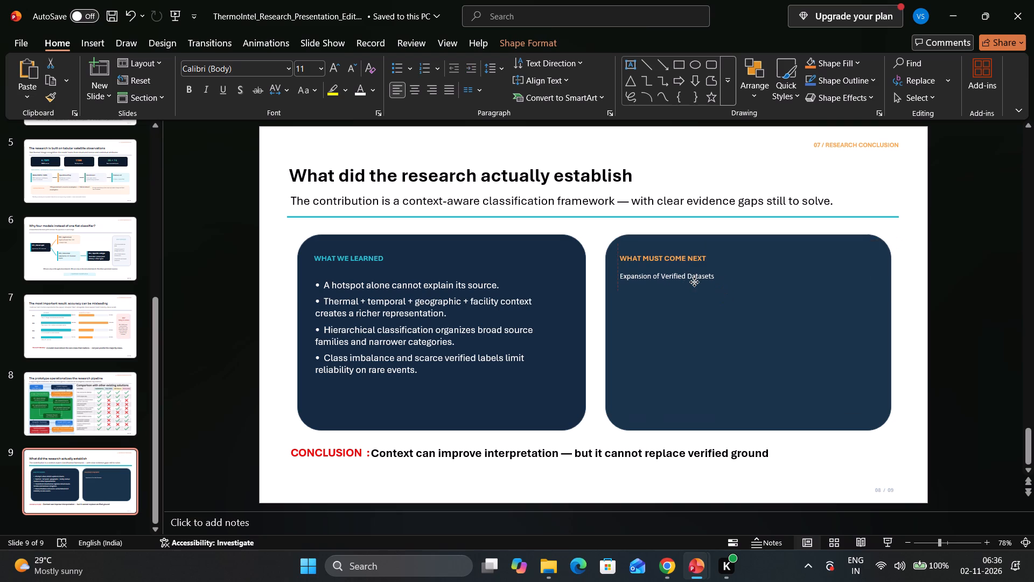
{"action": "left_click_drag", "start_coordinate": [694, 282], "coordinate": [693, 279]}
{"action": "left_click_drag", "start_coordinate": [717, 282], "coordinate": [726, 281]}
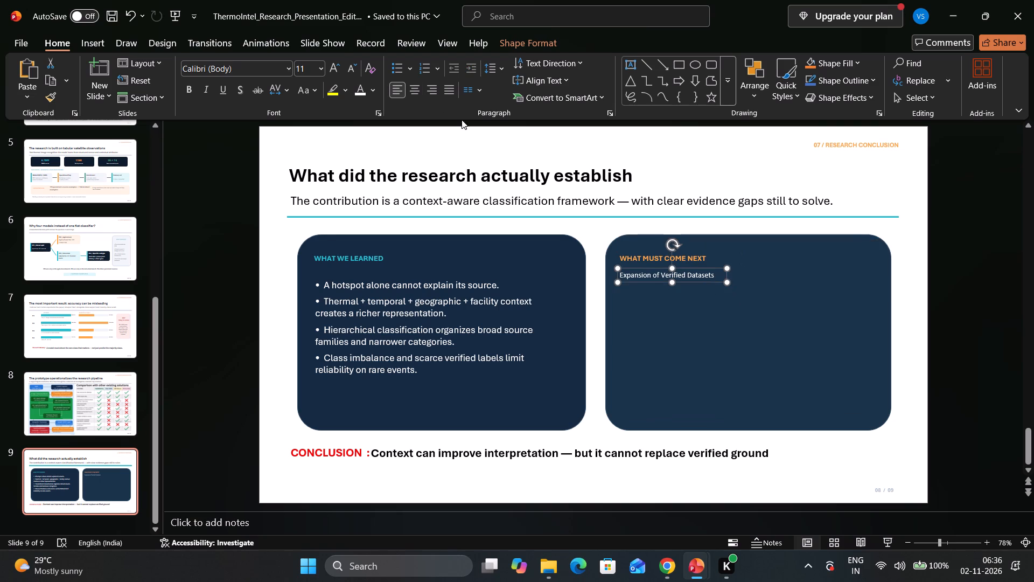
Set the Expansion of Verified Datasets heading to font size 18 and widen its text box to fit on one line.
{"action": "left_click", "coordinate": [322, 69]}
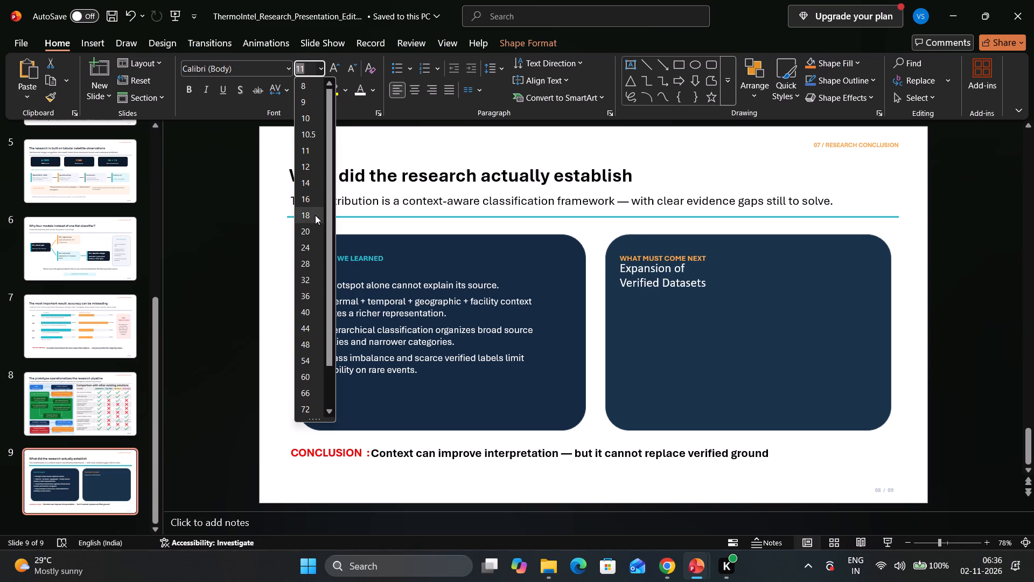
{"action": "left_click", "coordinate": [315, 215]}
{"action": "left_click_drag", "start_coordinate": [728, 276], "coordinate": [737, 276]}
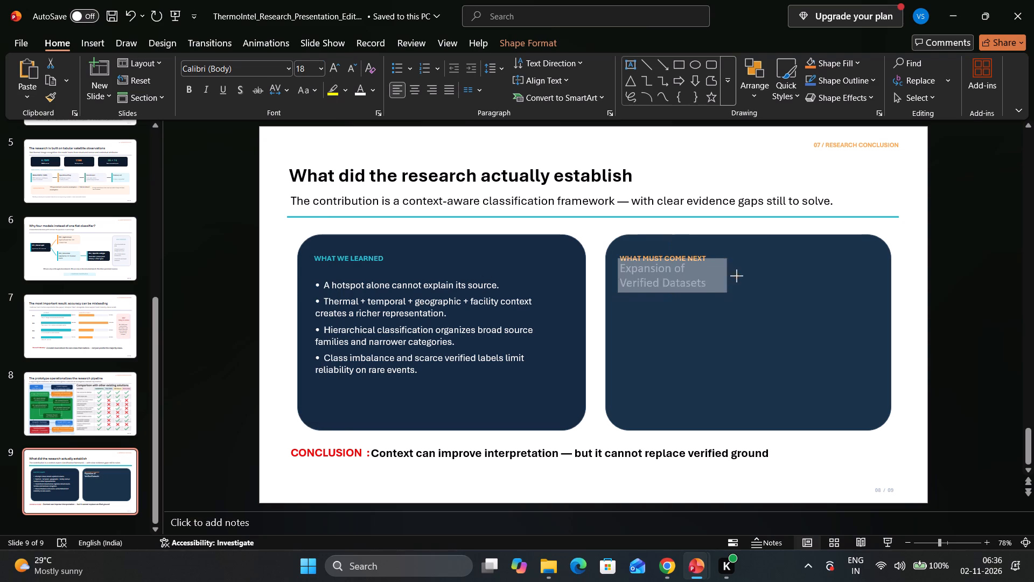
{"action": "left_click_drag", "start_coordinate": [737, 276], "coordinate": [784, 276]}
{"action": "left_click", "coordinate": [726, 311]}
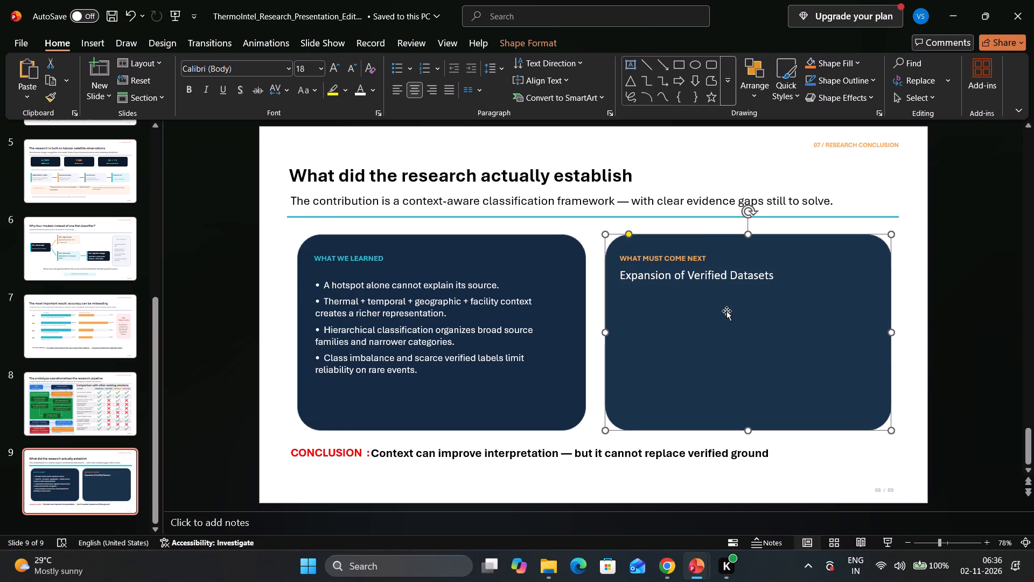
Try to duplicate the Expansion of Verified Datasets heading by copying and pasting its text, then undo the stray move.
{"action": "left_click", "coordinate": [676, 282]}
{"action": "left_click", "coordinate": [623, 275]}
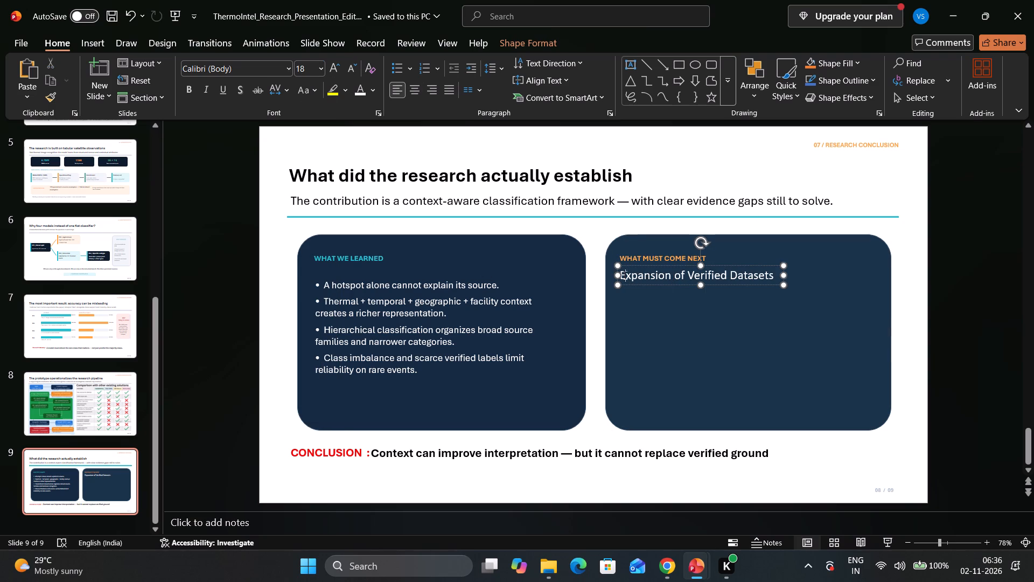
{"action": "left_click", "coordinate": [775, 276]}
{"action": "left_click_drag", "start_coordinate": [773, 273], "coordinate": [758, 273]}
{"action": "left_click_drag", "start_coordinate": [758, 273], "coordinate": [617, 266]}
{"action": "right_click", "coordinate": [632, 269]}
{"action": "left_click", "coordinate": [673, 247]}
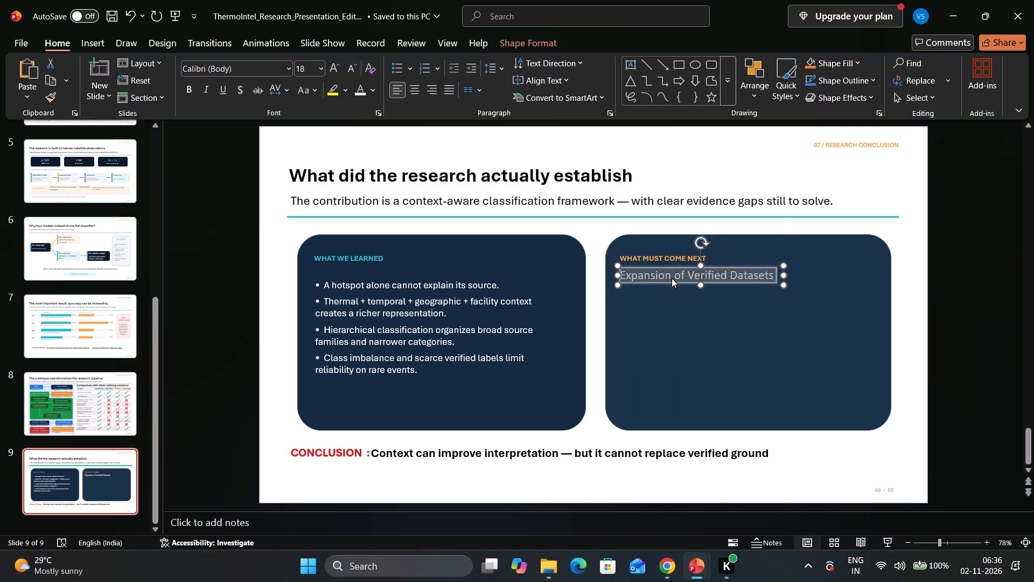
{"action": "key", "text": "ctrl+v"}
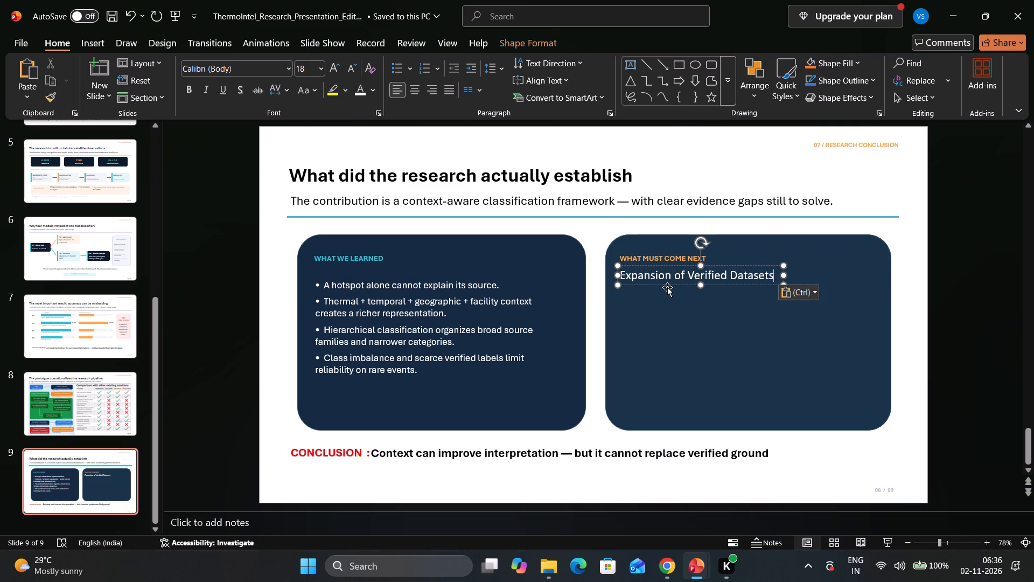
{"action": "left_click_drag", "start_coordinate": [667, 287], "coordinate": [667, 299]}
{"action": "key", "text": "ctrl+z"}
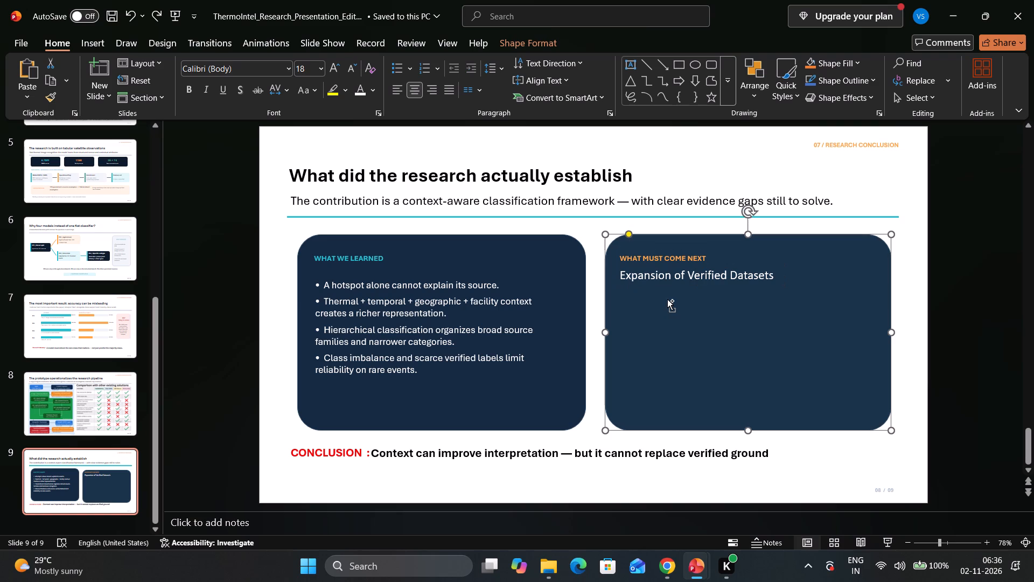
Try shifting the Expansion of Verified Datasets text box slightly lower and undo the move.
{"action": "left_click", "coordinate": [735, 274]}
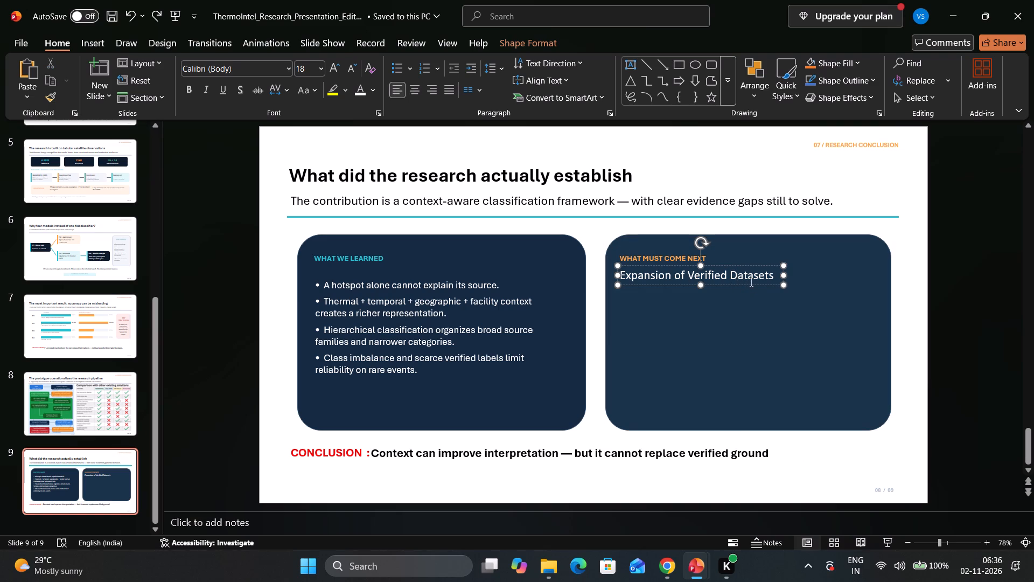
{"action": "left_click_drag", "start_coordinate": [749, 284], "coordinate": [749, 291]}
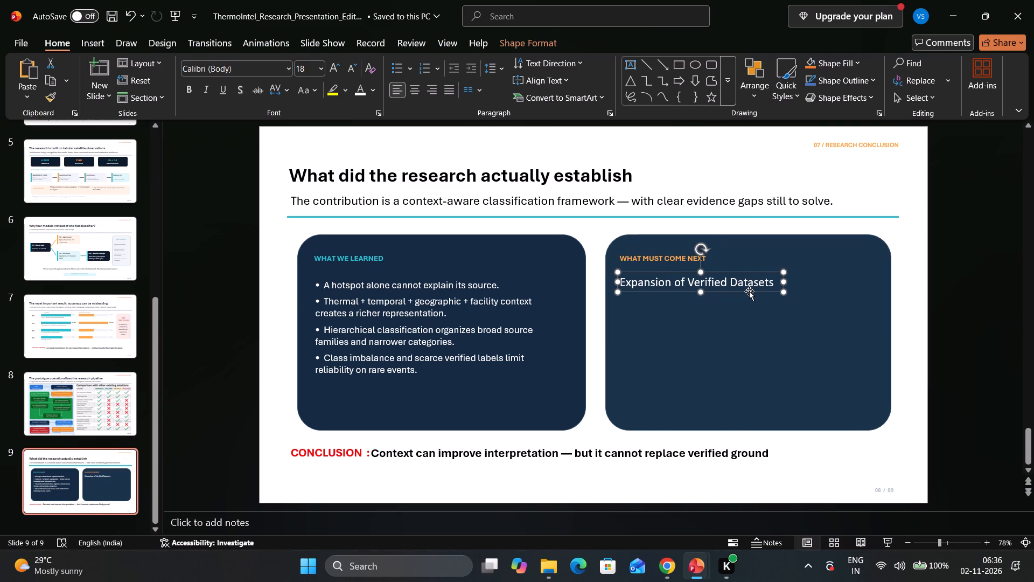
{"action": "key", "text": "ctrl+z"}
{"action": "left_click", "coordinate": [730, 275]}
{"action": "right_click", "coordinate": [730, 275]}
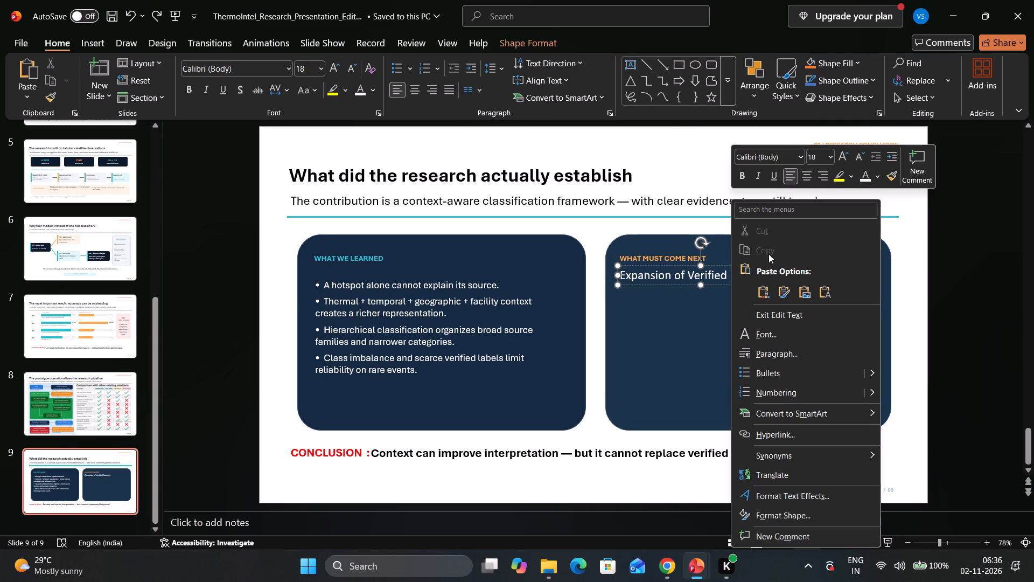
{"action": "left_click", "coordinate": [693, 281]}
Copy the Expansion of Verified Datasets text and paste it into the dark WHAT MUST COME NEXT panel shape as a second line.
{"action": "left_click", "coordinate": [647, 268]}
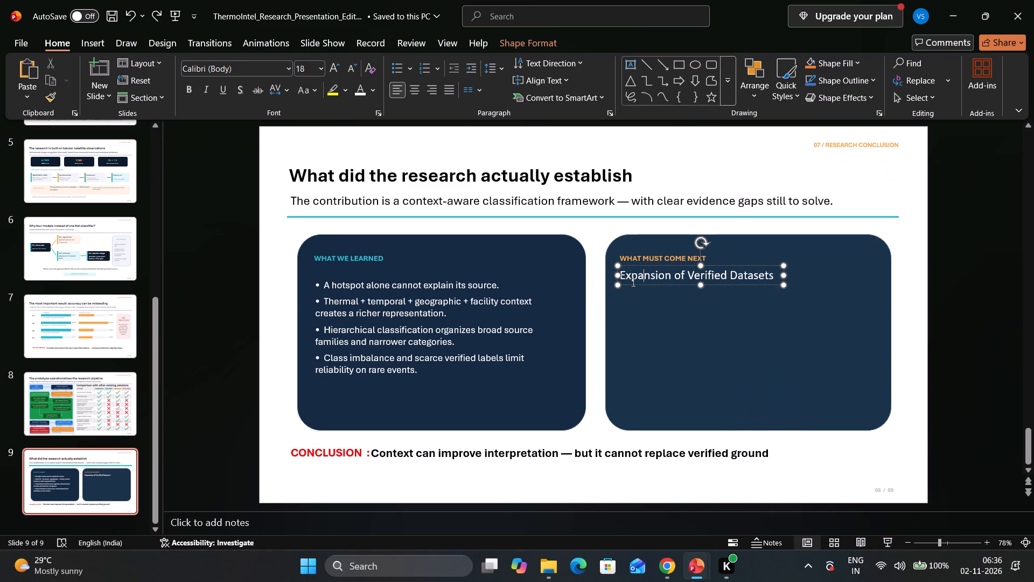
{"action": "left_click", "coordinate": [623, 279]}
{"action": "left_click_drag", "start_coordinate": [623, 278], "coordinate": [781, 278]}
{"action": "right_click", "coordinate": [771, 277]}
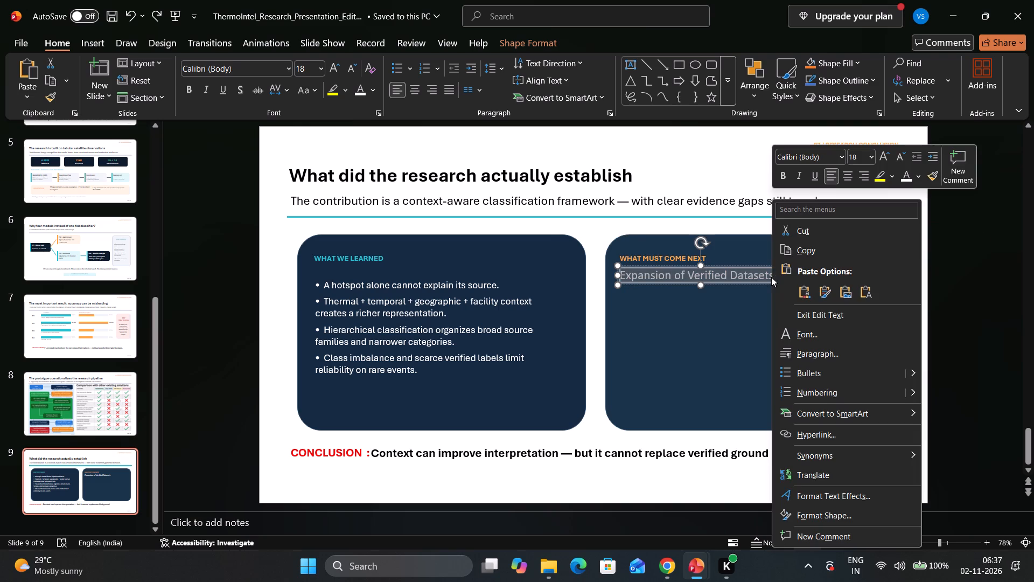
{"action": "left_click", "coordinate": [808, 252]}
{"action": "left_click", "coordinate": [713, 312]}
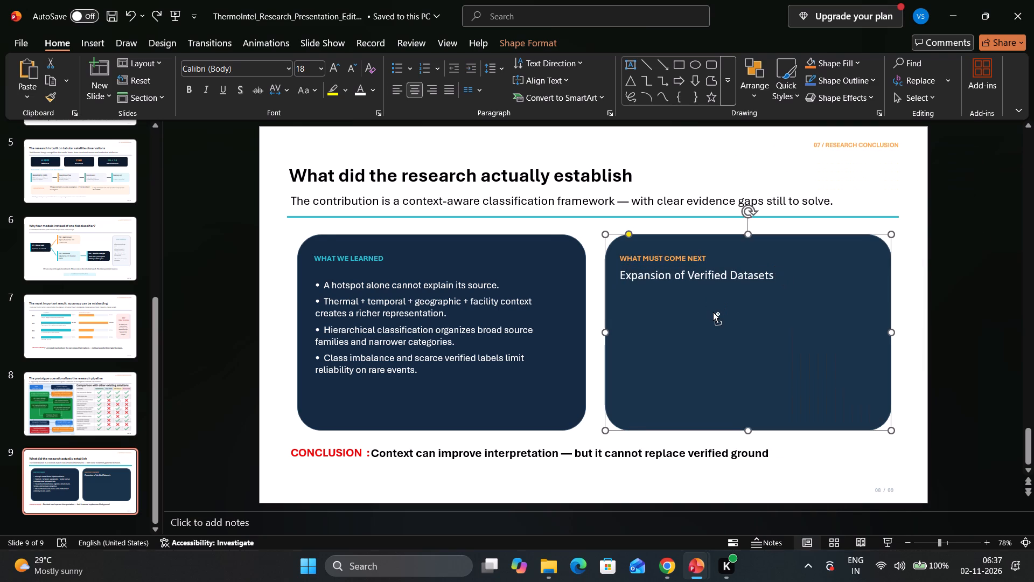
{"action": "key", "text": "ctrl+v"}
{"action": "left_click", "coordinate": [707, 331]}
{"action": "double_click", "coordinate": [770, 334]}
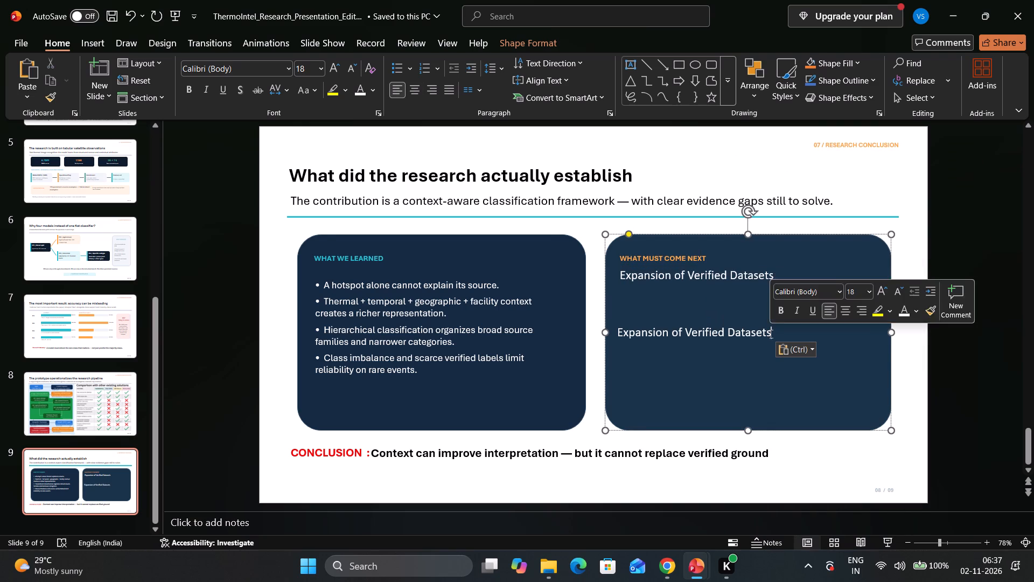
{"action": "left_click", "coordinate": [701, 323]}
{"action": "left_click_drag", "start_coordinate": [619, 331], "coordinate": [760, 332]}
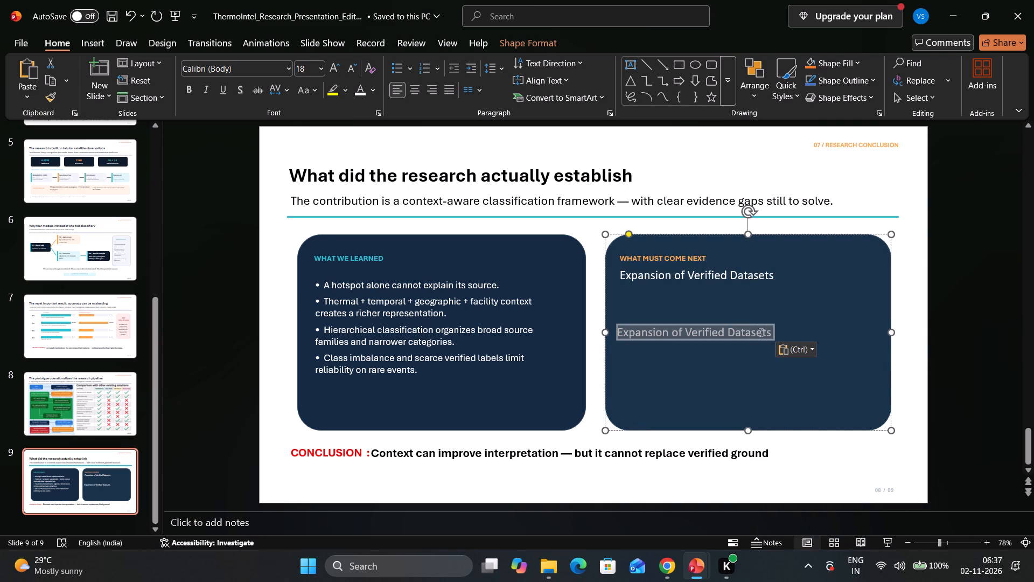
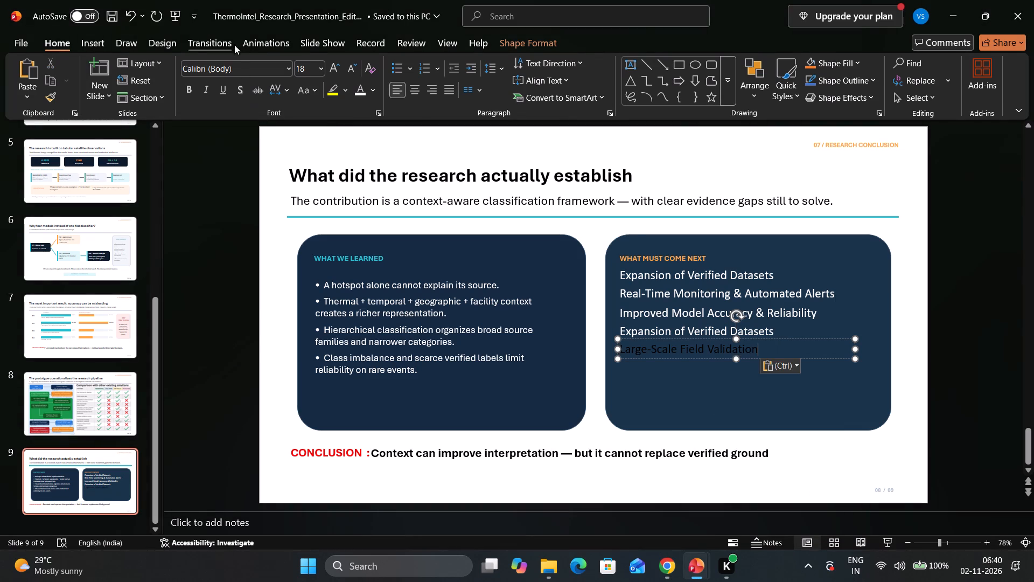
Set the font color of the "Large-Scale Field Validation" line to white, undoing any accidental change made while selecting it.
{"action": "left_click_drag", "start_coordinate": [758, 347], "coordinate": [698, 352]}
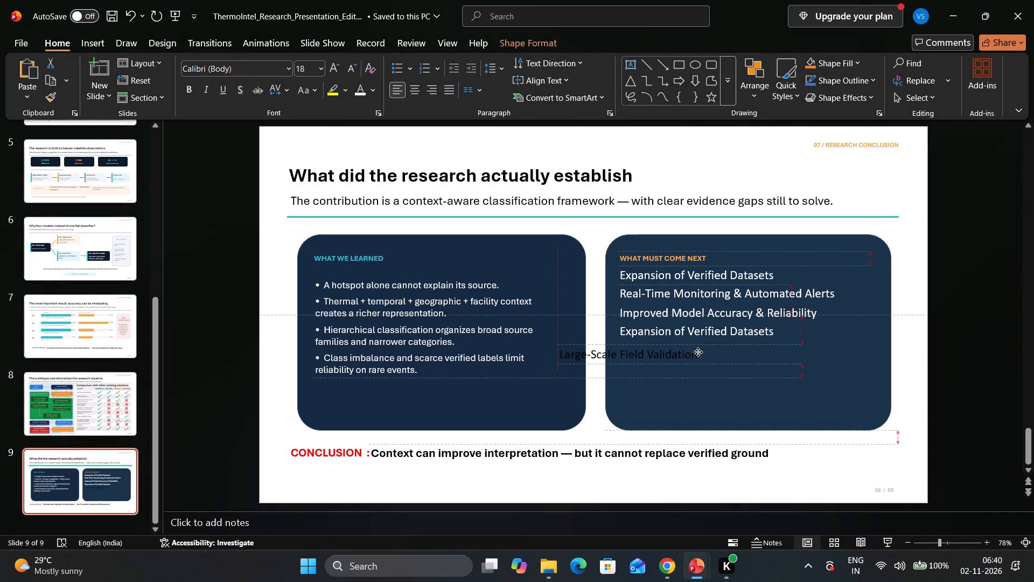
{"action": "key", "text": "ctrl+z"}
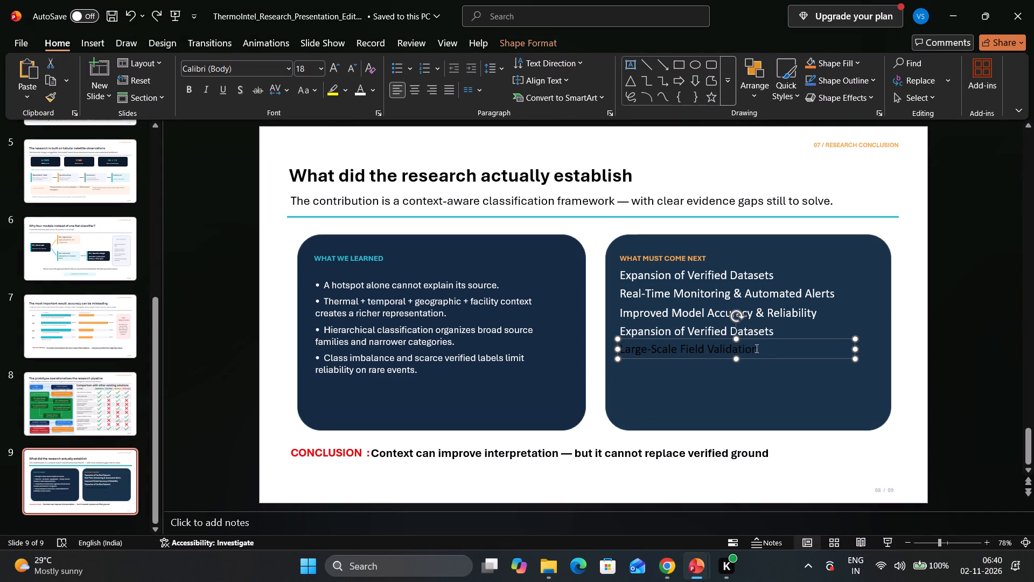
{"action": "left_click_drag", "start_coordinate": [757, 348], "coordinate": [635, 349]}
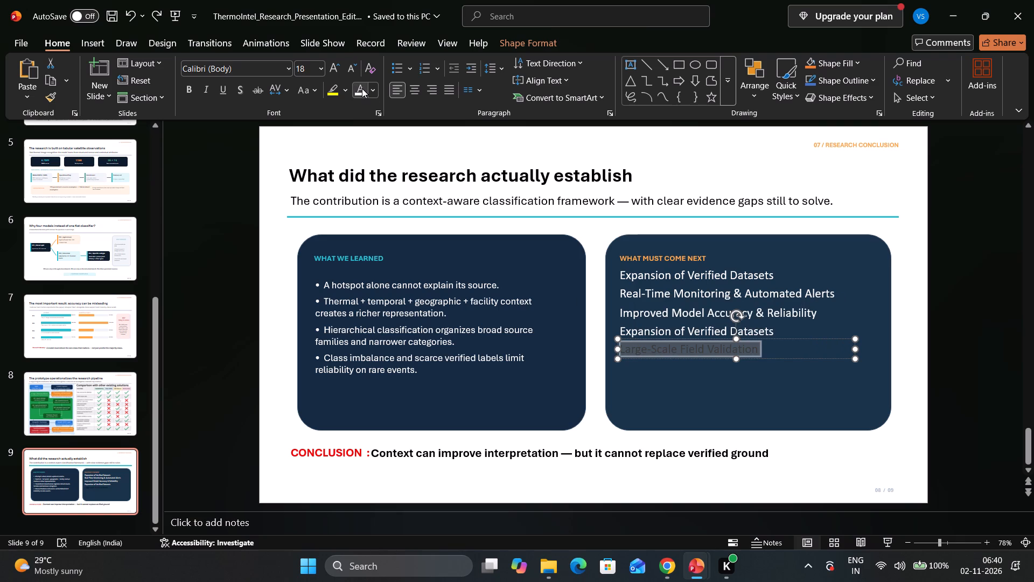
{"action": "left_click", "coordinate": [362, 88]}
{"action": "left_click", "coordinate": [797, 361]}
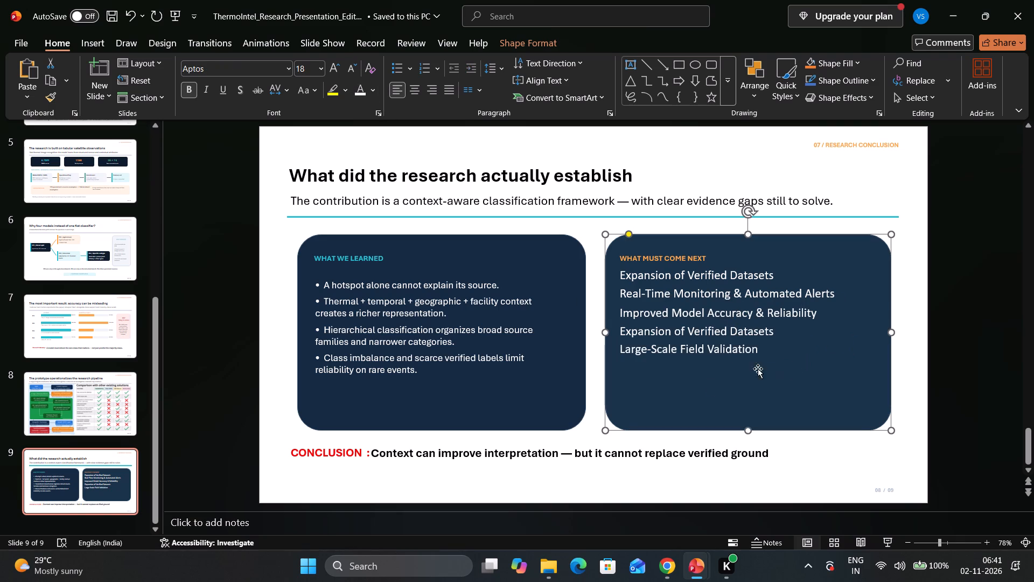
Add the number "1." in front of the first "Expansion of Verified Datasets" line under "WHAT MUST COME NEXT".
{"action": "left_click", "coordinate": [654, 347]}
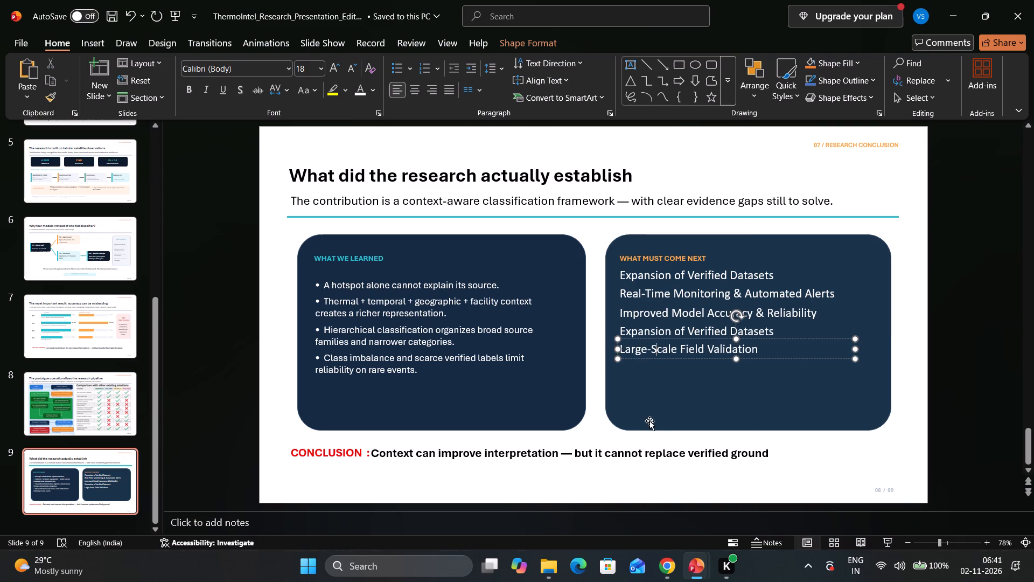
{"action": "left_click", "coordinate": [651, 420]}
{"action": "left_click", "coordinate": [620, 273]}
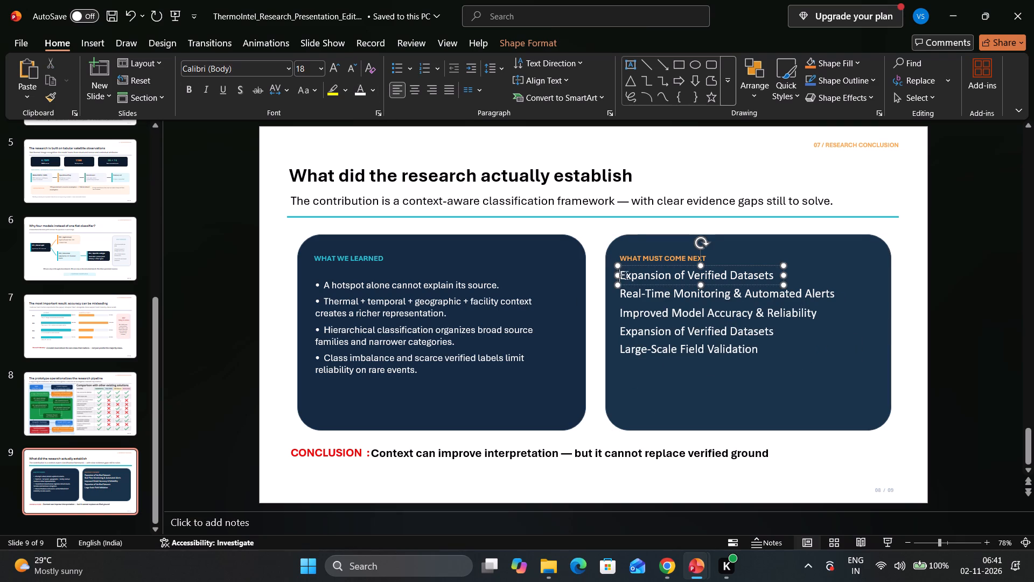
{"action": "left_click", "coordinate": [625, 275]}
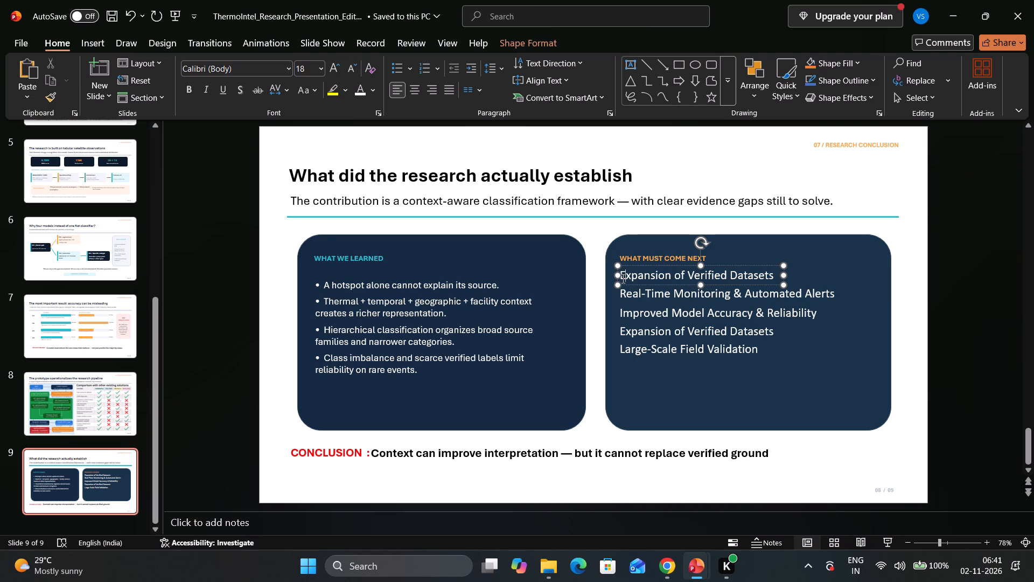
{"action": "left_click", "coordinate": [621, 279]}
{"action": "type", "text": "1."}
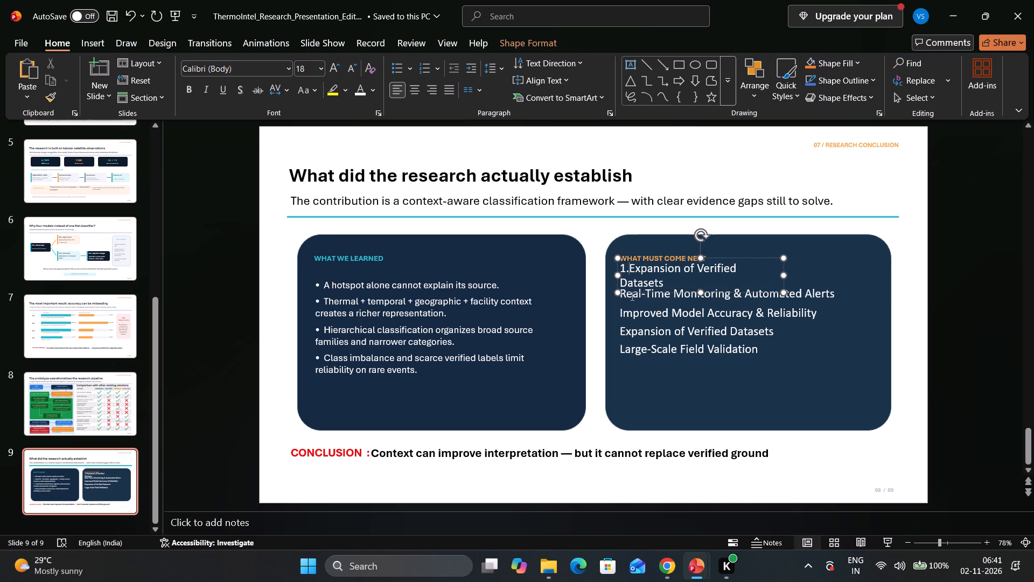
Number the "Real-Time Monitoring & Automated Alerts" line with "2." and the "Improved Model Accuracy & Reliability" line with "3.".
{"action": "left_click", "coordinate": [624, 294]}
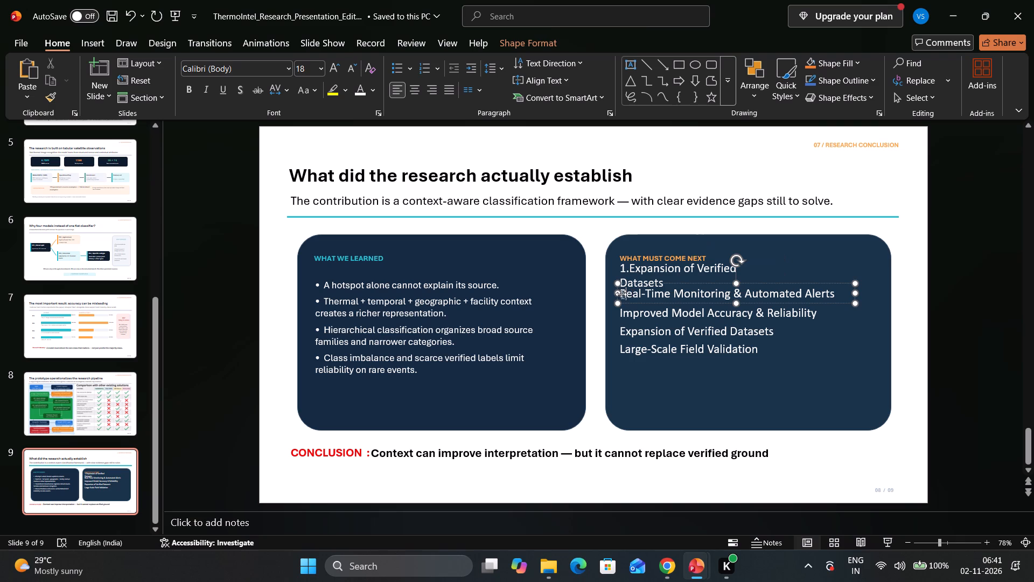
{"action": "left_click", "coordinate": [621, 294]}
{"action": "left_click", "coordinate": [621, 296]}
{"action": "type", "text": "2."}
{"action": "left_click", "coordinate": [626, 314]}
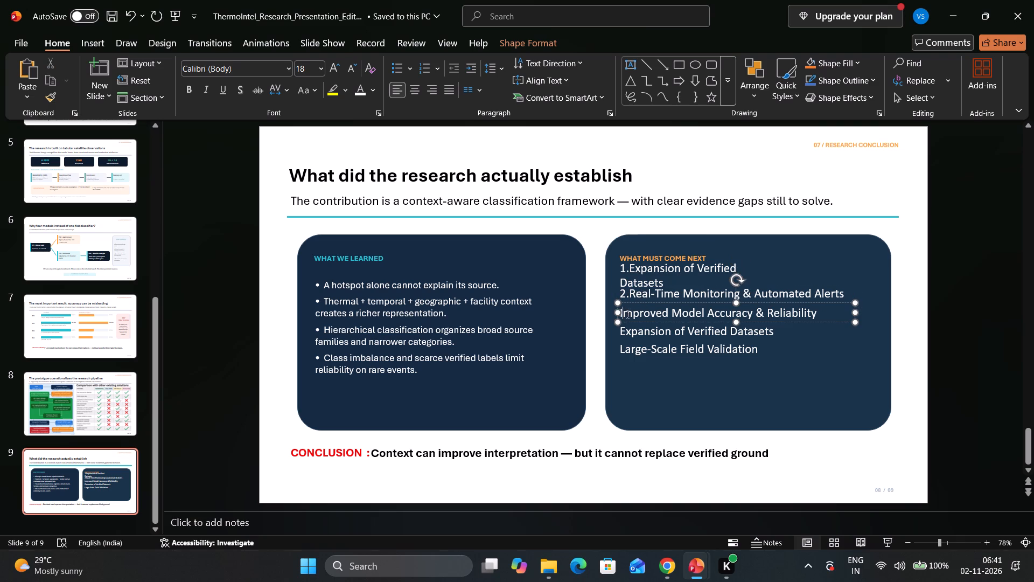
{"action": "left_click", "coordinate": [623, 315]}
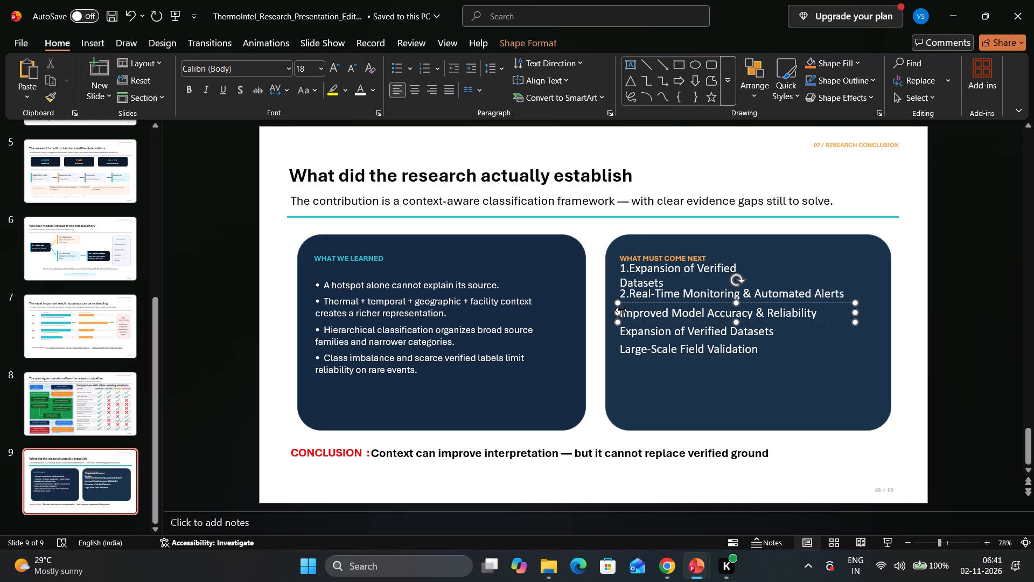
{"action": "left_click", "coordinate": [621, 316]}
{"action": "left_click", "coordinate": [619, 317]}
{"action": "type", "text": "3."}
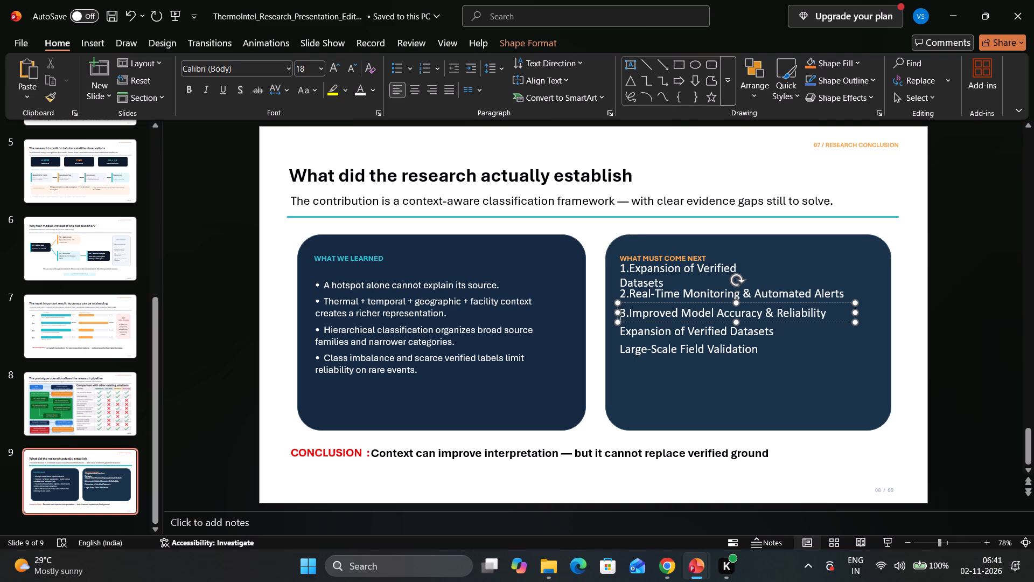
Number the second "Expansion of Verified Datasets" line with "4." and the "Large-Scale Field Validation" line with "5.".
{"action": "left_click", "coordinate": [621, 334]}
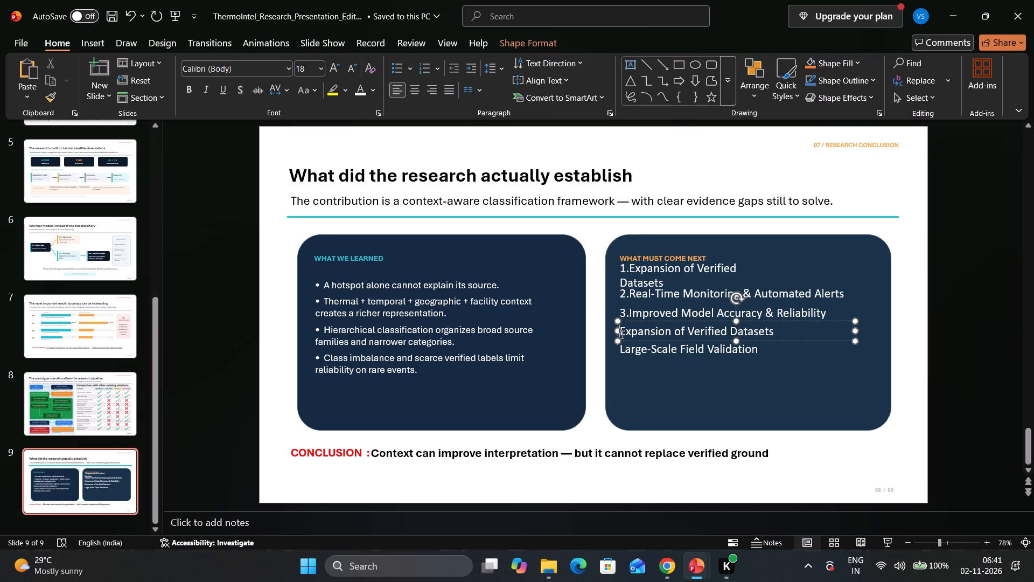
{"action": "type", "text": "4."}
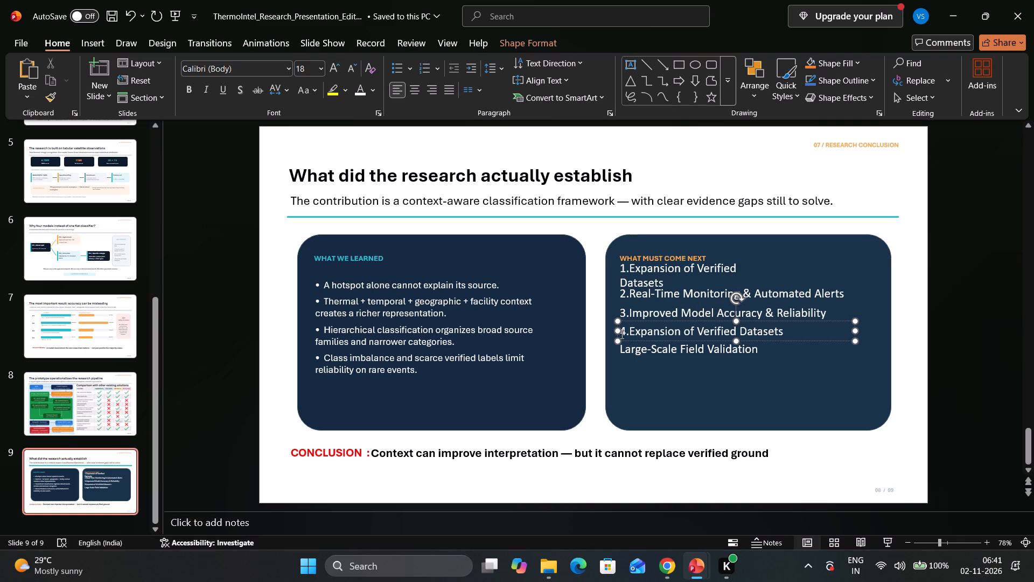
{"action": "left_click", "coordinate": [620, 353]}
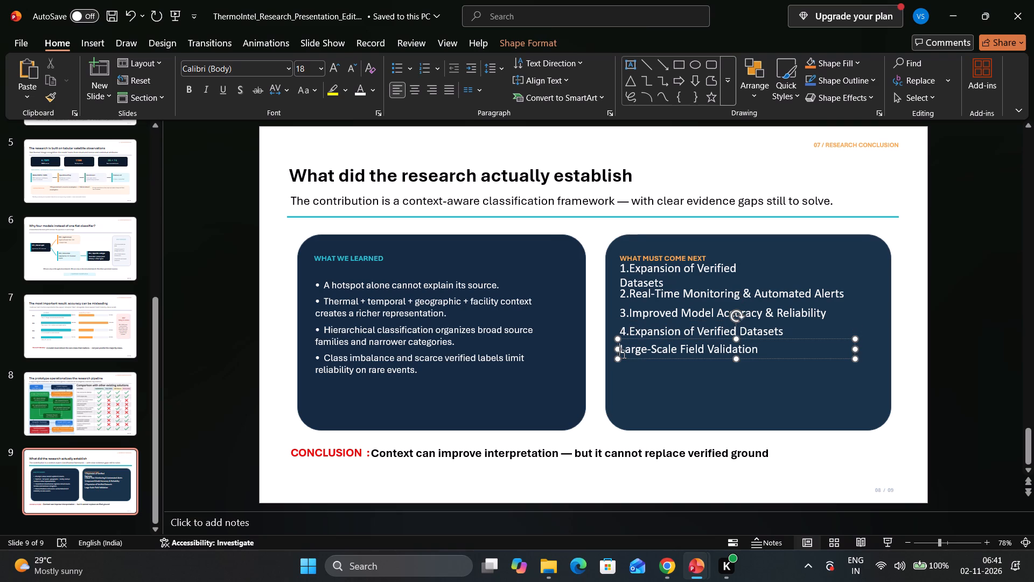
{"action": "left_click", "coordinate": [621, 352]}
{"action": "type", "text": "5."}
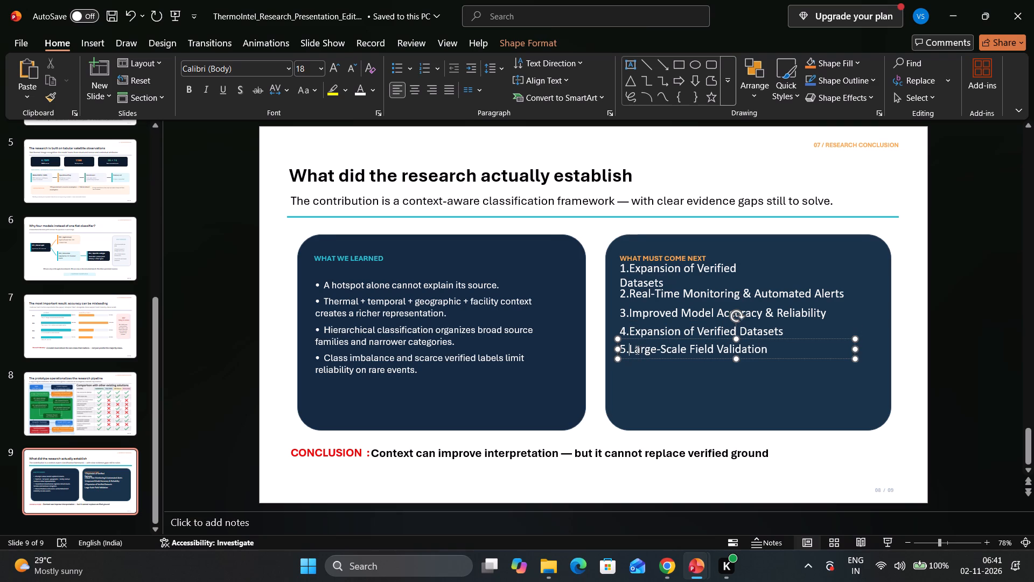
Nudge the second line slightly down and widen the first line's text box so "1.Expansion of Verified Datasets" fits on one line.
{"action": "left_click", "coordinate": [658, 285]}
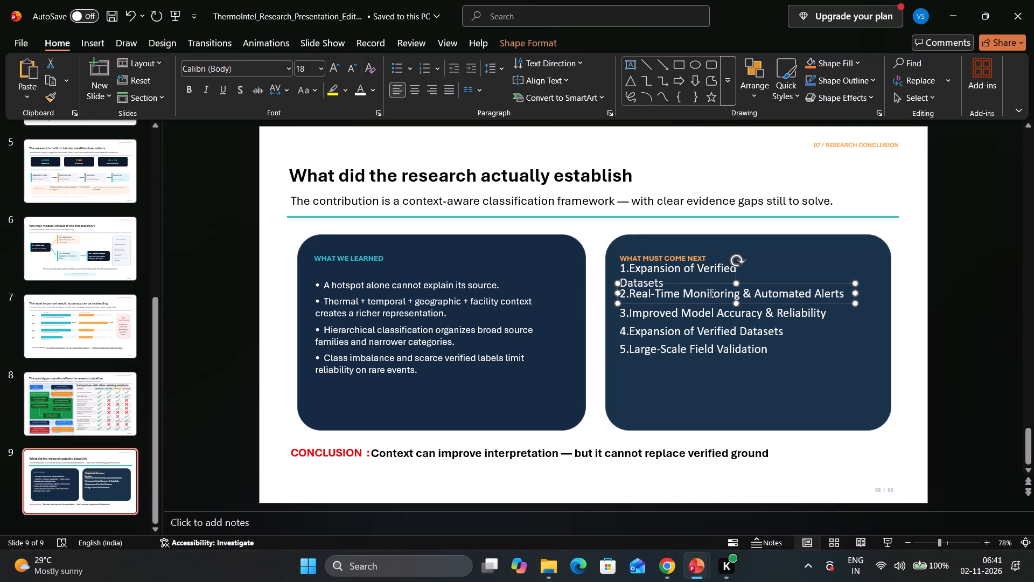
{"action": "left_click", "coordinate": [715, 301]}
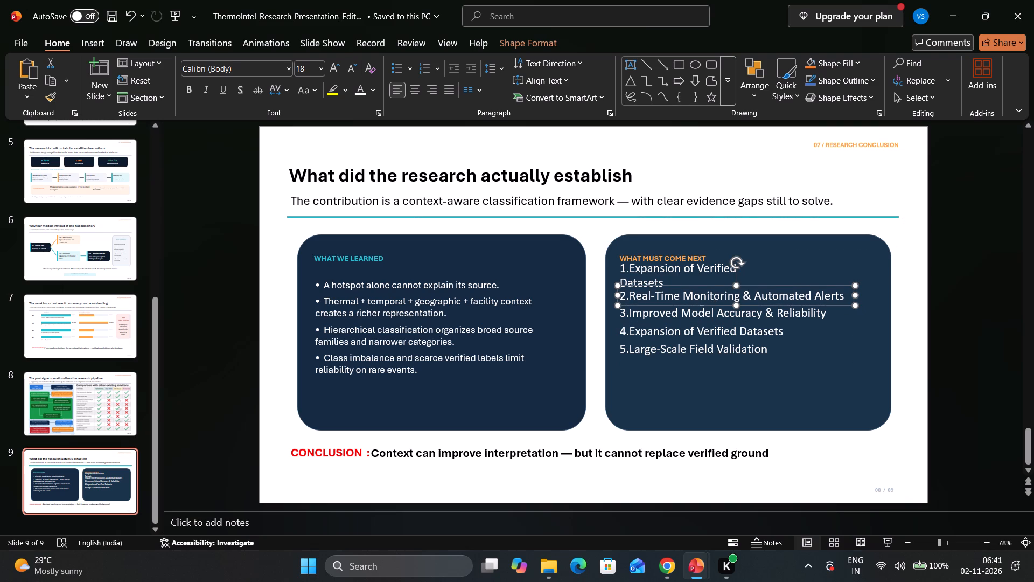
{"action": "left_click", "coordinate": [790, 261]}
{"action": "left_click", "coordinate": [665, 277]}
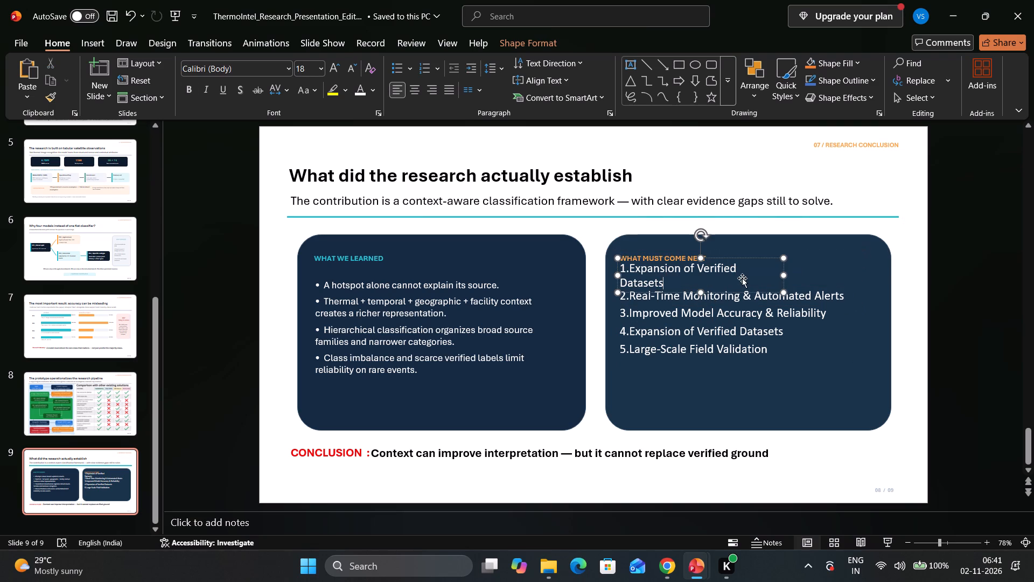
{"action": "left_click_drag", "start_coordinate": [785, 276], "coordinate": [796, 276]}
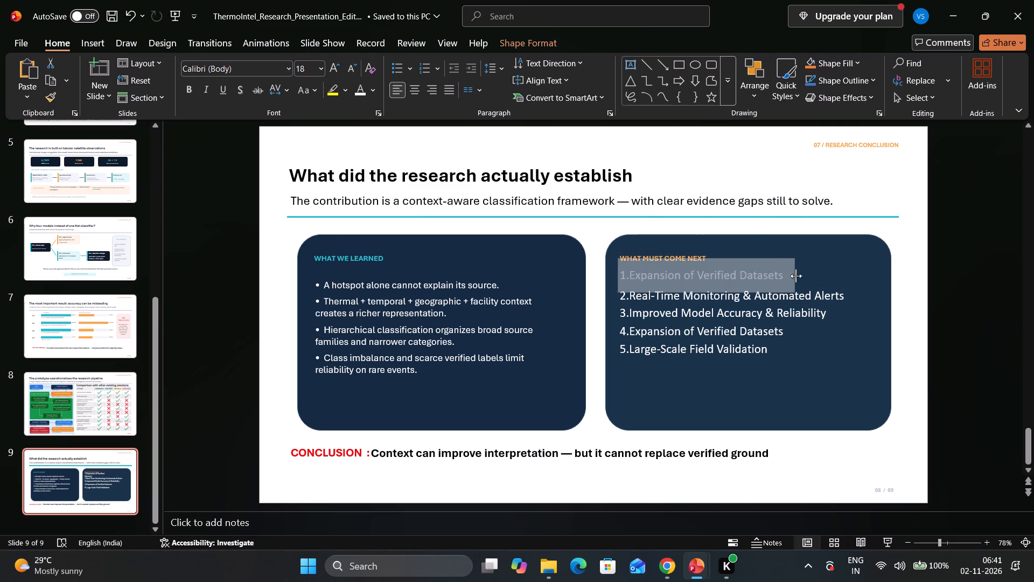
{"action": "left_click", "coordinate": [570, 274]}
{"action": "left_click", "coordinate": [674, 299]}
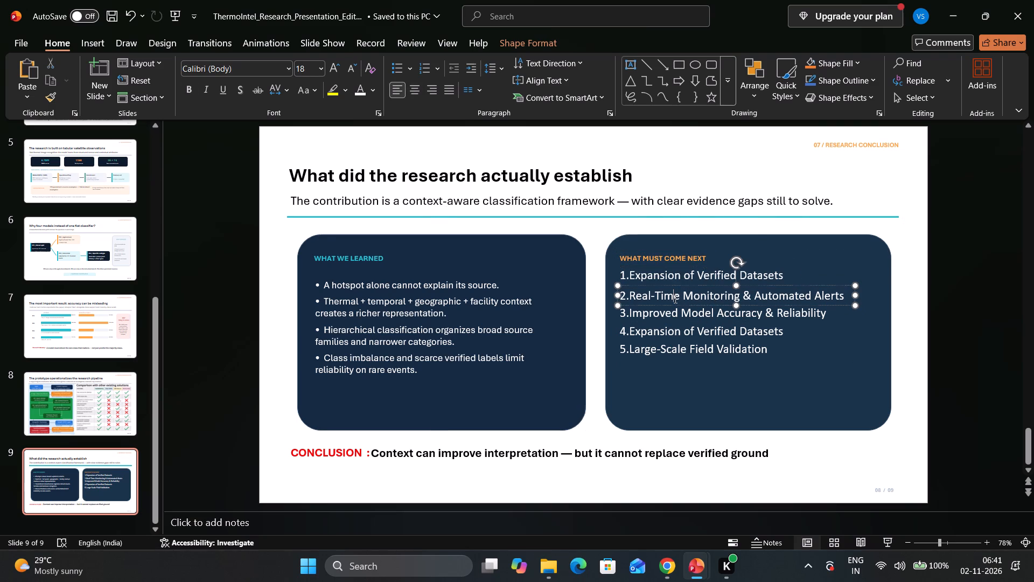
Duplicate the "5.Large-Scale Field Validation" text box, align the copy directly below the original, and change its number to 6.
{"action": "left_click", "coordinate": [842, 356]}
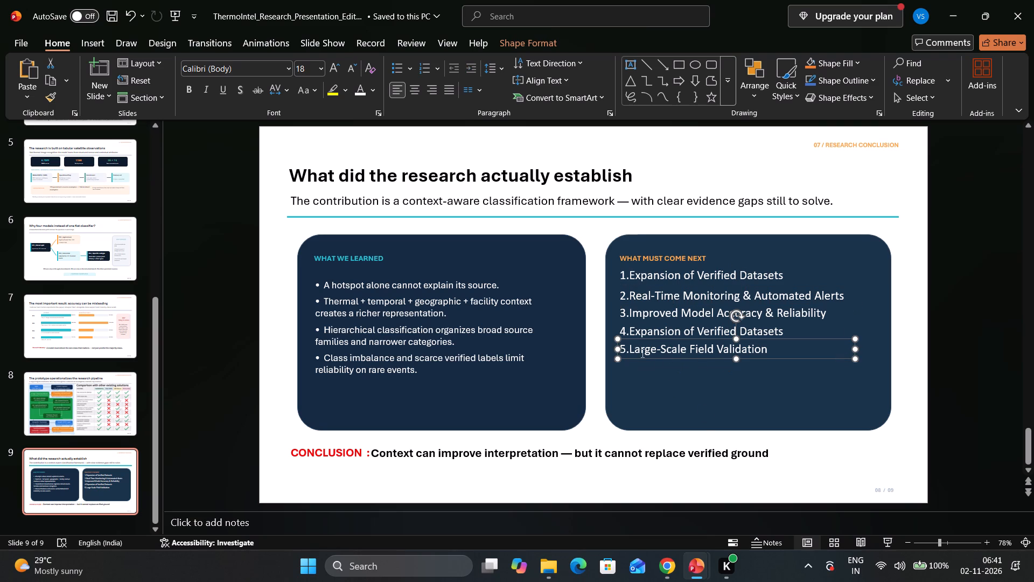
{"action": "right_click", "coordinate": [620, 358]}
{"action": "left_click", "coordinate": [660, 231]}
{"action": "key", "text": "ctrl+v"}
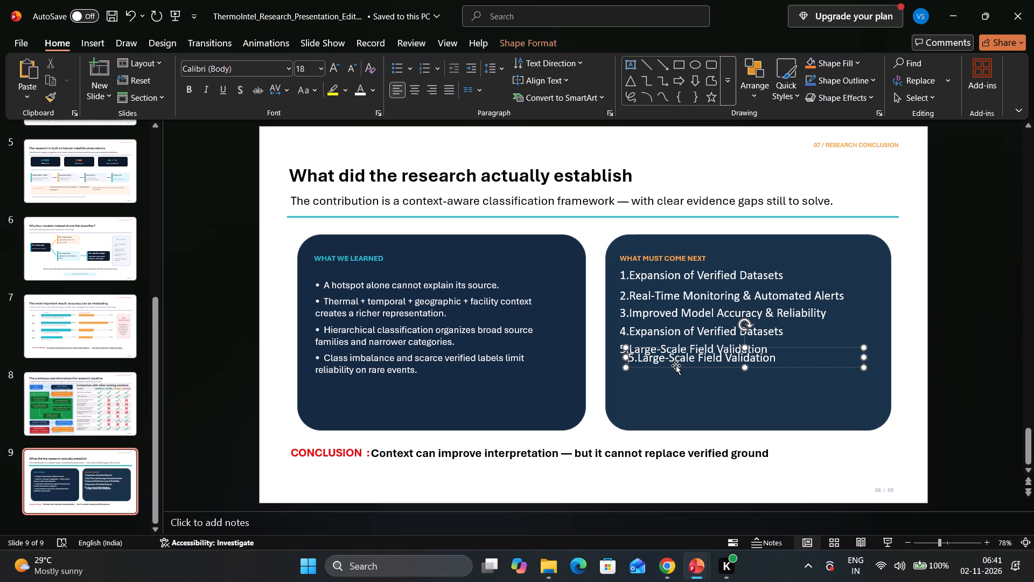
{"action": "left_click_drag", "start_coordinate": [676, 366], "coordinate": [668, 375]}
{"action": "left_click", "coordinate": [624, 367]}
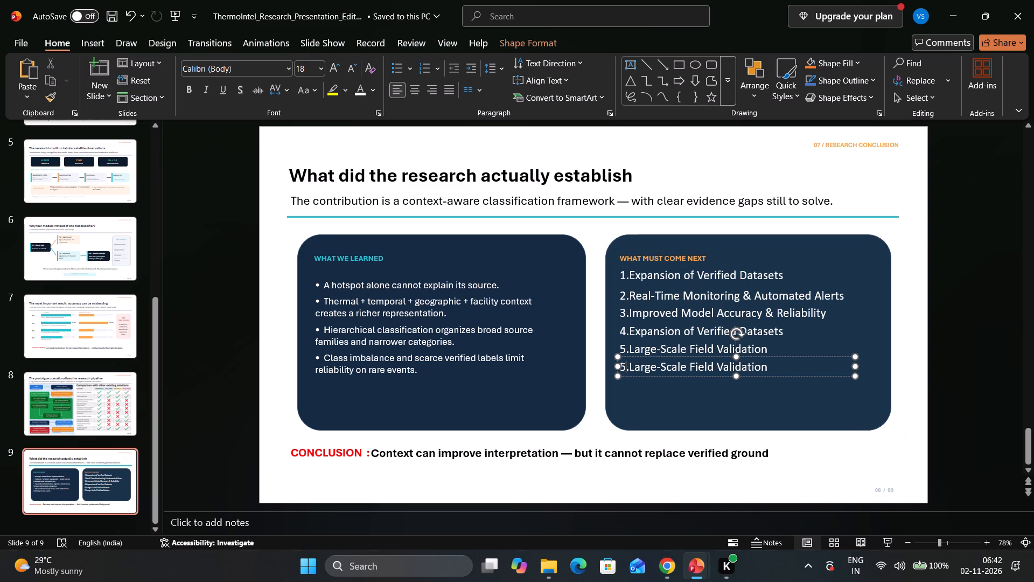
{"action": "key", "text": "BackSpace"}
{"action": "key", "text": "6"}
{"action": "left_click", "coordinate": [674, 573]}
{"action": "scroll", "coordinate": [403, 317], "scroll_direction": "down", "scroll_amount": 3}
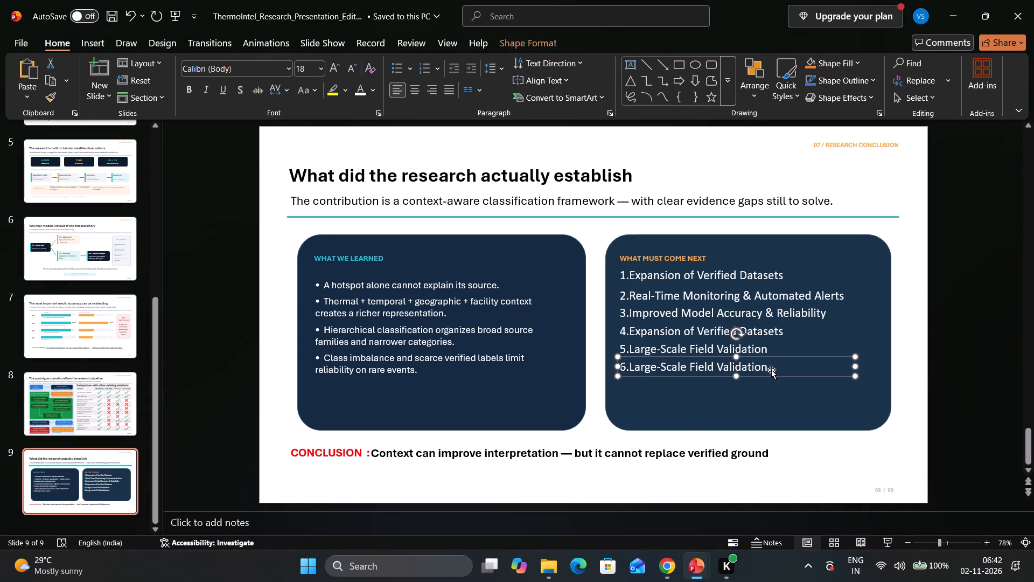
{"action": "left_click", "coordinate": [766, 366]}
{"action": "left_click_drag", "start_coordinate": [766, 366], "coordinate": [656, 372]}
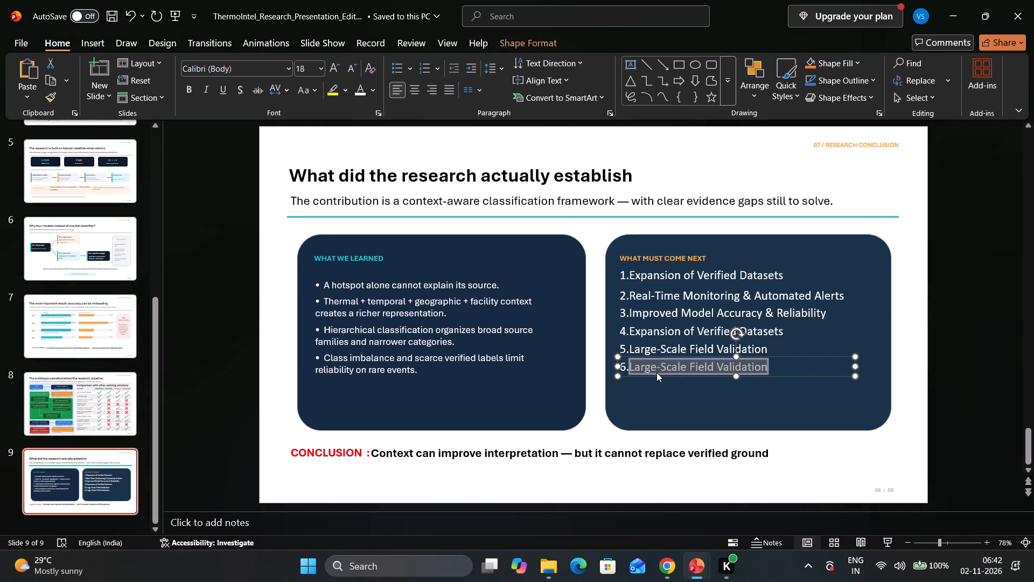
{"action": "key", "text": "ctrl+v"}
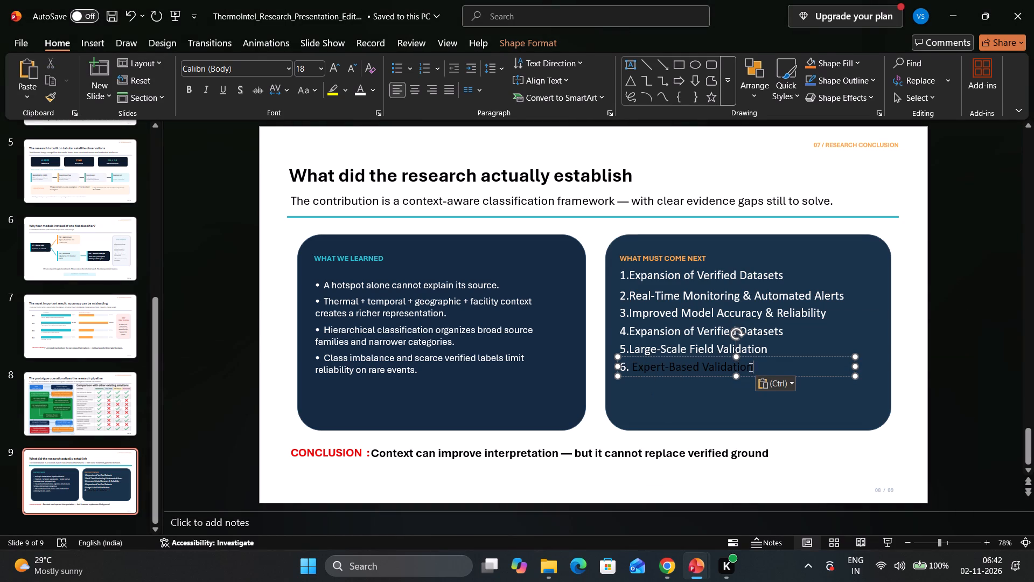
Set the font color of the "Expert-Based Validation" text to white.
{"action": "left_click_drag", "start_coordinate": [751, 368], "coordinate": [653, 370]}
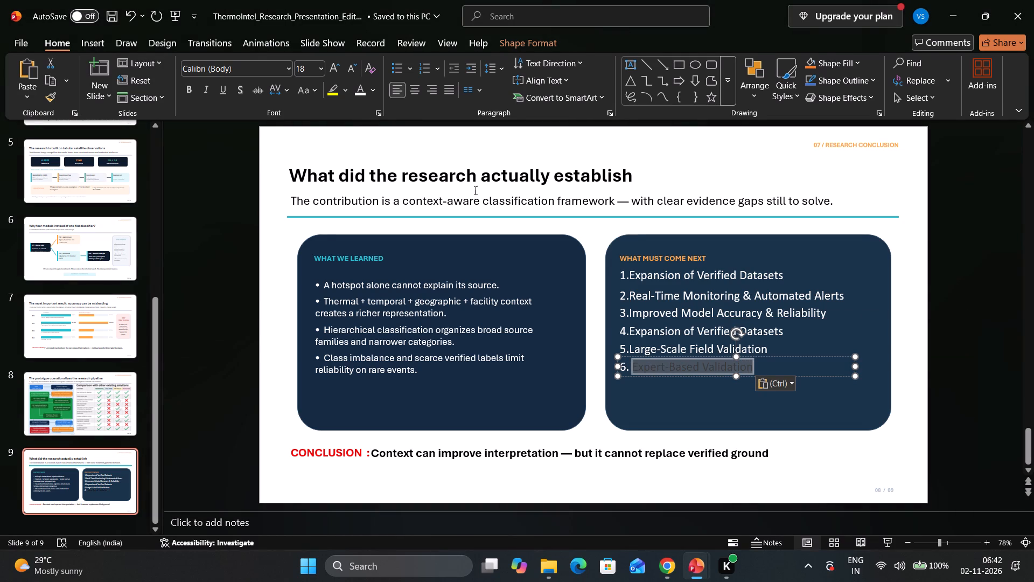
{"action": "left_click", "coordinate": [357, 91]}
{"action": "left_click", "coordinate": [783, 353]}
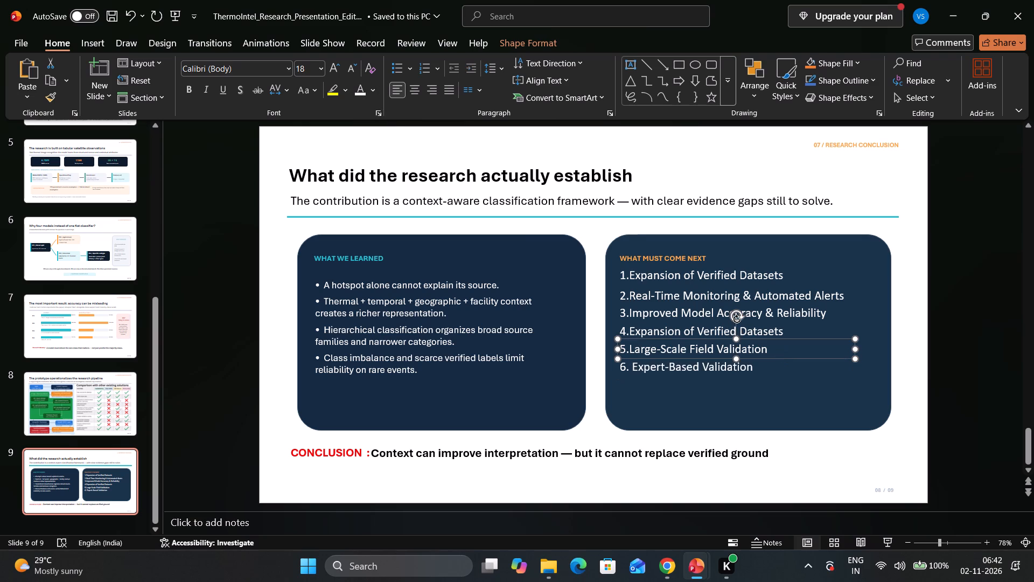
Move the "6. Expert-Based Validation" text box straight down to near the bottom edge of the "WHAT MUST COME NEXT" card.
{"action": "left_click", "coordinate": [682, 372]}
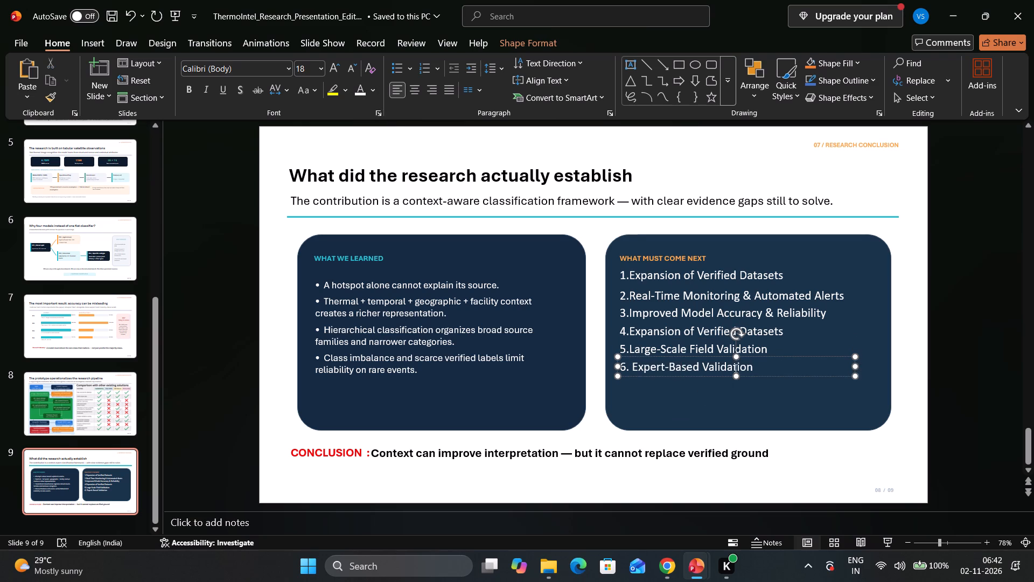
{"action": "left_click_drag", "start_coordinate": [721, 375], "coordinate": [721, 400]}
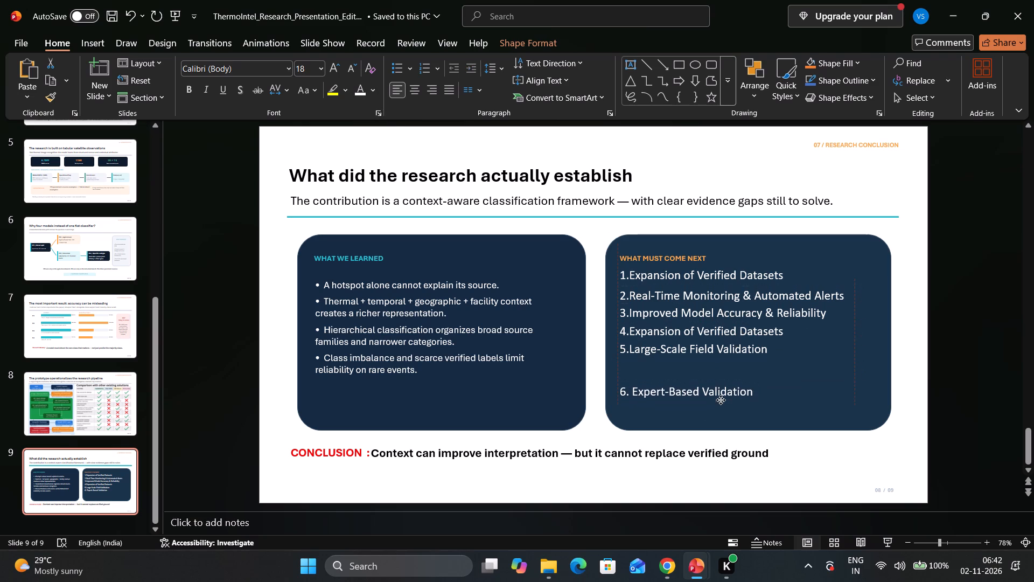
{"action": "left_click_drag", "start_coordinate": [721, 400], "coordinate": [721, 419]}
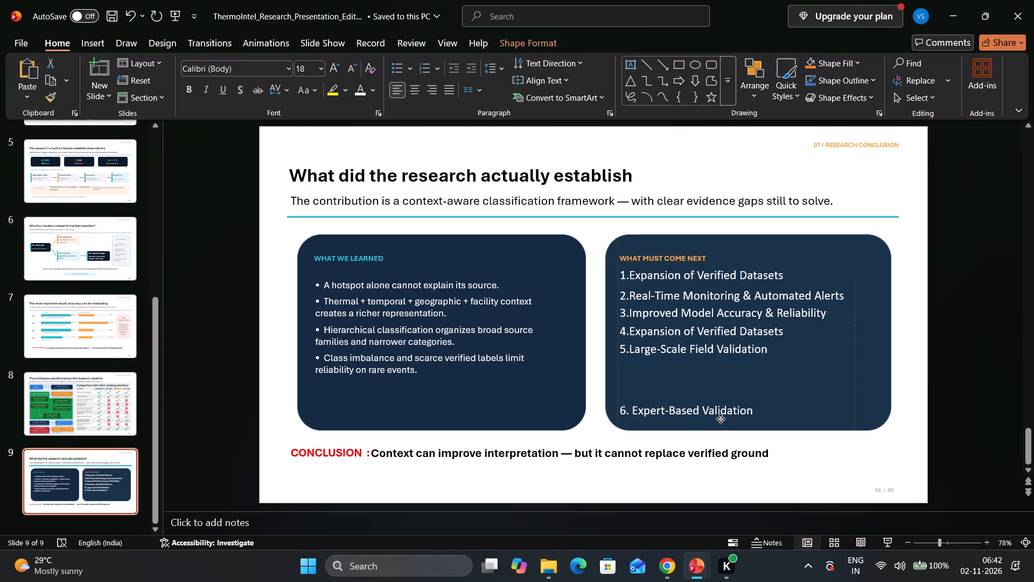
{"action": "left_click_drag", "start_coordinate": [721, 419], "coordinate": [722, 413]}
Move the fifth and fourth list lines down the card so they sit evenly spaced above "6. Expert-Based Validation".
{"action": "left_click", "coordinate": [690, 354]}
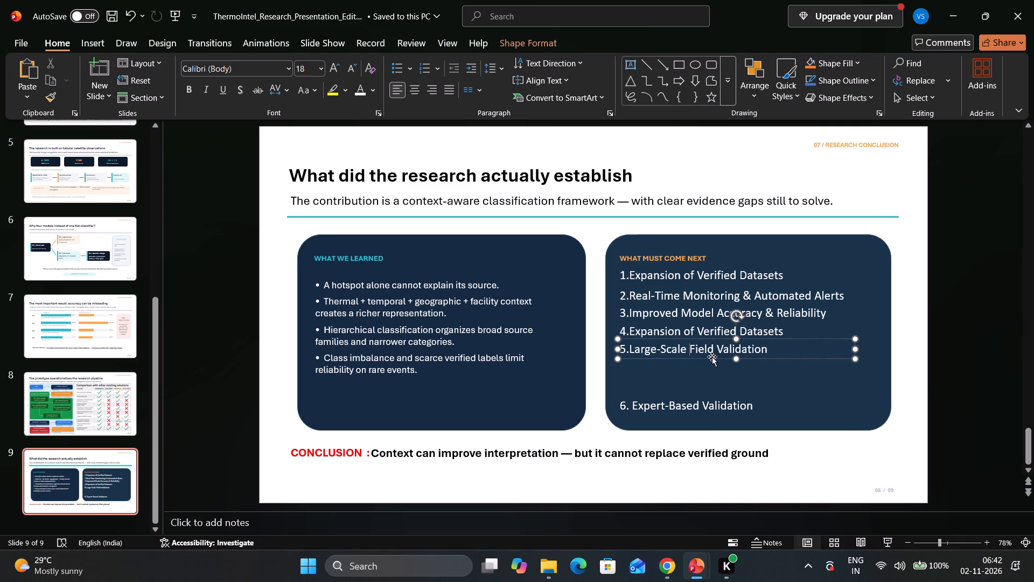
{"action": "left_click_drag", "start_coordinate": [712, 357], "coordinate": [712, 390]}
{"action": "left_click", "coordinate": [700, 330]}
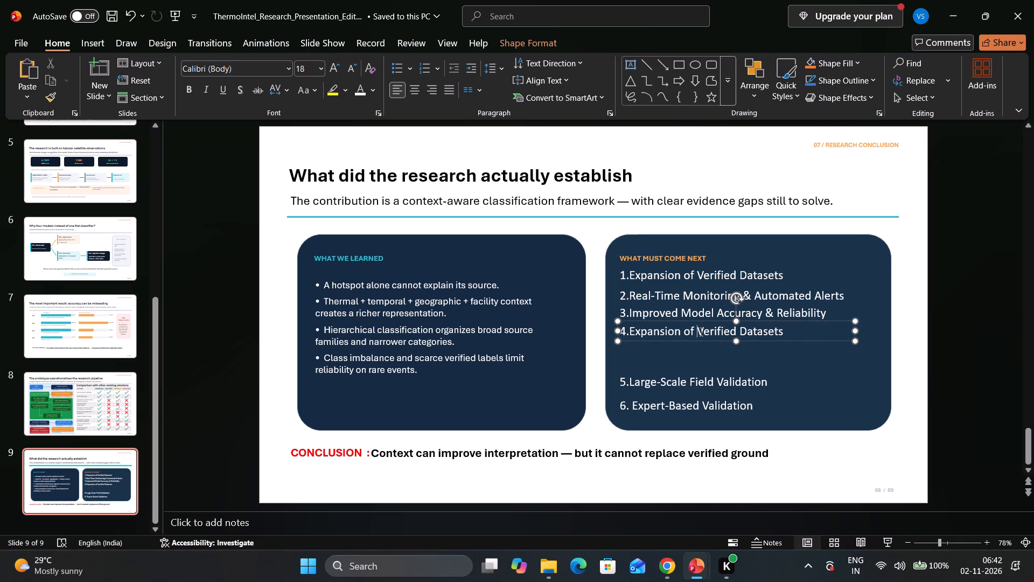
{"action": "left_click_drag", "start_coordinate": [703, 341], "coordinate": [704, 369]}
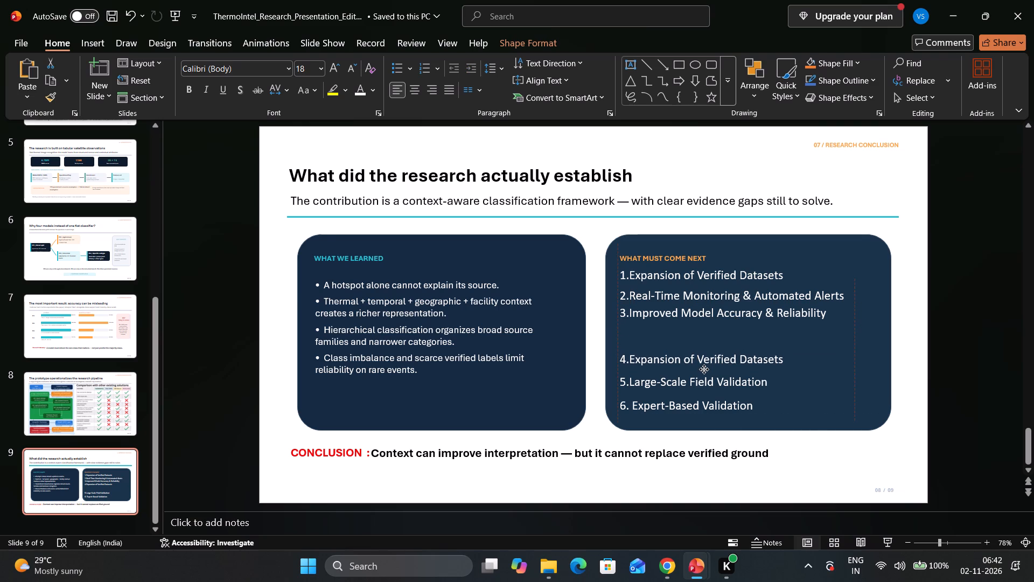
{"action": "left_click_drag", "start_coordinate": [704, 369], "coordinate": [702, 370]}
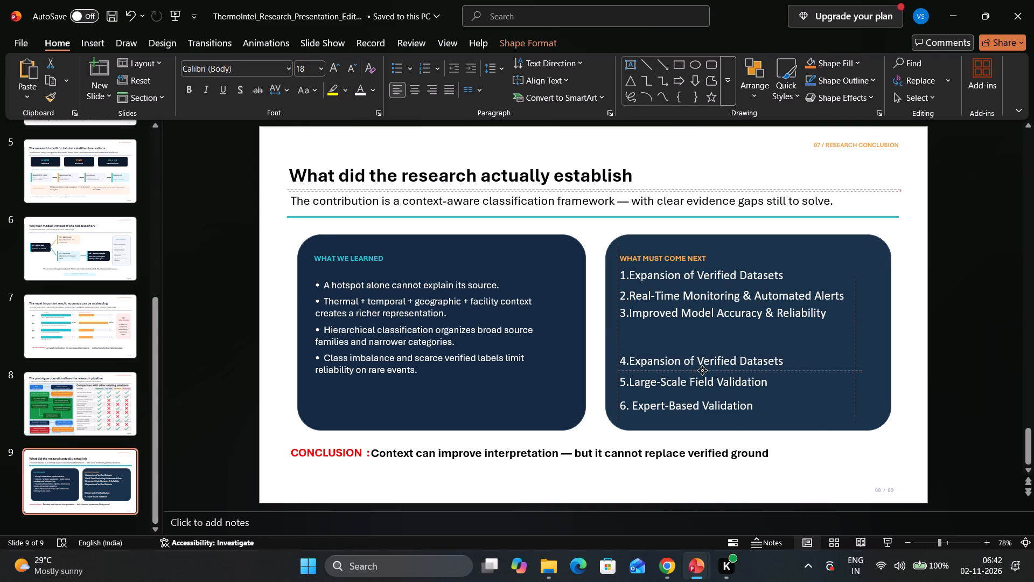
{"action": "left_click_drag", "start_coordinate": [702, 370], "coordinate": [702, 371]}
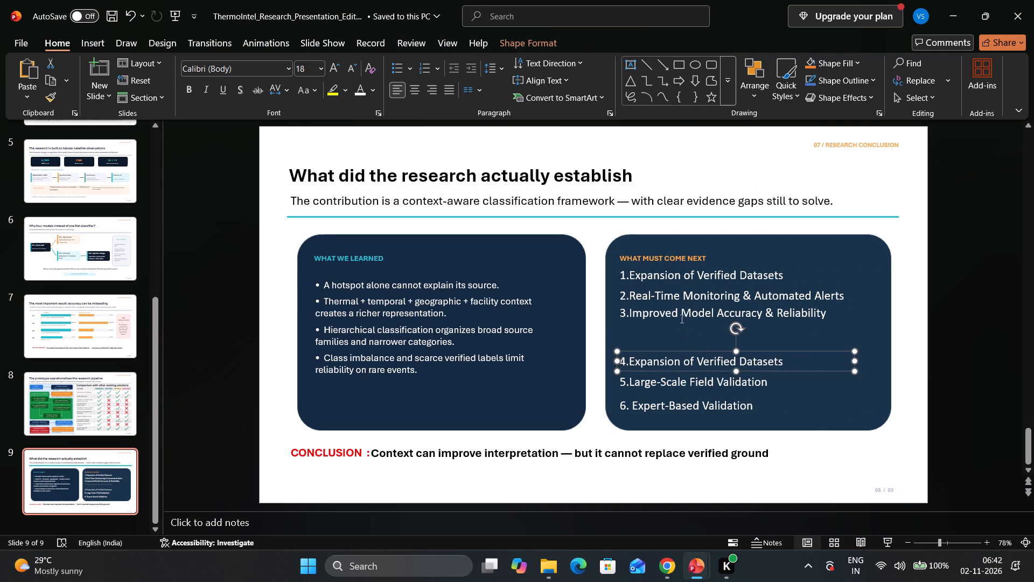
Move the third, second and first list lines down in turn, spacing them above the fourth line and clear of the heading.
{"action": "left_click", "coordinate": [679, 313]}
{"action": "left_click_drag", "start_coordinate": [691, 323], "coordinate": [693, 329]}
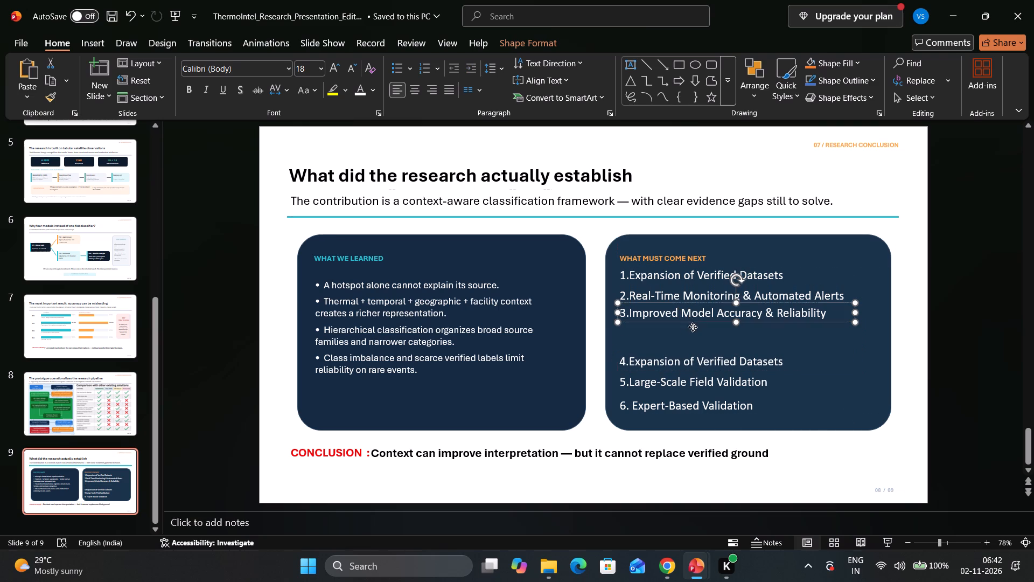
{"action": "left_click_drag", "start_coordinate": [693, 329], "coordinate": [689, 348]}
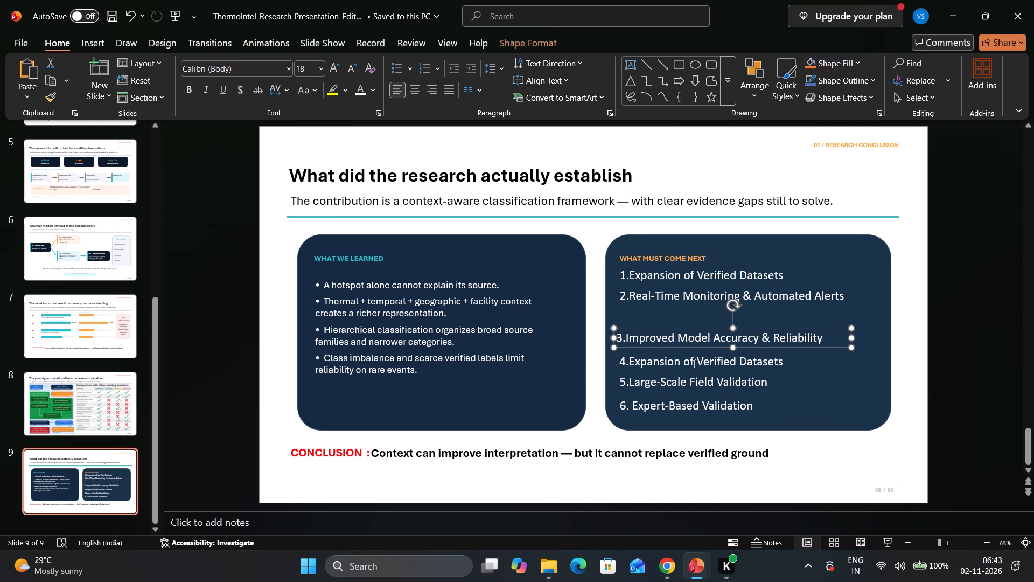
{"action": "left_click", "coordinate": [666, 292]}
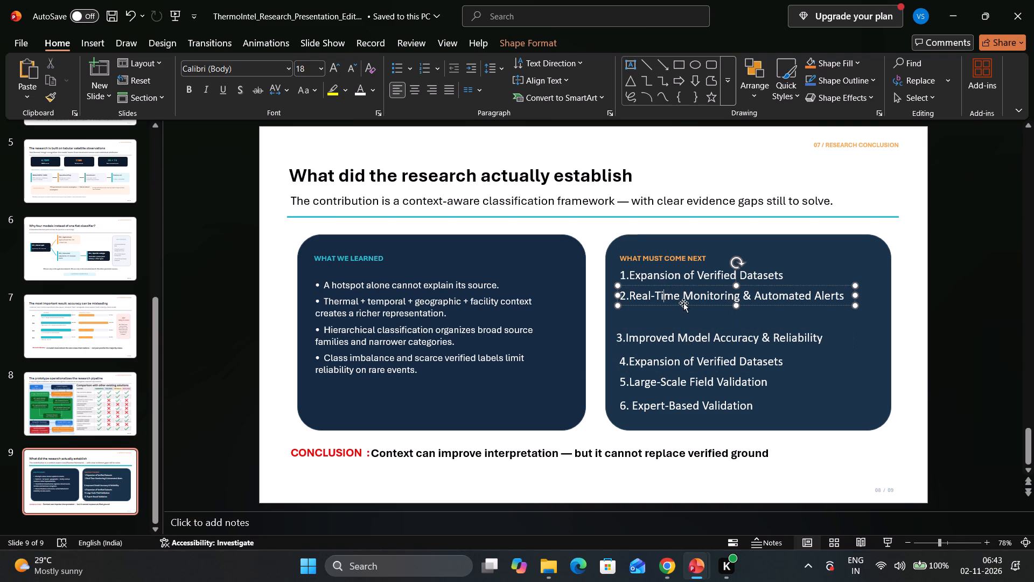
{"action": "left_click_drag", "start_coordinate": [684, 304], "coordinate": [682, 324]}
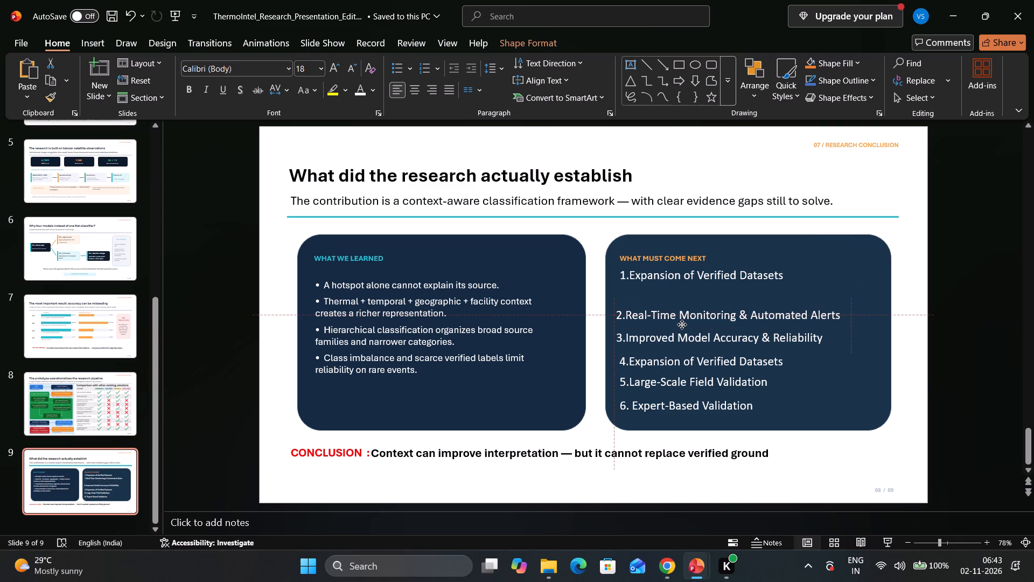
{"action": "left_click_drag", "start_coordinate": [682, 324], "coordinate": [681, 326]}
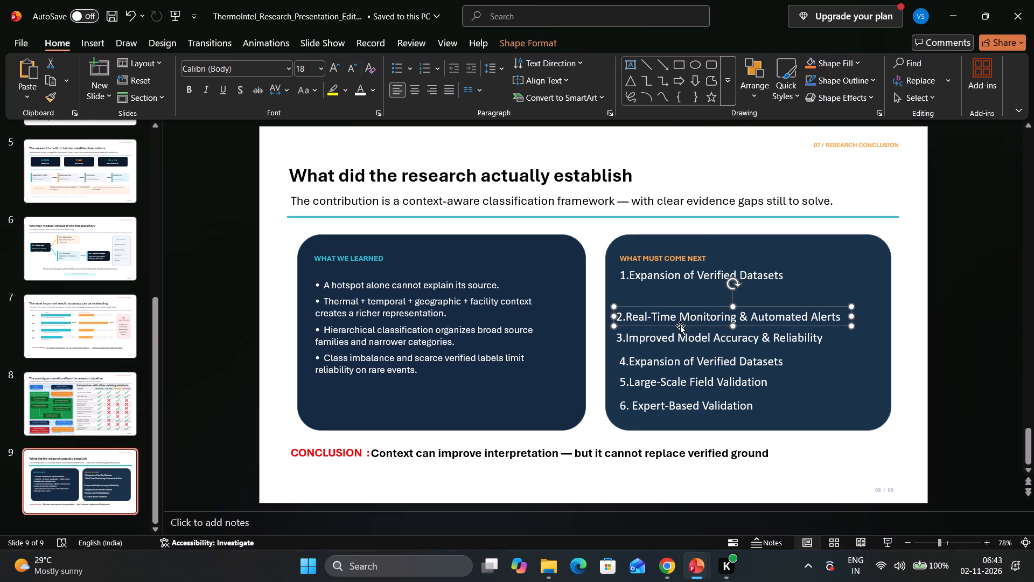
{"action": "left_click", "coordinate": [673, 280]}
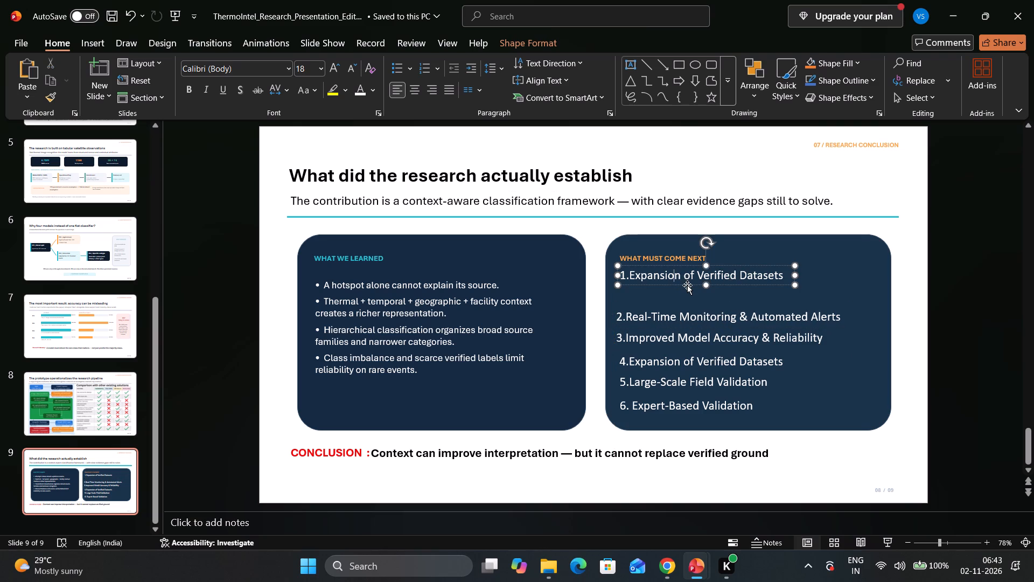
{"action": "left_click_drag", "start_coordinate": [687, 285], "coordinate": [683, 301]}
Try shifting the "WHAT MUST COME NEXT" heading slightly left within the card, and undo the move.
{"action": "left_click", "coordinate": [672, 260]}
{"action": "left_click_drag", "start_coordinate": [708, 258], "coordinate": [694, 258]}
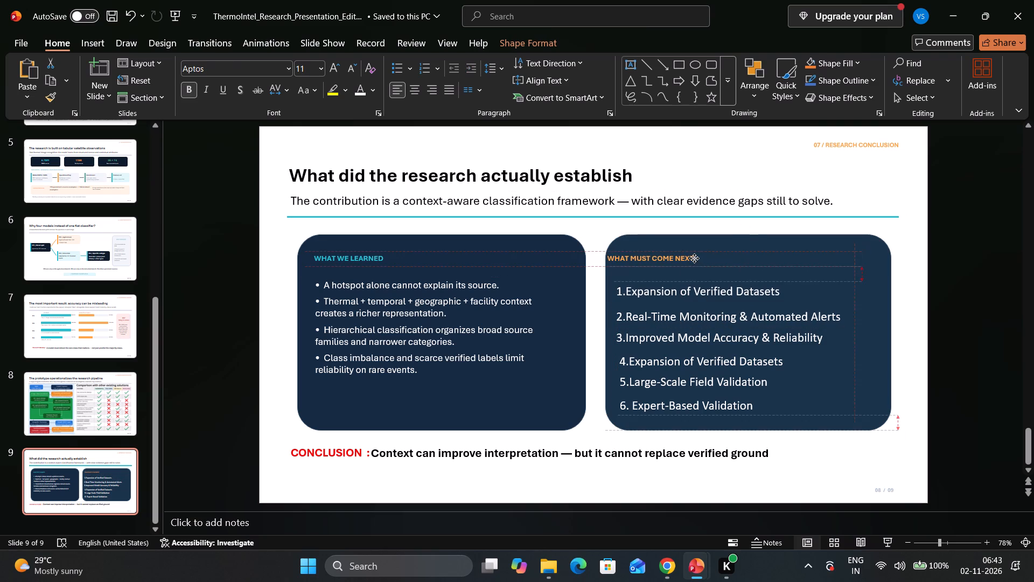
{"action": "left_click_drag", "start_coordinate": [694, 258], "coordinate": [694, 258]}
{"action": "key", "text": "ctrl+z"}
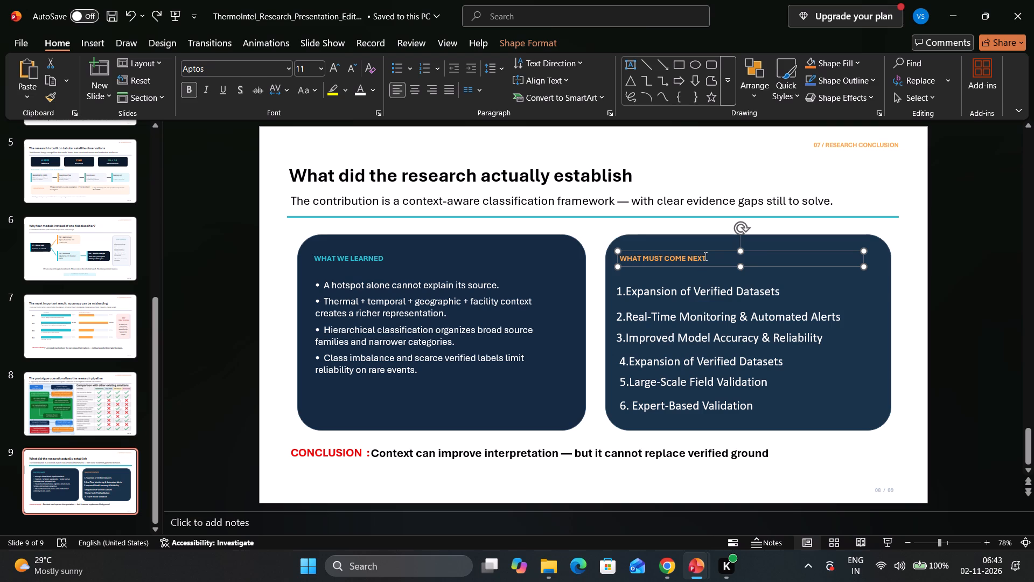
Set the font size of the "WHAT MUST COME NEXT" heading to 18.
{"action": "left_click_drag", "start_coordinate": [705, 255], "coordinate": [623, 253]}
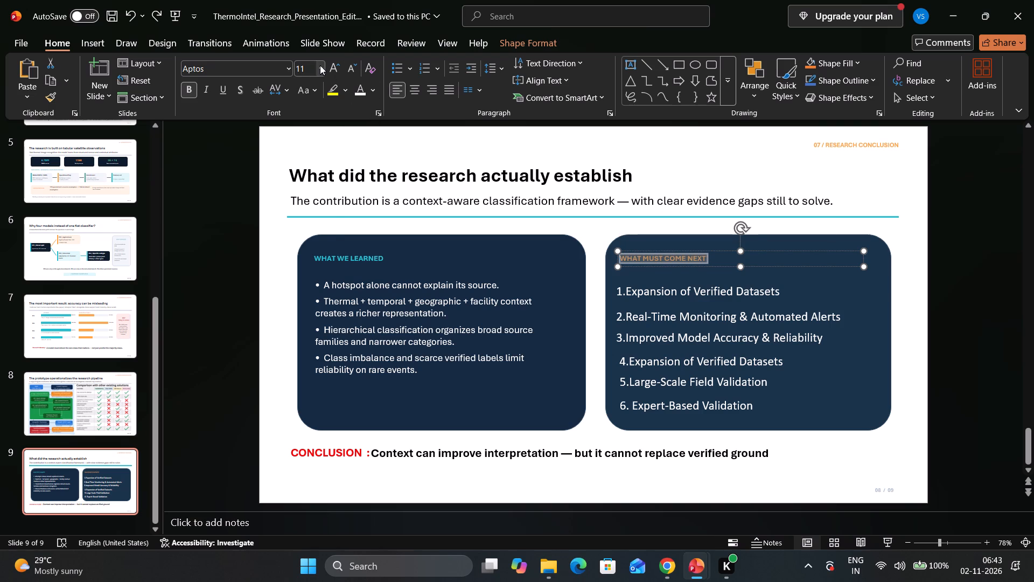
{"action": "left_click", "coordinate": [319, 65]}
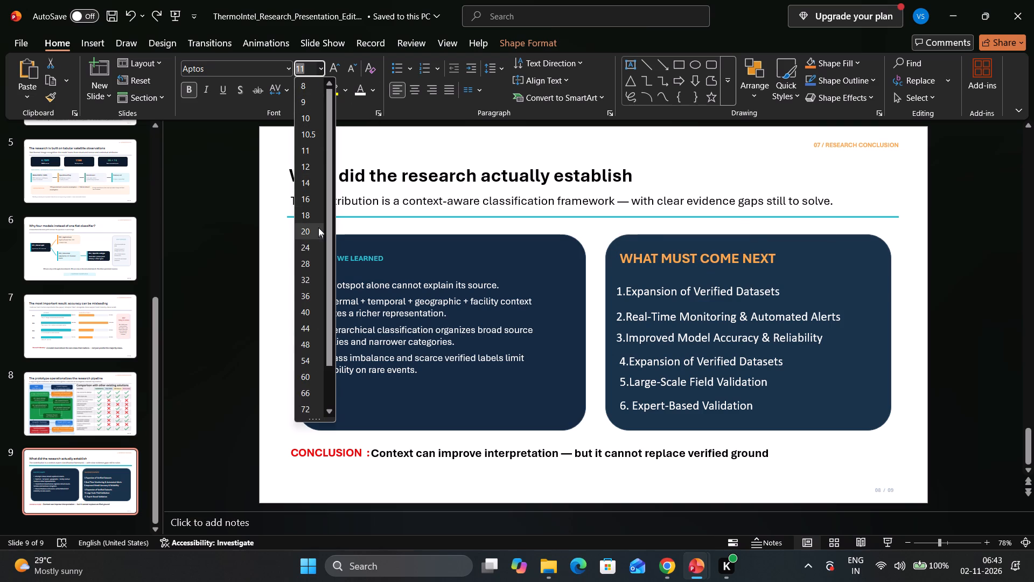
{"action": "left_click", "coordinate": [319, 213]}
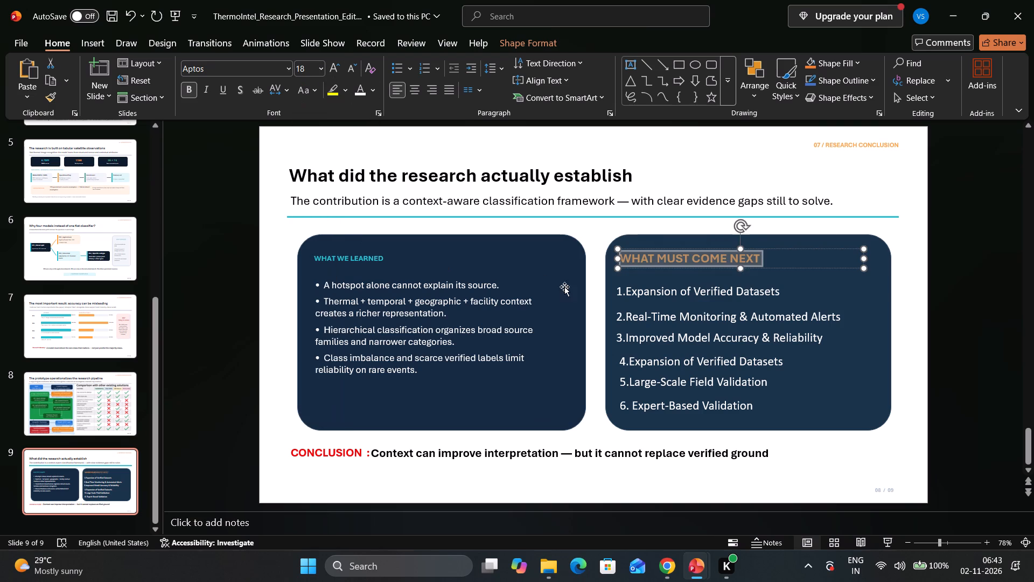
{"action": "left_click", "coordinate": [625, 290]}
Replace the "WHAT MUST COME NEXT" heading text with "Futue Work:".
{"action": "left_click", "coordinate": [740, 255]}
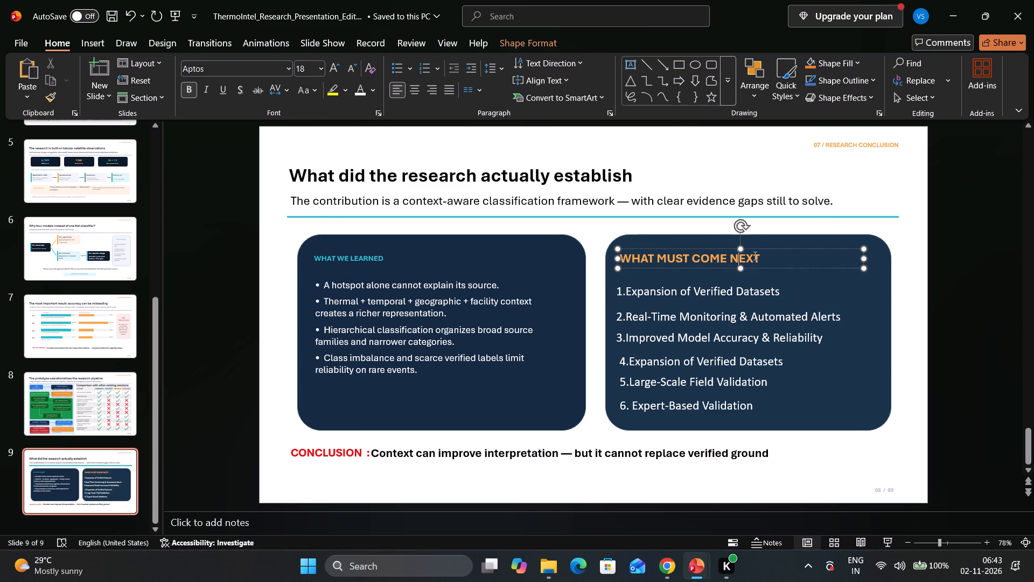
{"action": "left_click", "coordinate": [760, 255]}
{"action": "left_click_drag", "start_coordinate": [759, 258], "coordinate": [640, 255]}
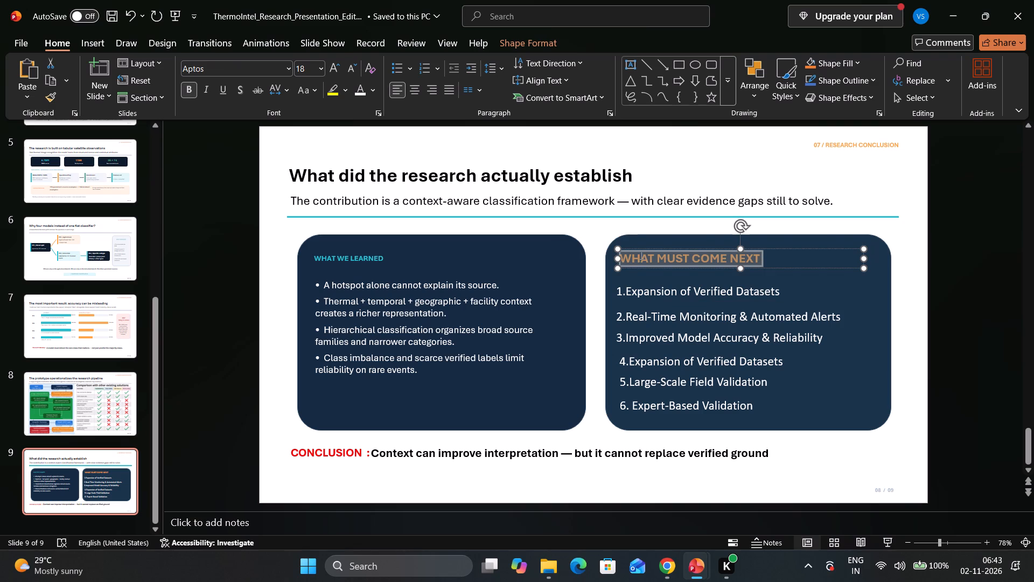
{"action": "left_click_drag", "start_coordinate": [640, 255], "coordinate": [639, 255]}
{"action": "key", "text": "BackSpace"}
{"action": "key", "text": "shift+f"}
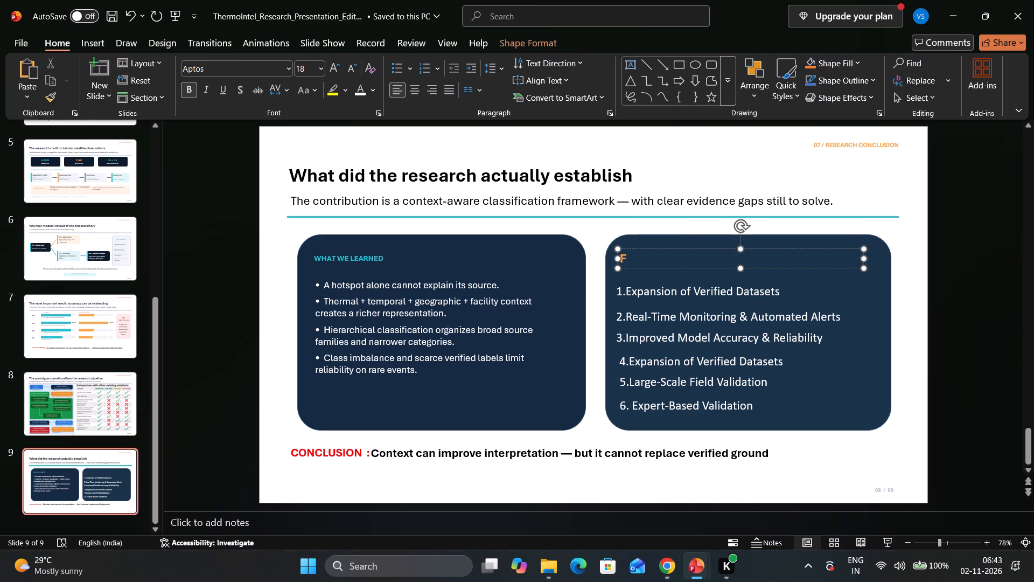
{"action": "key", "text": "t"}
{"action": "key", "text": "BackSpace"}
{"action": "type", "text": "utue"}
{"action": "key", "text": "space"}
{"action": "type", "text": "WOr"}
{"action": "key", "text": "BackSpace"}
{"action": "key", "text": "BackSpace"}
{"action": "type", "text": "ork"}
{"action": "key", "text": "shift+colon"}
Move the first, second and third list lines up beneath the new heading with equal gaps and aligned left edges.
{"action": "left_click", "coordinate": [645, 294]}
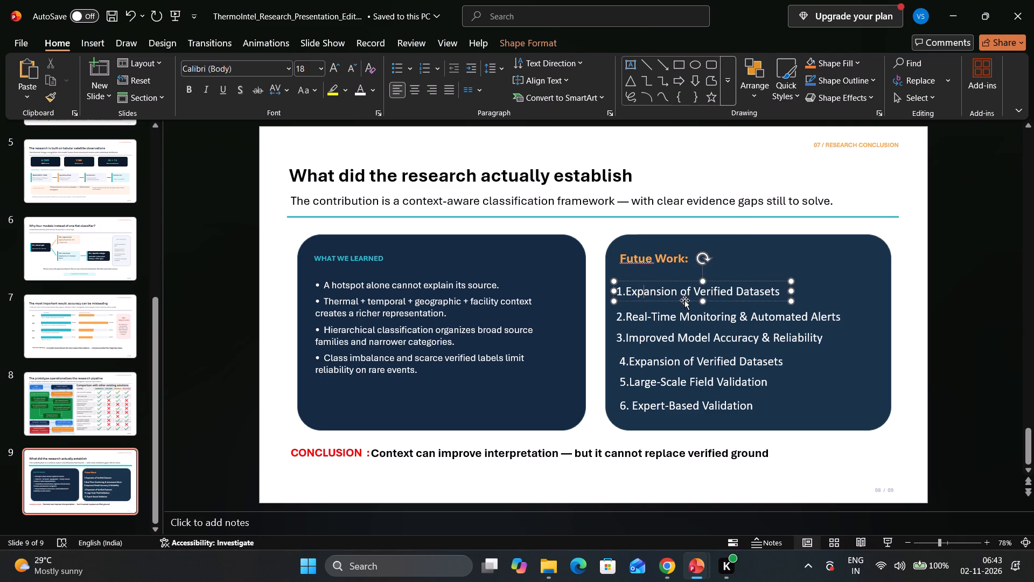
{"action": "left_click_drag", "start_coordinate": [685, 300], "coordinate": [683, 290]}
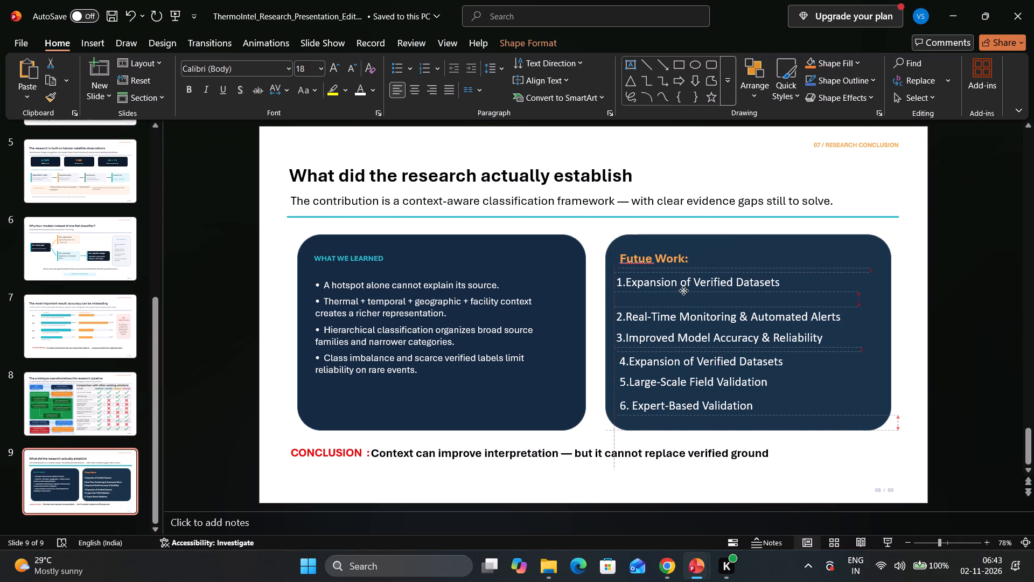
{"action": "left_click_drag", "start_coordinate": [683, 290], "coordinate": [683, 292]}
{"action": "left_click", "coordinate": [687, 316]}
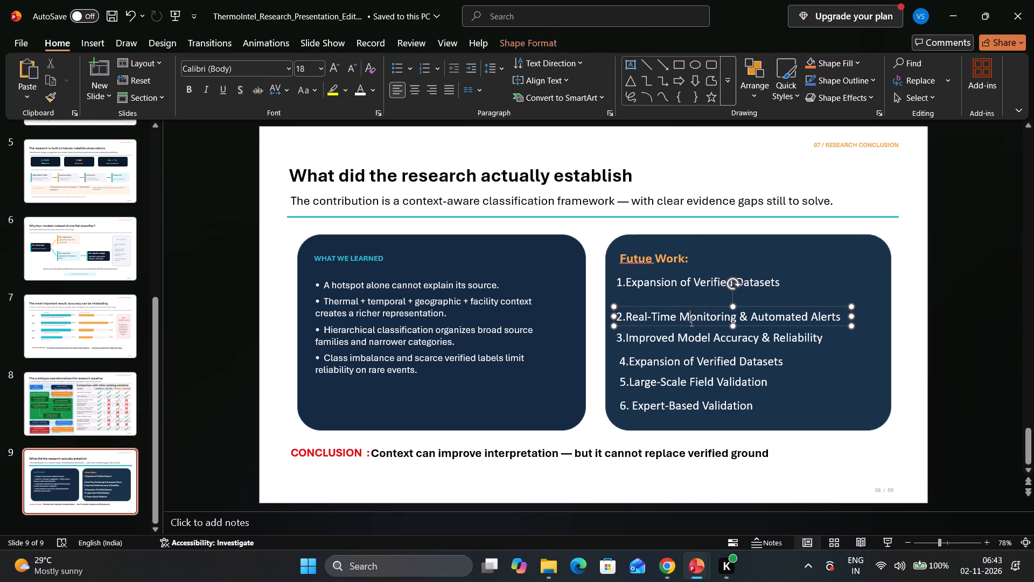
{"action": "left_click_drag", "start_coordinate": [669, 327], "coordinate": [667, 320]}
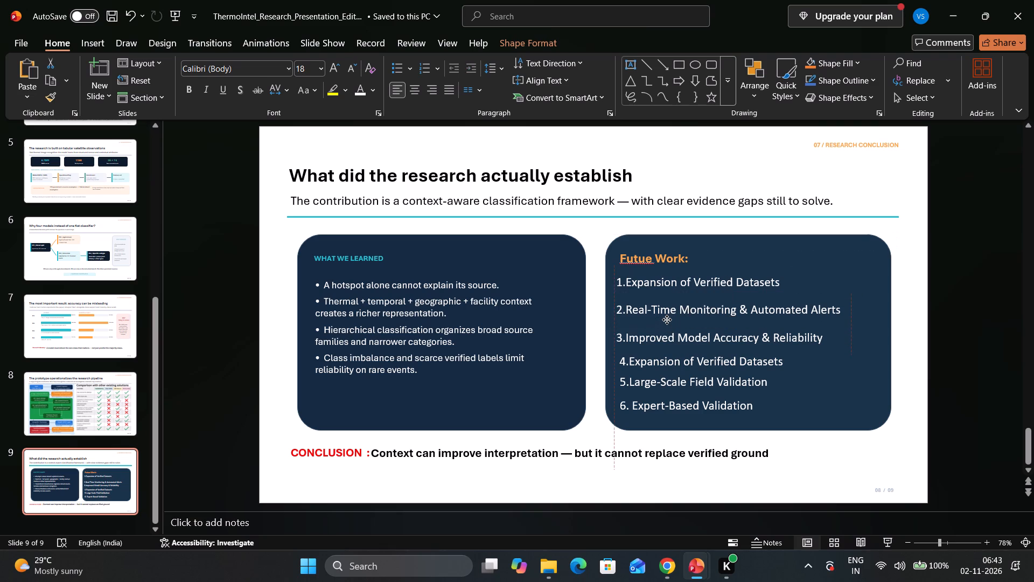
{"action": "left_click_drag", "start_coordinate": [667, 320], "coordinate": [668, 316]}
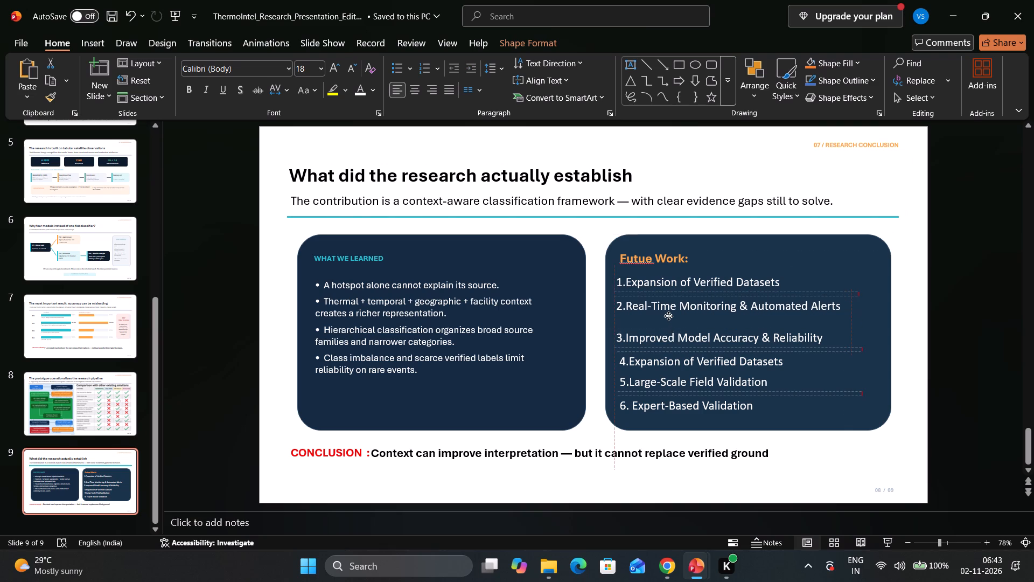
{"action": "left_click_drag", "start_coordinate": [668, 316], "coordinate": [669, 315]}
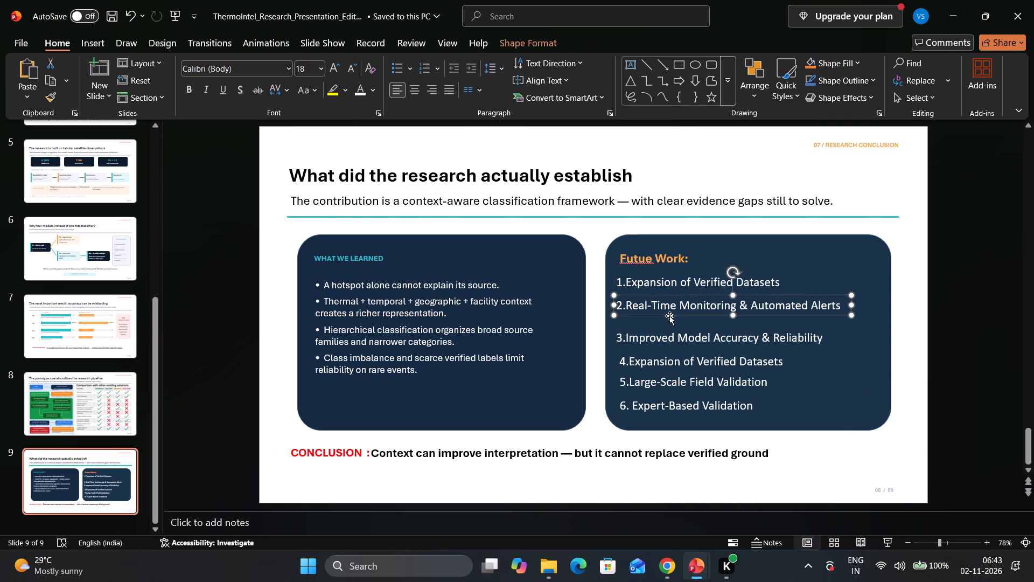
{"action": "left_click", "coordinate": [674, 341]}
{"action": "left_click_drag", "start_coordinate": [693, 347], "coordinate": [693, 341]}
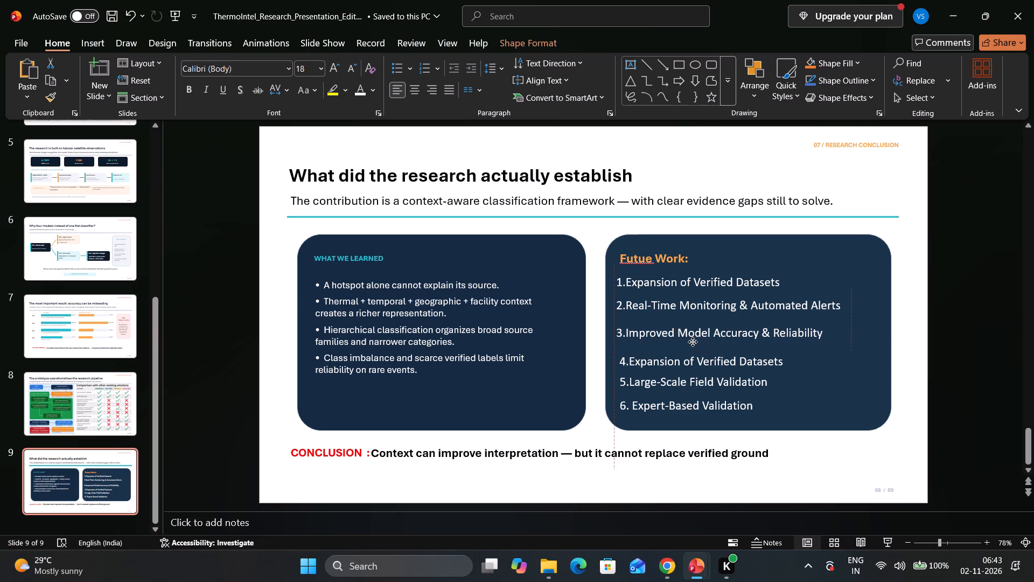
{"action": "left_click_drag", "start_coordinate": [693, 341], "coordinate": [692, 336]}
Move the fourth, fifth and sixth list lines up, matching the spacing and left alignment of the first three lines.
{"action": "left_click", "coordinate": [694, 364]}
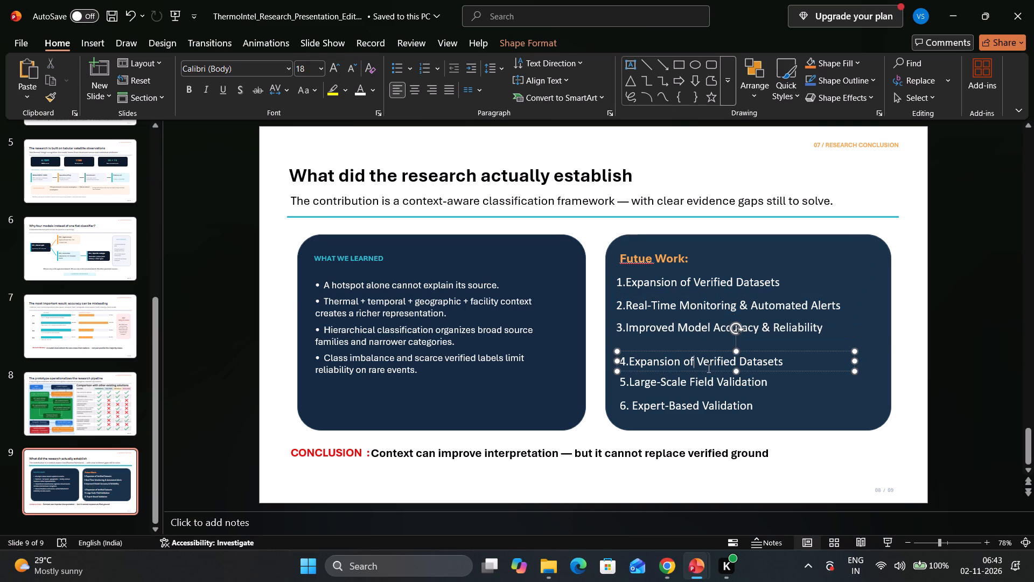
{"action": "left_click_drag", "start_coordinate": [708, 369], "coordinate": [703, 357]}
{"action": "left_click", "coordinate": [703, 383]}
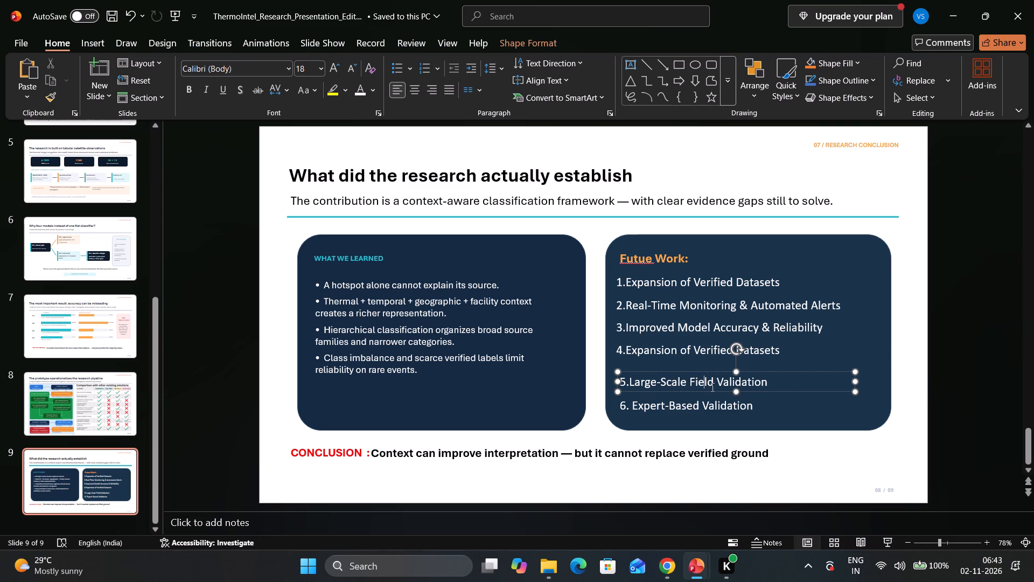
{"action": "left_click_drag", "start_coordinate": [716, 390], "coordinate": [715, 382]}
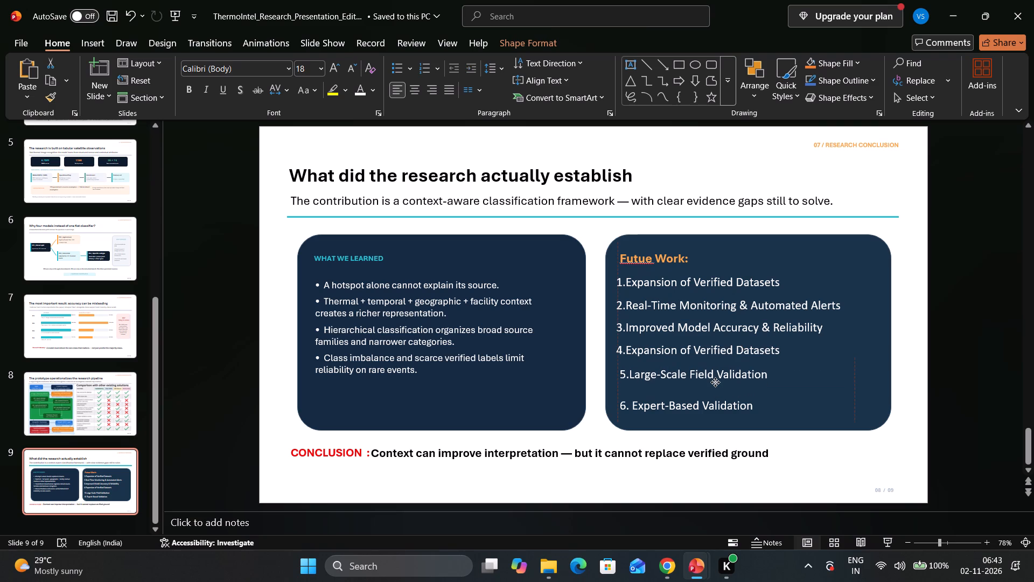
{"action": "left_click_drag", "start_coordinate": [715, 382], "coordinate": [712, 382]}
{"action": "left_click", "coordinate": [710, 405]}
{"action": "left_click_drag", "start_coordinate": [719, 414], "coordinate": [717, 405]}
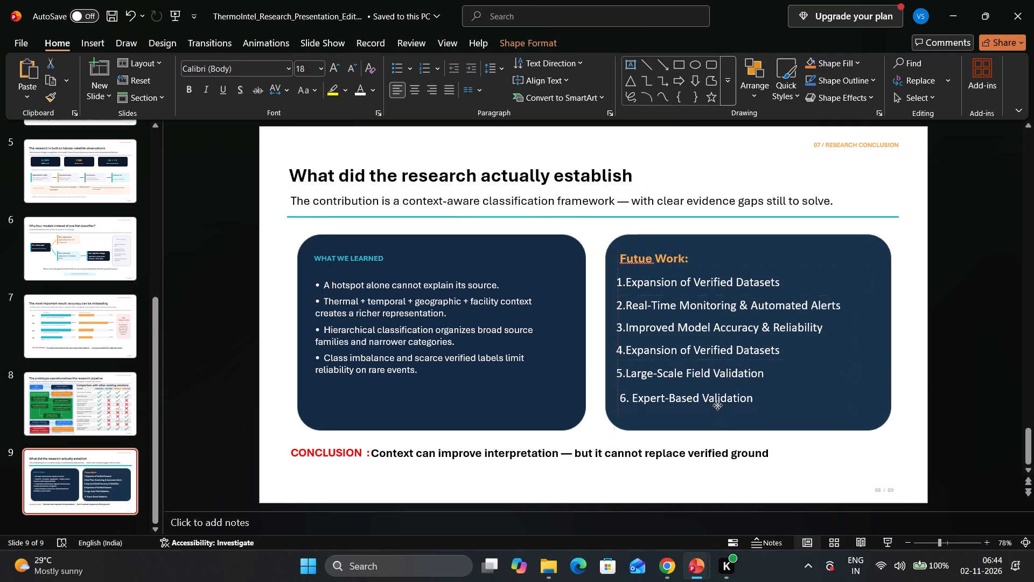
{"action": "left_click_drag", "start_coordinate": [717, 405], "coordinate": [716, 404]}
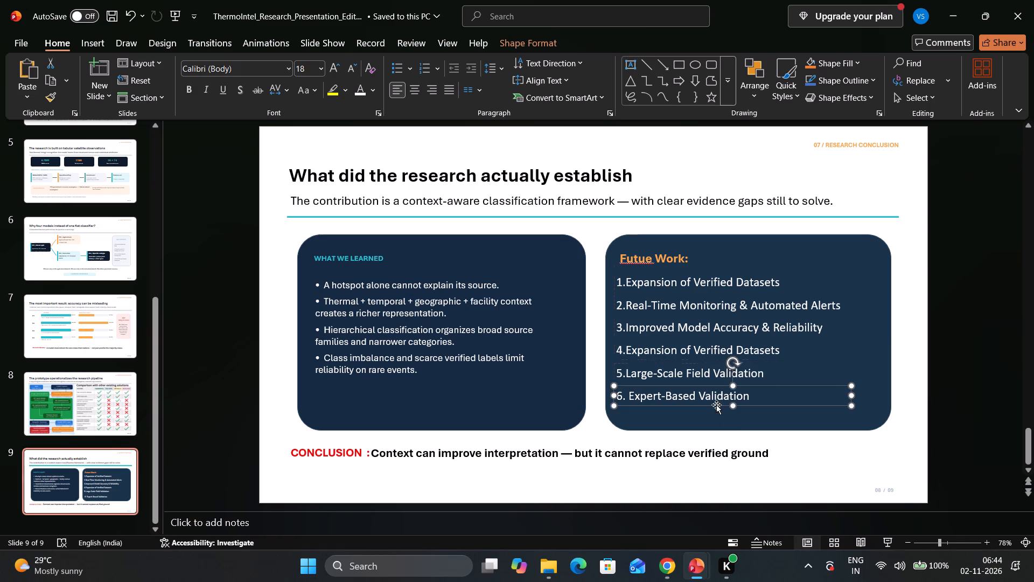
Shorten the dark future work card by raising its bottom edge closer to the sixth list line.
{"action": "left_click", "coordinate": [739, 427]}
{"action": "left_click_drag", "start_coordinate": [747, 429], "coordinate": [746, 415]}
{"action": "left_click", "coordinate": [746, 414]}
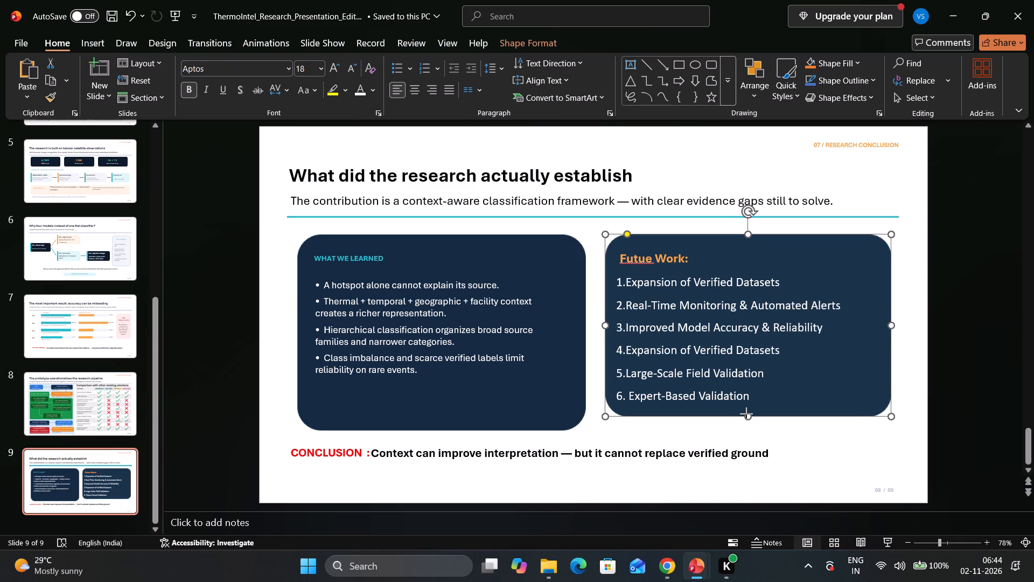
Move the "Futue Work:" heading up slightly within its card and set its font size to 20.
{"action": "left_click", "coordinate": [642, 261]}
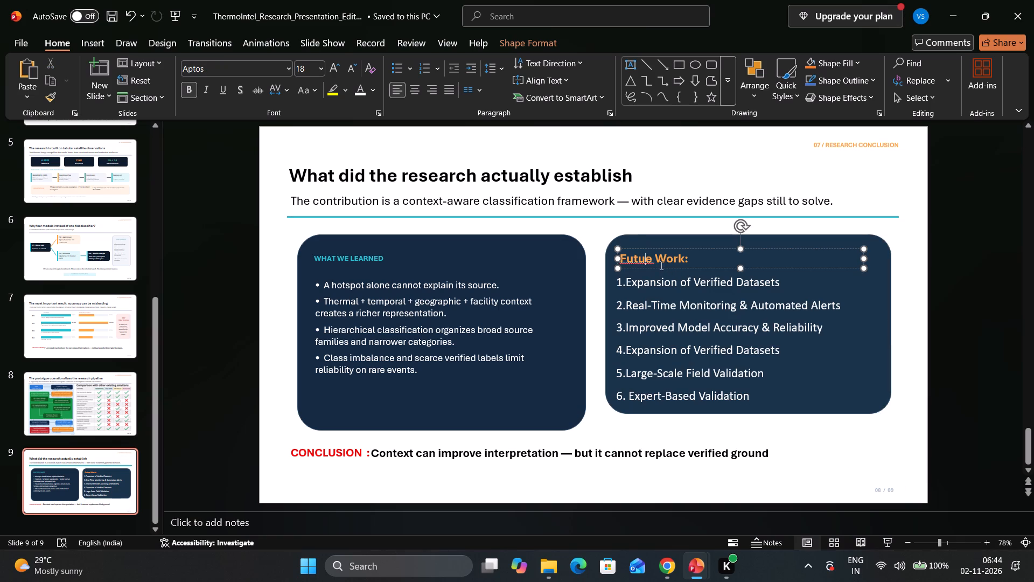
{"action": "left_click", "coordinate": [656, 269]}
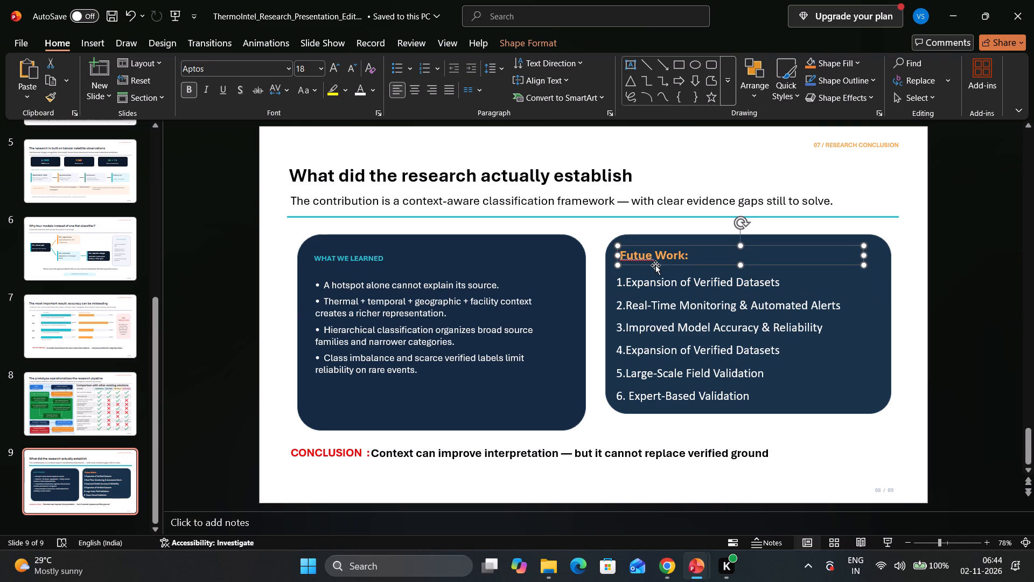
{"action": "left_click", "coordinate": [687, 253]}
{"action": "left_click_drag", "start_coordinate": [687, 253], "coordinate": [617, 253]}
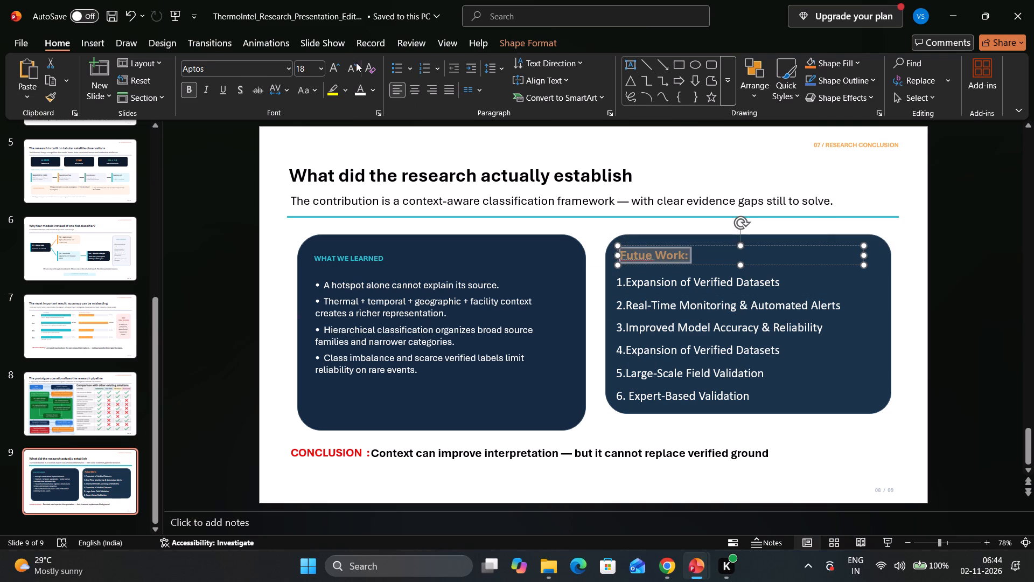
{"action": "left_click", "coordinate": [321, 71]}
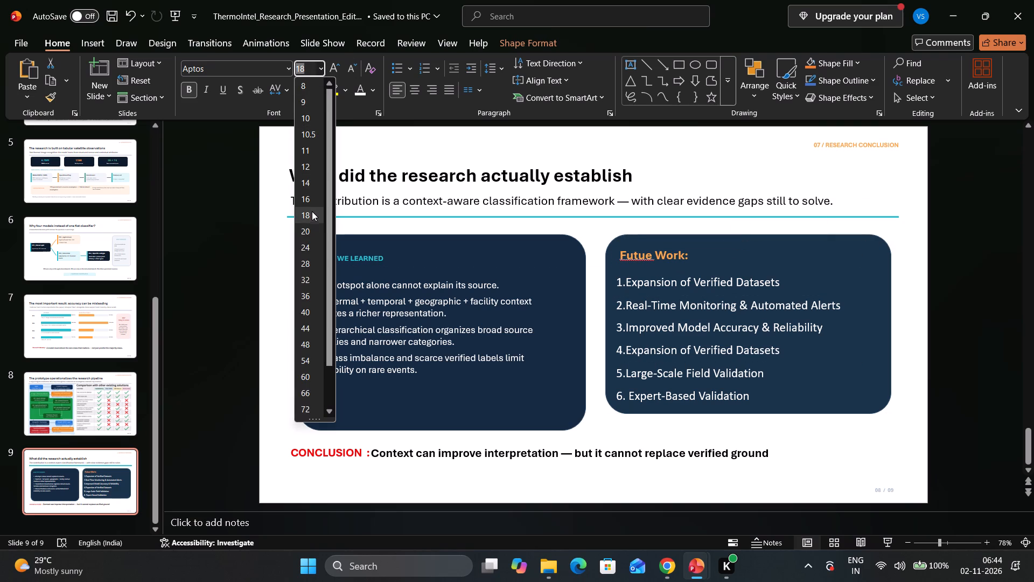
{"action": "left_click", "coordinate": [312, 227]}
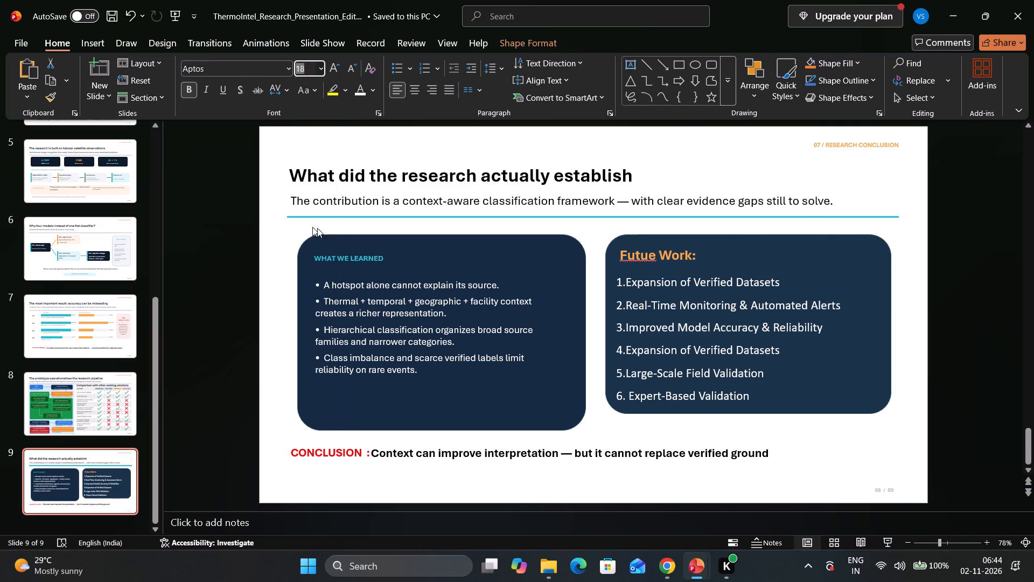
Correct the misspelled heading on the future work card to "Future Work:".
{"action": "left_click", "coordinate": [653, 258]}
{"action": "left_click", "coordinate": [650, 257]}
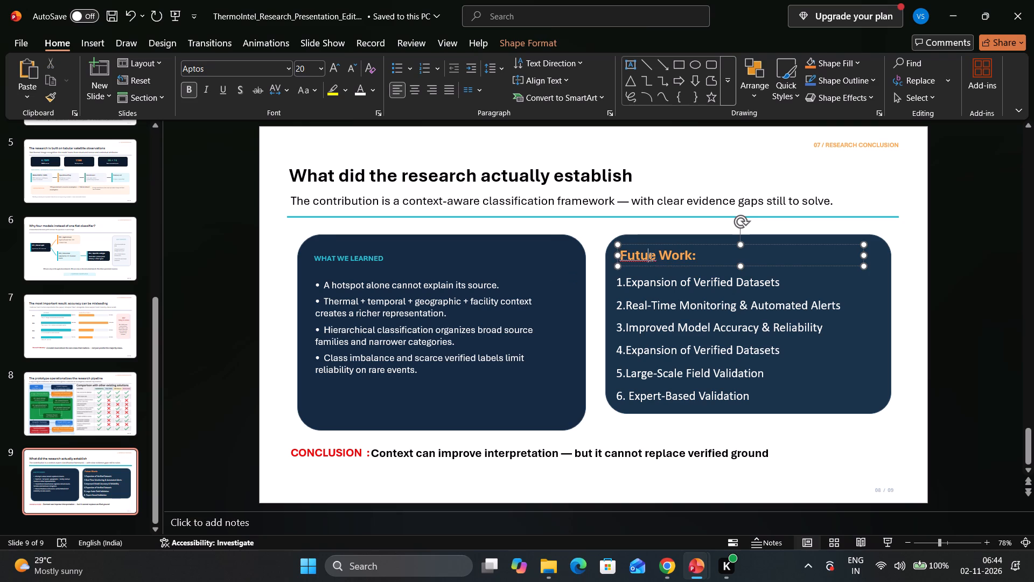
{"action": "key", "text": "r"}
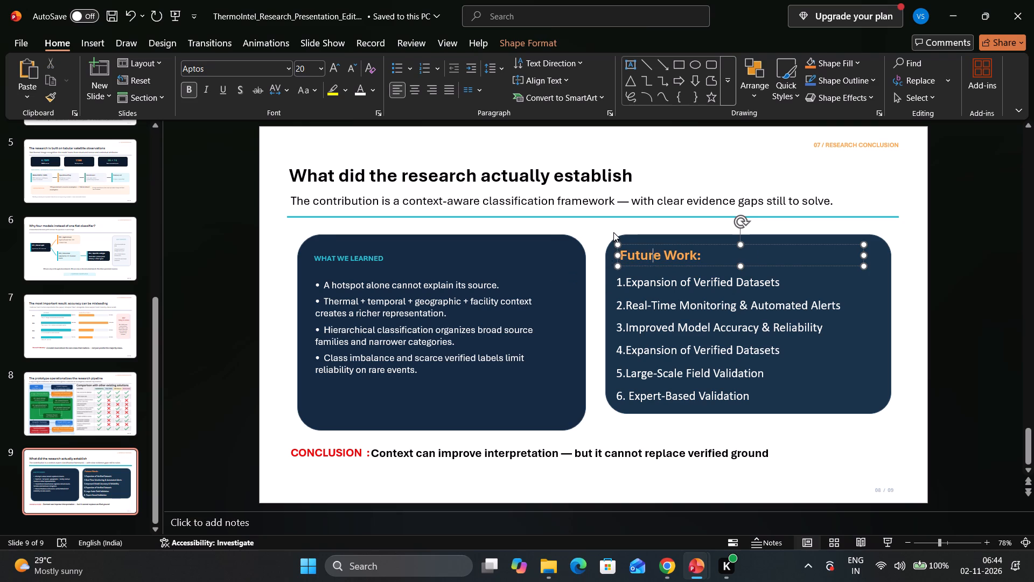
{"action": "left_click", "coordinate": [613, 232]}
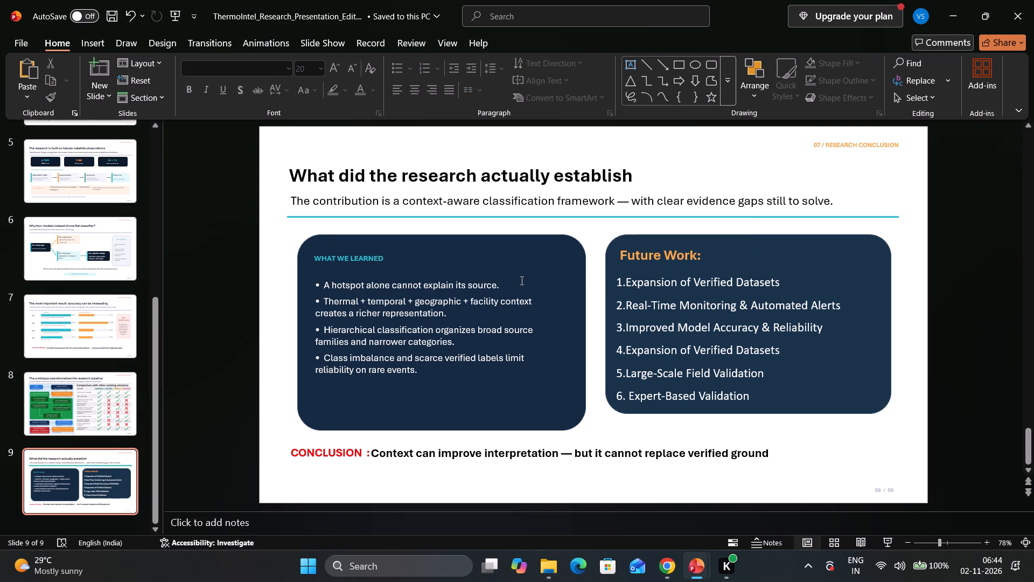
Shorten the "WHAT WE LEARNED" card by raising its bottom edge to about the level of the future work card's bottom.
{"action": "left_click_drag", "start_coordinate": [323, 286], "coordinate": [338, 303]}
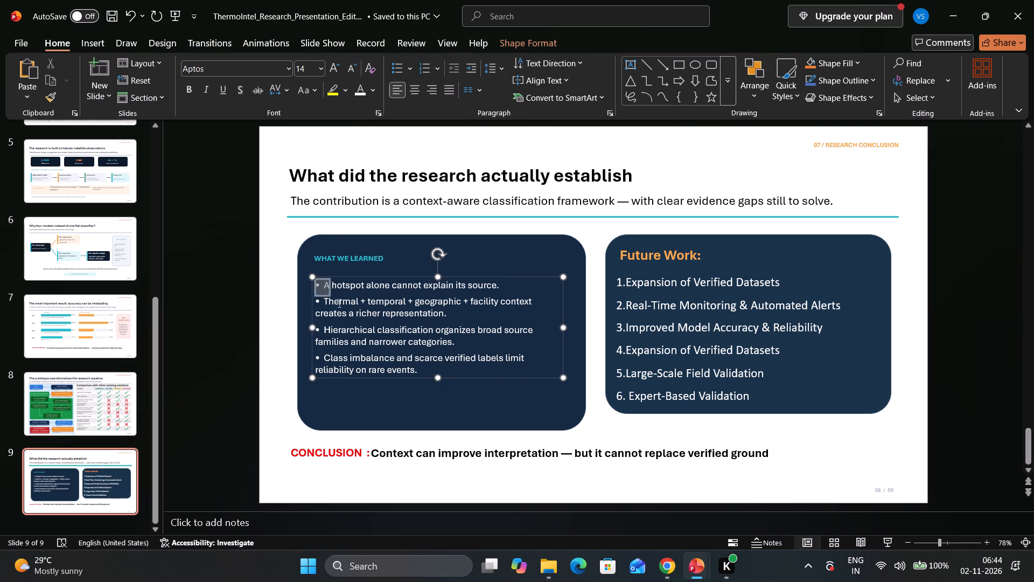
{"action": "left_click_drag", "start_coordinate": [338, 303], "coordinate": [408, 371]}
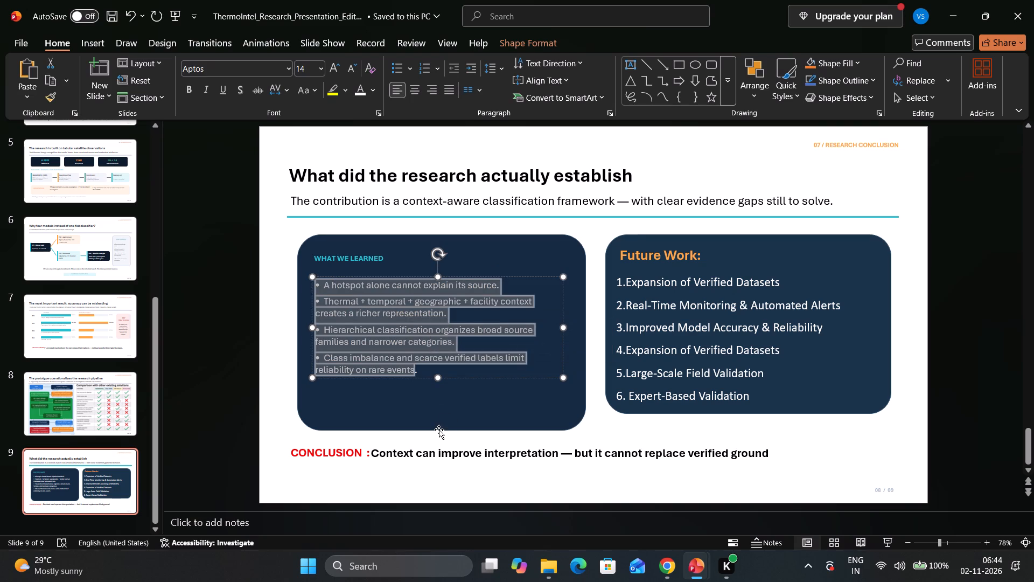
{"action": "left_click_drag", "start_coordinate": [436, 429], "coordinate": [436, 421]}
{"action": "key", "text": "ctrl+z"}
{"action": "left_click_drag", "start_coordinate": [443, 430], "coordinate": [444, 418]}
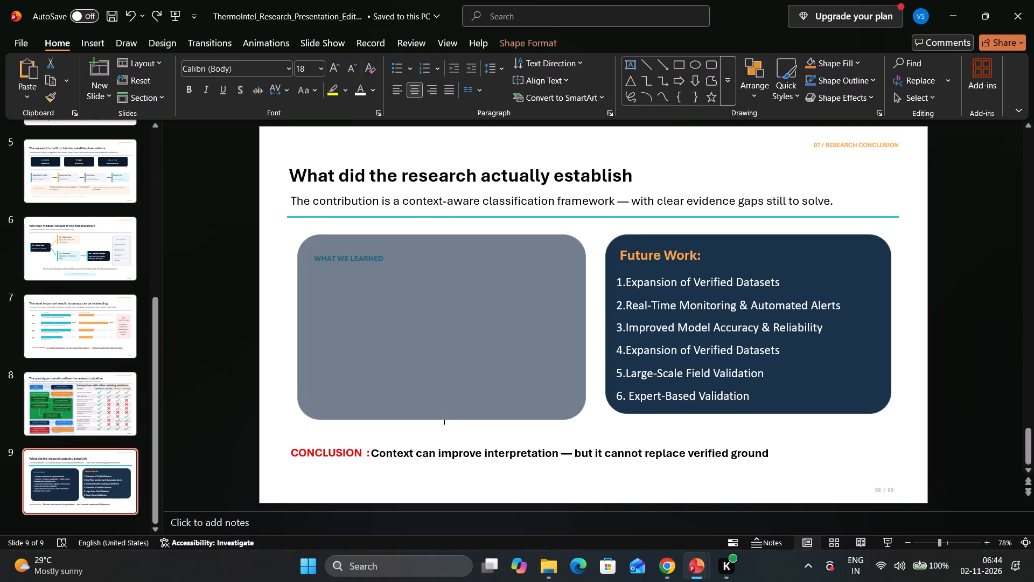
{"action": "left_click_drag", "start_coordinate": [444, 418], "coordinate": [444, 414]}
Set the "WHAT WE LEARNED" heading's font size to 20 and move it up slightly, level with the "Future Work:" heading.
{"action": "left_click", "coordinate": [365, 256]}
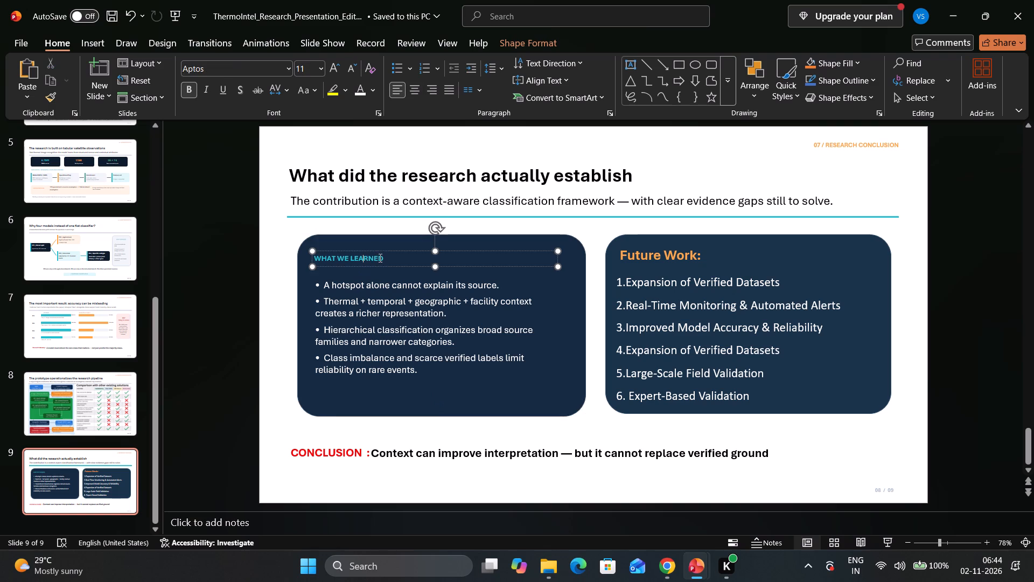
{"action": "left_click_drag", "start_coordinate": [380, 258], "coordinate": [312, 257]}
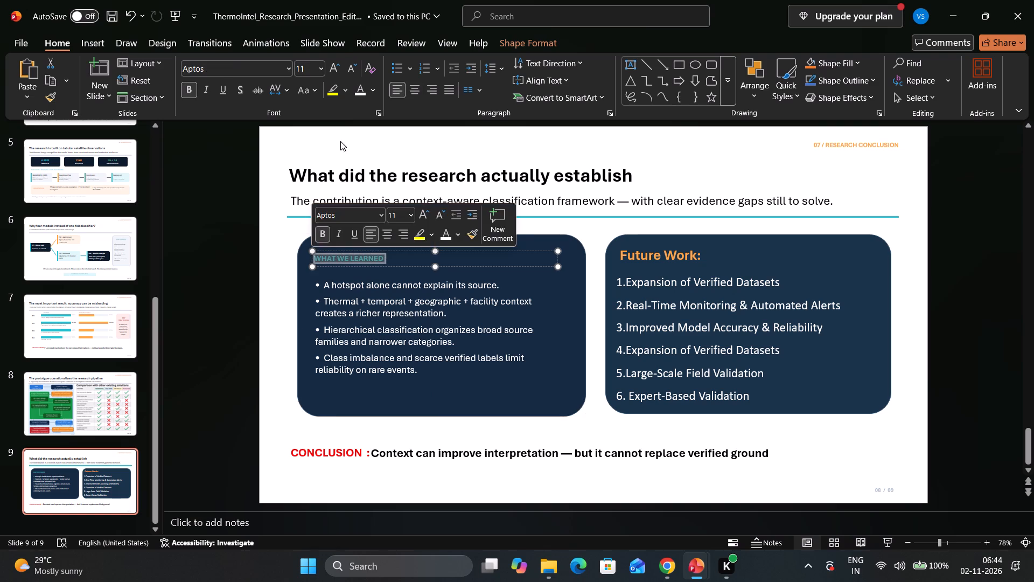
{"action": "left_click", "coordinate": [377, 88]}
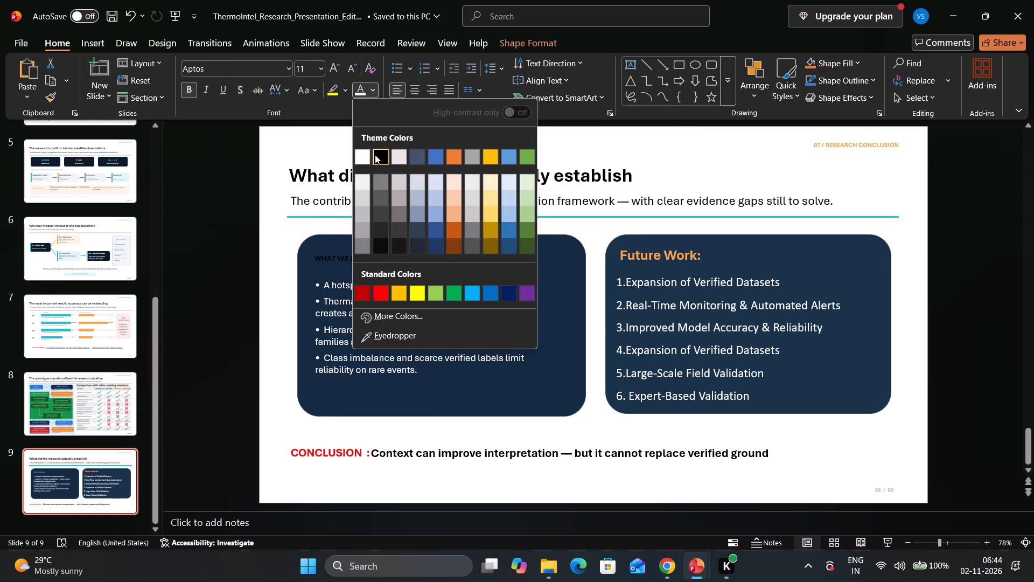
{"action": "left_click", "coordinate": [323, 66]}
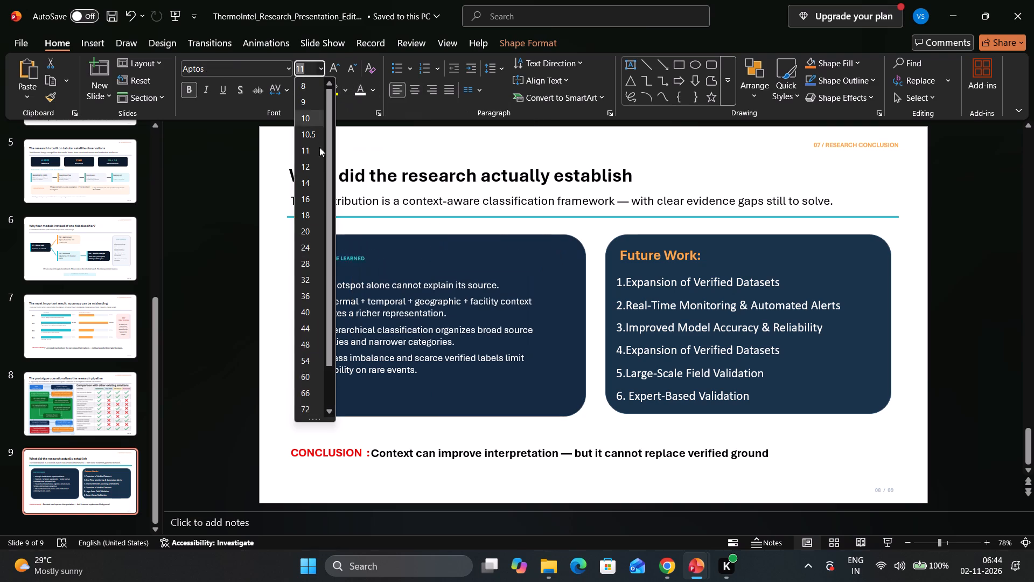
{"action": "left_click", "coordinate": [312, 227]}
{"action": "left_click_drag", "start_coordinate": [366, 258], "coordinate": [366, 250]}
{"action": "left_click", "coordinate": [464, 264]}
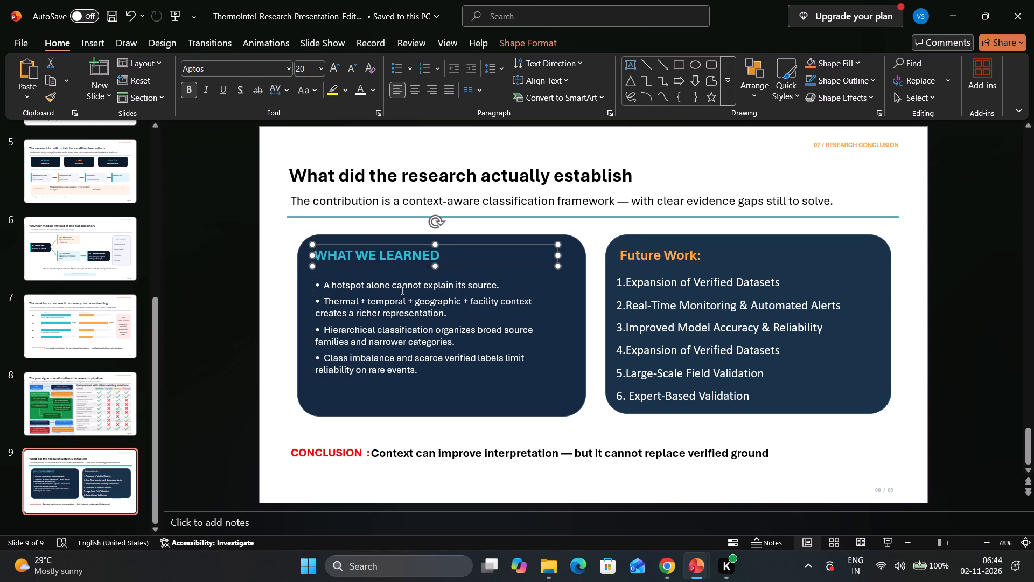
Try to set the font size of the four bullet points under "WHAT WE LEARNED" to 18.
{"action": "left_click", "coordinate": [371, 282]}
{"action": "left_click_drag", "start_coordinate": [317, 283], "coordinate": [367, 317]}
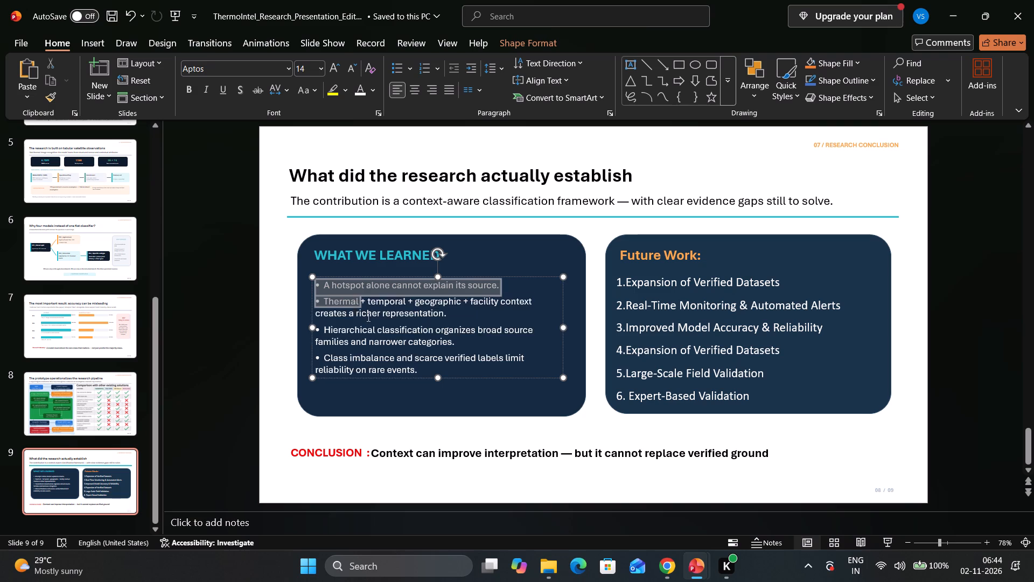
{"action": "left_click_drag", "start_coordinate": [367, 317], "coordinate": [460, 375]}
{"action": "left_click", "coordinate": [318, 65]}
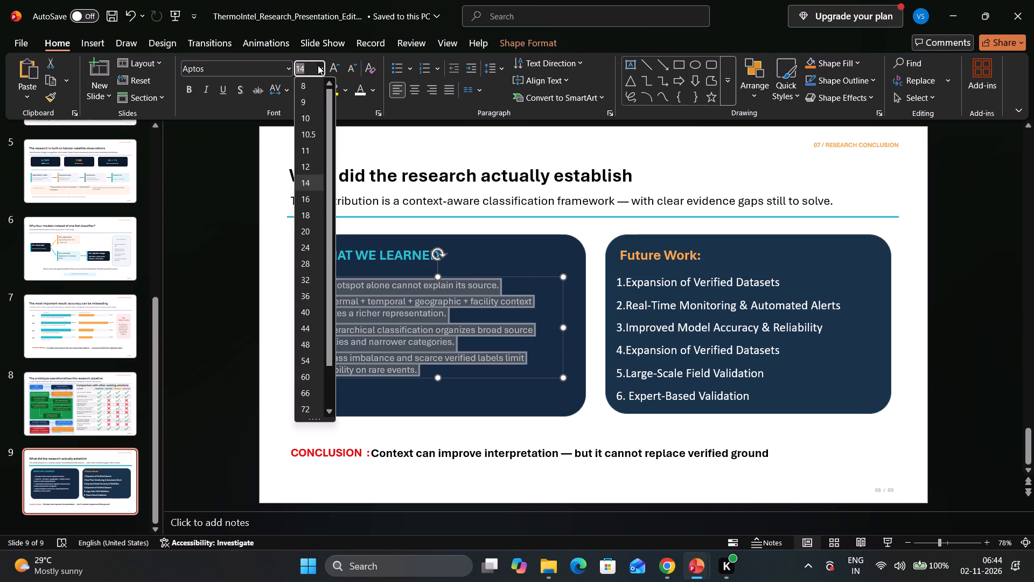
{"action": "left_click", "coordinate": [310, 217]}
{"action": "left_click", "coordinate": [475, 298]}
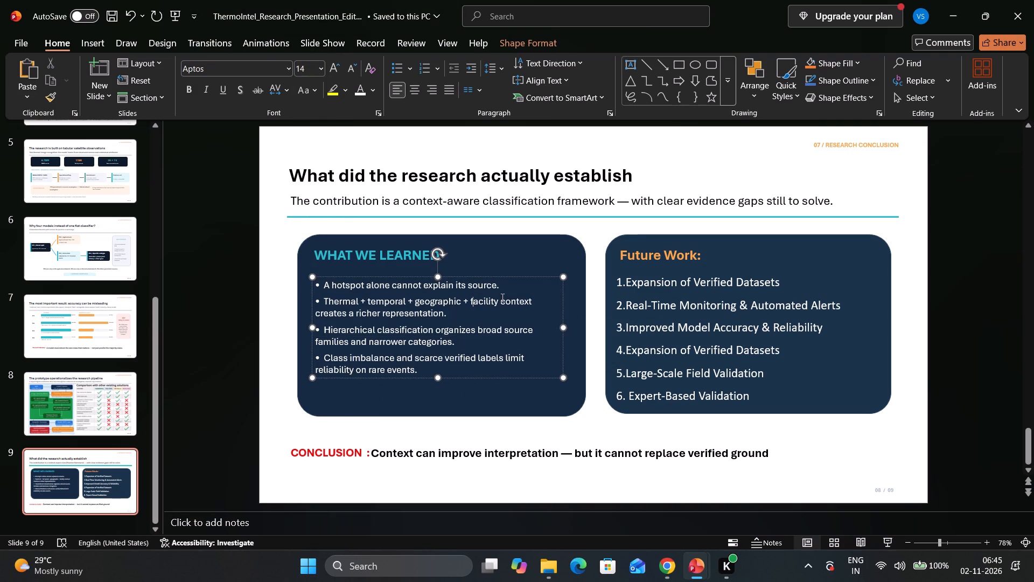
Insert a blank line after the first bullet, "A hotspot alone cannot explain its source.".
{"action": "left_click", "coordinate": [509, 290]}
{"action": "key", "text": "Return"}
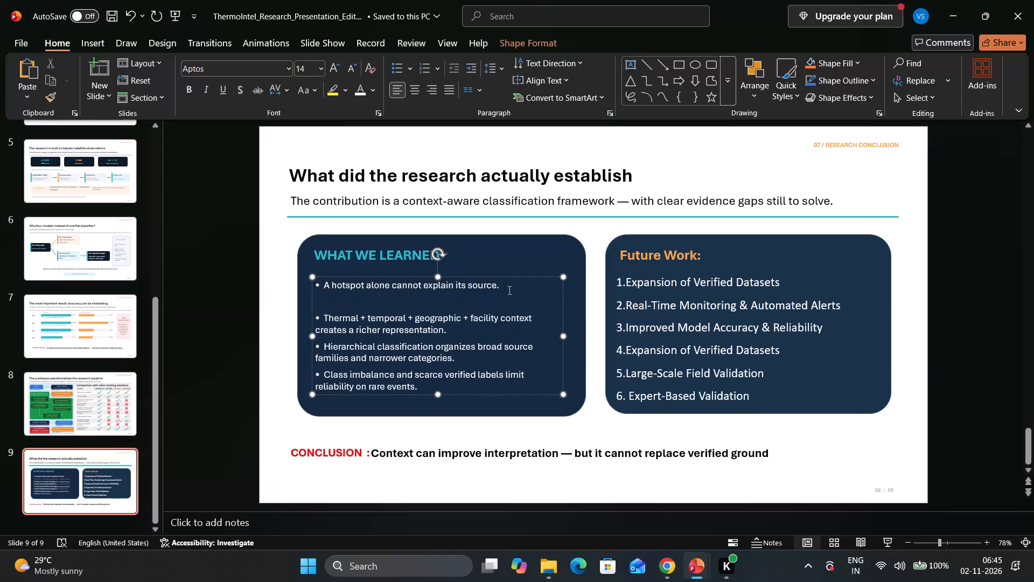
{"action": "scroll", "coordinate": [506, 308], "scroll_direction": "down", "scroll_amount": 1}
Widen the bullet text box by extending its right edge closer to the "WHAT WE LEARNED" card's right edge.
{"action": "left_click", "coordinate": [465, 334]}
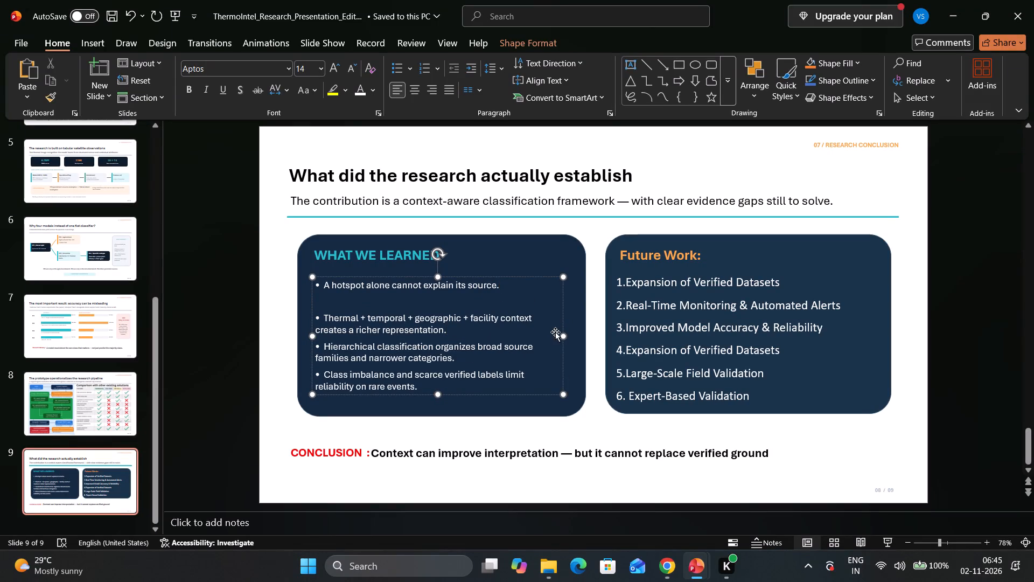
{"action": "left_click_drag", "start_coordinate": [562, 335], "coordinate": [577, 335]}
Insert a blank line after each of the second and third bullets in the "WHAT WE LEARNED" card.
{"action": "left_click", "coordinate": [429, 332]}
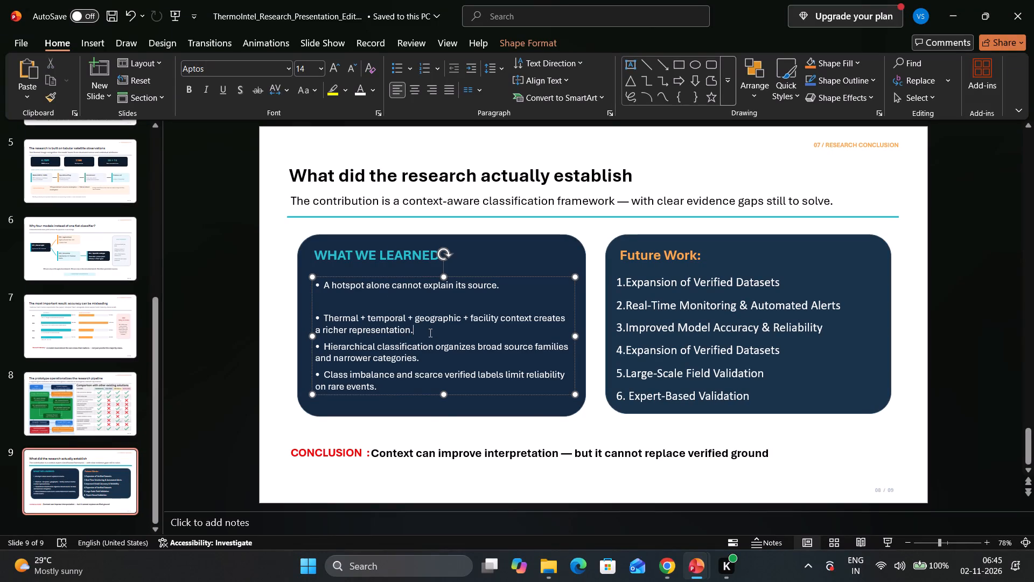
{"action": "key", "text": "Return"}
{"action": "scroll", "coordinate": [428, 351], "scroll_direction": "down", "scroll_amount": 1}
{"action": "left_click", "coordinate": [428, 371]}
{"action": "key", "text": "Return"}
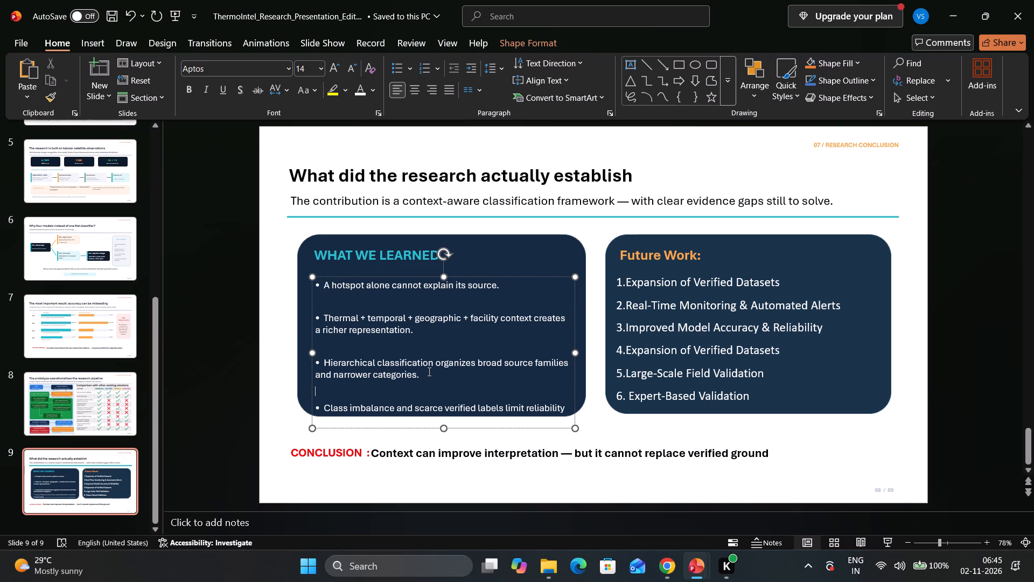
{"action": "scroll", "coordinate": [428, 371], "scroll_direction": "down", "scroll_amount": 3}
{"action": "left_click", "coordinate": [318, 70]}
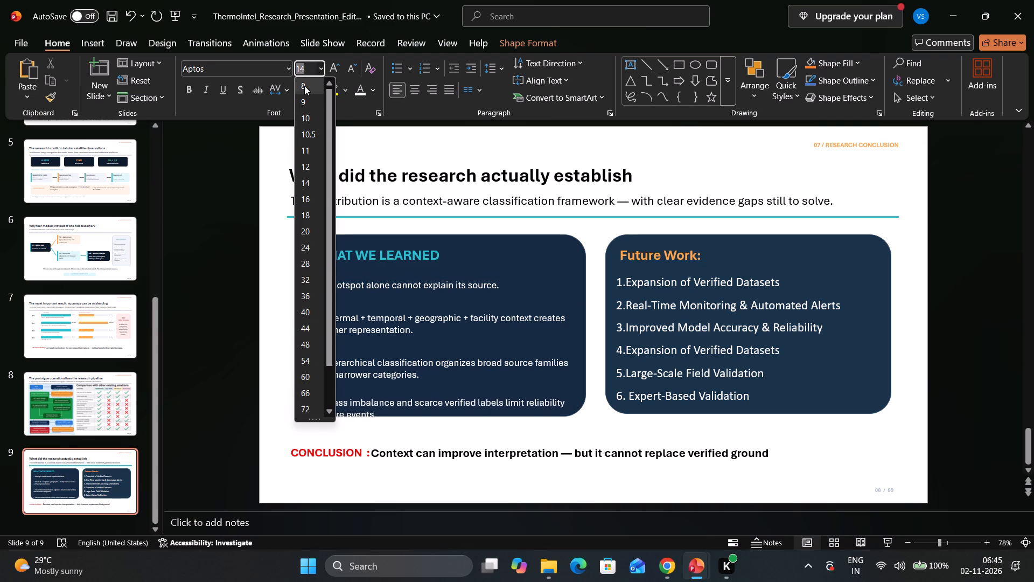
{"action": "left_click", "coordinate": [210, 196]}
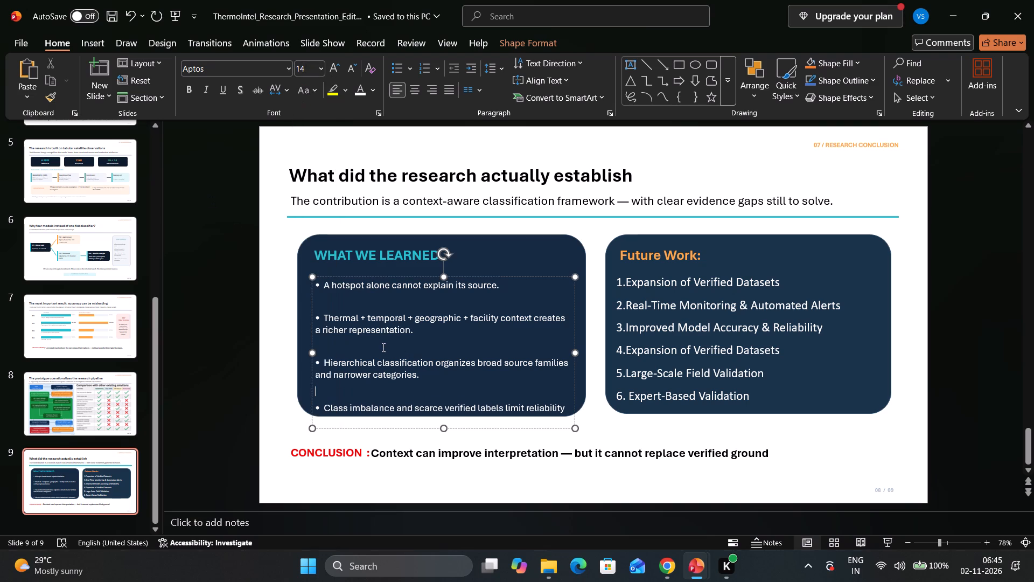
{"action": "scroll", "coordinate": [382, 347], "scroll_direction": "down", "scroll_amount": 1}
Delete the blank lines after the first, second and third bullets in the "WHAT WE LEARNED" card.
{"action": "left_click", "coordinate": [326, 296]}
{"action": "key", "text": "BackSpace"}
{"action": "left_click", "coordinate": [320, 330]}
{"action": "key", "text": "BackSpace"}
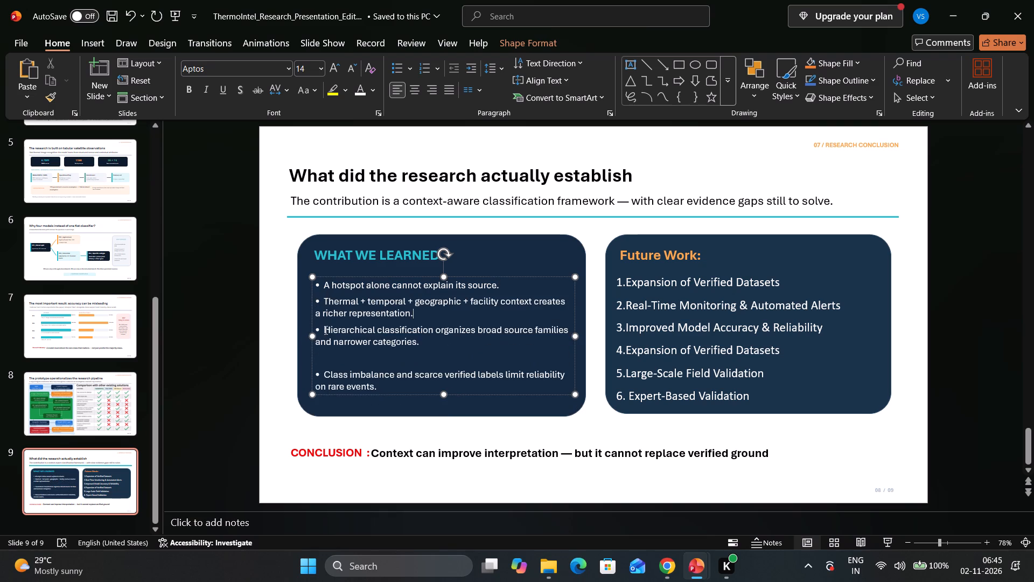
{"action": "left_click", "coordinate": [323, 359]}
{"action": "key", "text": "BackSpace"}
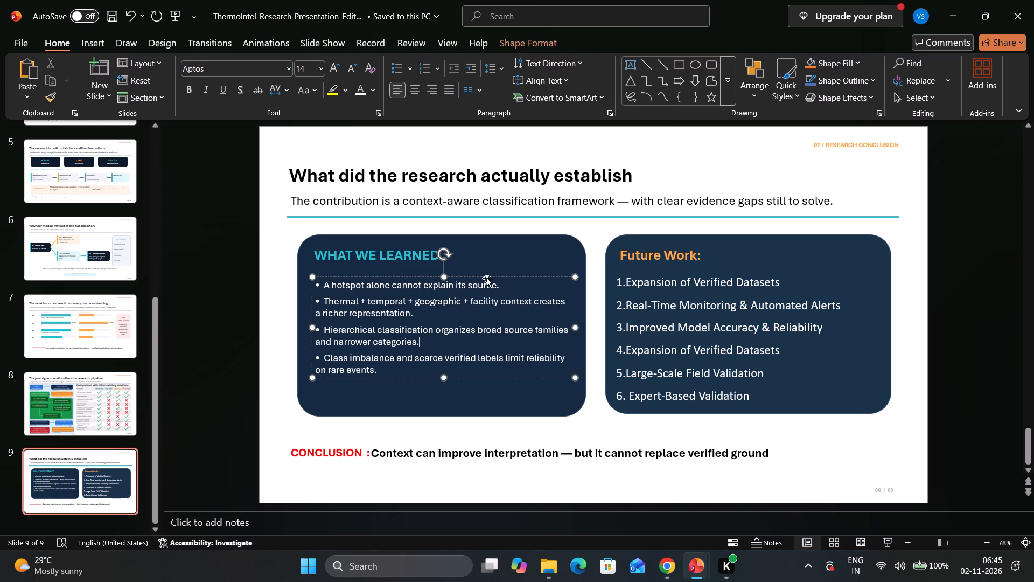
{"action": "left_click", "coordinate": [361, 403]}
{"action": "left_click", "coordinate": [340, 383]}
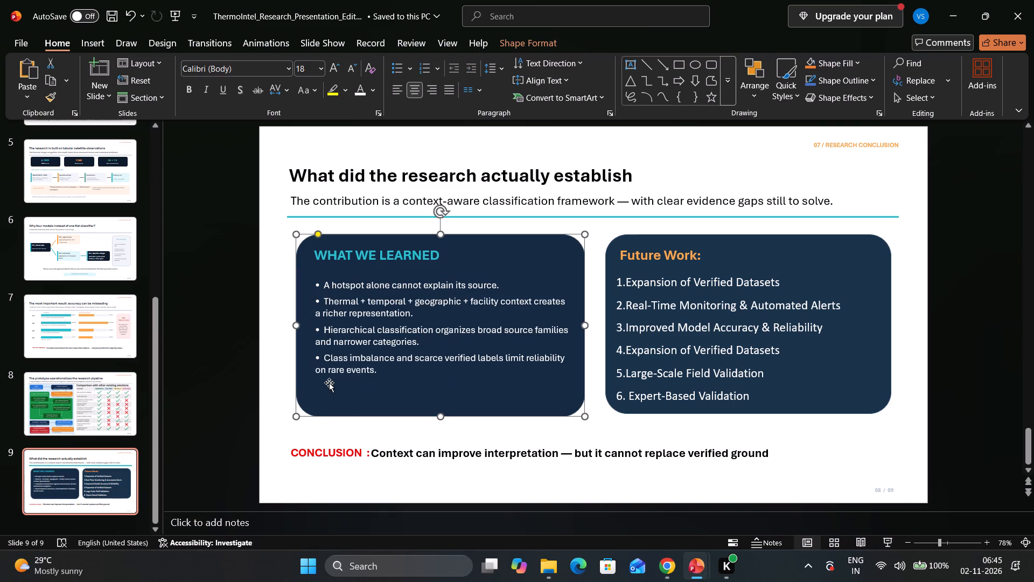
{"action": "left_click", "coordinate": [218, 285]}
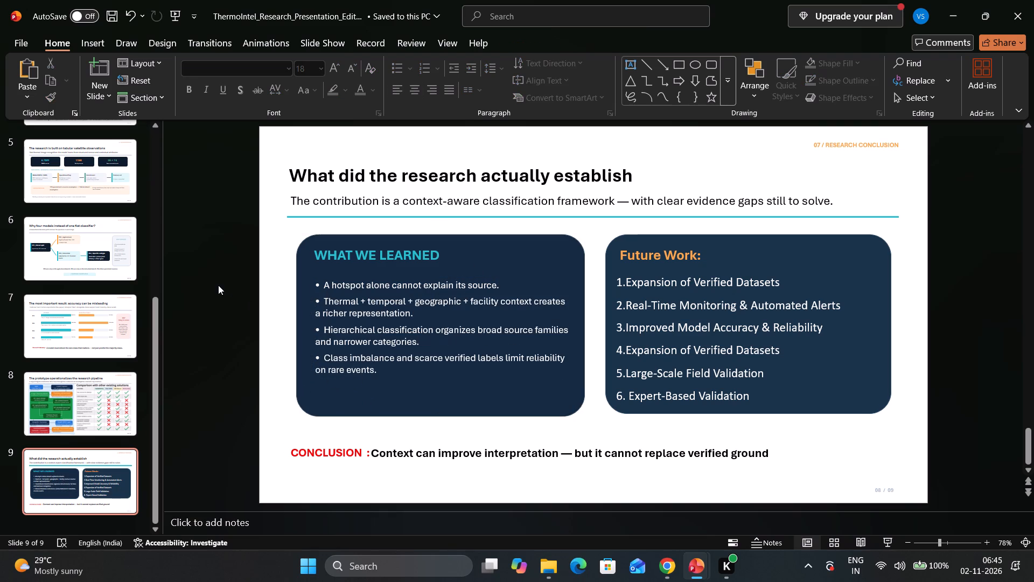
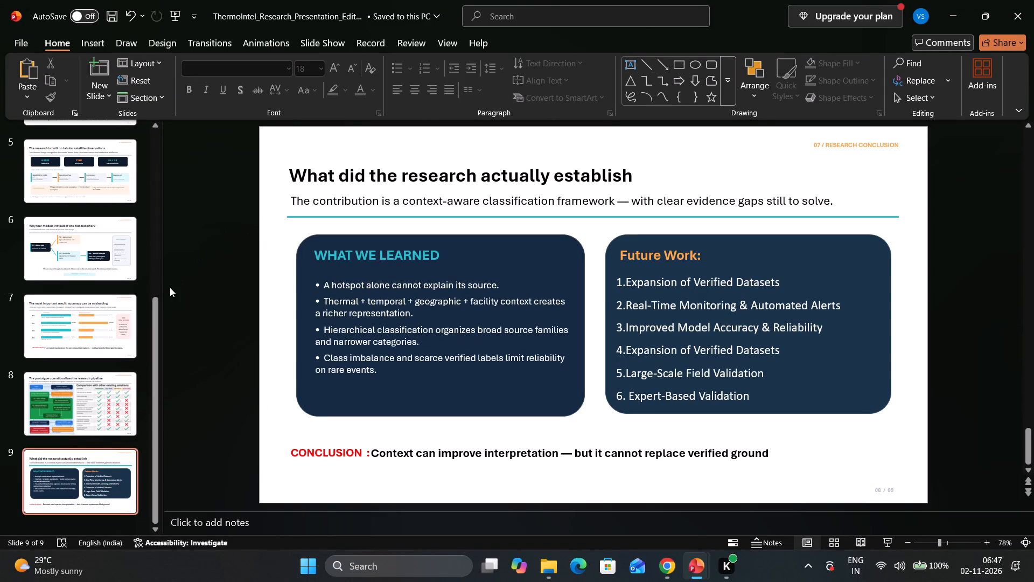
Examine the text formatting of the cards and research-gap boxes on slide 3, "Why a context-aware approach is needed".
{"action": "scroll", "coordinate": [170, 287], "scroll_direction": "down", "scroll_amount": 2}
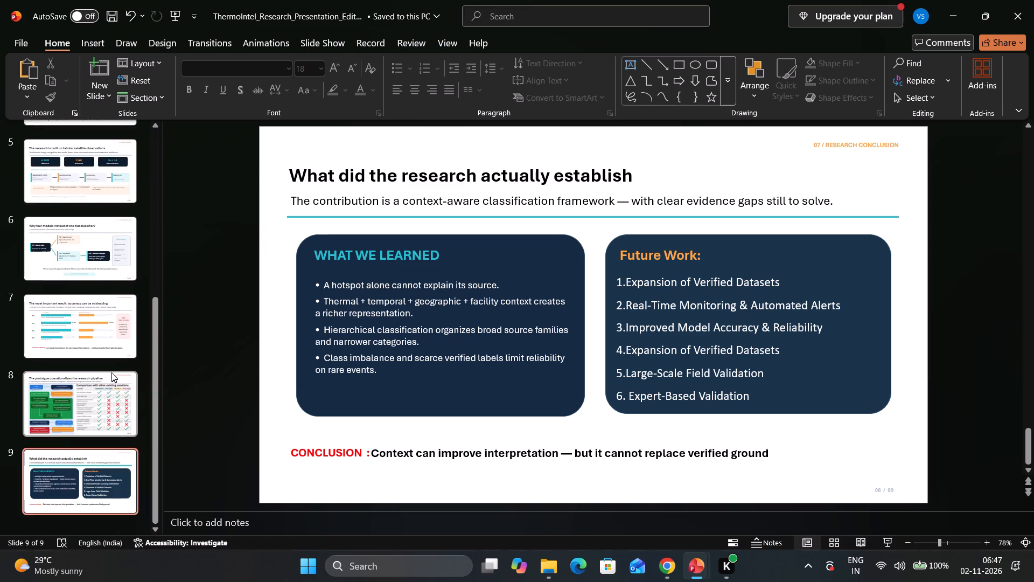
{"action": "scroll", "coordinate": [111, 371], "scroll_direction": "up", "scroll_amount": 14}
{"action": "left_click", "coordinate": [96, 306]}
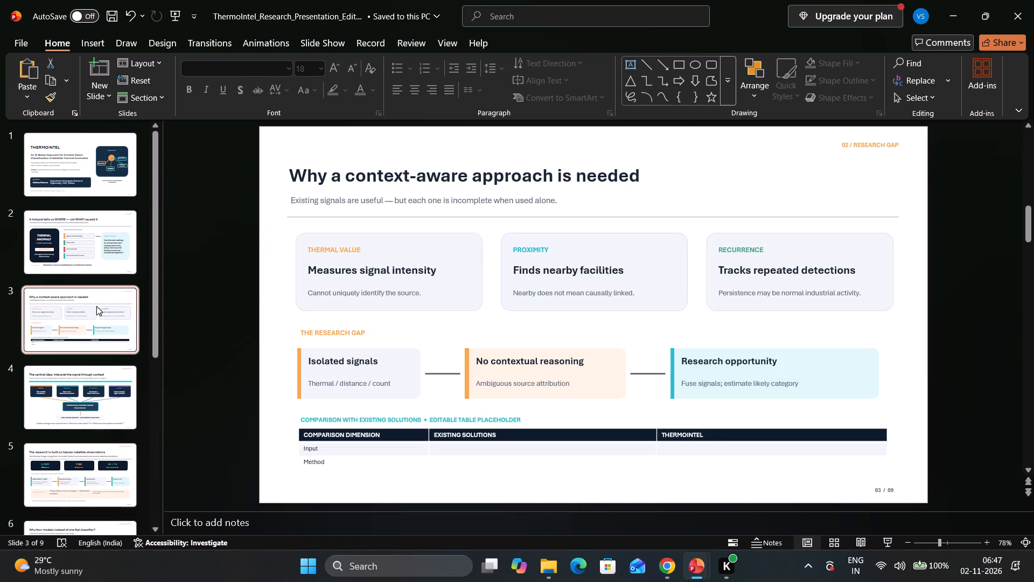
{"action": "left_click", "coordinate": [345, 267]}
{"action": "left_click", "coordinate": [312, 251]}
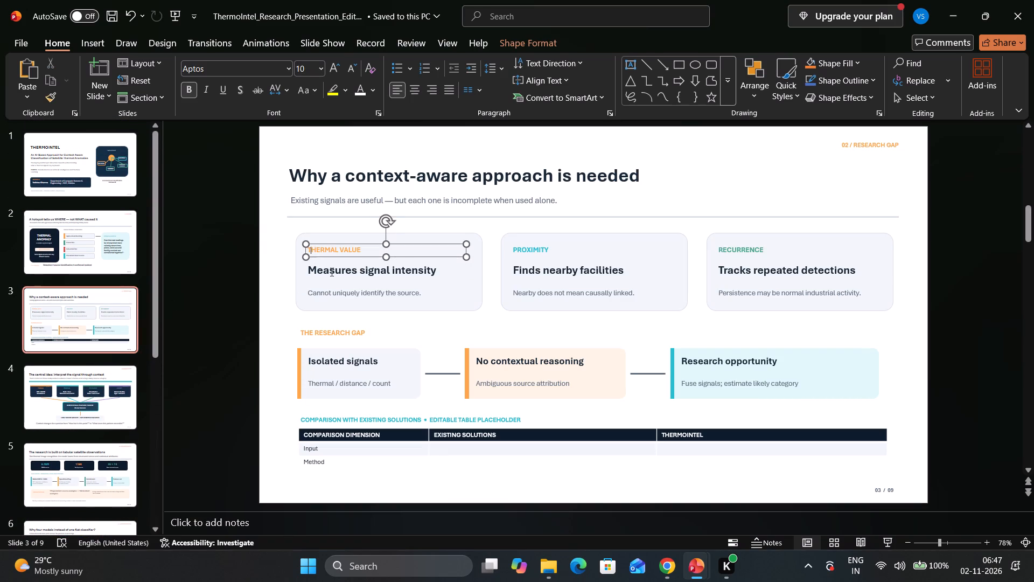
{"action": "left_click", "coordinate": [337, 275]}
{"action": "left_click", "coordinate": [555, 279]}
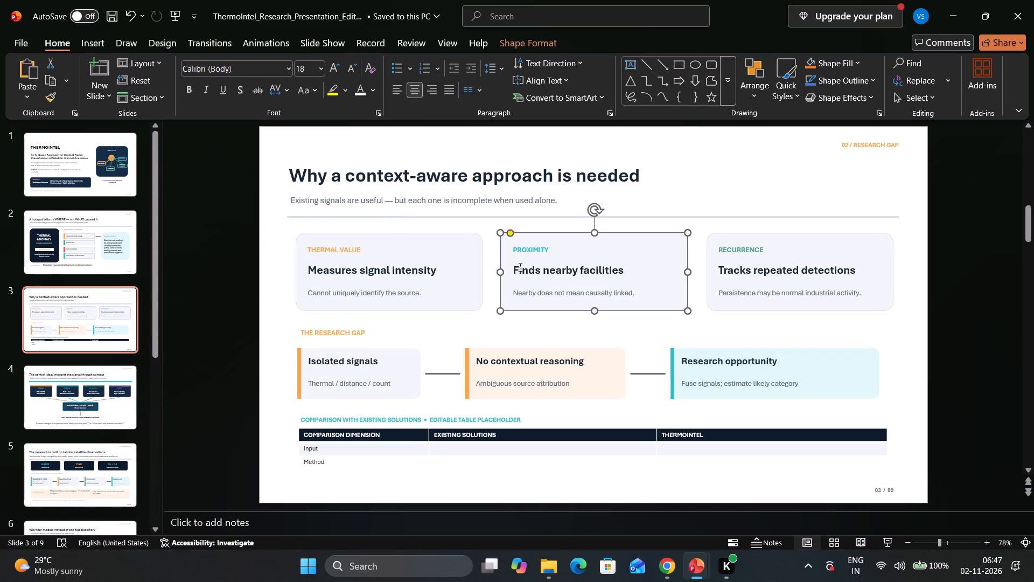
{"action": "left_click", "coordinate": [513, 273]}
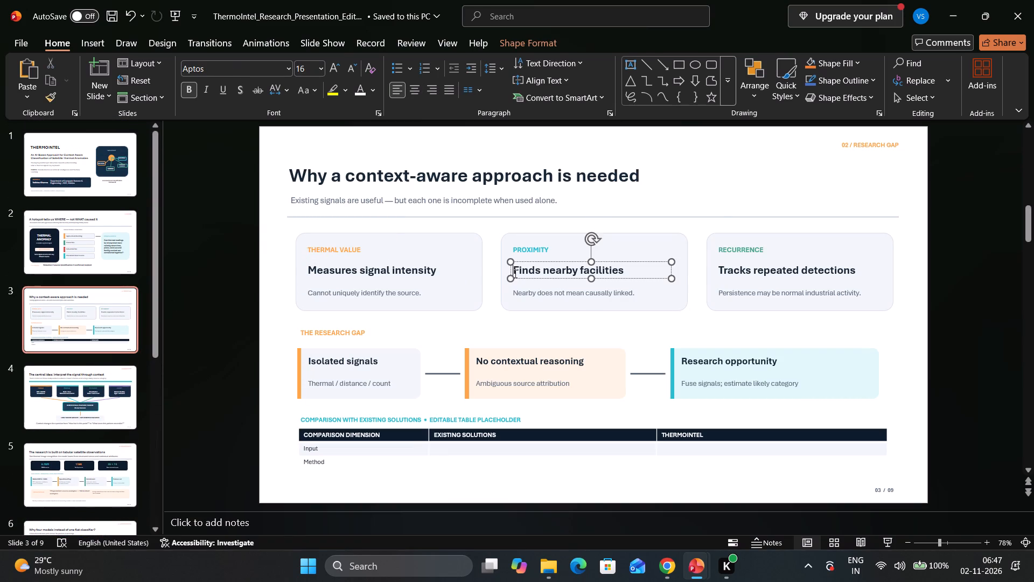
{"action": "left_click", "coordinate": [523, 273]}
{"action": "left_click", "coordinate": [521, 292]}
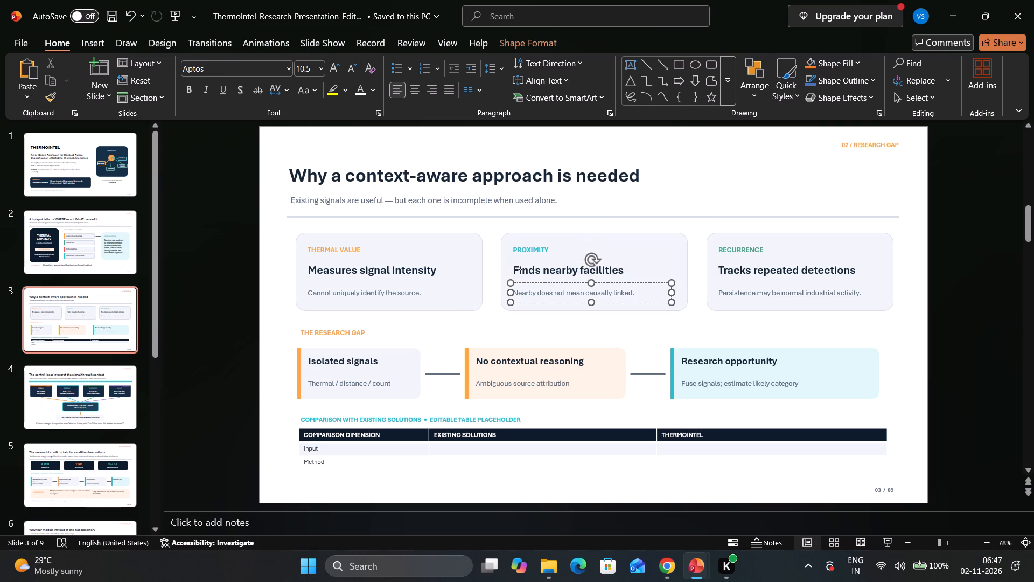
{"action": "left_click", "coordinate": [519, 273]}
{"action": "left_click", "coordinate": [763, 269]}
{"action": "left_click_drag", "start_coordinate": [723, 272], "coordinate": [764, 275]}
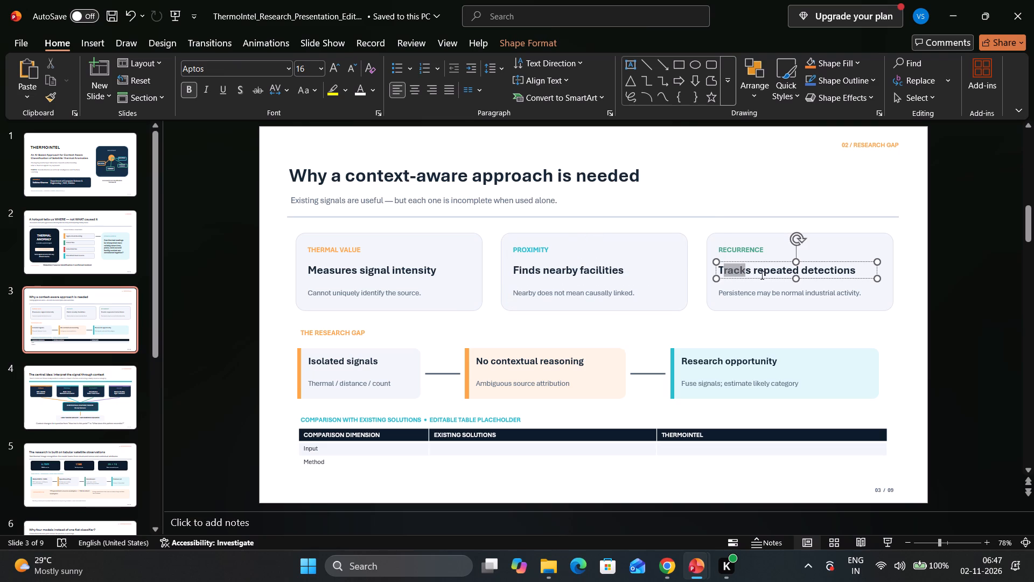
{"action": "left_click_drag", "start_coordinate": [764, 275], "coordinate": [853, 275]}
{"action": "left_click", "coordinate": [854, 275]}
{"action": "left_click", "coordinate": [729, 251]}
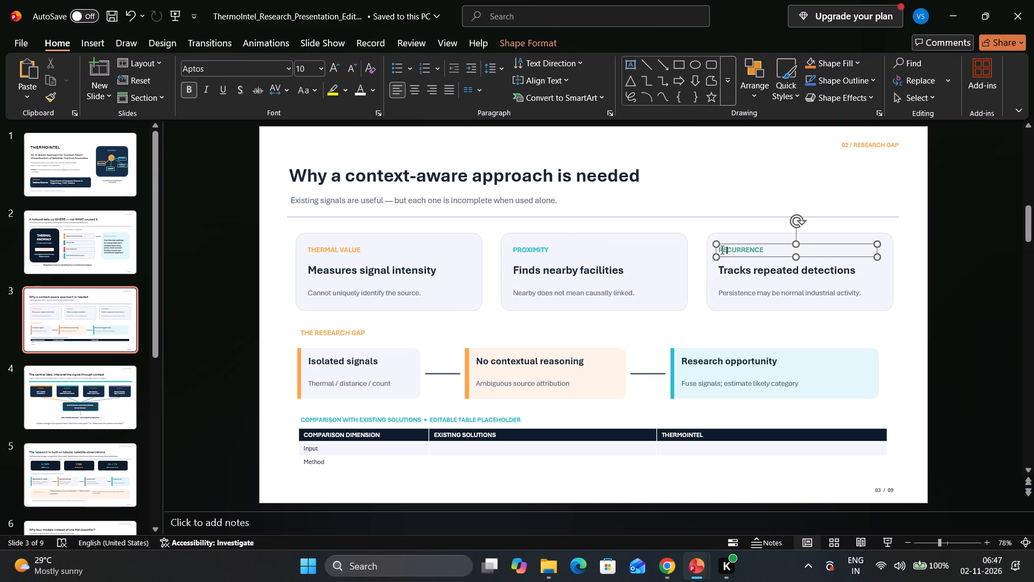
{"action": "left_click_drag", "start_coordinate": [721, 250], "coordinate": [760, 253]}
{"action": "left_click", "coordinate": [760, 253]}
{"action": "left_click", "coordinate": [320, 334]}
{"action": "left_click", "coordinate": [318, 370]}
{"action": "left_click", "coordinate": [326, 362]}
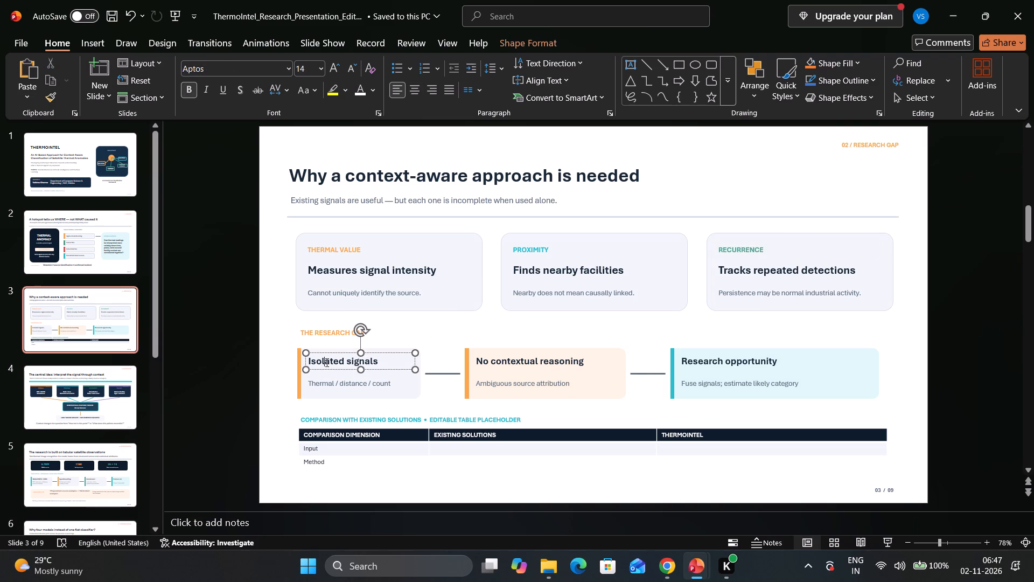
{"action": "left_click", "coordinate": [522, 361]}
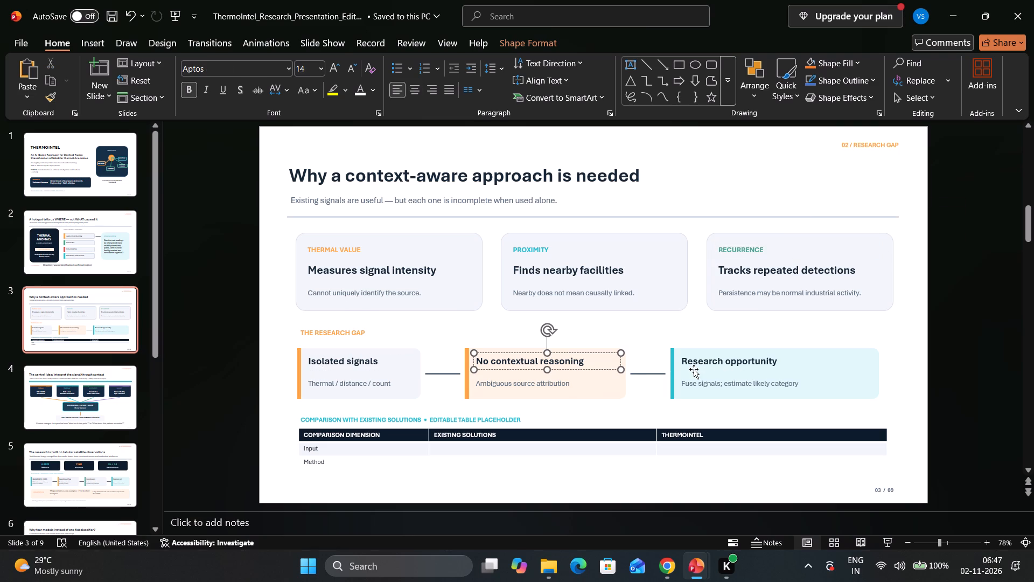
{"action": "left_click", "coordinate": [694, 369]}
Change the description line under the heading in each of the three research-gap boxes to black text.
{"action": "left_click", "coordinate": [702, 387]}
{"action": "left_click_drag", "start_coordinate": [684, 384], "coordinate": [690, 385]}
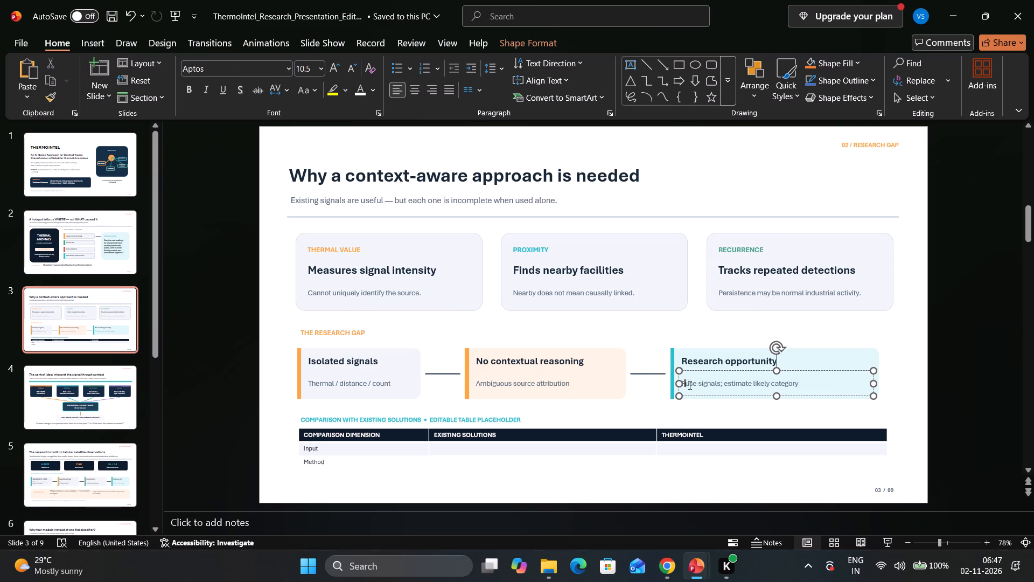
{"action": "left_click_drag", "start_coordinate": [690, 385], "coordinate": [803, 387]}
{"action": "left_click", "coordinate": [374, 95]}
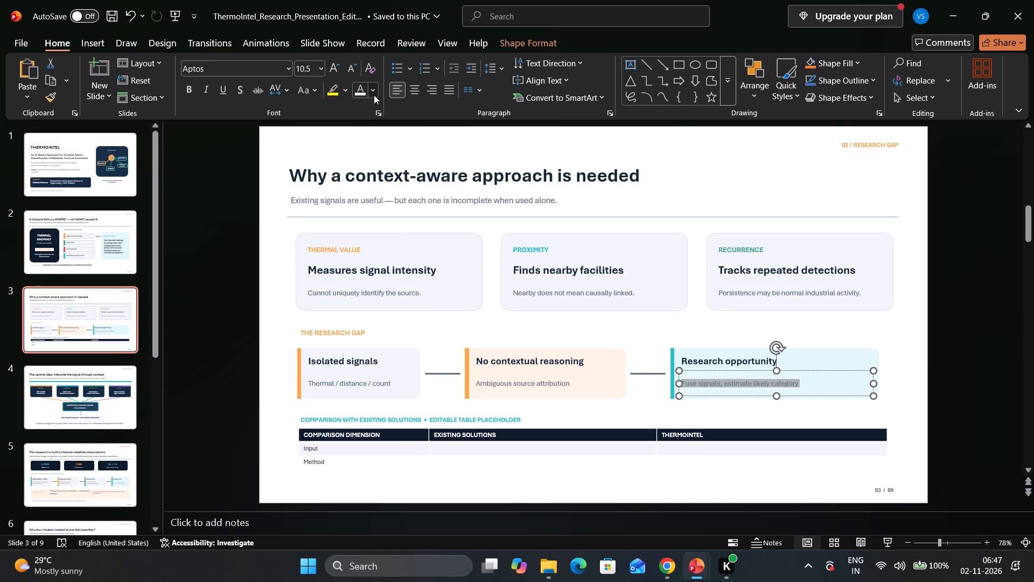
{"action": "left_click", "coordinate": [374, 151]}
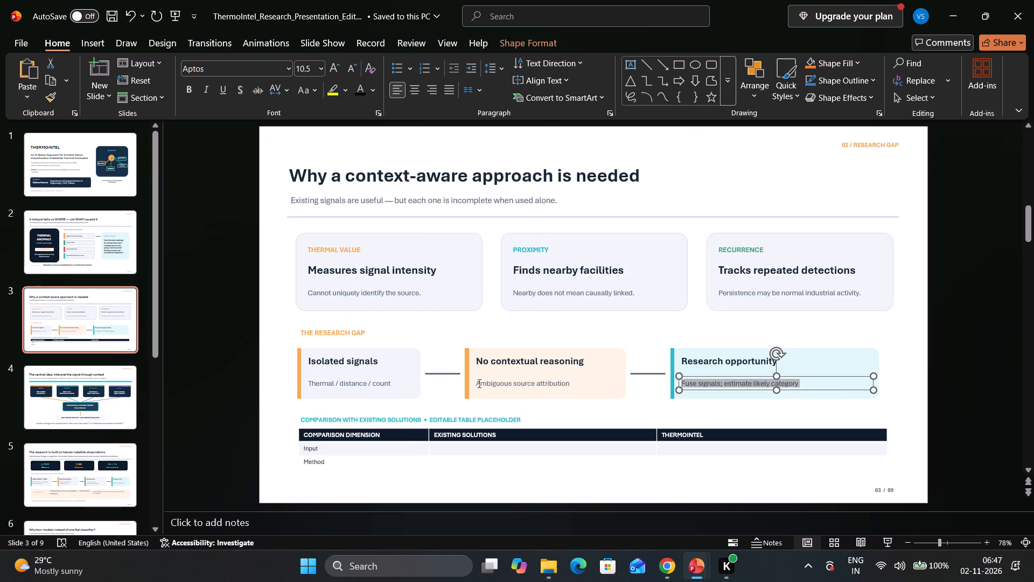
{"action": "left_click", "coordinate": [479, 383]}
{"action": "left_click_drag", "start_coordinate": [479, 383], "coordinate": [579, 385]}
{"action": "left_click", "coordinate": [360, 90]}
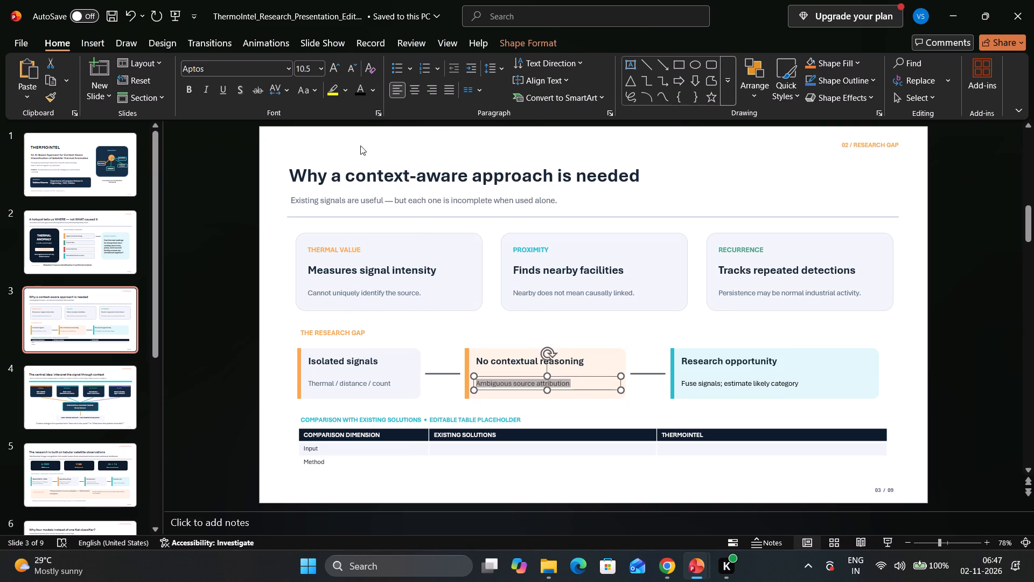
{"action": "left_click_drag", "start_coordinate": [312, 383], "coordinate": [409, 390]}
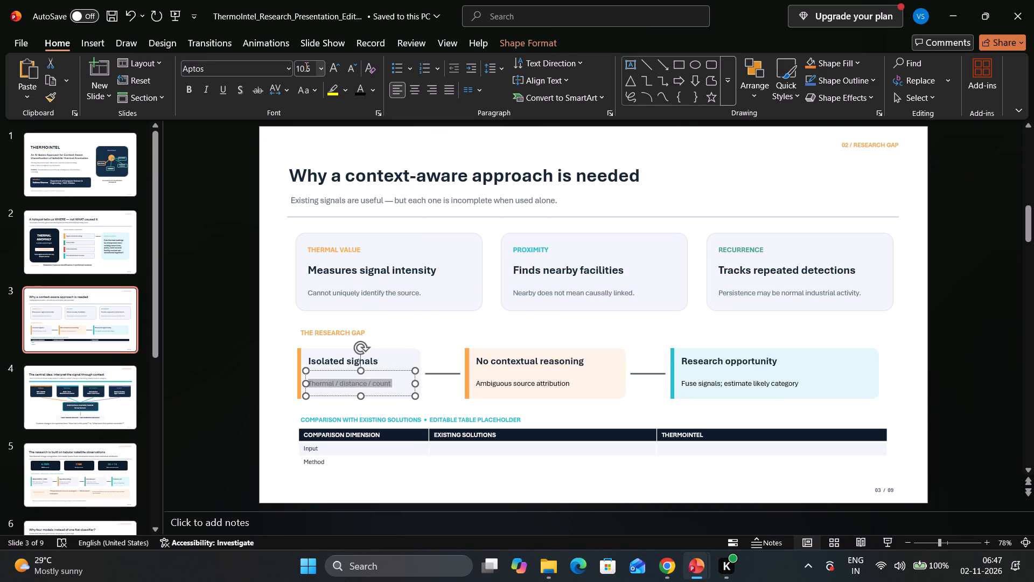
{"action": "left_click", "coordinate": [355, 87]}
{"action": "left_click", "coordinate": [261, 315]}
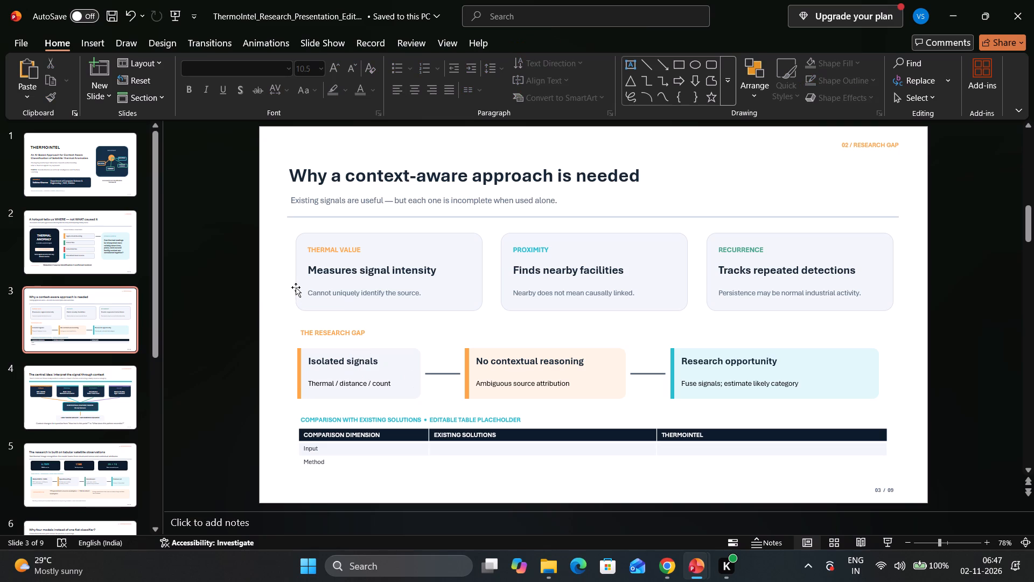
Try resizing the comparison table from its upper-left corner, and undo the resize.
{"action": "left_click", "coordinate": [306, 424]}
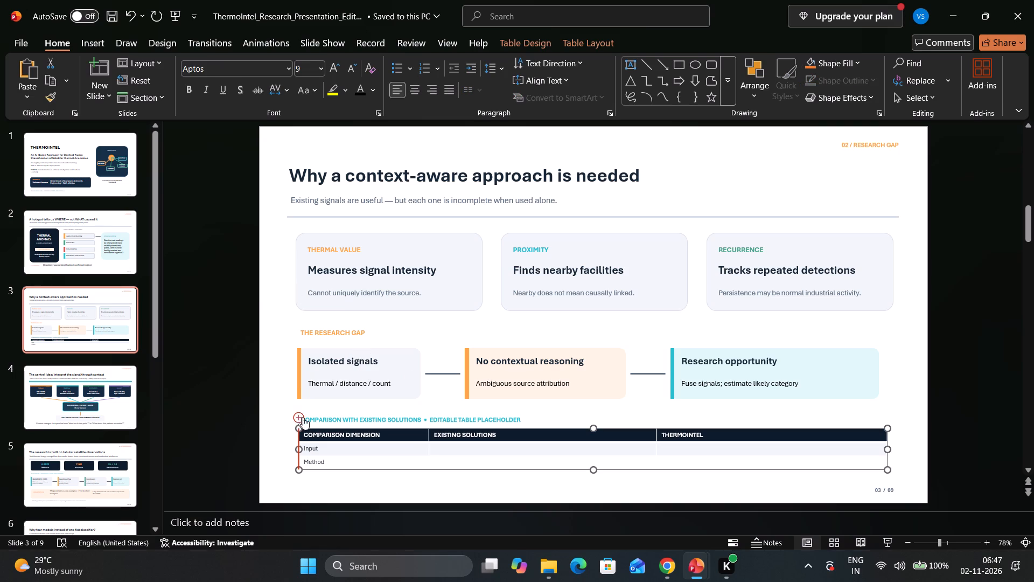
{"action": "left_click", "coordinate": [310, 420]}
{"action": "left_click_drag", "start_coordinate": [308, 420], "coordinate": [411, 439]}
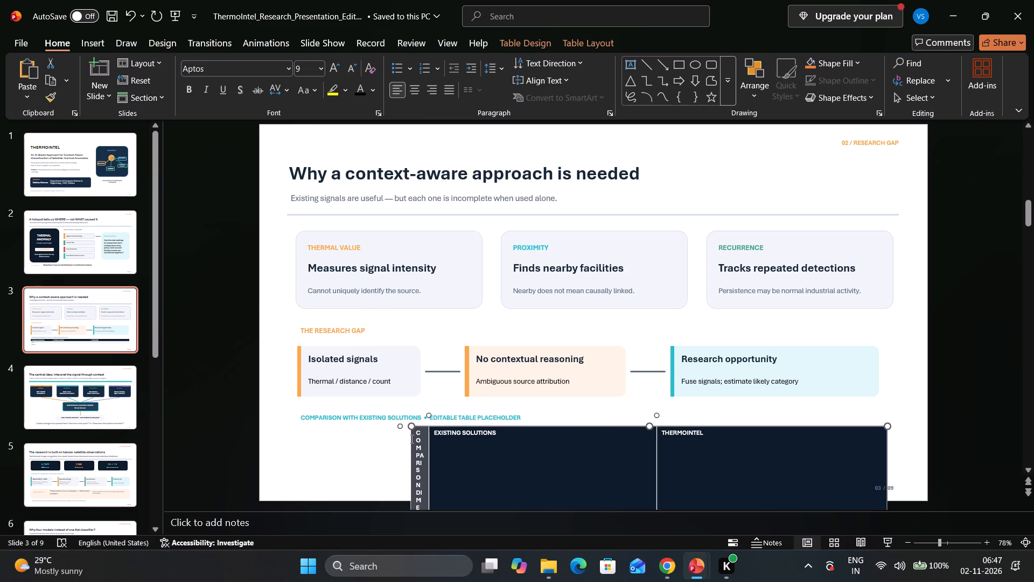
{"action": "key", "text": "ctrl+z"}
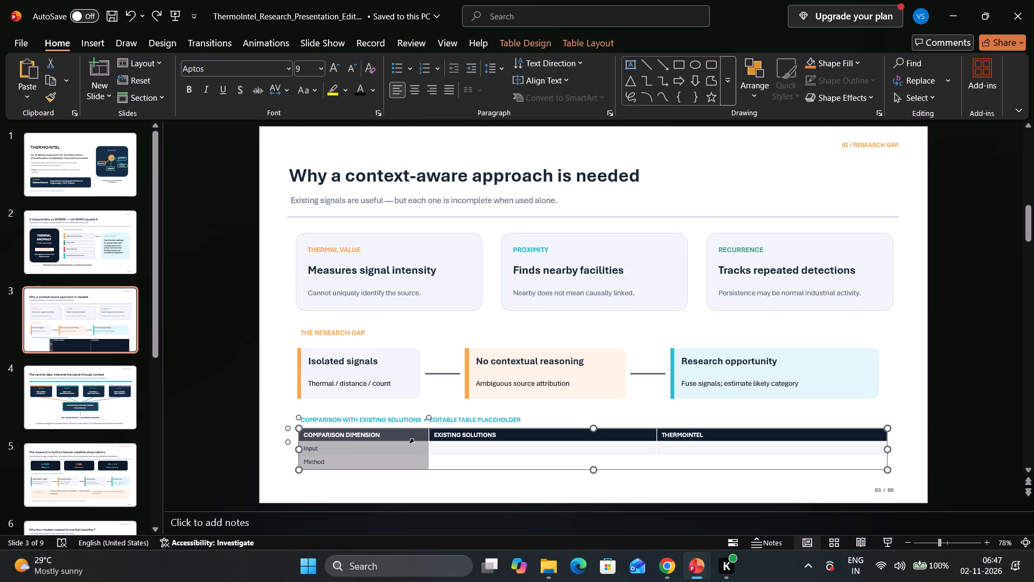
Clear the "COMPARISON DIMENSION", "Input" and "Method" text from the comparison table's first column.
{"action": "key", "text": "Delete"}
{"action": "left_click", "coordinate": [395, 465]}
{"action": "key", "text": "Delete"}
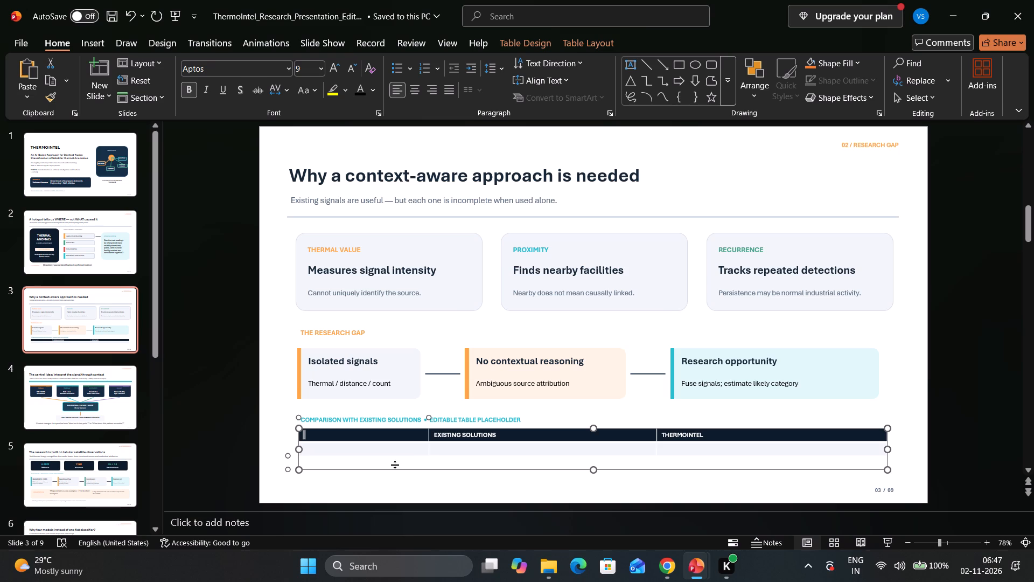
{"action": "left_click", "coordinate": [409, 453]}
{"action": "left_click", "coordinate": [413, 447]}
{"action": "key", "text": "Delete"}
{"action": "left_click", "coordinate": [476, 446]}
{"action": "key", "text": "BackSpace"}
{"action": "key", "text": "BackSpace"}
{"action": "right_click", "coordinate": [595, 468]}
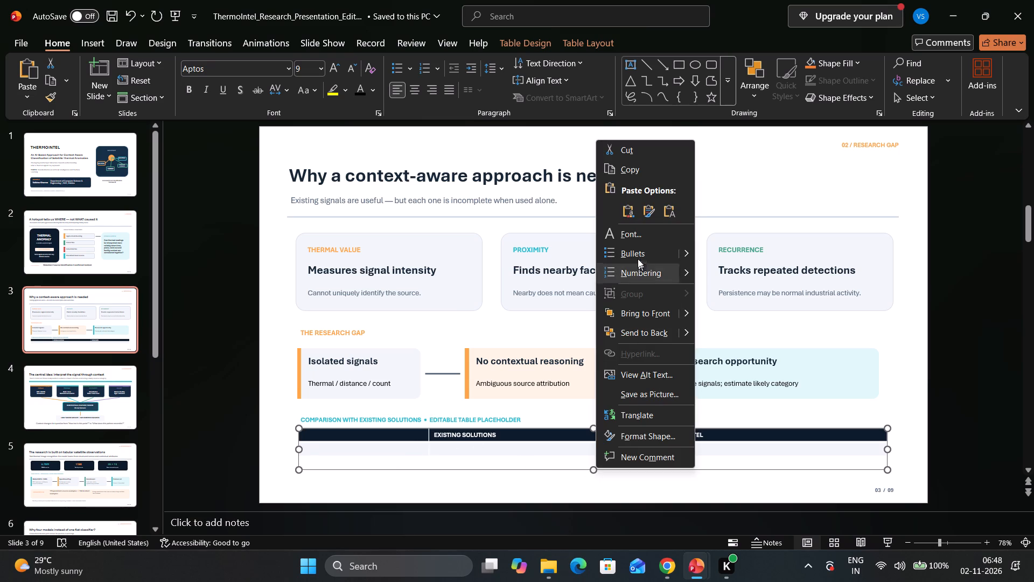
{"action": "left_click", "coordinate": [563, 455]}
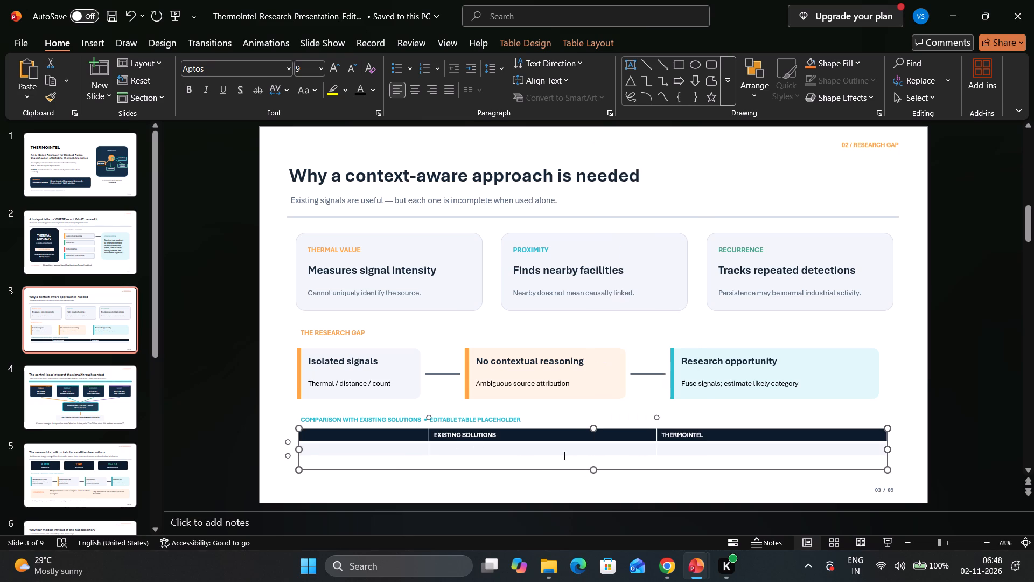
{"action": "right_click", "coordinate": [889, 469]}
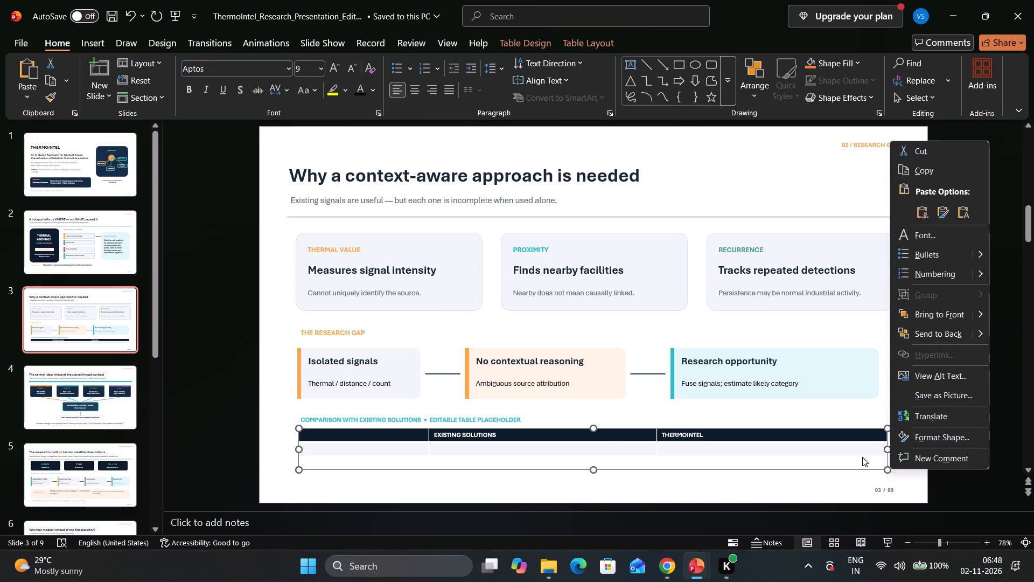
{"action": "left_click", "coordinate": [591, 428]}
Delete the "EXISTING SOLUTIONS" and "THERMOINTEL" headings from the comparison table's header row.
{"action": "left_click", "coordinate": [567, 429]}
{"action": "left_click", "coordinate": [547, 435]}
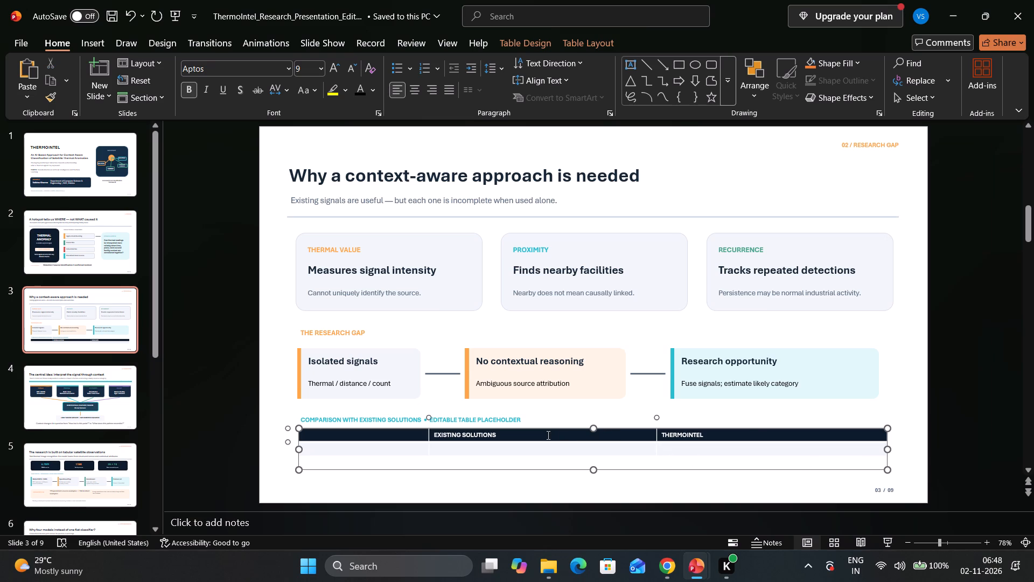
{"action": "left_click_drag", "start_coordinate": [547, 435], "coordinate": [439, 422]}
{"action": "key", "text": "BackSpace"}
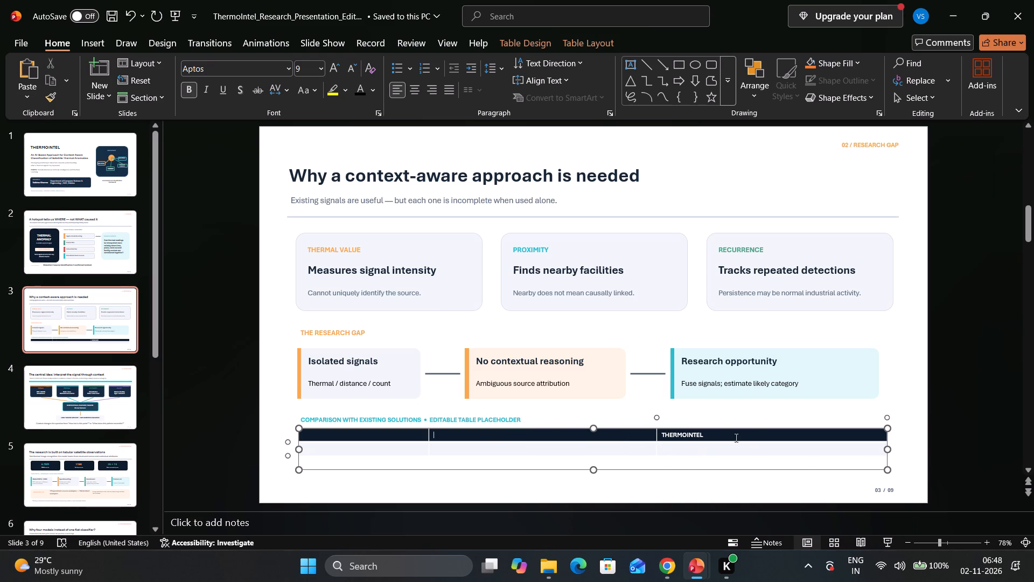
{"action": "left_click_drag", "start_coordinate": [723, 438], "coordinate": [659, 436]}
{"action": "key", "text": "BackSpace"}
Move the emptied comparison table slightly down, away from the "COMPARISON WITH EXISTING SOLUTIONS" caption.
{"action": "left_click", "coordinate": [399, 432]}
{"action": "left_click_drag", "start_coordinate": [399, 432], "coordinate": [399, 441]}
{"action": "right_click", "coordinate": [399, 439]}
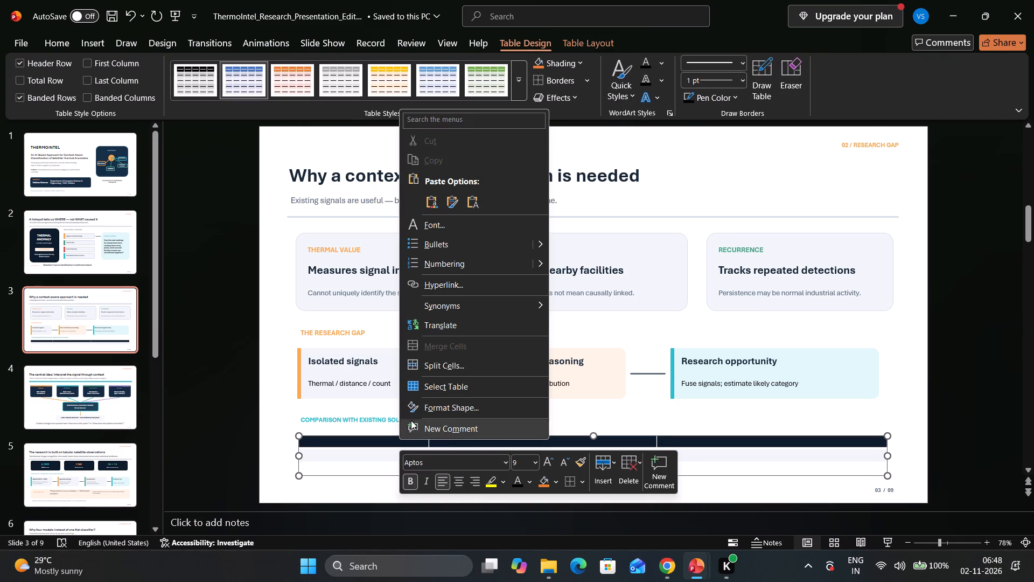
{"action": "left_click", "coordinate": [316, 457]}
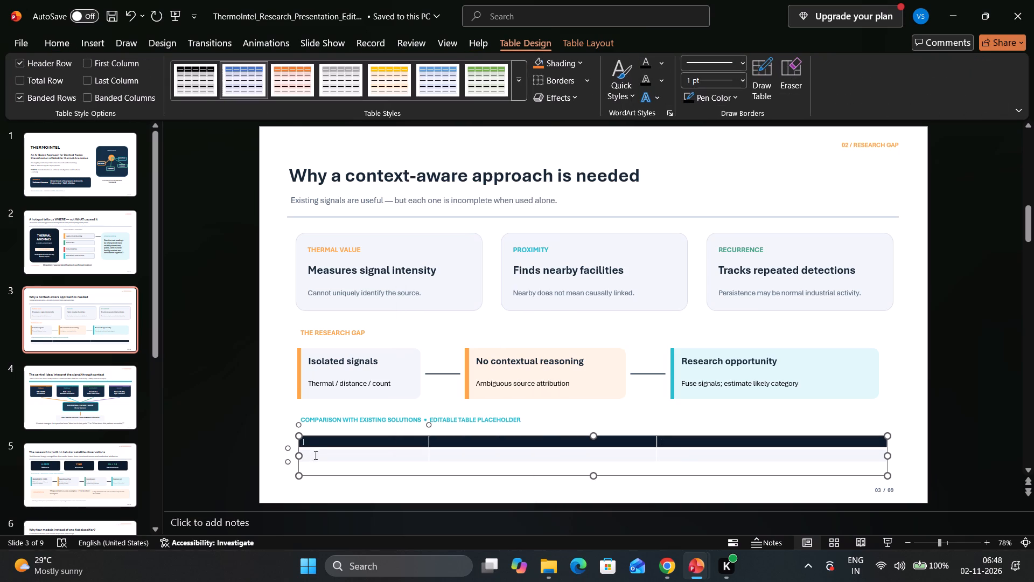
Shrink the empty comparison table into a tiny grid at the slide's lower-right corner, just above the page number.
{"action": "left_click_drag", "start_coordinate": [301, 436], "coordinate": [508, 454]}
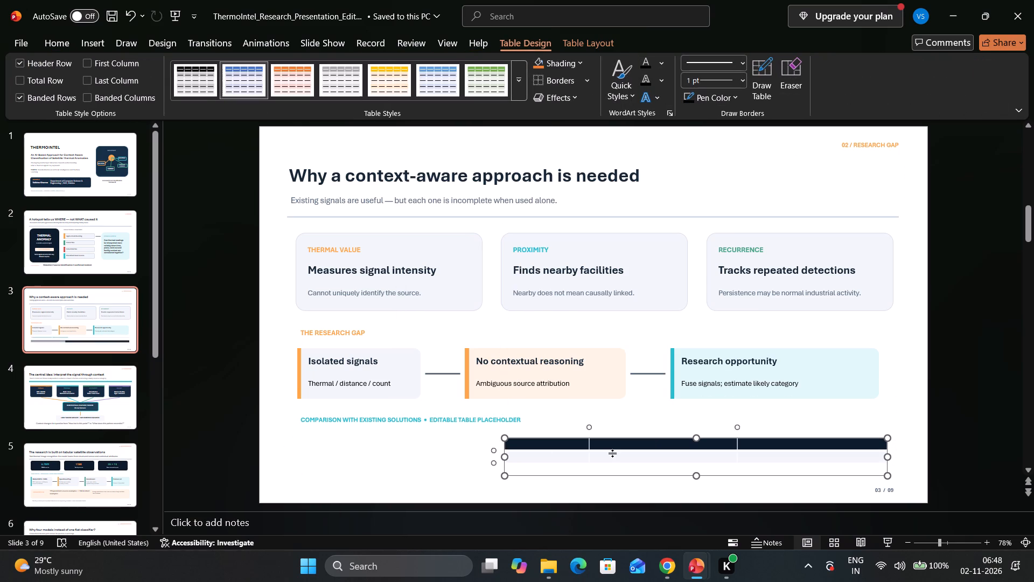
{"action": "left_click_drag", "start_coordinate": [504, 440], "coordinate": [890, 449]}
{"action": "left_click_drag", "start_coordinate": [890, 449], "coordinate": [890, 450]}
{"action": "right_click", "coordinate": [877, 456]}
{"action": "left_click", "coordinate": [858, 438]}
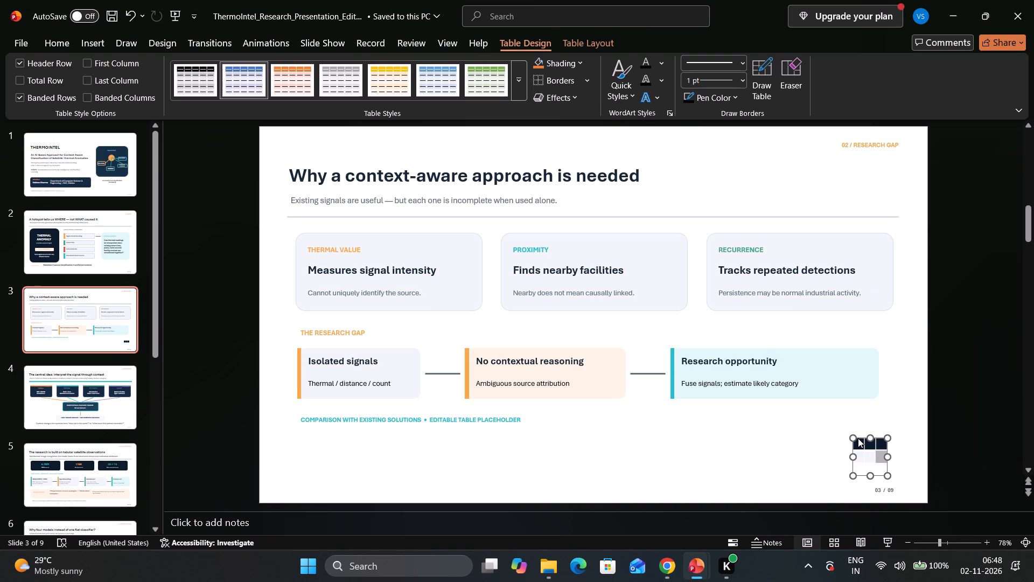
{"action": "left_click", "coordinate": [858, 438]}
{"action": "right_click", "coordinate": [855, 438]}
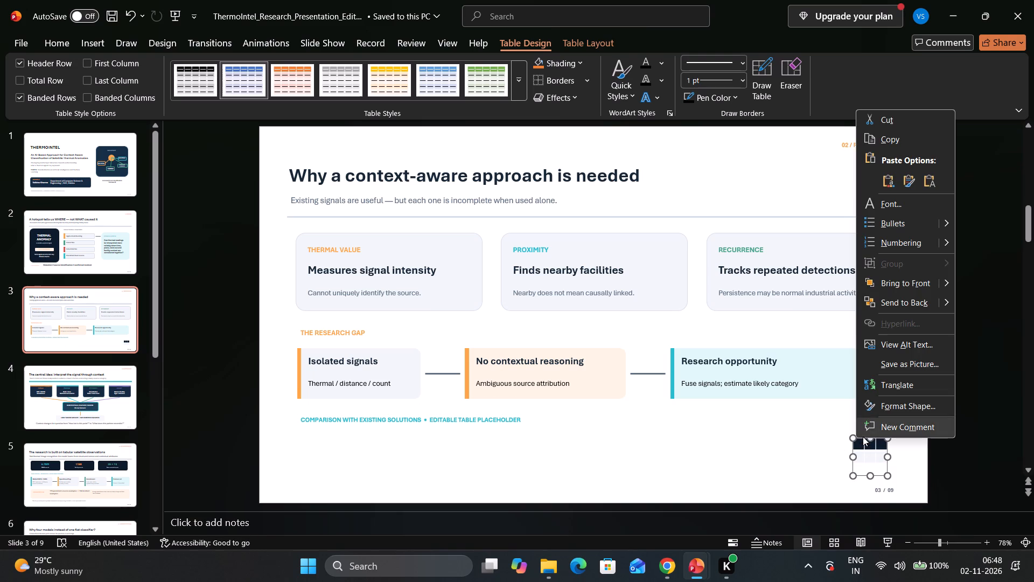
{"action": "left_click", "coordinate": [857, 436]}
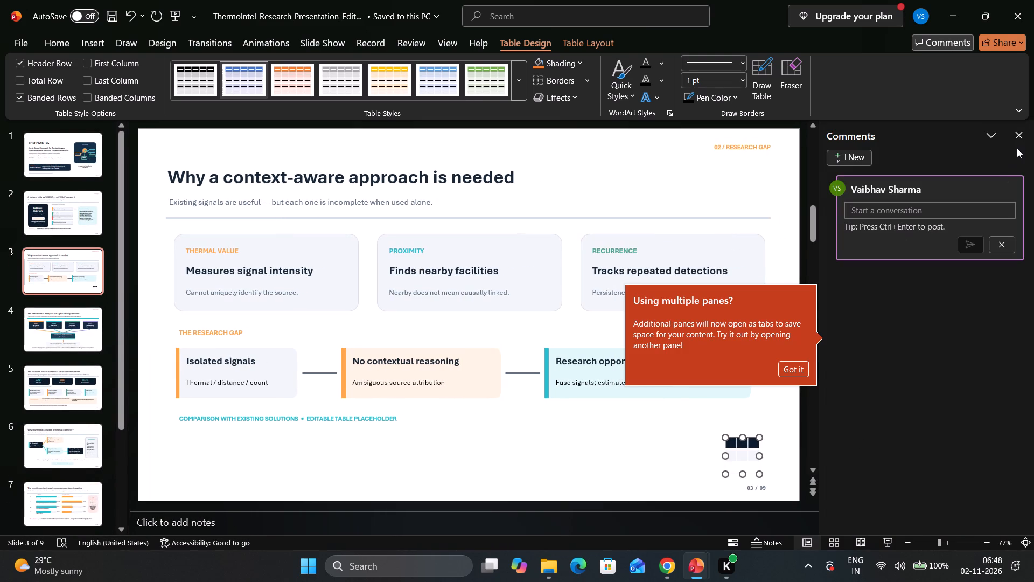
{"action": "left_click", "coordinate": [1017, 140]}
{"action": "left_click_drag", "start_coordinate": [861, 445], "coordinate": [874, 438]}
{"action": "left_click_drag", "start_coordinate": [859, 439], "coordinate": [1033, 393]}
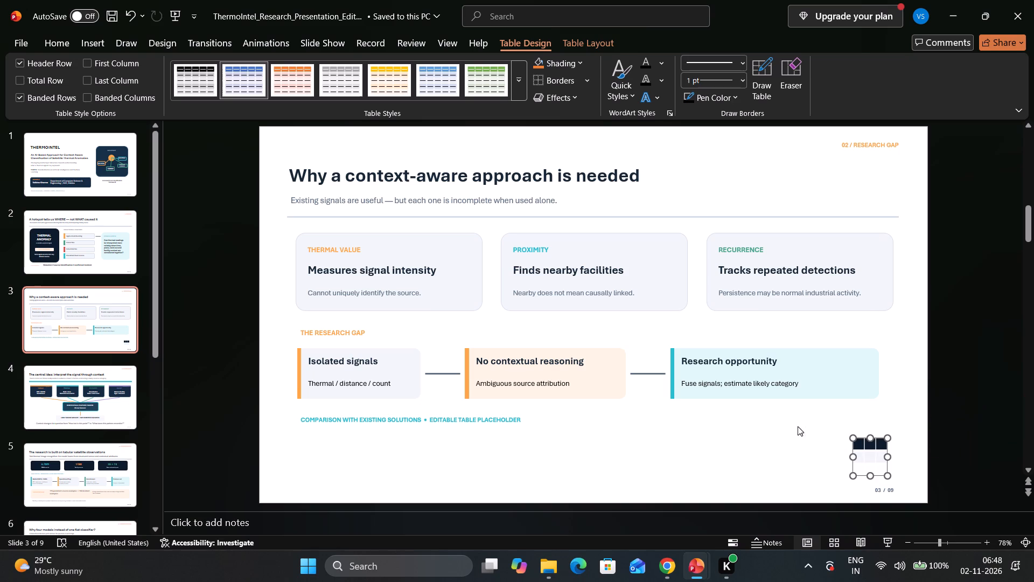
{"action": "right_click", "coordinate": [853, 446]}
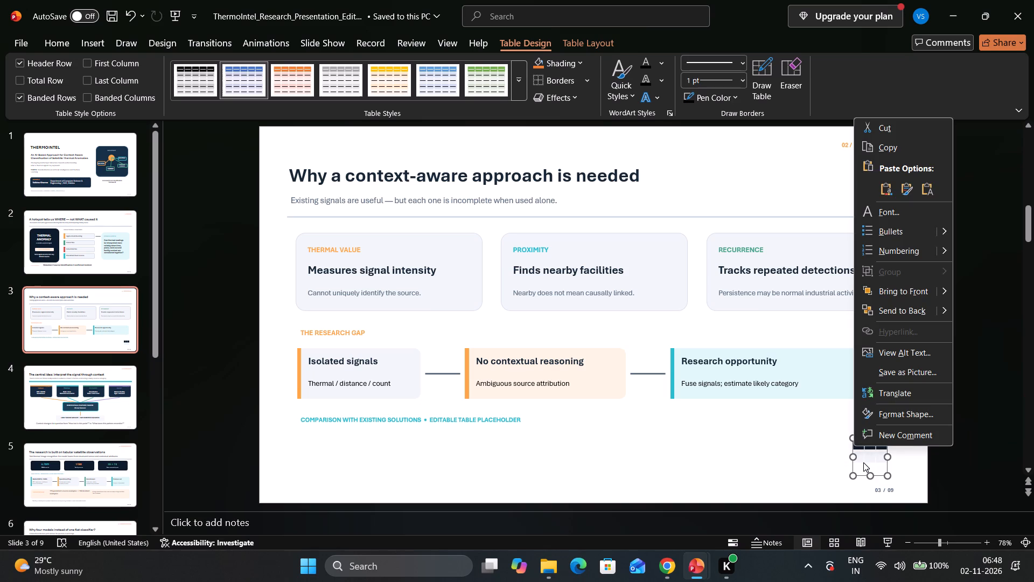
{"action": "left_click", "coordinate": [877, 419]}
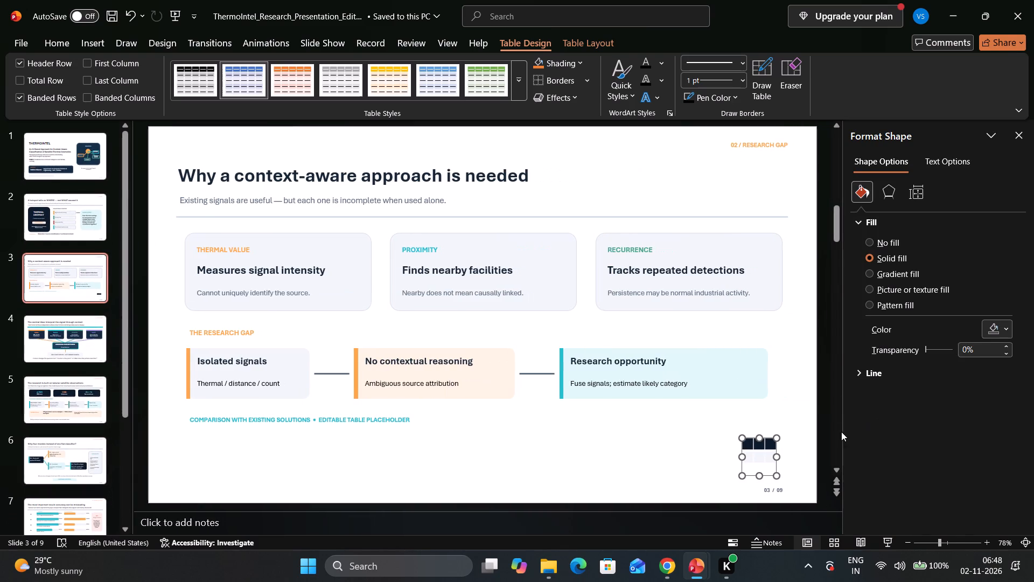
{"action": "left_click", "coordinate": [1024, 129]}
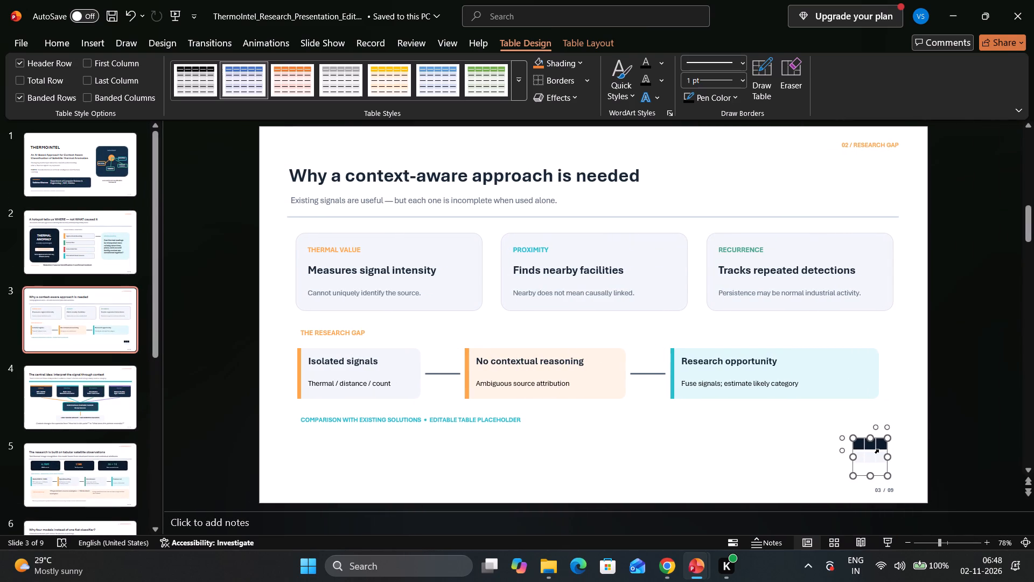
Cut the tiny empty comparison table out of the research gap slide, above the page number.
{"action": "right_click", "coordinate": [878, 449]}
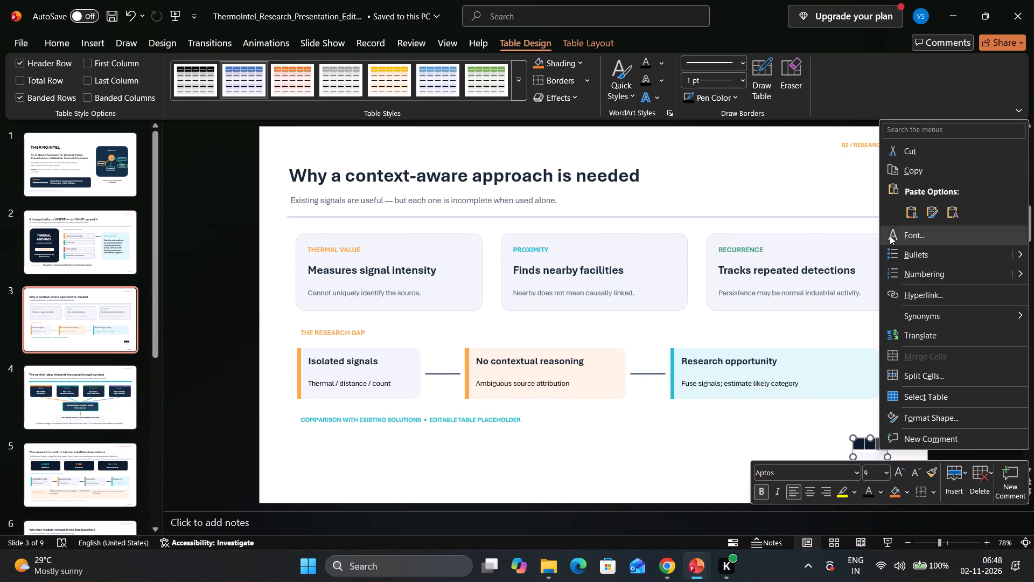
{"action": "left_click", "coordinate": [889, 150]}
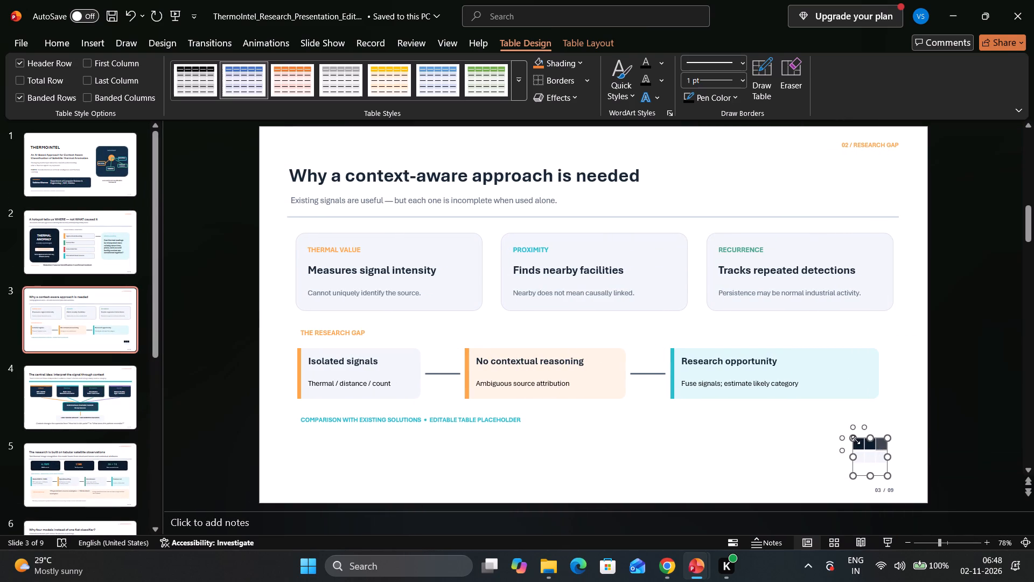
{"action": "right_click", "coordinate": [856, 440]}
{"action": "left_click", "coordinate": [905, 121]}
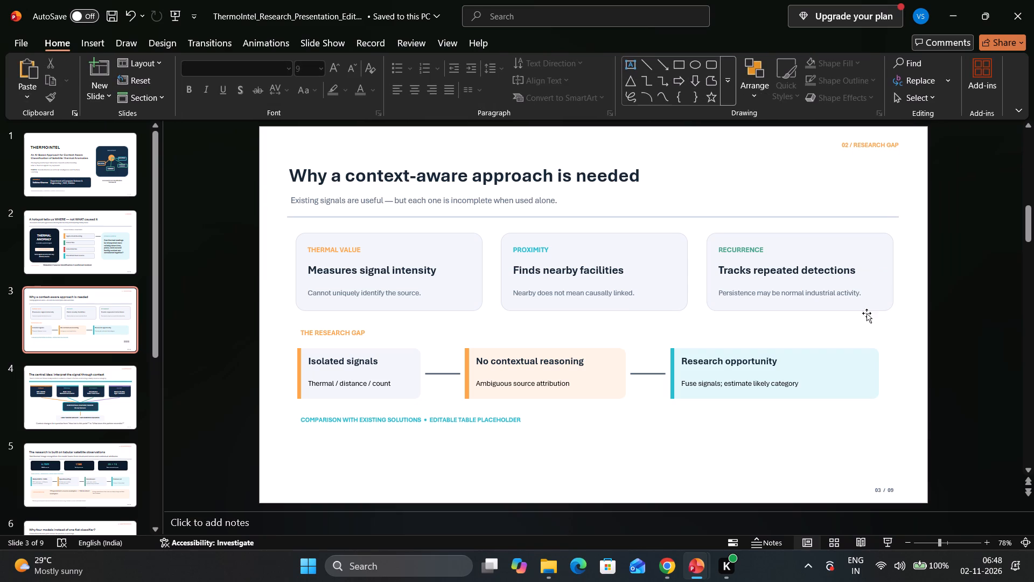
Delete the "COMPARISON WITH EXISTING SOLUTIONS • EDITABLE TABLE PLACEHOLDER" caption box from the research gap slide.
{"action": "left_click", "coordinate": [187, 379]}
{"action": "left_click", "coordinate": [364, 422]}
{"action": "key", "text": "BackSpace"}
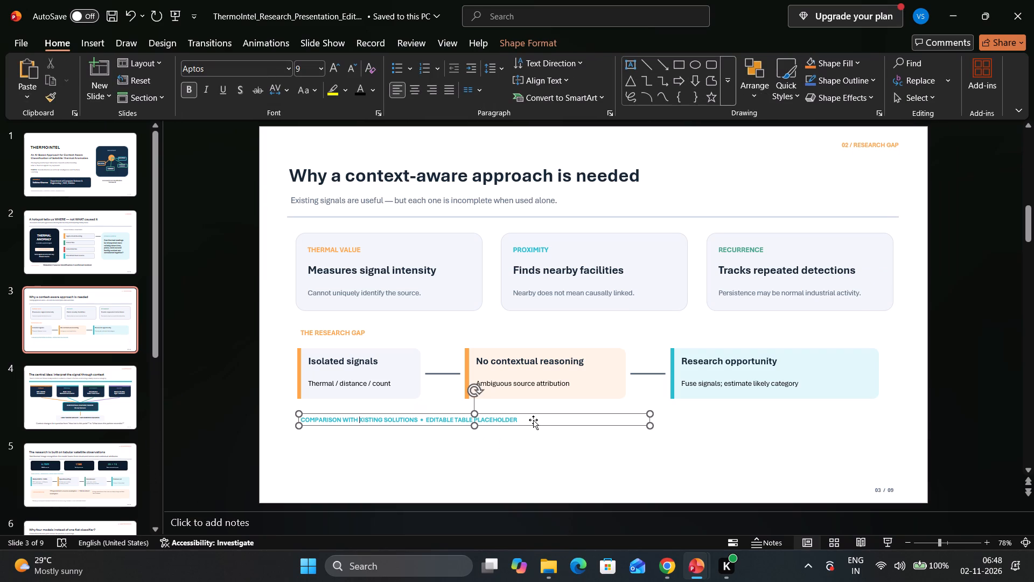
{"action": "left_click", "coordinate": [546, 416]}
{"action": "key", "text": "BackSpace"}
Stretch the entire "THE RESEARCH GAP" section, with its three cards, wider and taller into the freed space, and shift it slightly down.
{"action": "left_click", "coordinate": [336, 378]}
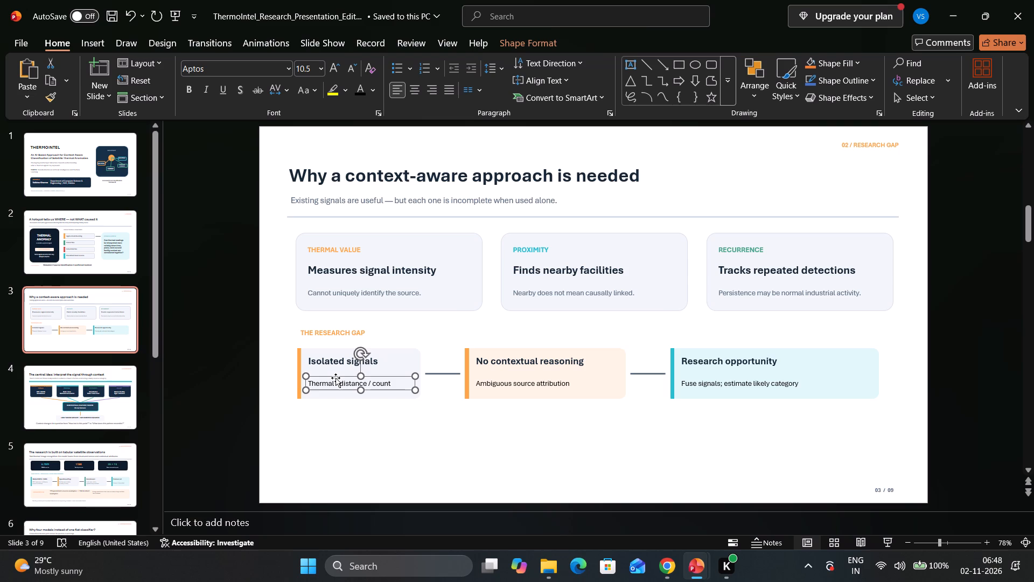
{"action": "left_click", "coordinate": [355, 343]}
{"action": "left_click_drag", "start_coordinate": [288, 324], "coordinate": [848, 425]}
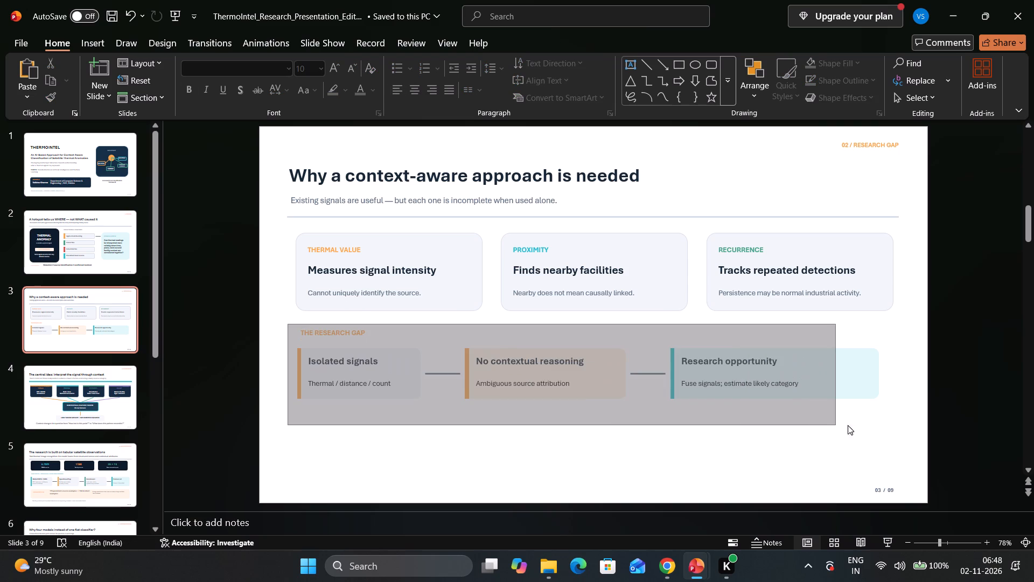
{"action": "left_click_drag", "start_coordinate": [848, 425], "coordinate": [912, 425]}
{"action": "left_click_drag", "start_coordinate": [879, 400], "coordinate": [882, 405]}
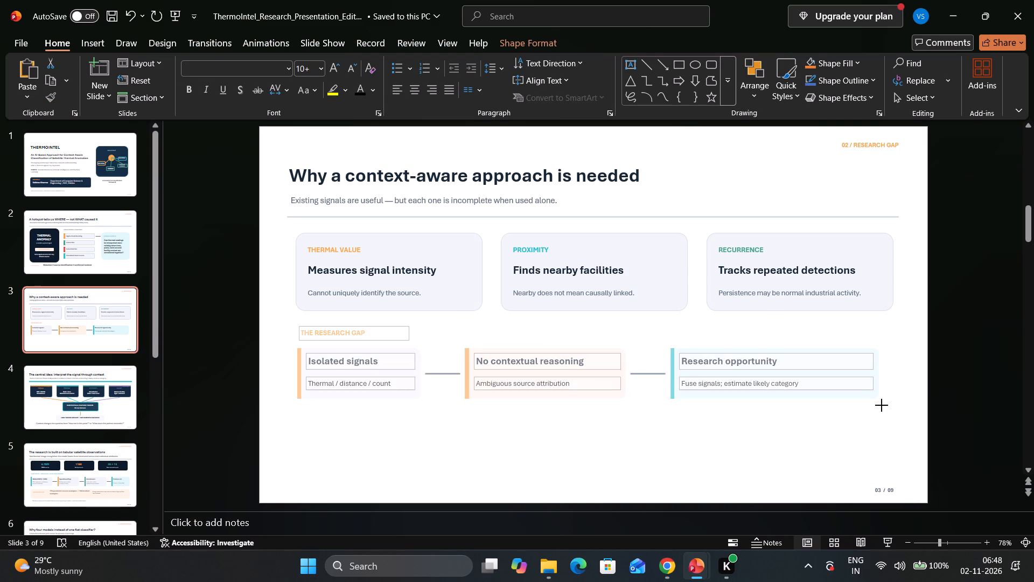
{"action": "left_click_drag", "start_coordinate": [882, 405], "coordinate": [911, 441]}
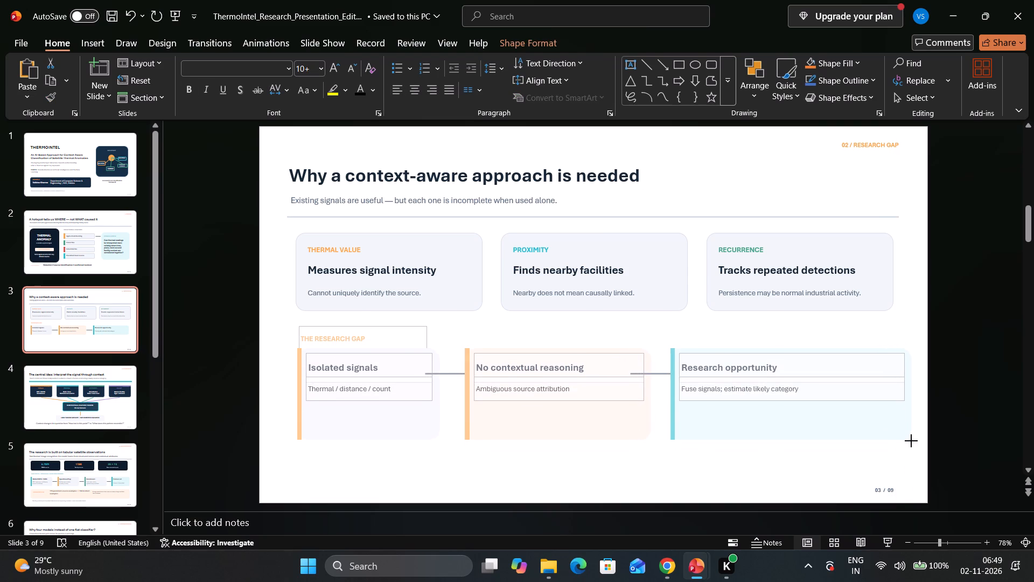
{"action": "left_click_drag", "start_coordinate": [911, 441], "coordinate": [900, 439]}
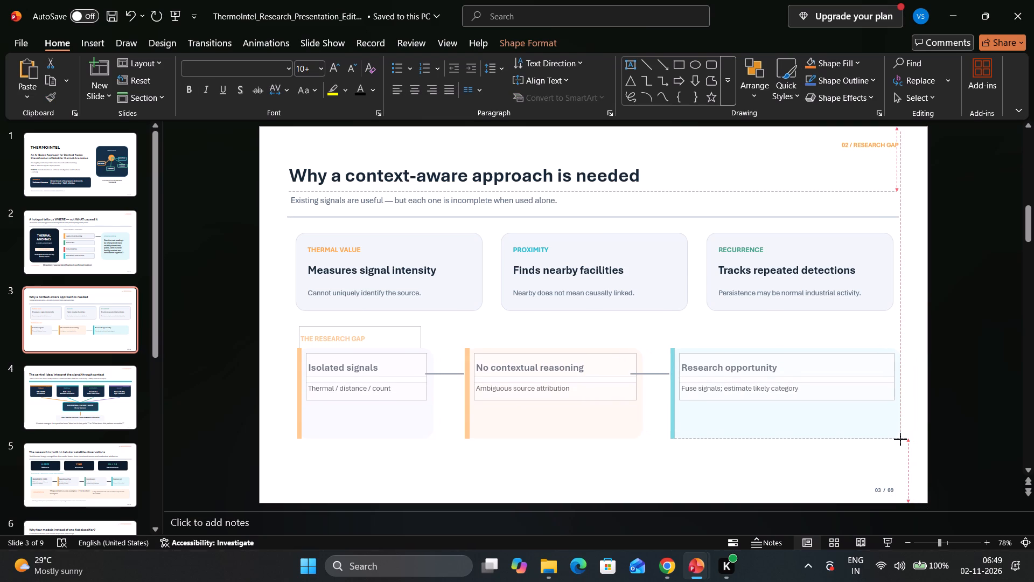
{"action": "left_click_drag", "start_coordinate": [900, 439], "coordinate": [894, 434]}
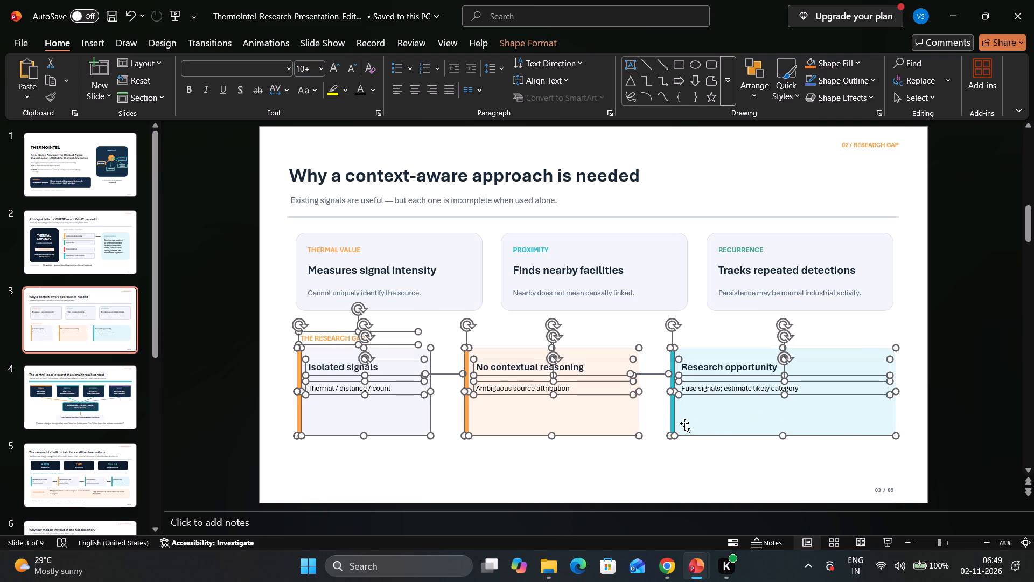
{"action": "left_click_drag", "start_coordinate": [683, 423], "coordinate": [683, 434]}
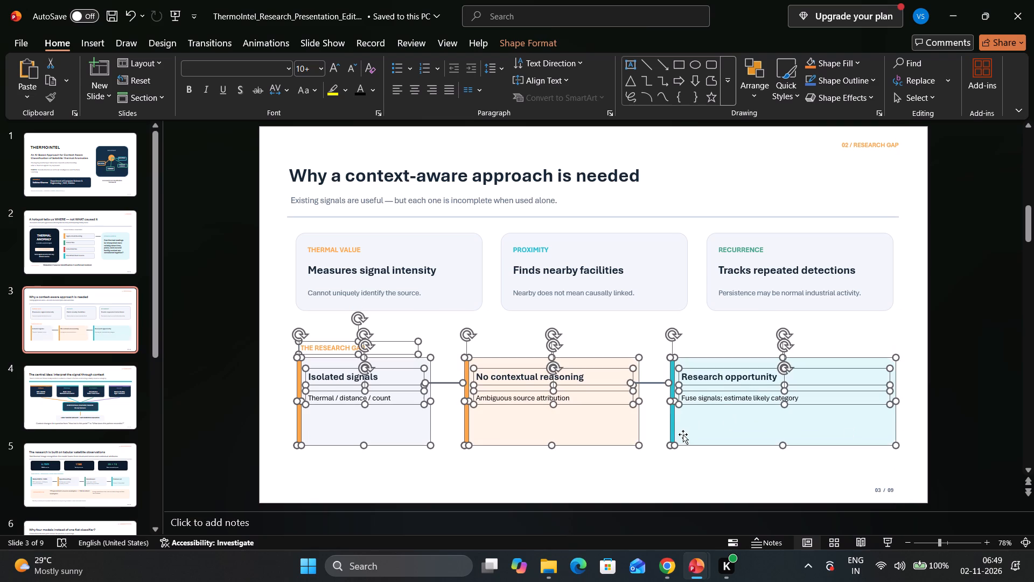
Set the "Ambiguous source attribution" text in the middle research gap card to font size 18.
{"action": "left_click", "coordinate": [560, 397]}
{"action": "left_click_drag", "start_coordinate": [572, 398], "coordinate": [542, 396]}
{"action": "key", "text": "ctrl+z"}
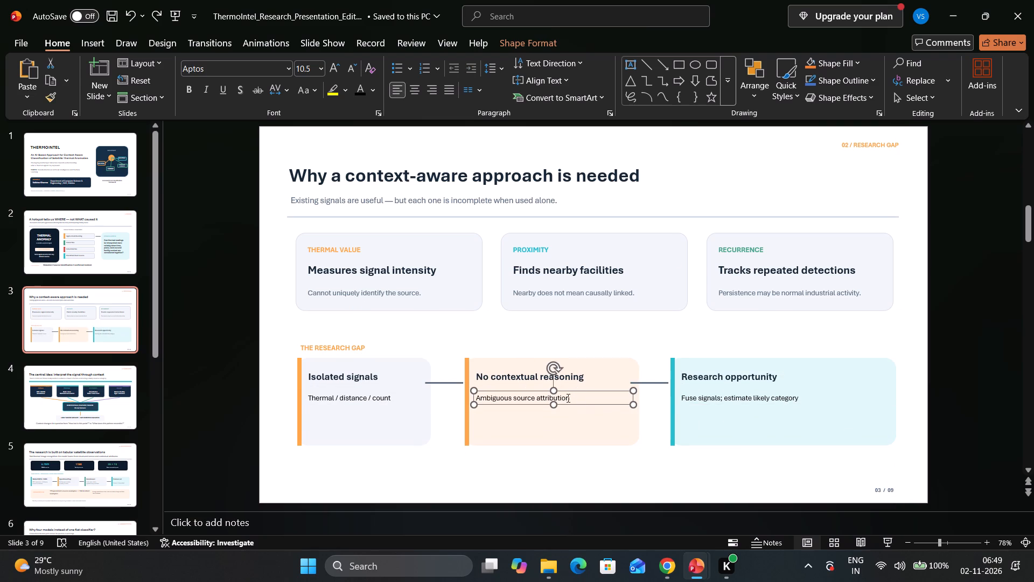
{"action": "left_click", "coordinate": [567, 398]}
{"action": "left_click", "coordinate": [571, 399]}
{"action": "left_click_drag", "start_coordinate": [569, 399], "coordinate": [491, 399]}
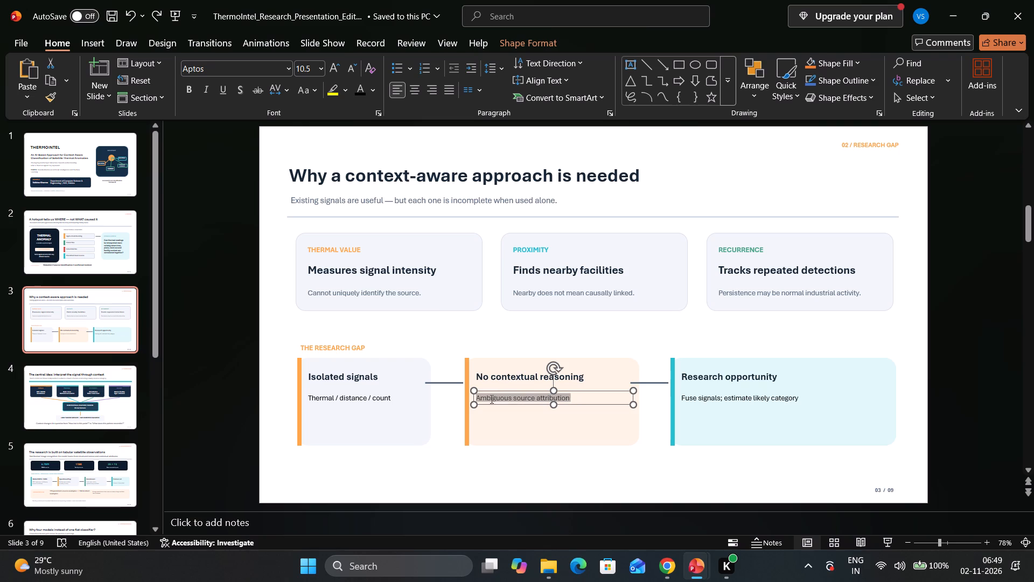
{"action": "left_click_drag", "start_coordinate": [491, 399], "coordinate": [490, 399]}
{"action": "left_click", "coordinate": [322, 69]}
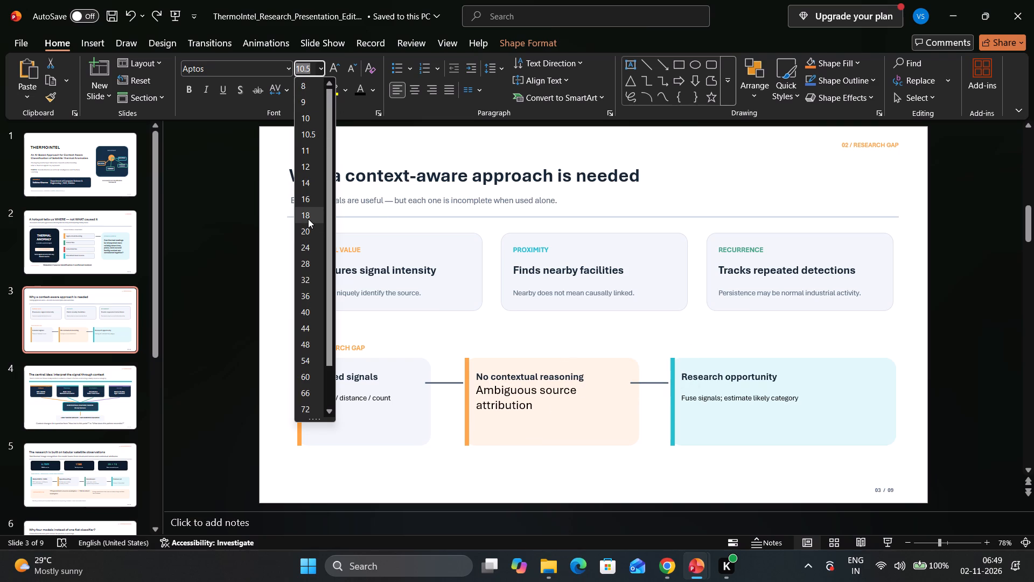
{"action": "left_click", "coordinate": [308, 219]}
Set the "No contextual reasoning" heading of the middle research gap card to font size 18.
{"action": "left_click", "coordinate": [579, 375]}
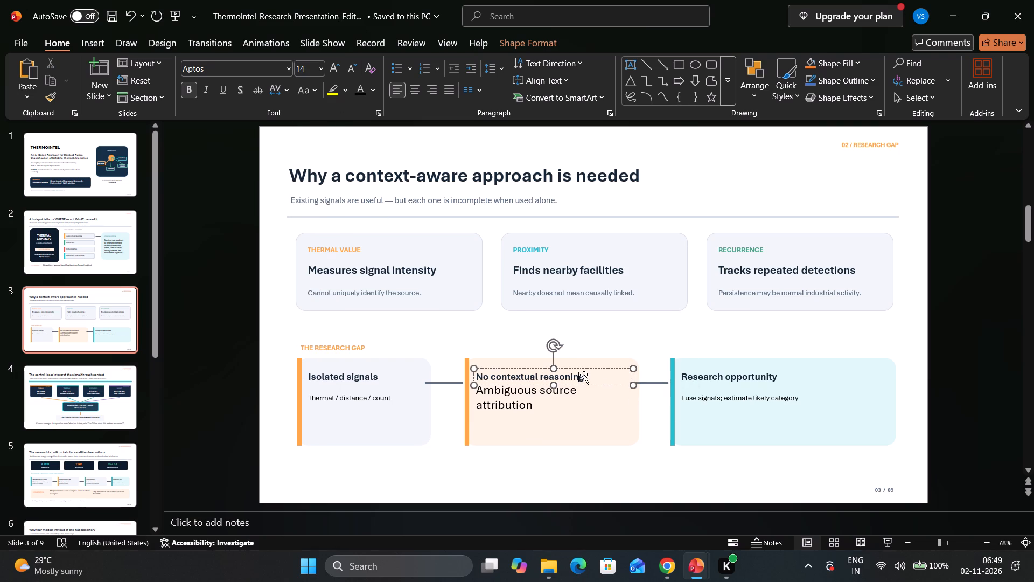
{"action": "left_click", "coordinate": [587, 378]}
{"action": "left_click", "coordinate": [584, 377]}
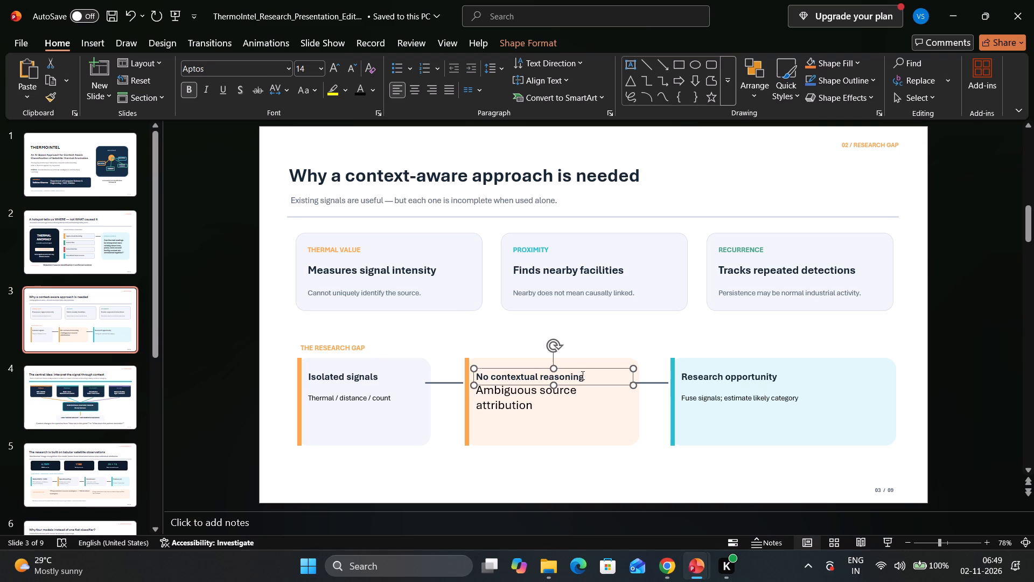
{"action": "left_click", "coordinate": [580, 373]}
{"action": "left_click", "coordinate": [584, 376]}
{"action": "left_click_drag", "start_coordinate": [584, 376], "coordinate": [554, 375]}
{"action": "left_click_drag", "start_coordinate": [582, 375], "coordinate": [487, 375]}
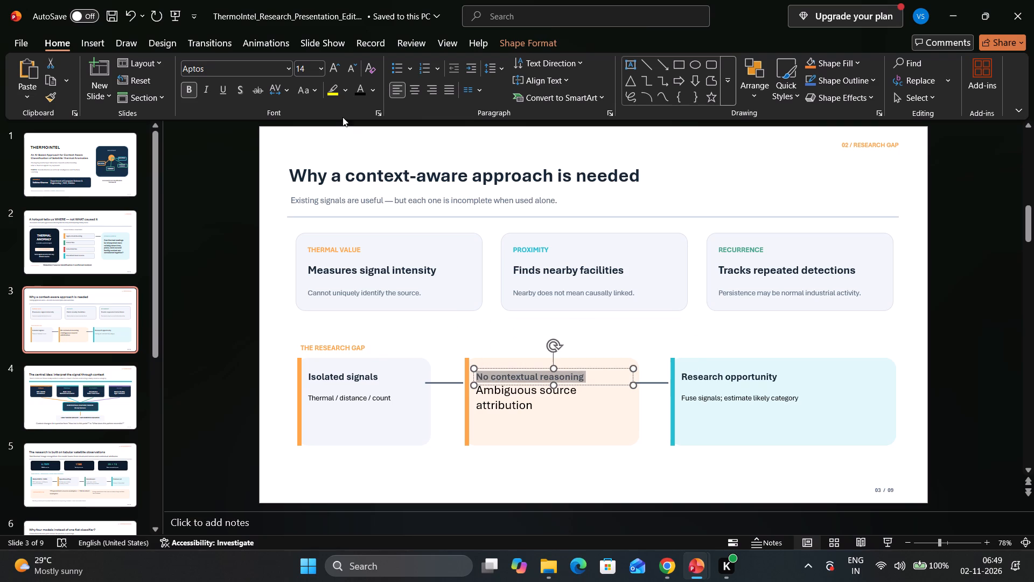
{"action": "left_click", "coordinate": [319, 68]}
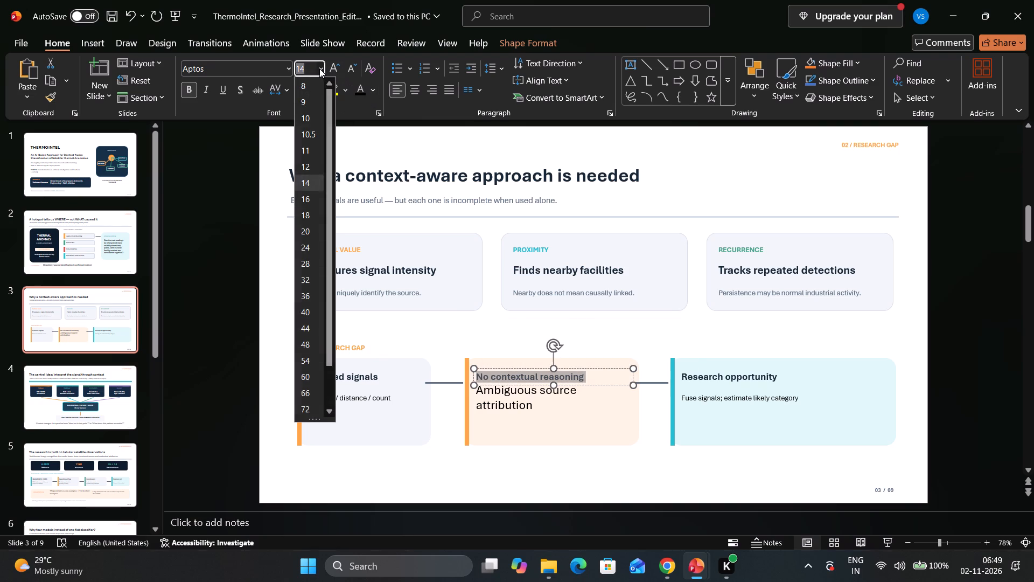
{"action": "left_click", "coordinate": [316, 221]}
Set the "Isolated signals" heading of the first research gap card to font size 20.
{"action": "left_click", "coordinate": [377, 376]}
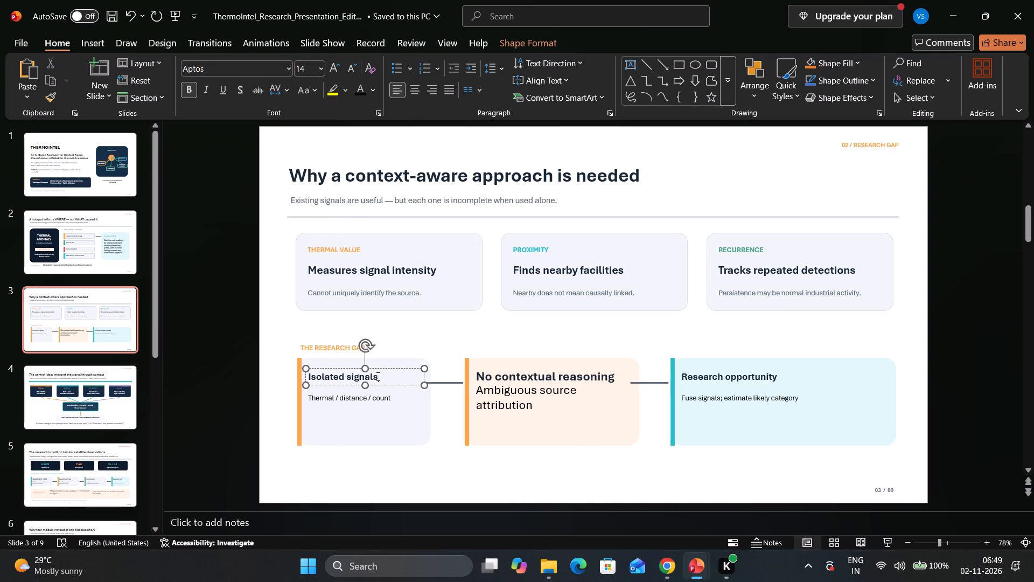
{"action": "left_click_drag", "start_coordinate": [377, 376], "coordinate": [319, 373]}
{"action": "left_click", "coordinate": [321, 67]}
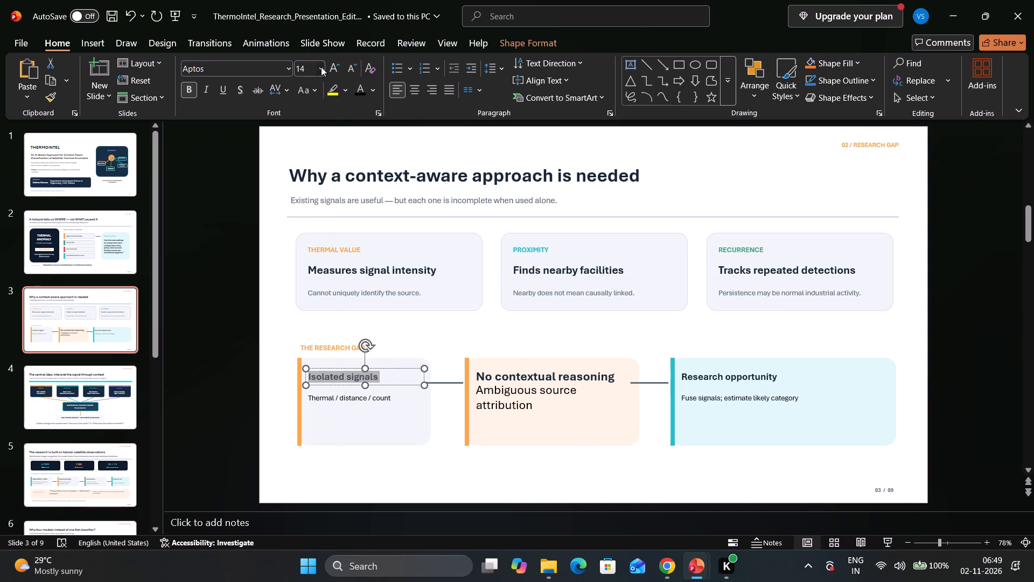
{"action": "left_click", "coordinate": [313, 238]}
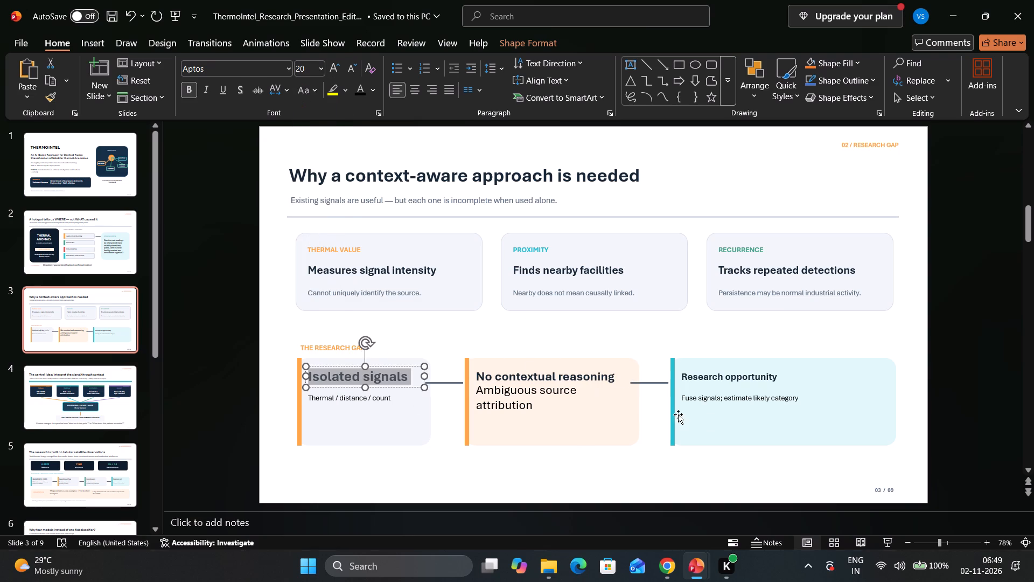
Set the "Research opportunity" heading of the third research gap card to font size 20.
{"action": "left_click", "coordinate": [729, 376]}
{"action": "left_click", "coordinate": [779, 380]}
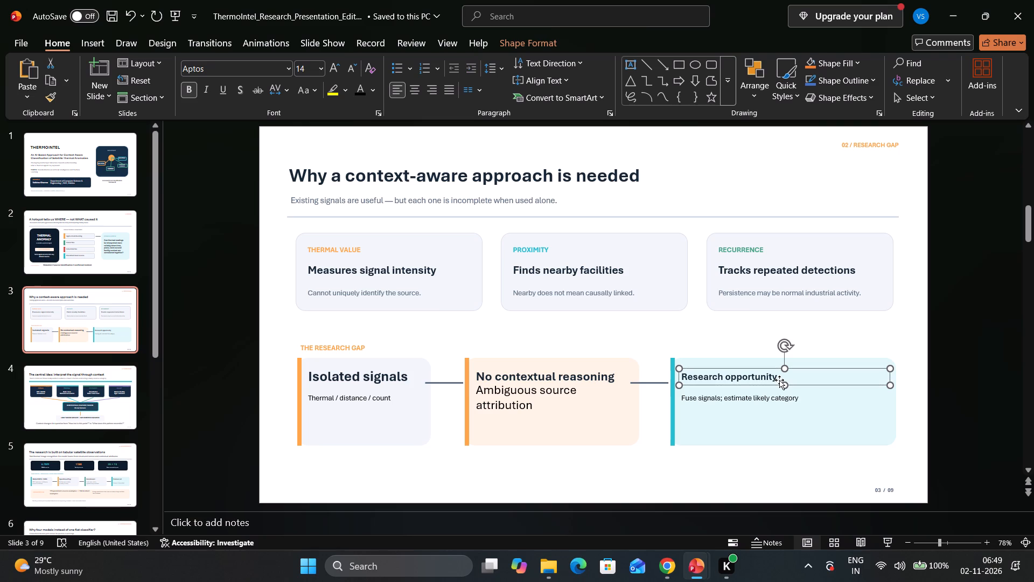
{"action": "left_click", "coordinate": [779, 380]}
{"action": "left_click_drag", "start_coordinate": [777, 376], "coordinate": [765, 376]}
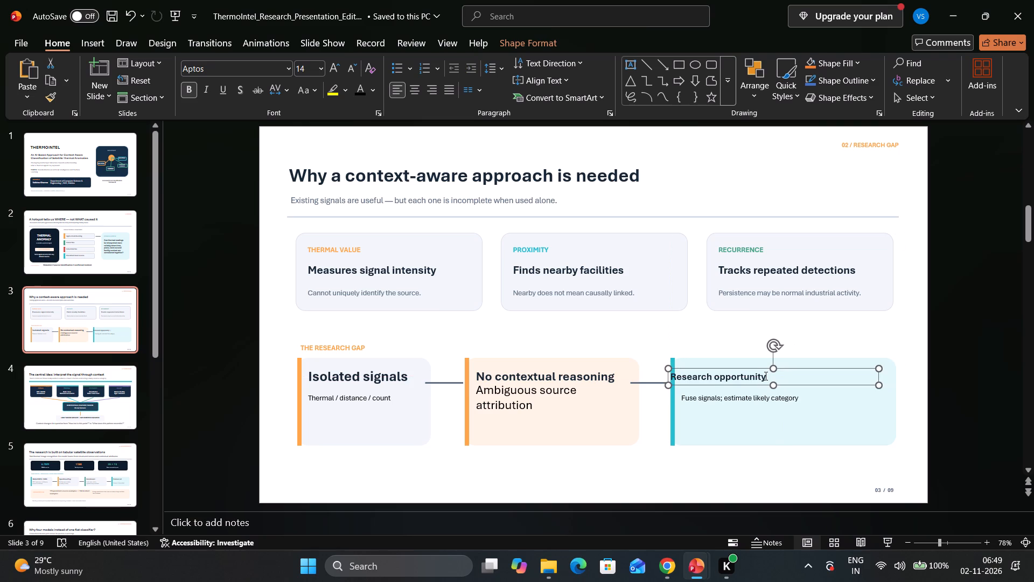
{"action": "key", "text": "ctrl+z"}
{"action": "left_click", "coordinate": [777, 377]}
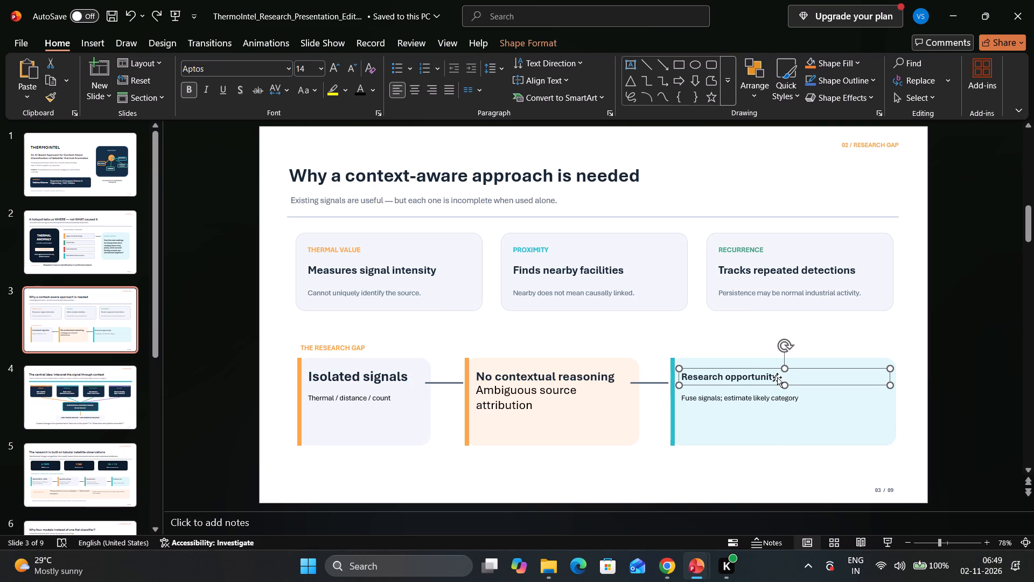
{"action": "left_click_drag", "start_coordinate": [776, 376], "coordinate": [695, 376]}
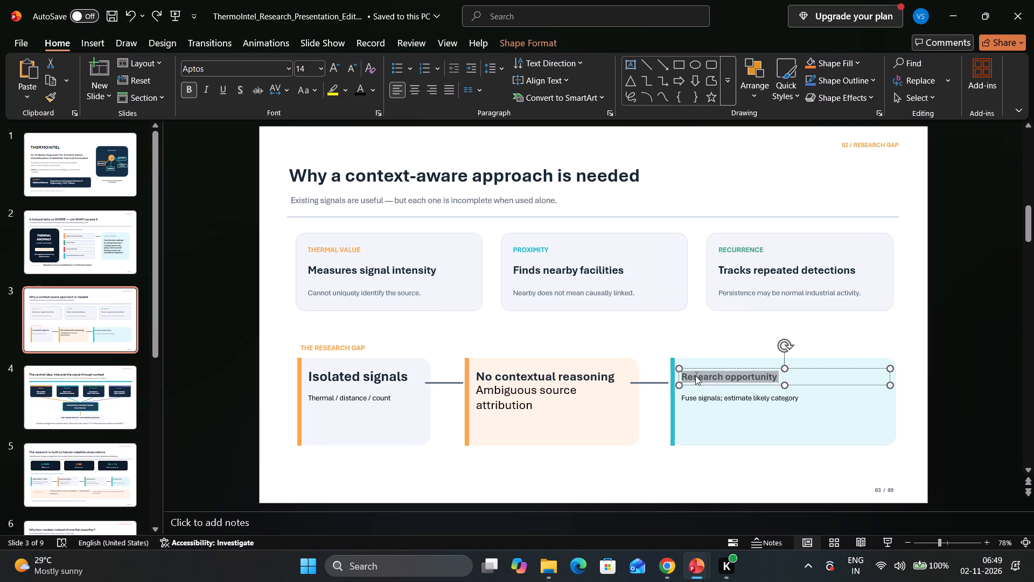
{"action": "left_click", "coordinate": [373, 89]}
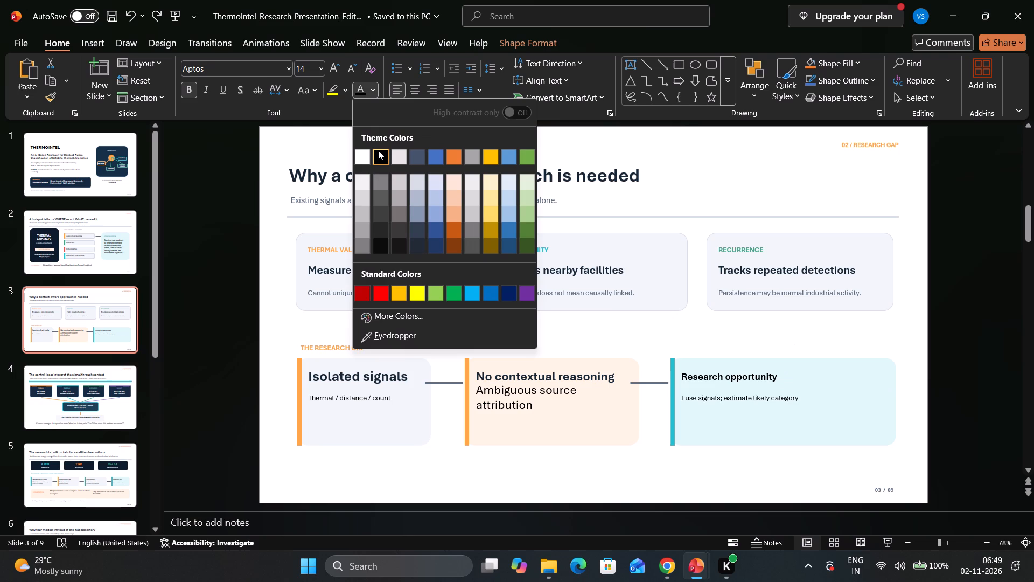
{"action": "left_click", "coordinate": [318, 67]}
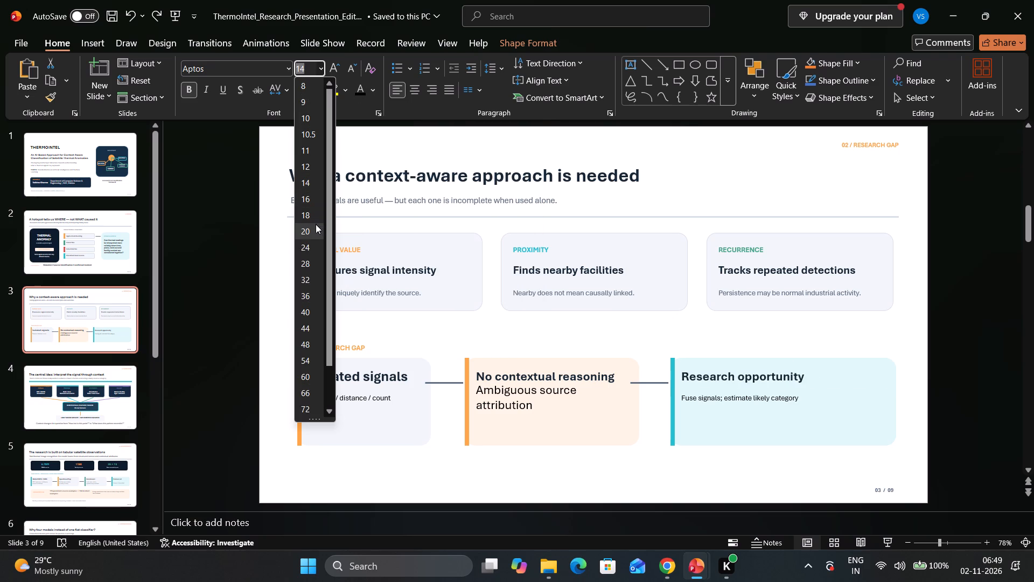
{"action": "left_click", "coordinate": [316, 224]}
Set the "Fuse signals; estimate likely category" text in the third research gap card to font size 18.
{"action": "left_click", "coordinate": [692, 400]}
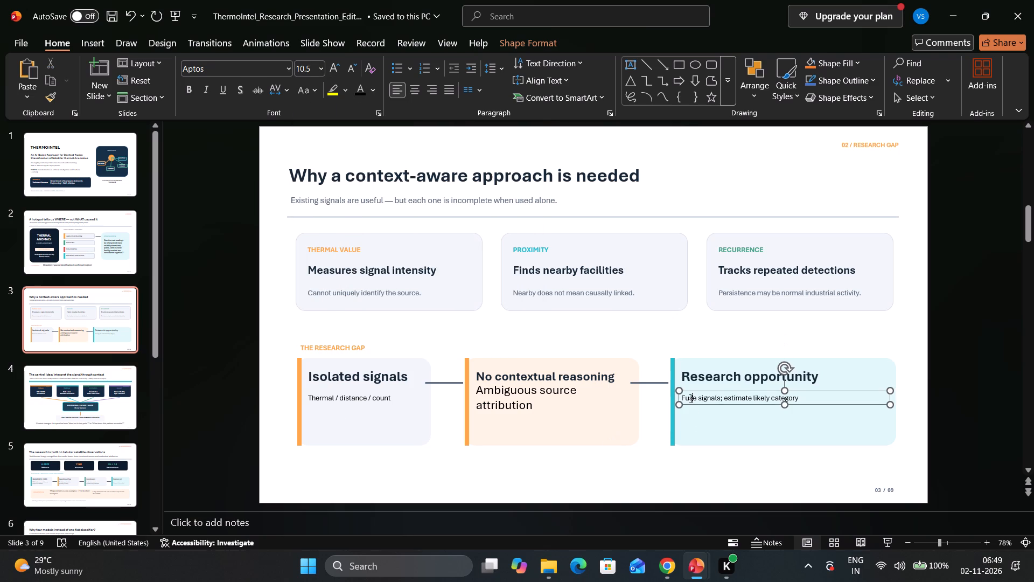
{"action": "left_click_drag", "start_coordinate": [681, 397], "coordinate": [826, 398]}
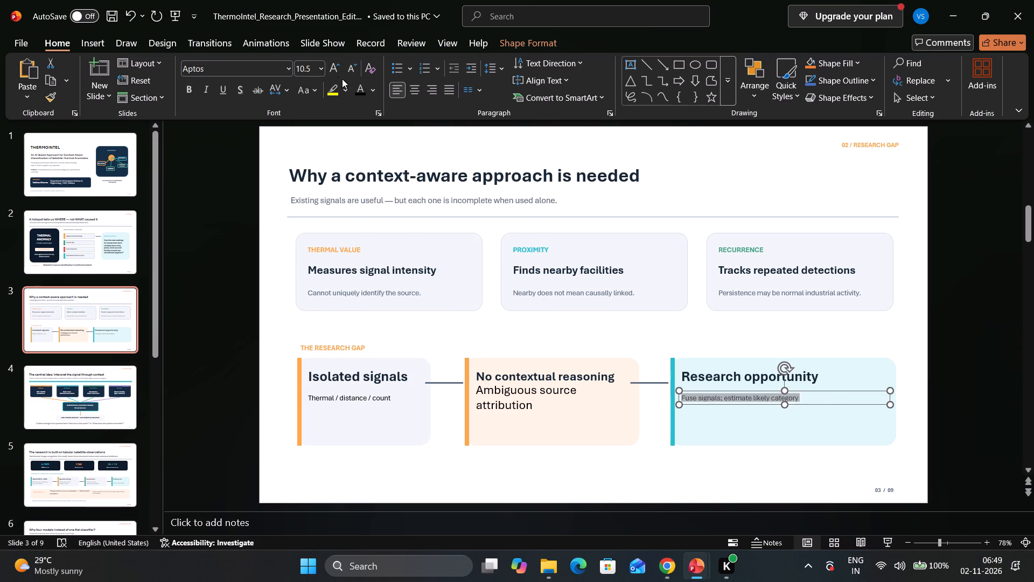
{"action": "left_click", "coordinate": [316, 69]}
{"action": "left_click", "coordinate": [320, 73]}
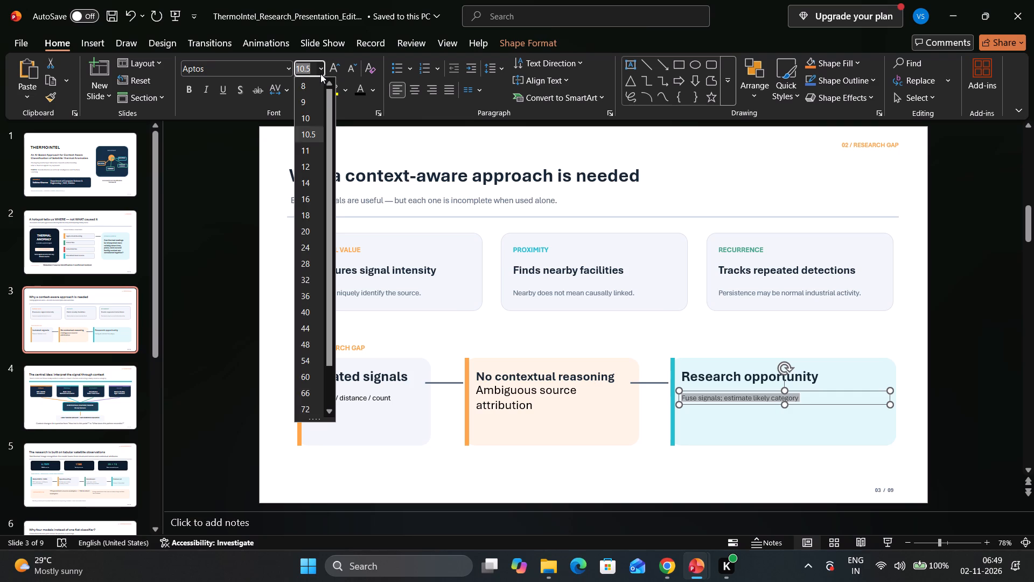
{"action": "left_click", "coordinate": [310, 216]}
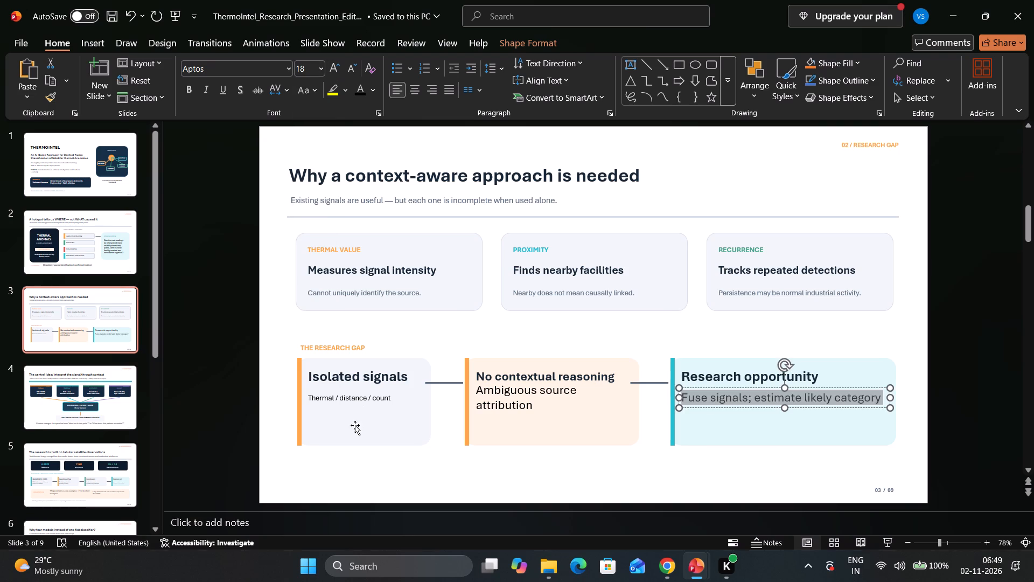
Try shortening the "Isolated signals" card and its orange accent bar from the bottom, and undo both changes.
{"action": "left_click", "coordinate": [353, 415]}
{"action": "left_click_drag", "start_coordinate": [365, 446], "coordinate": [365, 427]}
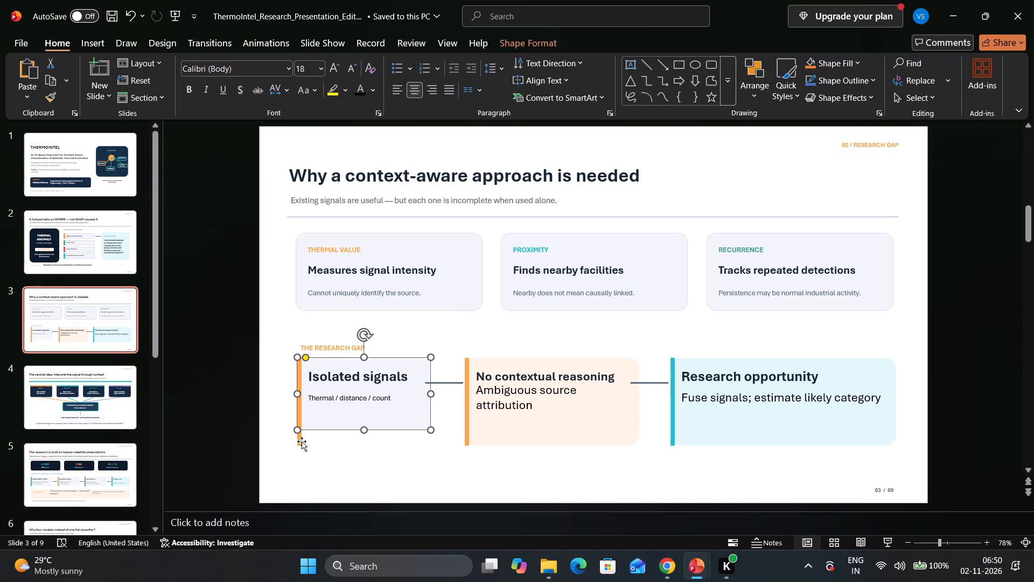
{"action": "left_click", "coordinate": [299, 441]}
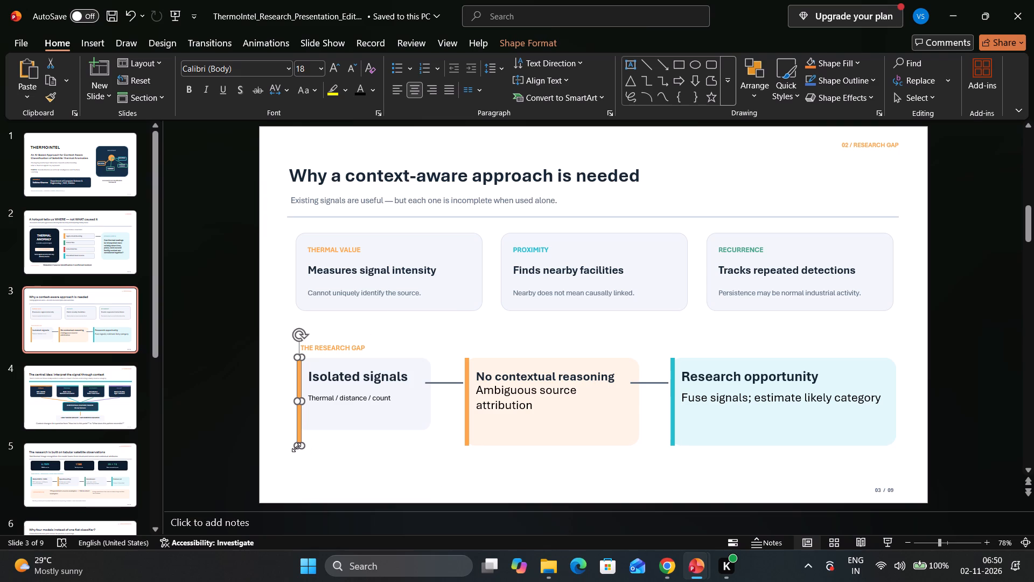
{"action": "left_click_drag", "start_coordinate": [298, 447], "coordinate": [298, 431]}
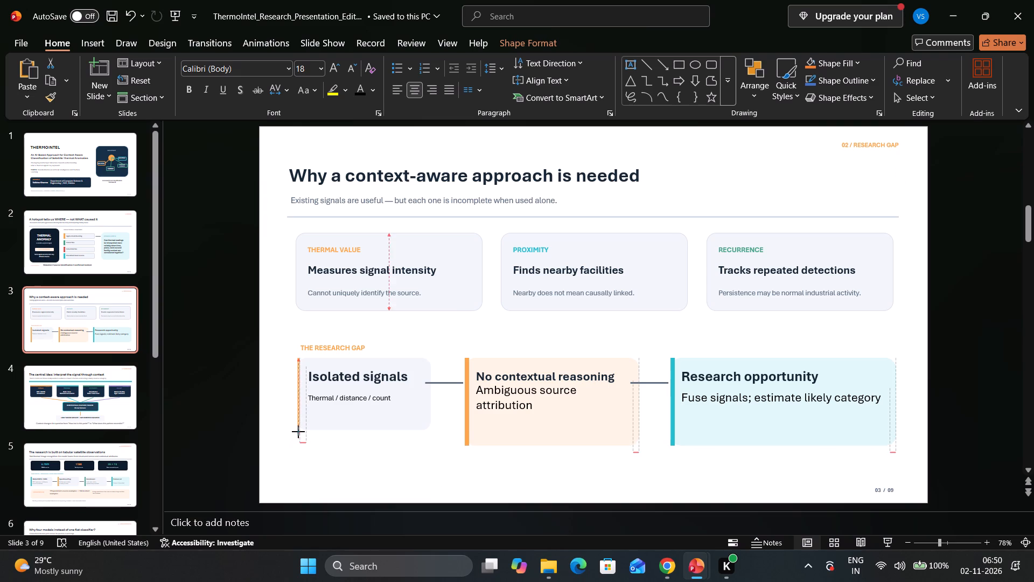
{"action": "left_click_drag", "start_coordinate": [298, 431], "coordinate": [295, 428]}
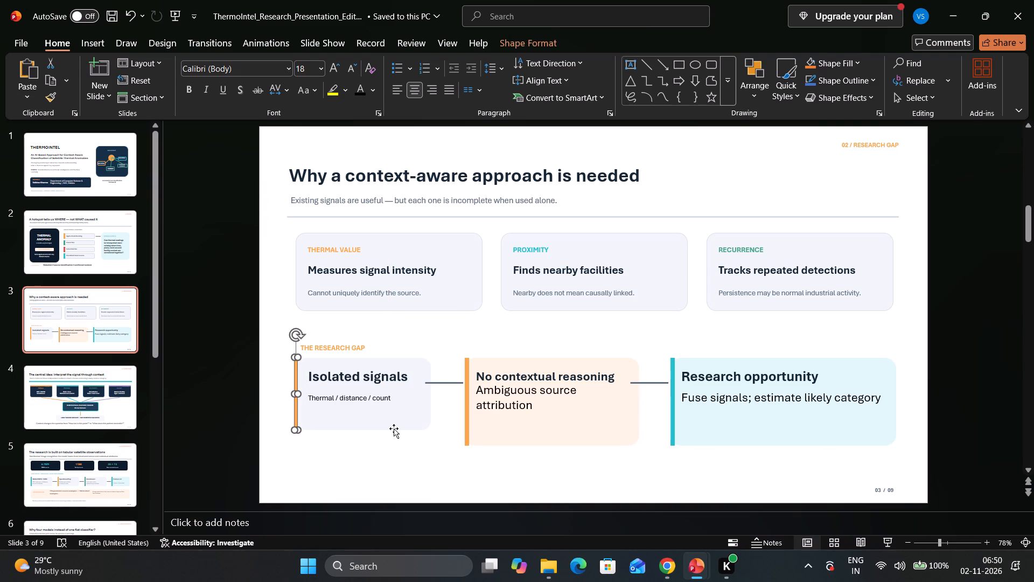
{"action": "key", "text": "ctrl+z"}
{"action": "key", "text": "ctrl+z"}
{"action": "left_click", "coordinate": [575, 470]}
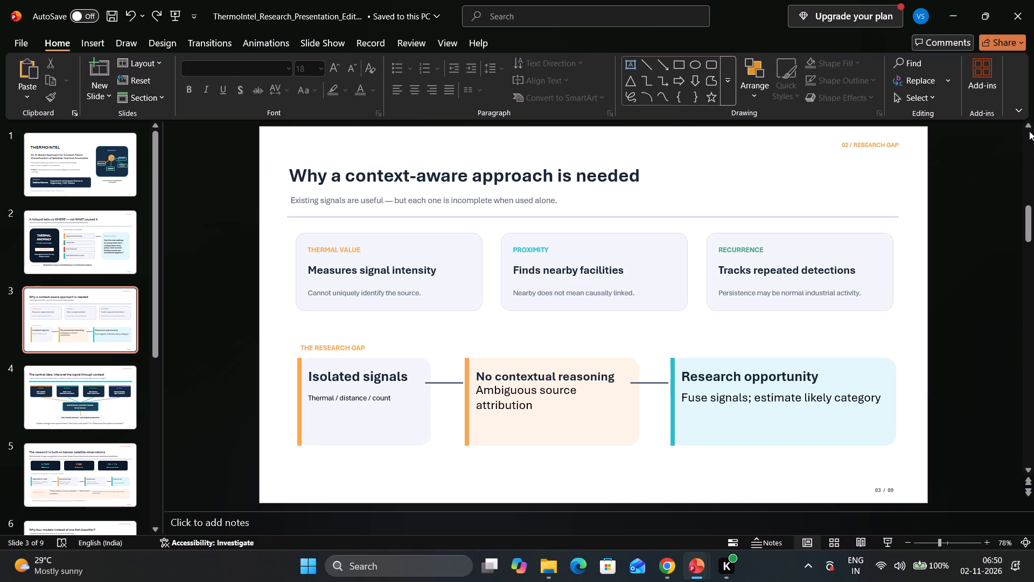
Make the "Thermal / distance / count" text in the first research gap card black at font size 16.
{"action": "left_click", "coordinate": [371, 398]}
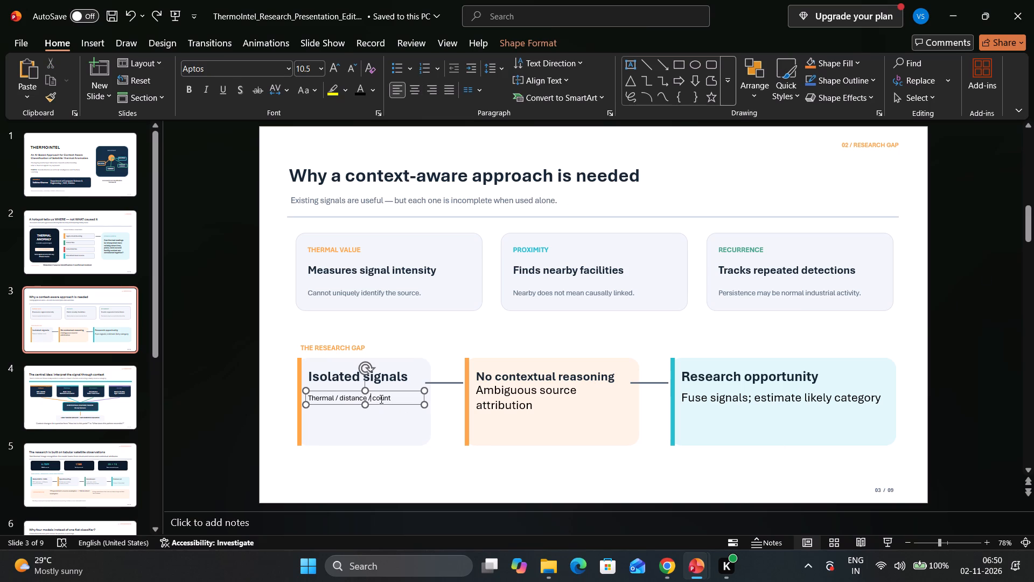
{"action": "left_click_drag", "start_coordinate": [390, 397], "coordinate": [295, 398]}
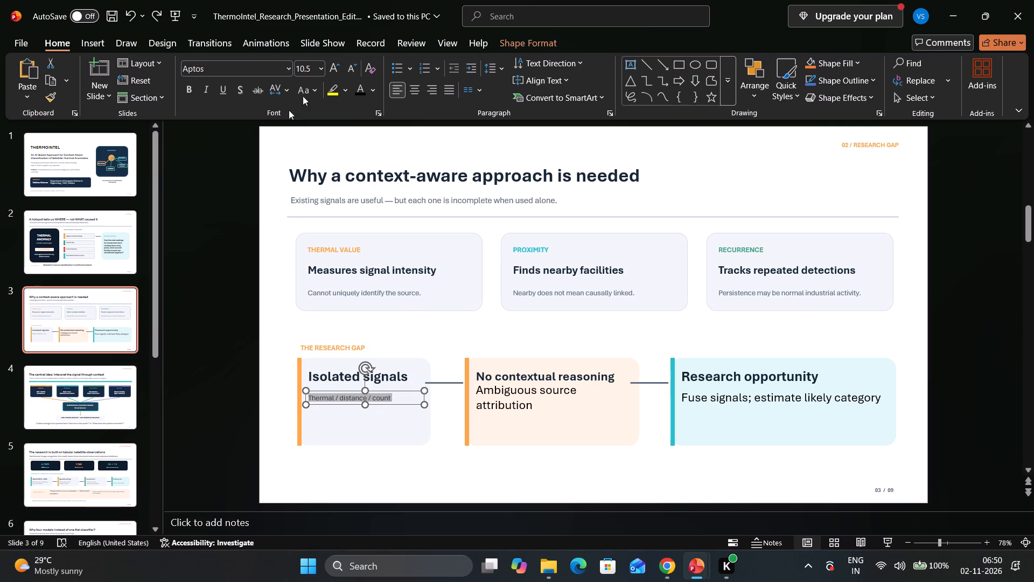
{"action": "left_click", "coordinate": [361, 91]}
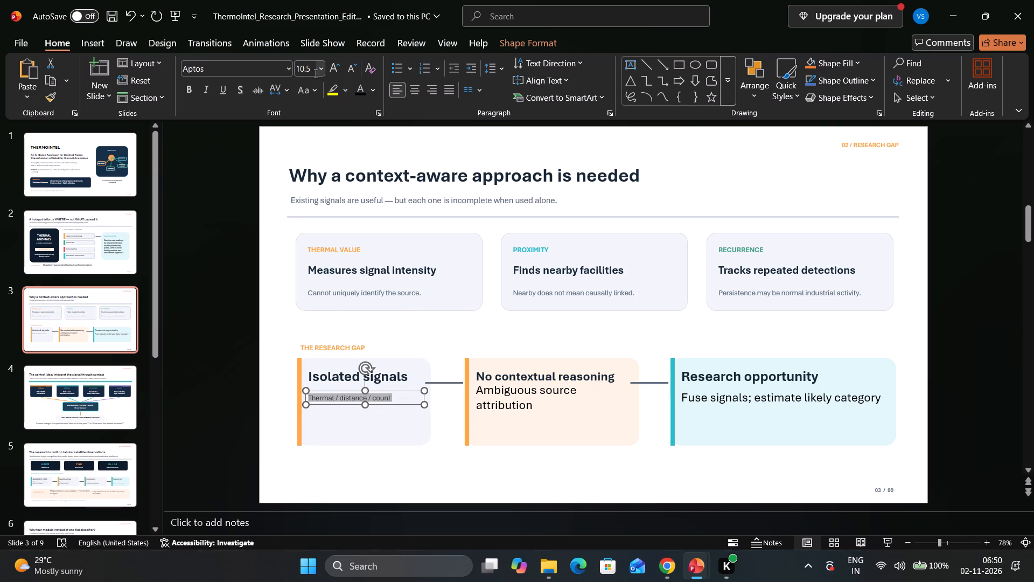
{"action": "left_click", "coordinate": [320, 67]}
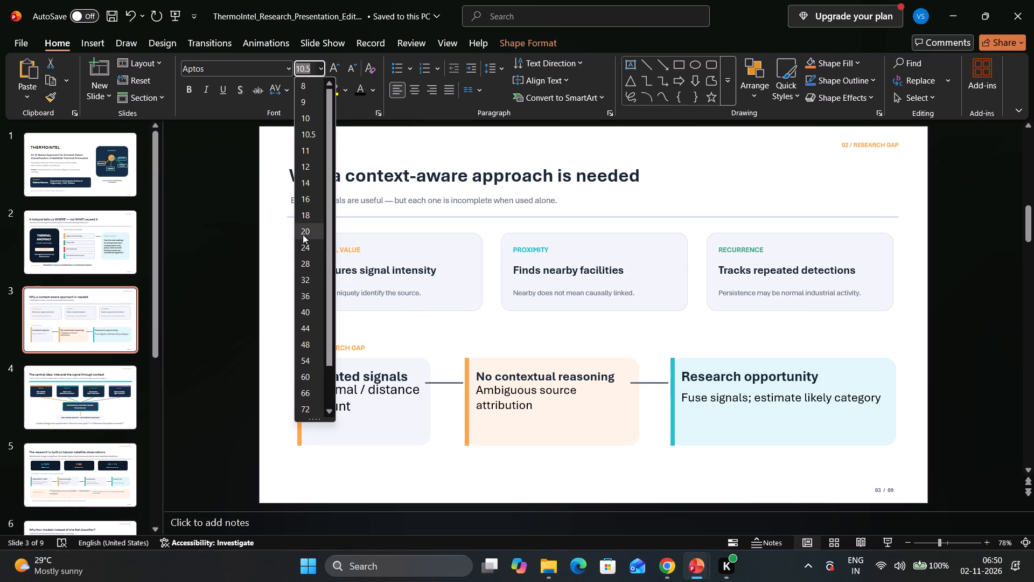
{"action": "left_click", "coordinate": [304, 191]}
{"action": "left_click", "coordinate": [270, 379]}
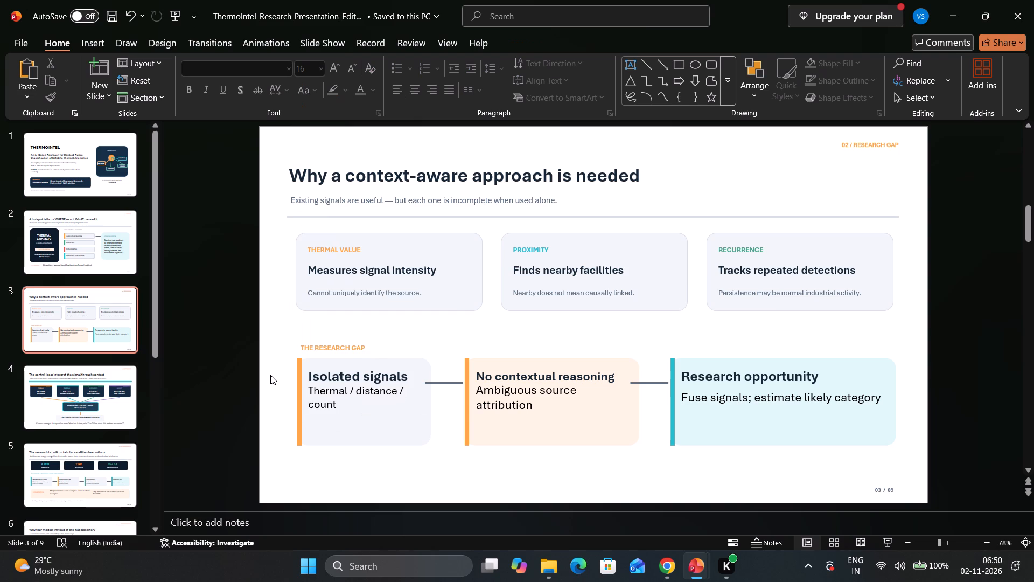
Make the "Cannot uniquely identify the source" text in the Thermal Value card black at font size 16.
{"action": "left_click", "coordinate": [417, 294]}
{"action": "left_click_drag", "start_coordinate": [417, 294], "coordinate": [377, 292]}
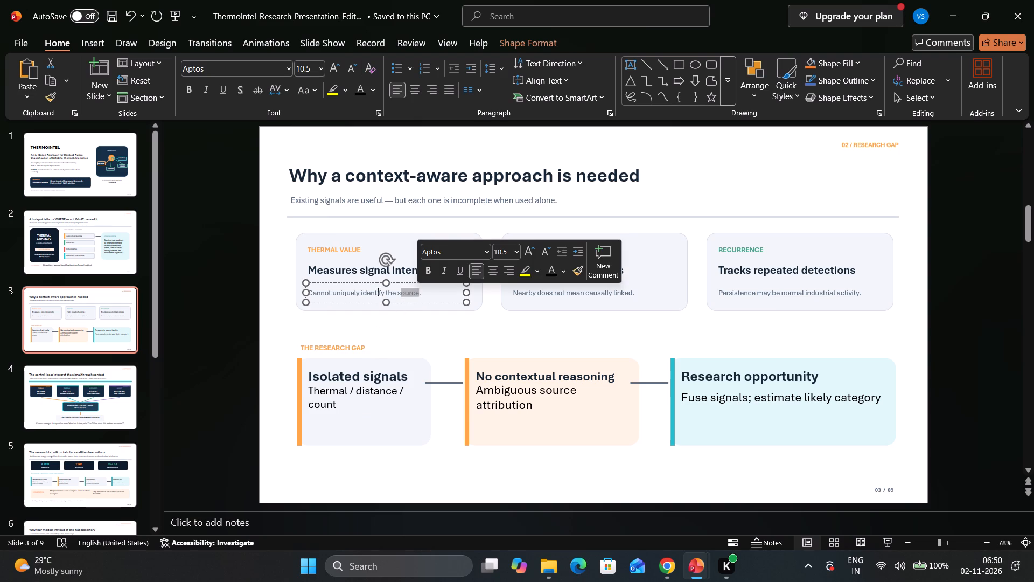
{"action": "left_click_drag", "start_coordinate": [377, 292], "coordinate": [291, 292]}
{"action": "left_click", "coordinate": [354, 87]}
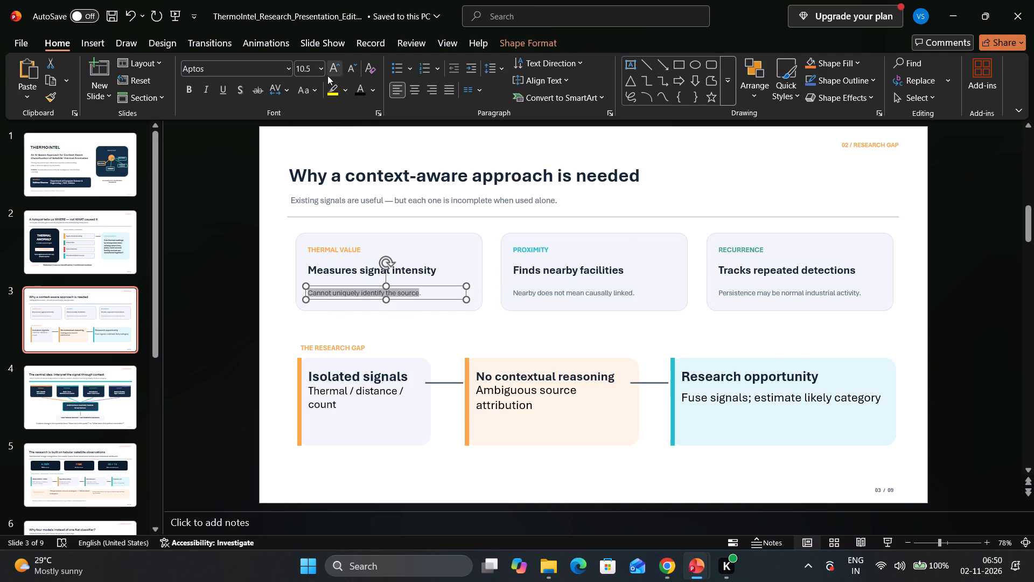
{"action": "left_click", "coordinate": [318, 70]}
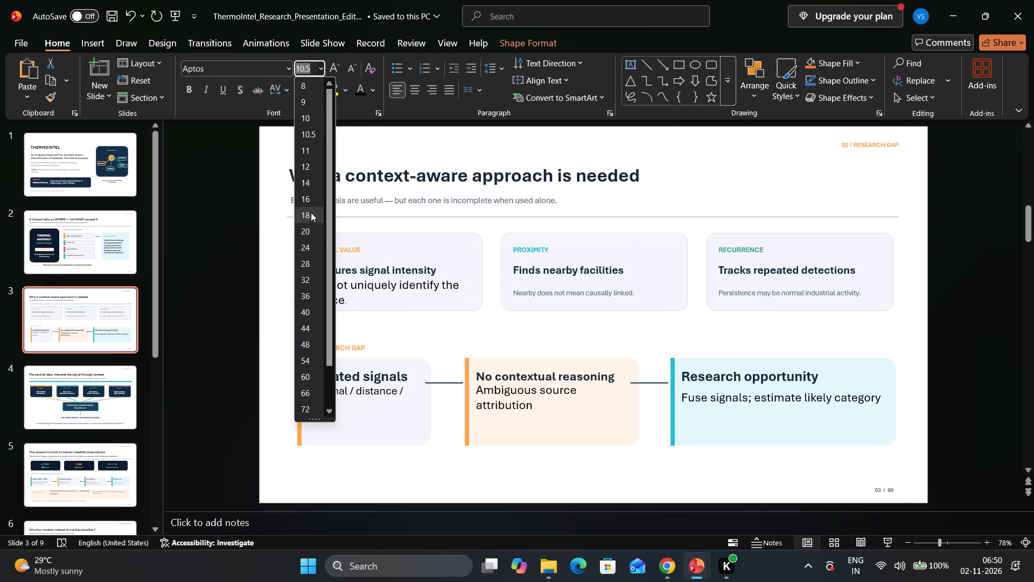
{"action": "left_click", "coordinate": [311, 203]}
Make the "Nearby does not mean causally linked" text in the Proximity card black at font size 16.
{"action": "left_click", "coordinate": [607, 293]}
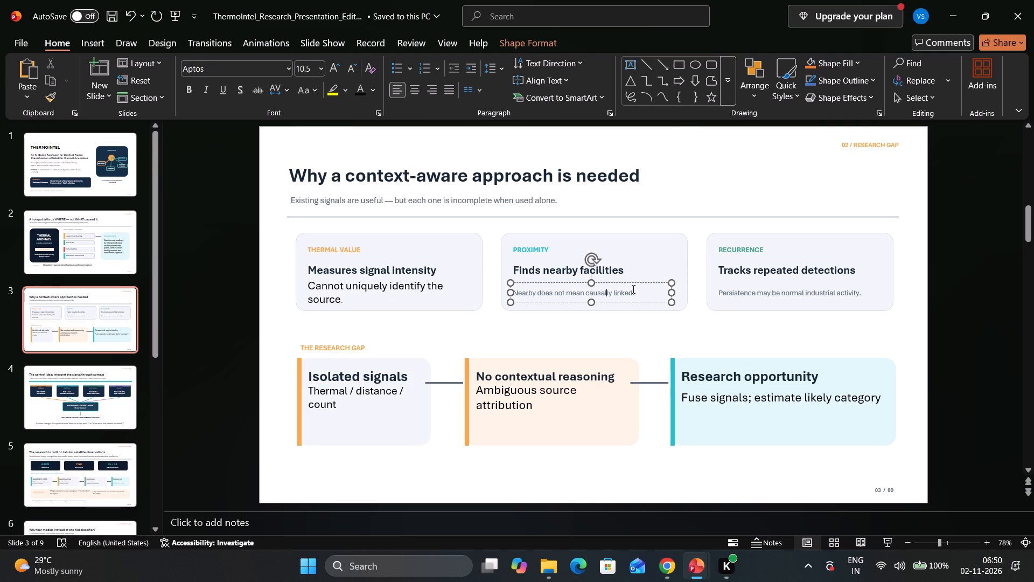
{"action": "left_click_drag", "start_coordinate": [632, 289], "coordinate": [513, 290]}
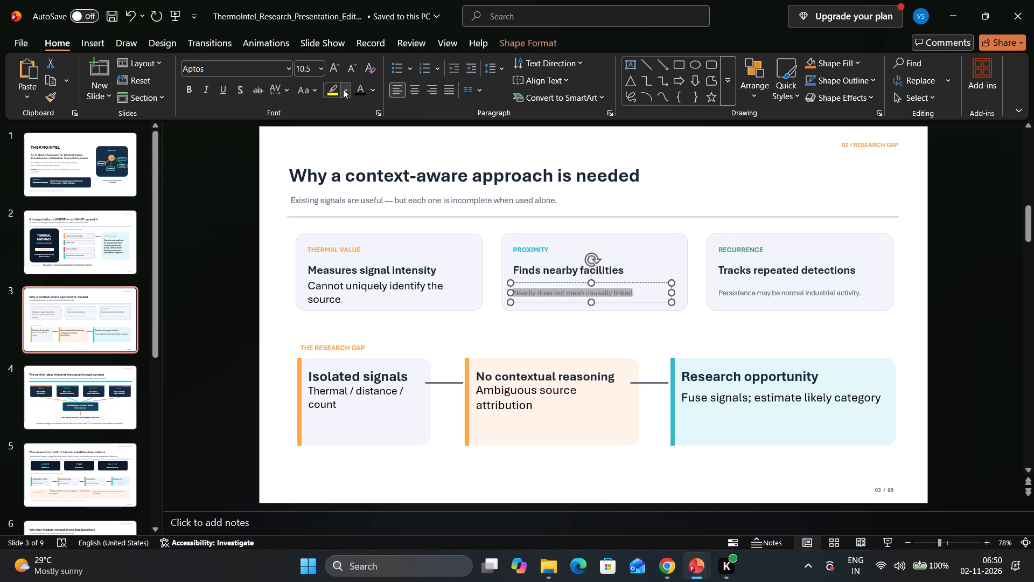
{"action": "left_click", "coordinate": [365, 88]}
{"action": "left_click", "coordinate": [321, 70]}
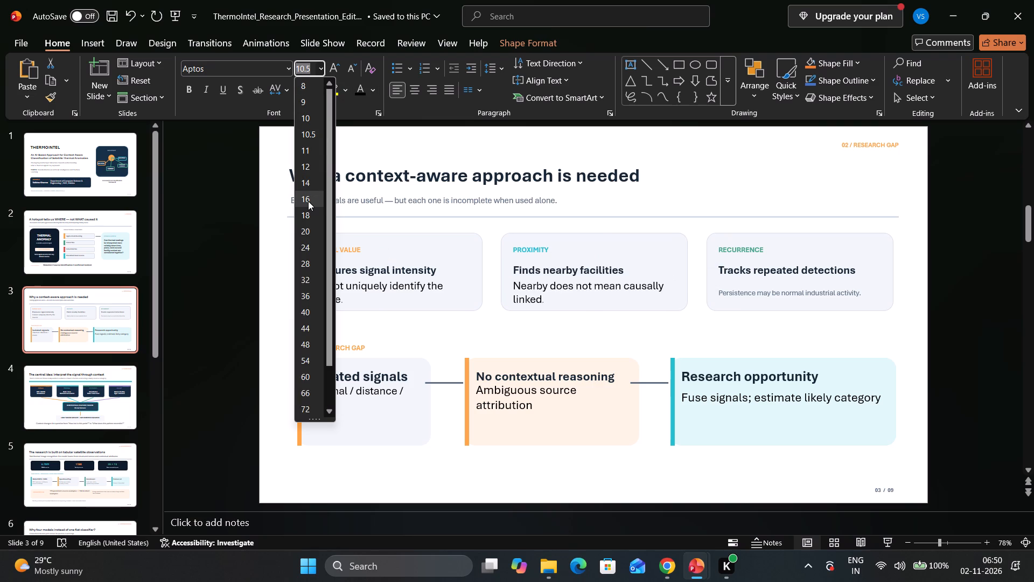
{"action": "left_click", "coordinate": [308, 201]}
Make the "Persistence may be normal industrial activity" text in the Recurrence card black at font size 16.
{"action": "left_click", "coordinate": [780, 294]}
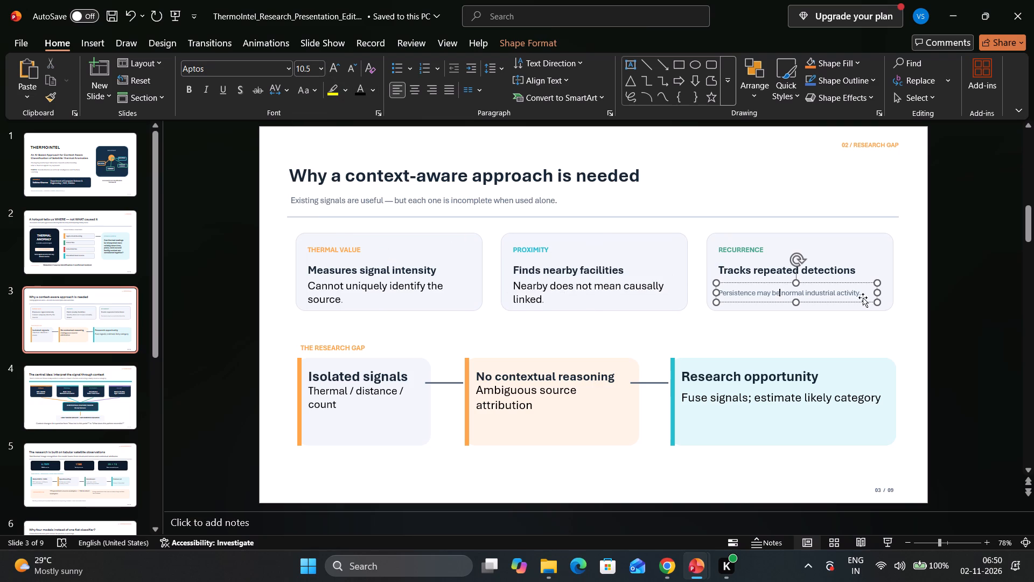
{"action": "left_click", "coordinate": [860, 293]}
{"action": "left_click_drag", "start_coordinate": [860, 293], "coordinate": [716, 302]}
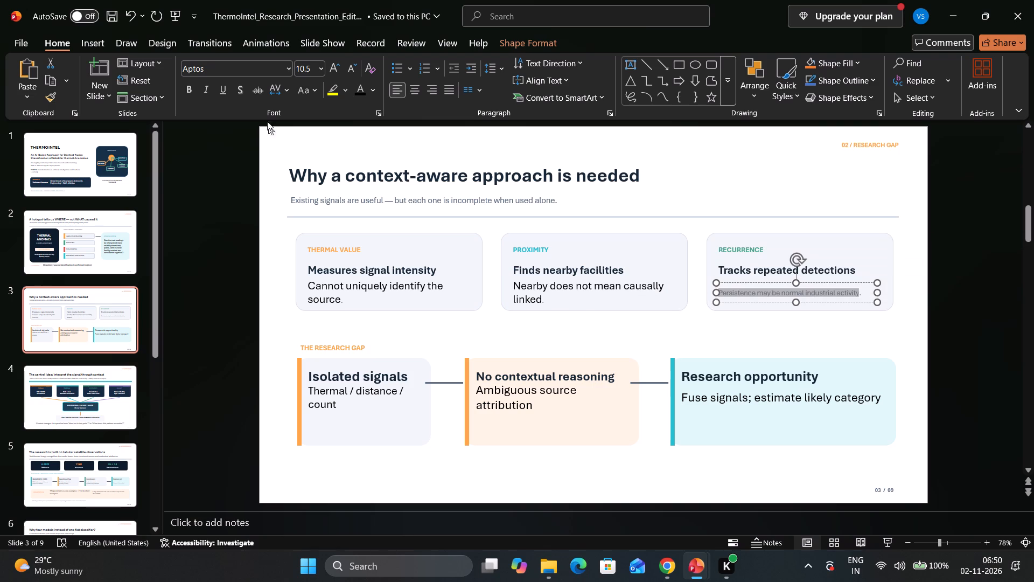
{"action": "left_click", "coordinate": [362, 88]}
{"action": "left_click", "coordinate": [323, 71]}
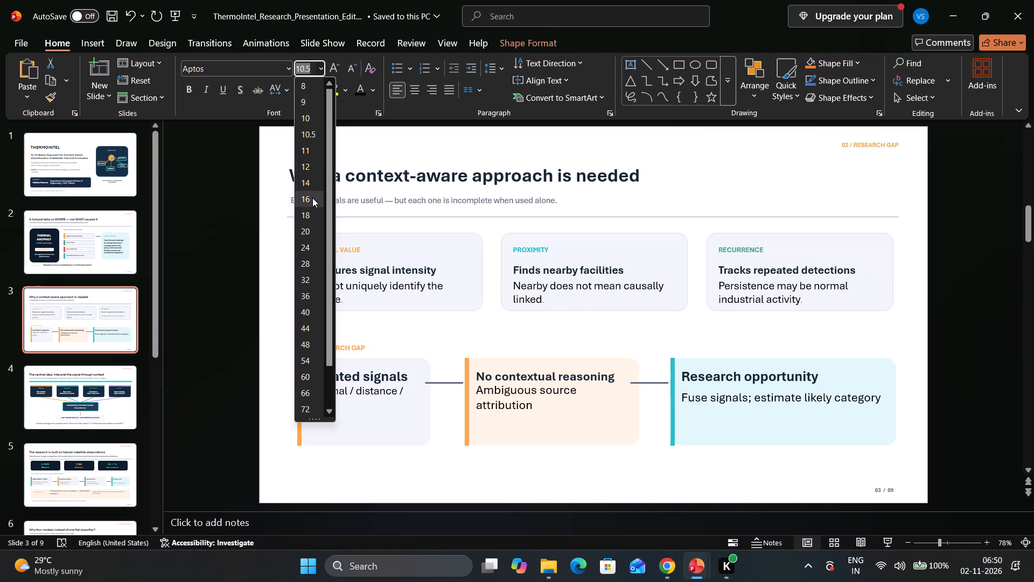
{"action": "left_click", "coordinate": [312, 198]}
{"action": "left_click", "coordinate": [867, 336]}
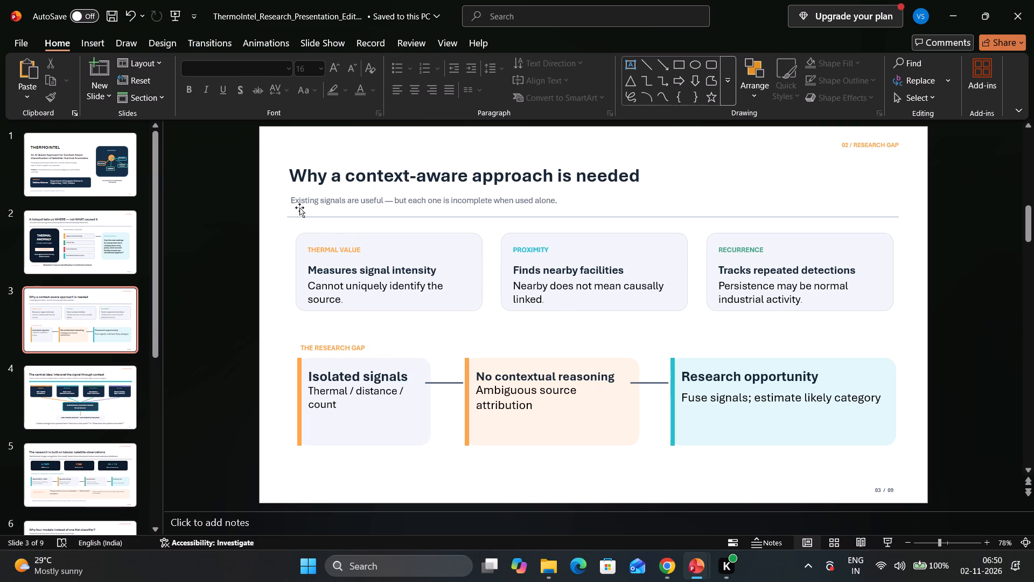
Make the "Existing signals are useful" subtitle line under the slide title black at font size 16.
{"action": "left_click_drag", "start_coordinate": [291, 198], "coordinate": [577, 197]}
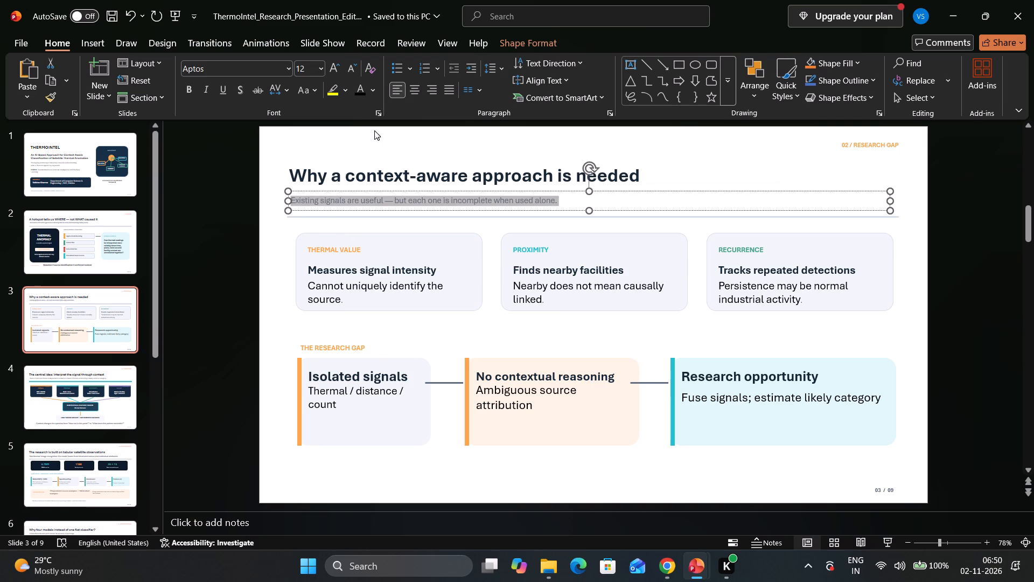
{"action": "left_click", "coordinate": [354, 85]}
{"action": "left_click", "coordinate": [320, 66]}
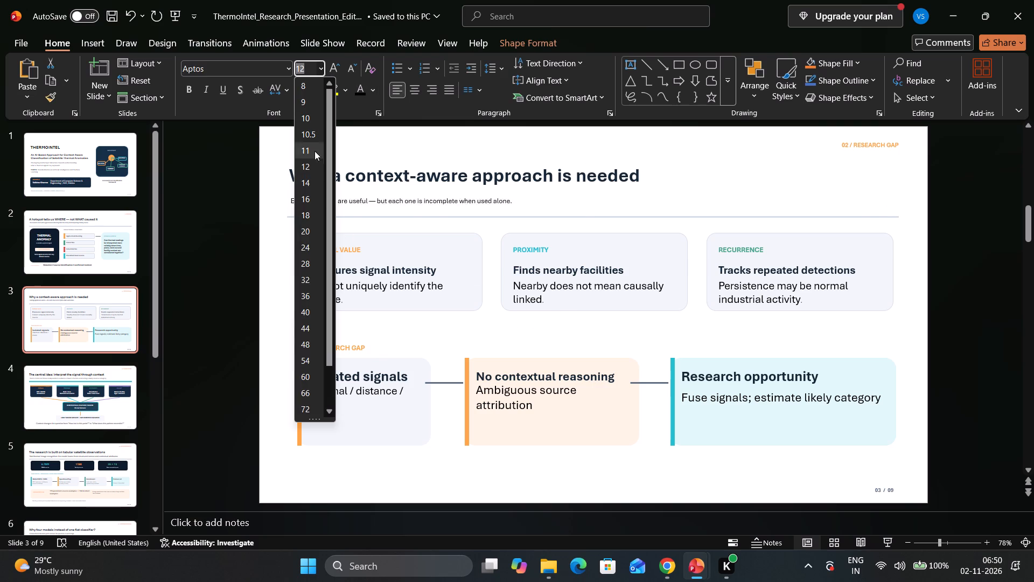
{"action": "left_click", "coordinate": [304, 197]}
{"action": "left_click", "coordinate": [212, 222]}
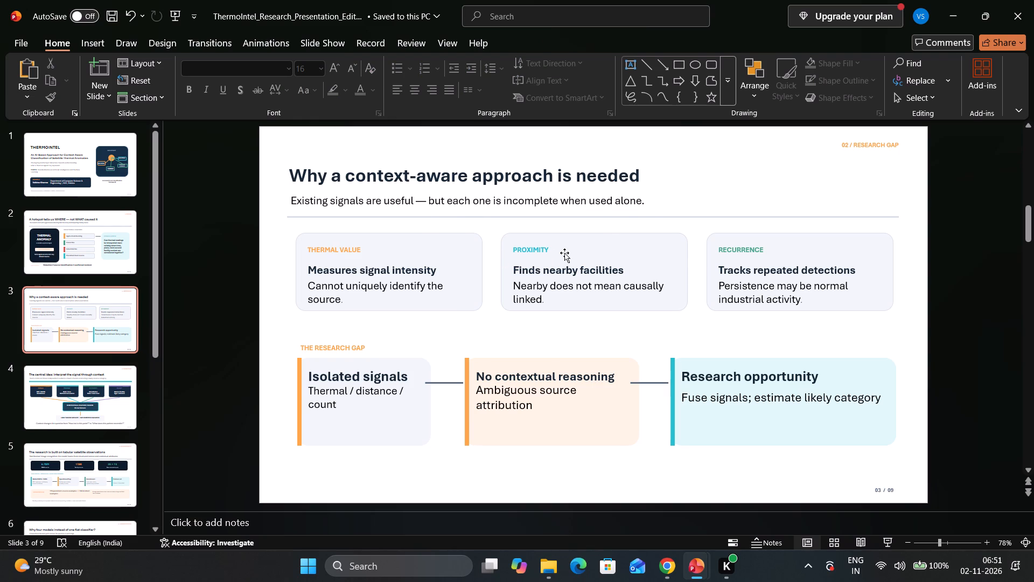
Make the "THE RESEARCH GAP" label above the lower row of cards black at font size 18.
{"action": "left_click", "coordinate": [312, 351]}
{"action": "left_click_drag", "start_coordinate": [302, 348], "coordinate": [371, 342]}
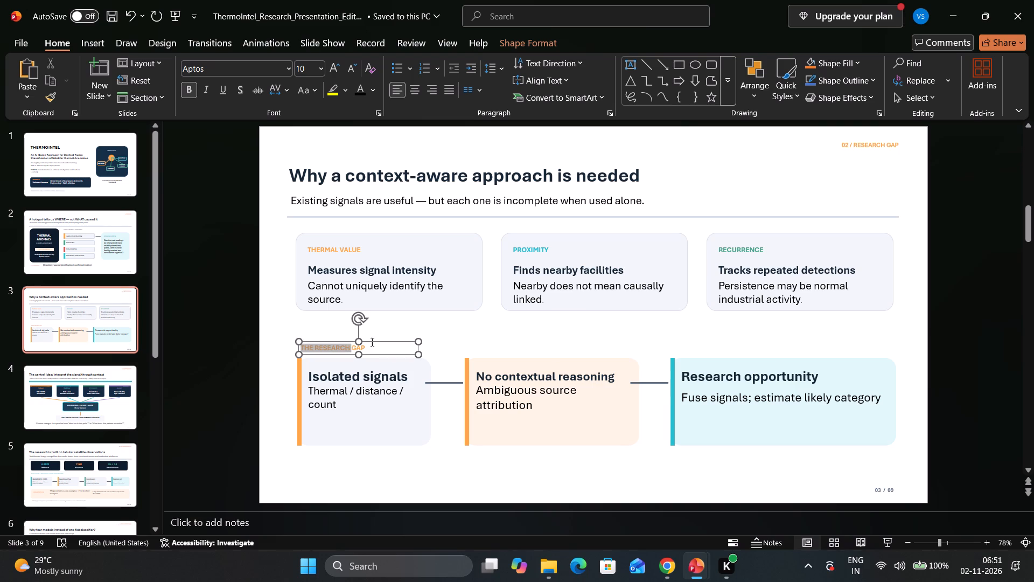
{"action": "left_click_drag", "start_coordinate": [371, 342], "coordinate": [391, 342]}
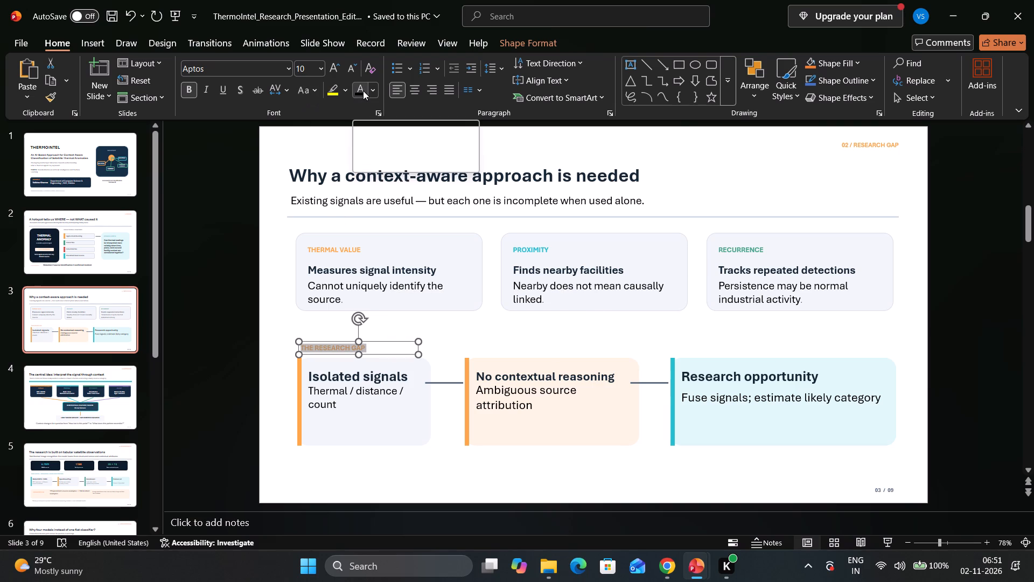
{"action": "left_click", "coordinate": [363, 91]}
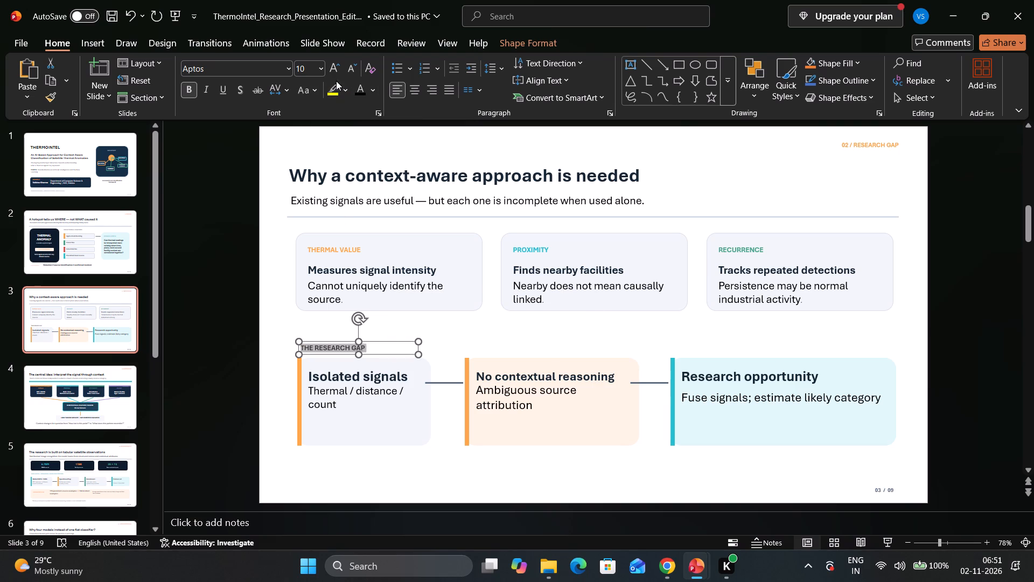
{"action": "left_click", "coordinate": [317, 66]}
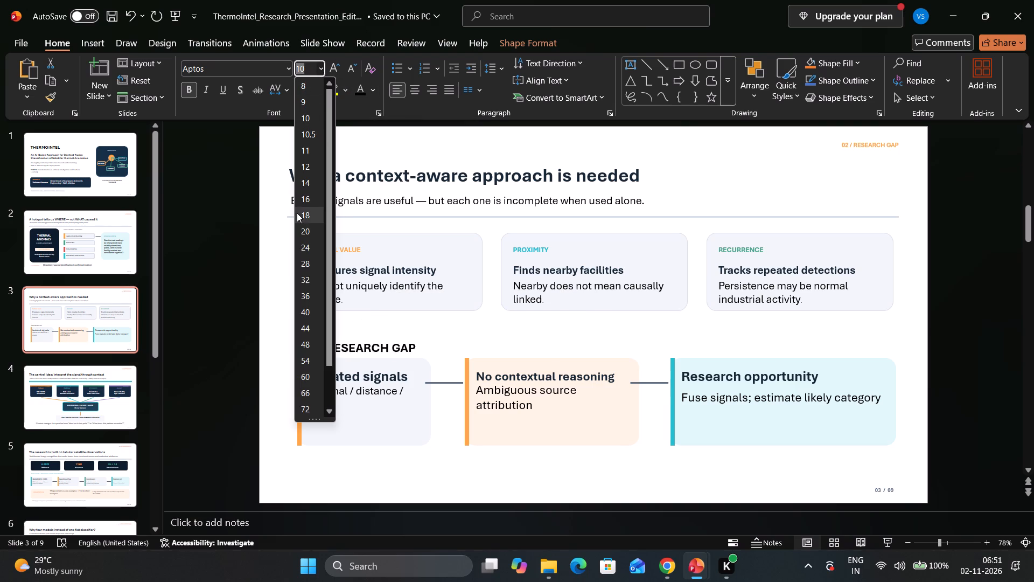
{"action": "left_click", "coordinate": [298, 207]}
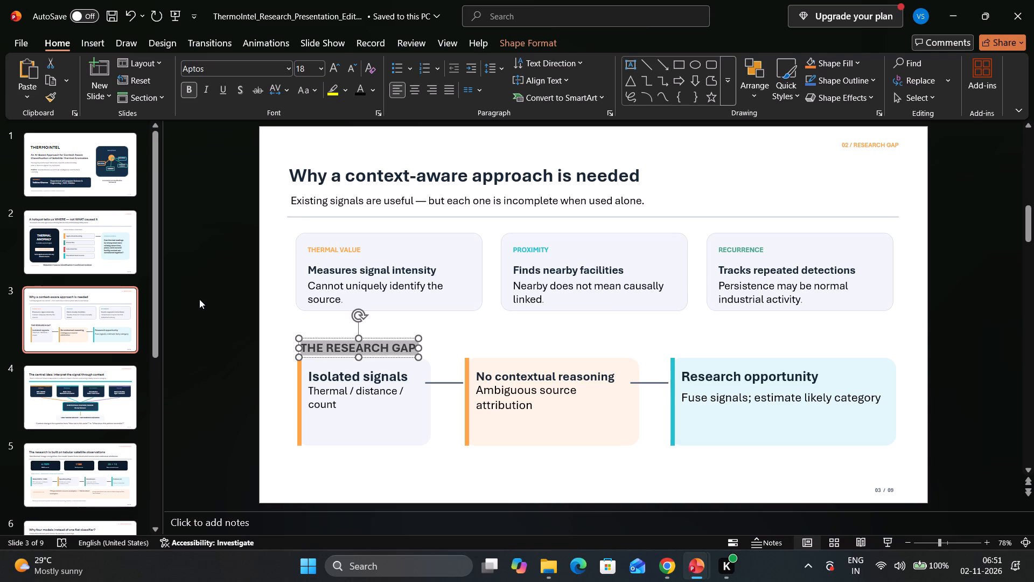
{"action": "left_click", "coordinate": [196, 301]}
On slide 5, shorten the "35 → 74" figure in the third dark statistics card to "35".
{"action": "scroll", "coordinate": [356, 365], "scroll_direction": "down", "scroll_amount": 1}
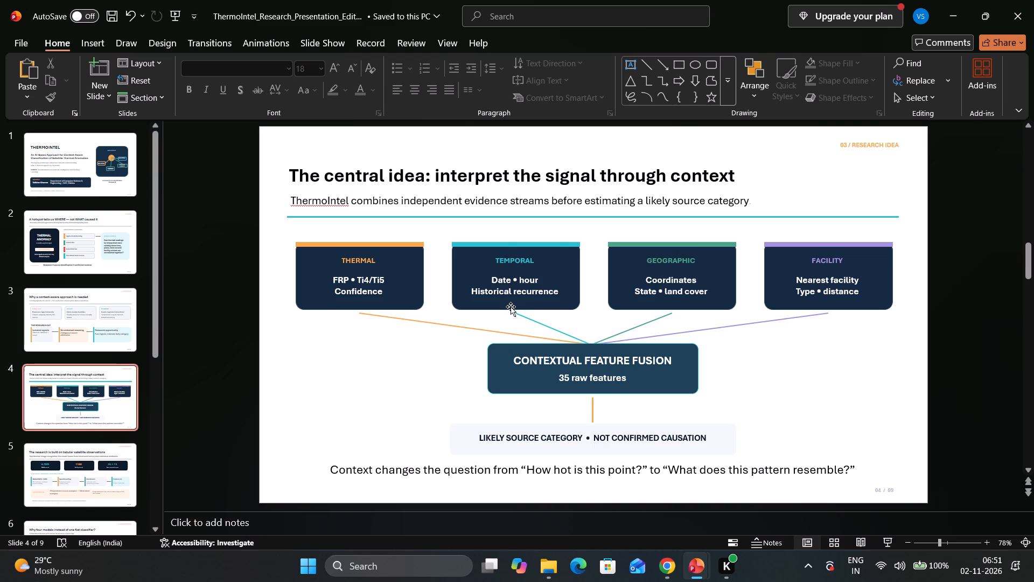
{"action": "scroll", "coordinate": [510, 307], "scroll_direction": "down", "scroll_amount": 1}
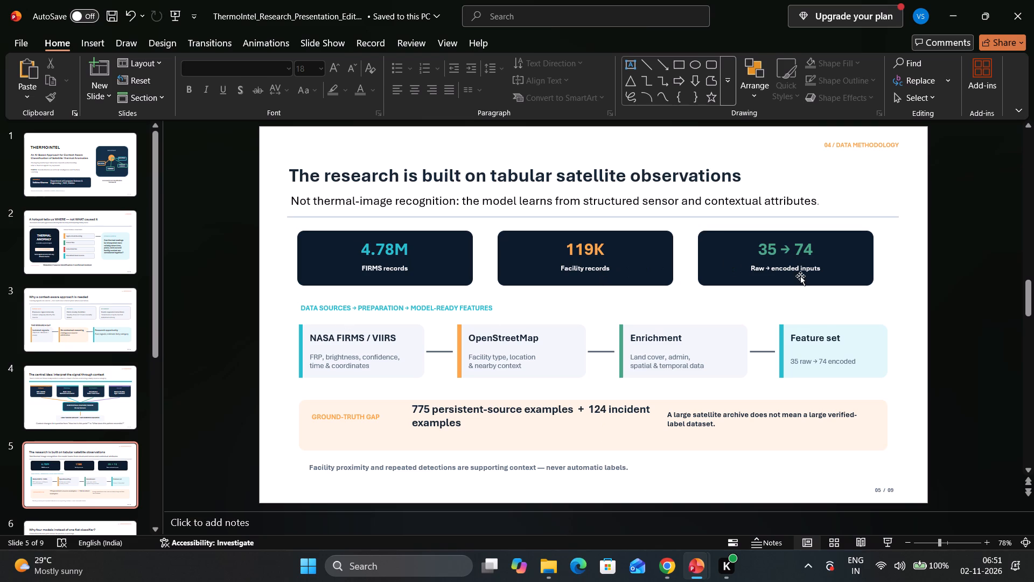
{"action": "left_click", "coordinate": [811, 257]}
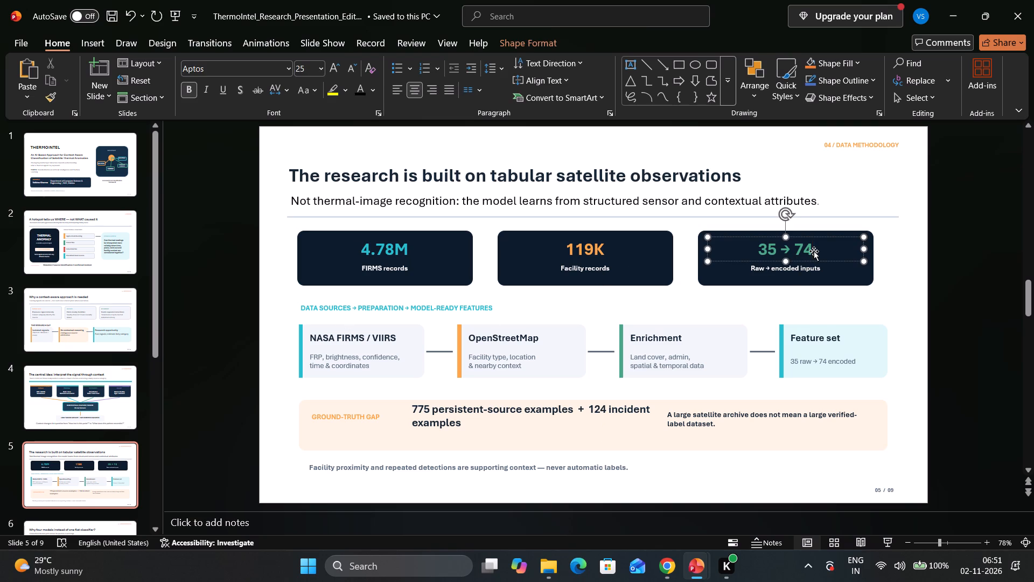
{"action": "key", "text": "BackSpace"}
{"action": "key", "text": "BackSpace"}
{"action": "key", "text": "BackSpace"}
{"action": "key", "text": "BackSpace"}
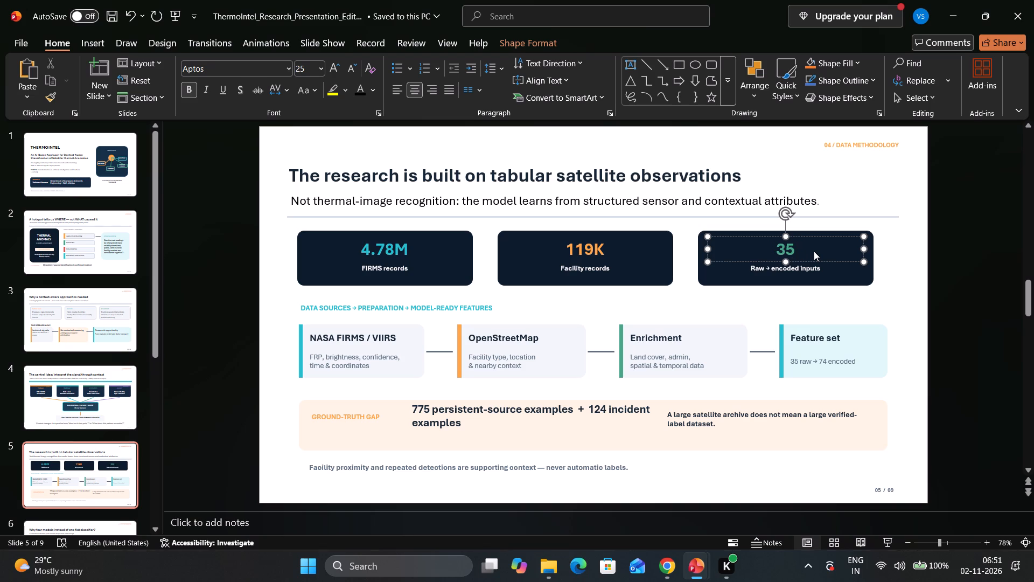
Change the caption under the 35 figure in the third statistics card to "Raw features".
{"action": "left_click", "coordinate": [815, 267]}
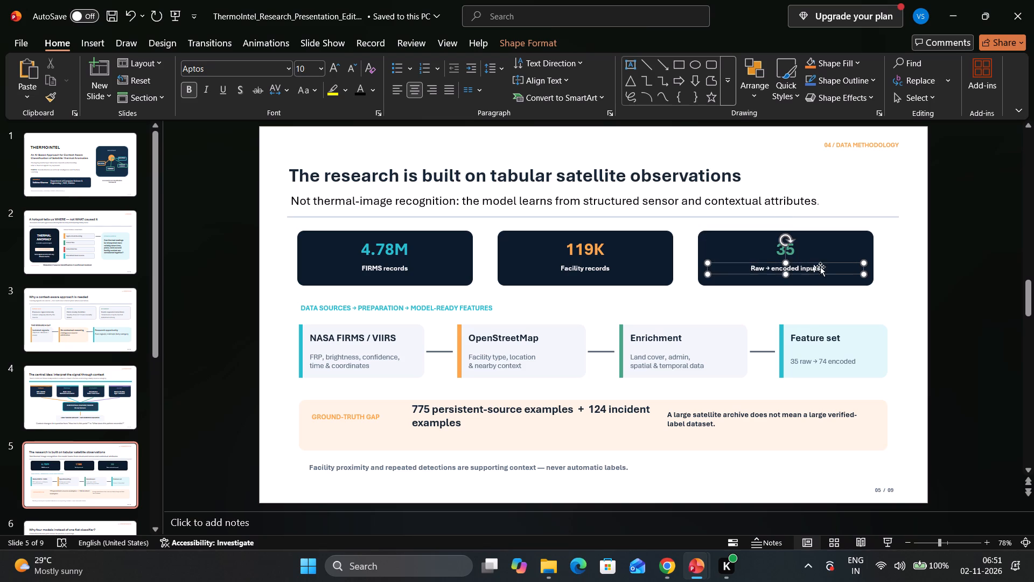
{"action": "left_click", "coordinate": [826, 268]}
{"action": "left_click", "coordinate": [826, 268]}
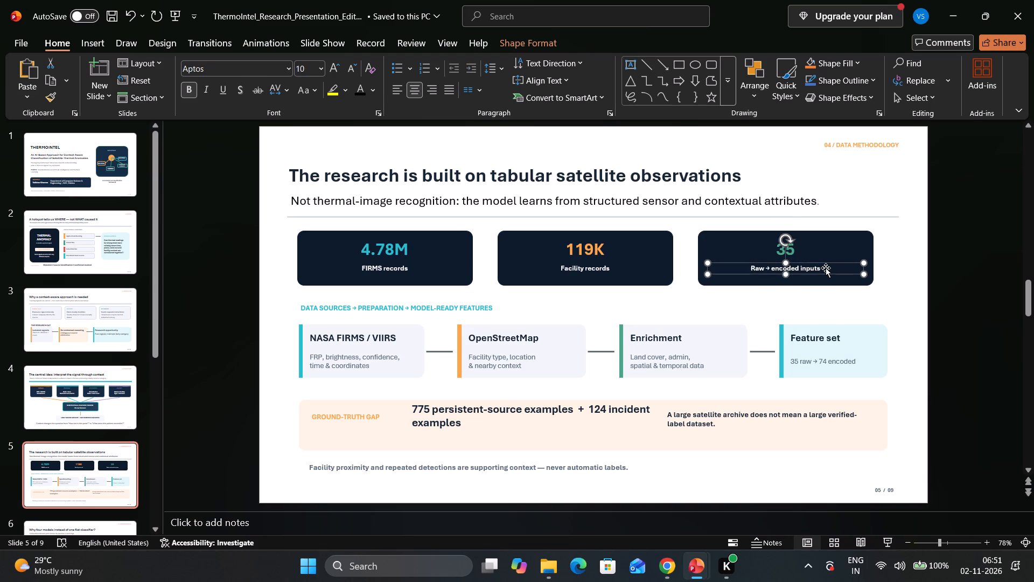
{"action": "left_click", "coordinate": [825, 269]}
{"action": "left_click", "coordinate": [822, 267]}
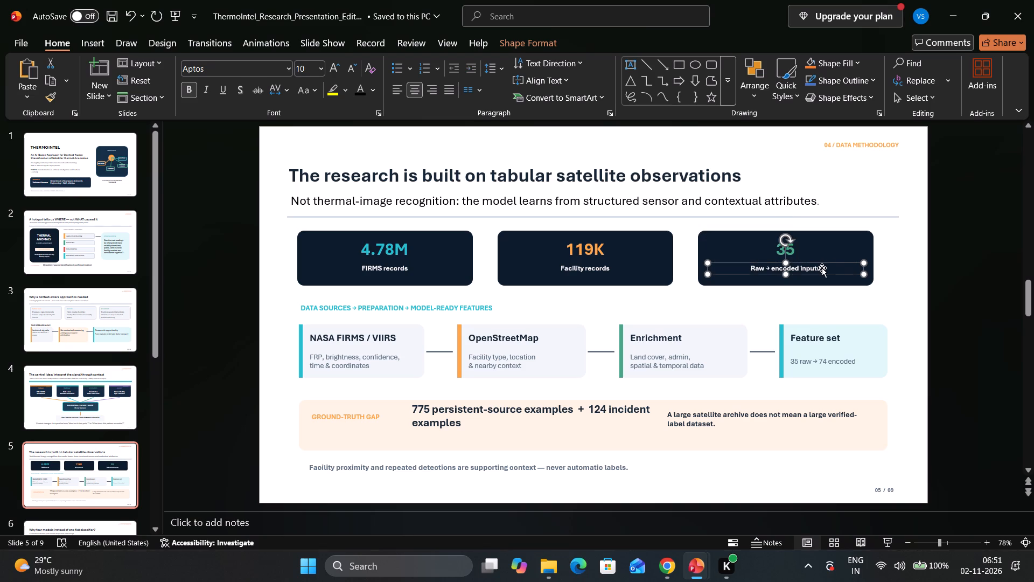
{"action": "left_click_drag", "start_coordinate": [822, 268], "coordinate": [779, 268]}
{"action": "left_click", "coordinate": [819, 266]}
{"action": "key", "text": "BackSpace"}
{"action": "key", "text": "BackSpace"}
{"action": "key", "text": "BackSpace"}
{"action": "key", "text": "BackSpace"}
{"action": "key", "text": "BackSpace"}
{"action": "key", "text": "BackSpace"}
{"action": "key", "text": "BackSpace"}
{"action": "key", "text": "BackSpace"}
{"action": "key", "text": "BackSpace"}
{"action": "key", "text": "BackSpace"}
{"action": "key", "text": "BackSpace"}
{"action": "key", "text": "BackSpace"}
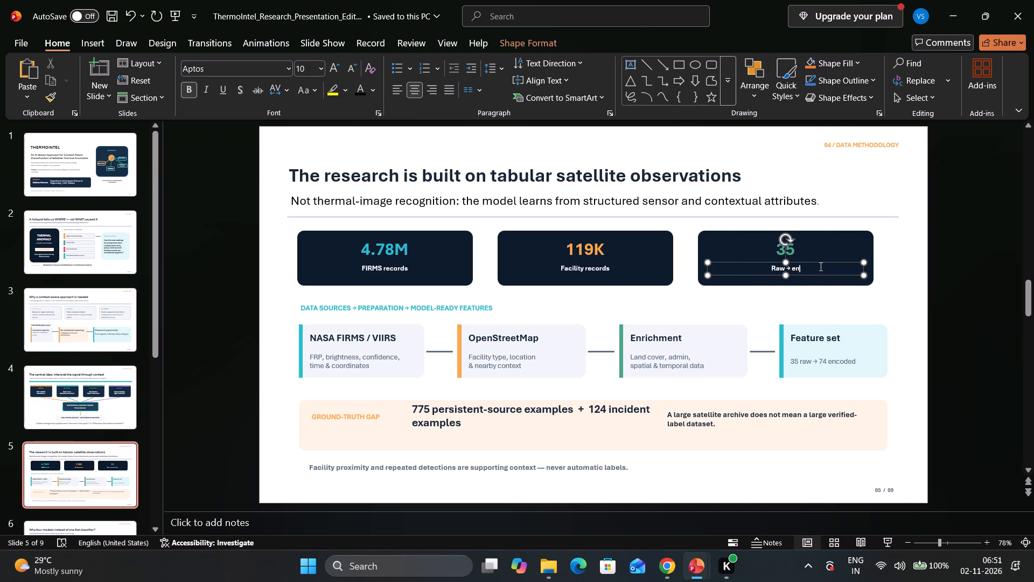
{"action": "key", "text": "BackSpace"}
{"action": "key", "text": "BackSpace"}
{"action": "key", "text": "BackSpace"}
{"action": "key", "text": "BackSpace"}
{"action": "type", "text": "f"}
{"action": "key", "text": "space"}
{"action": "key", "text": "BackSpace"}
{"action": "key", "text": "BackSpace"}
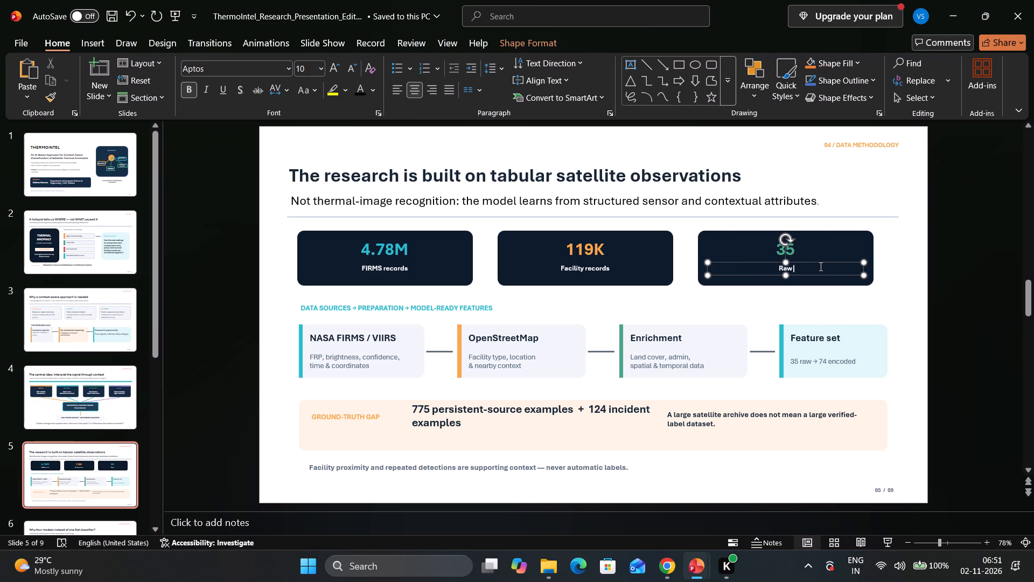
{"action": "type", "text": "features"}
{"action": "left_click", "coordinate": [455, 342]}
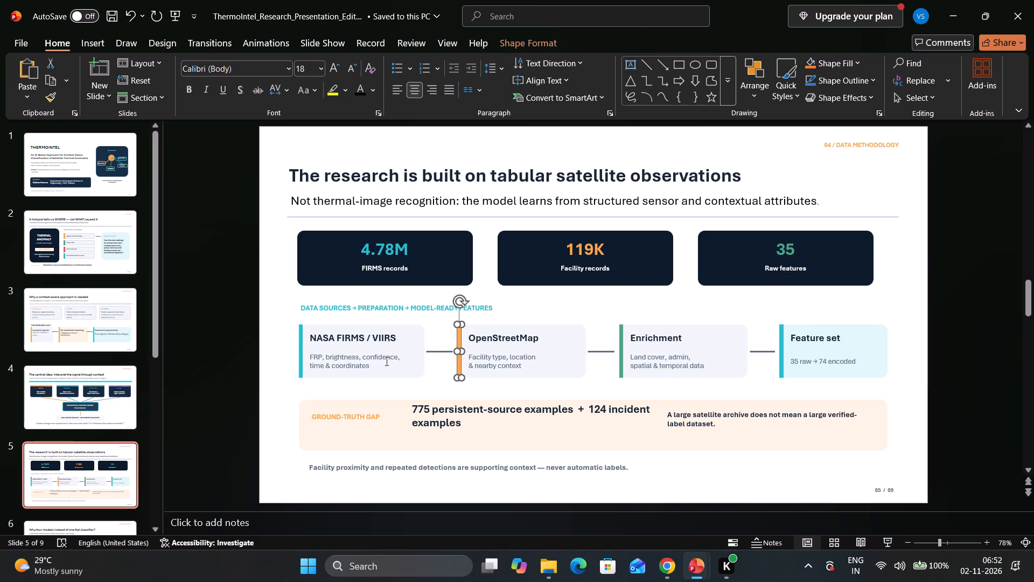
Make the "FRP, brightness, confidence, time & coordinates" text in the NASA FIRMS / VIIRS card black at font size 12.
{"action": "left_click", "coordinate": [386, 361]}
{"action": "left_click_drag", "start_coordinate": [311, 356], "coordinate": [385, 363]}
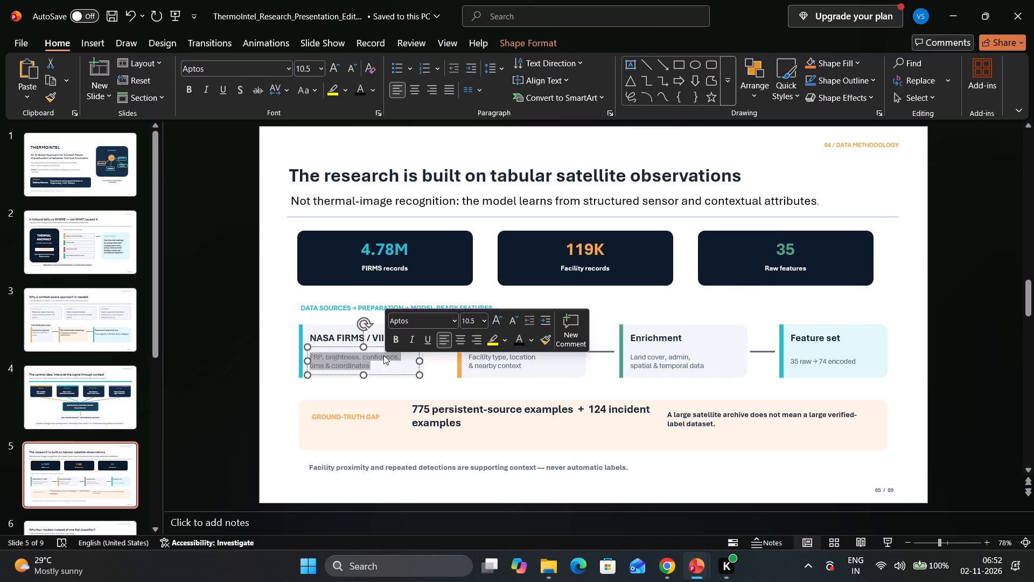
{"action": "left_click", "coordinate": [355, 84]}
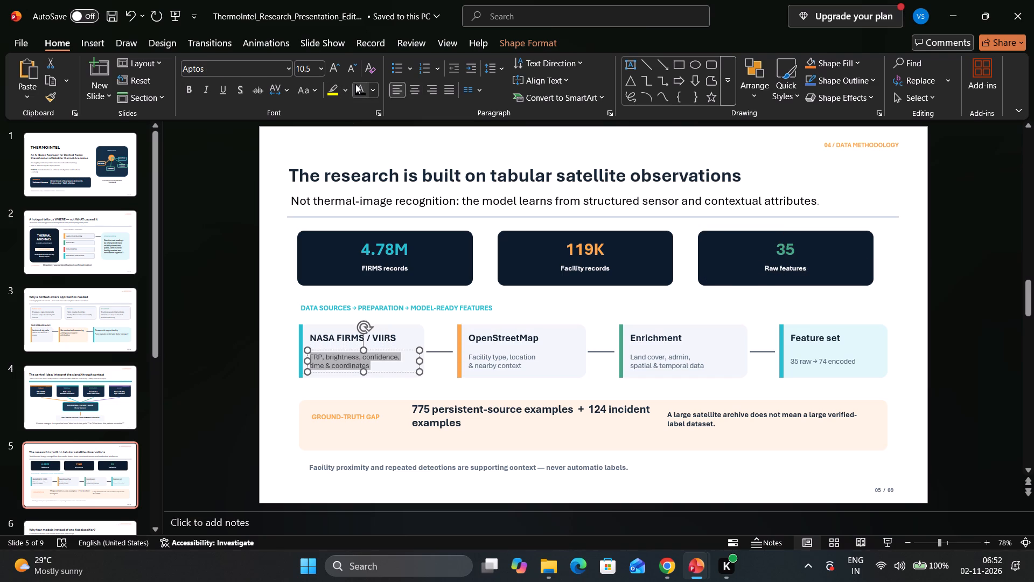
{"action": "left_click", "coordinate": [316, 66]}
{"action": "left_click", "coordinate": [318, 67]}
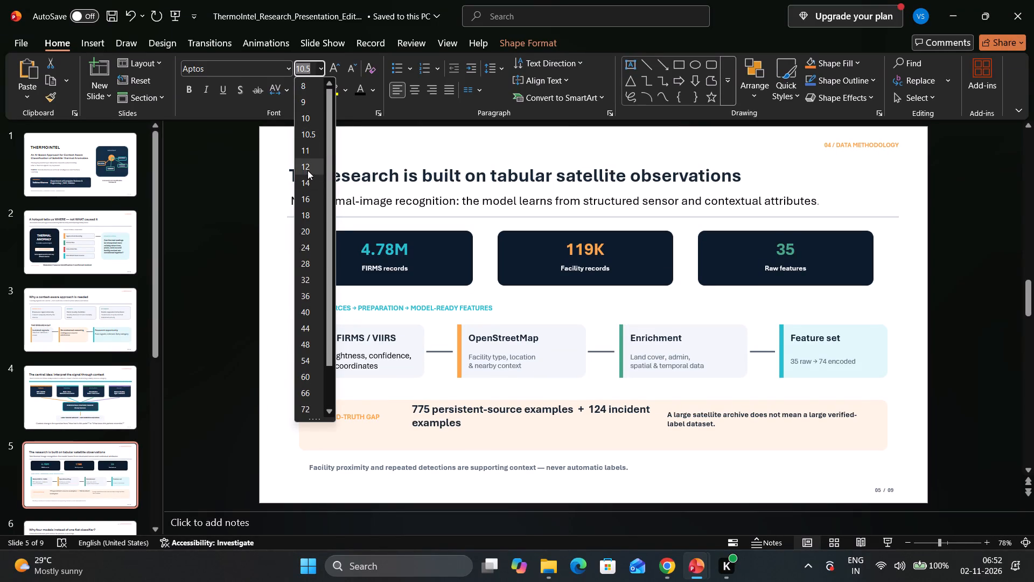
{"action": "left_click", "coordinate": [308, 170]}
Make the "Facility type, location & nearby context" text in the OpenStreetMap card black at font size 14.
{"action": "left_click_drag", "start_coordinate": [469, 356], "coordinate": [516, 370]}
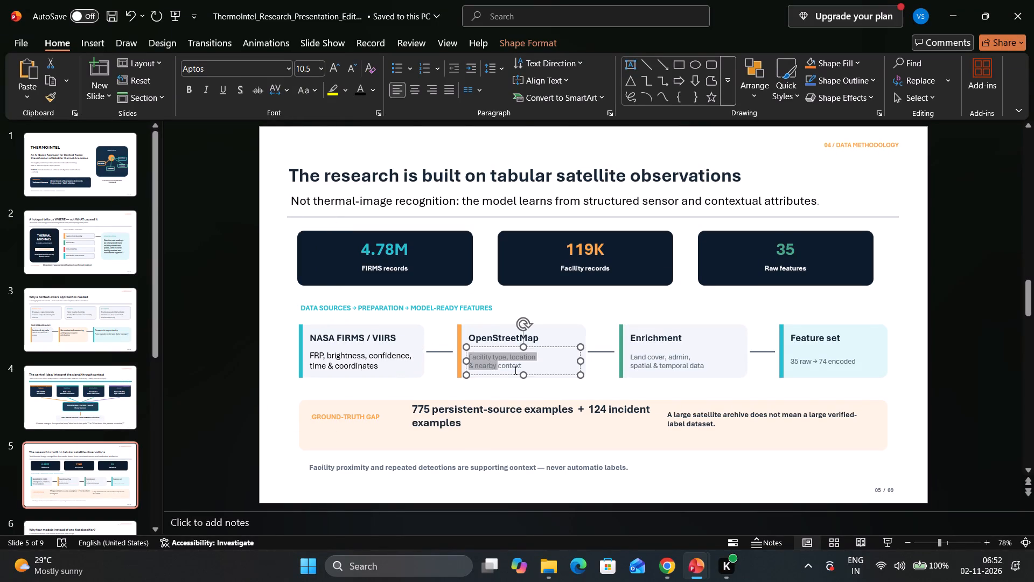
{"action": "left_click_drag", "start_coordinate": [516, 370], "coordinate": [519, 370]}
{"action": "left_click", "coordinate": [357, 94]}
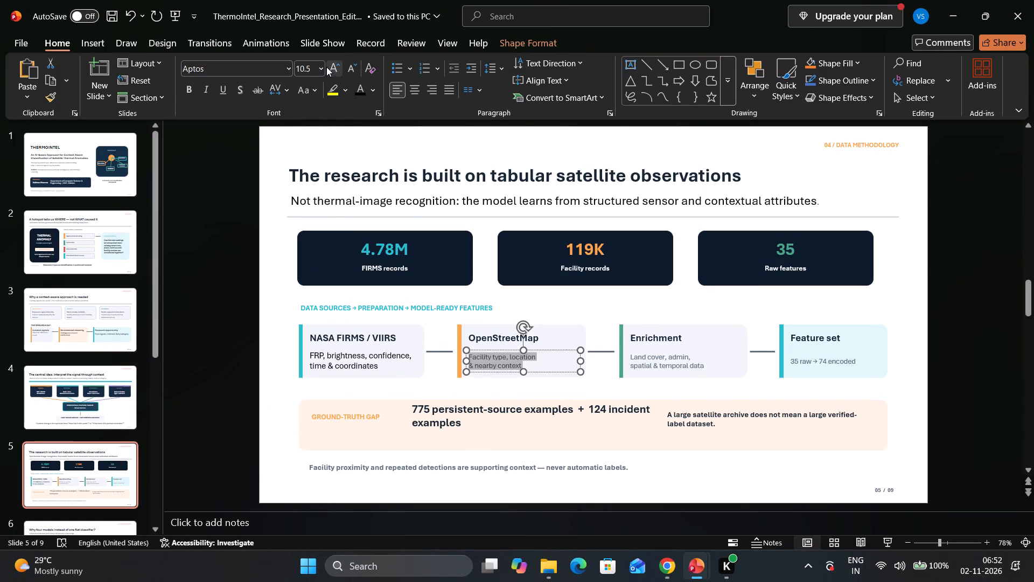
{"action": "left_click", "coordinate": [322, 72]}
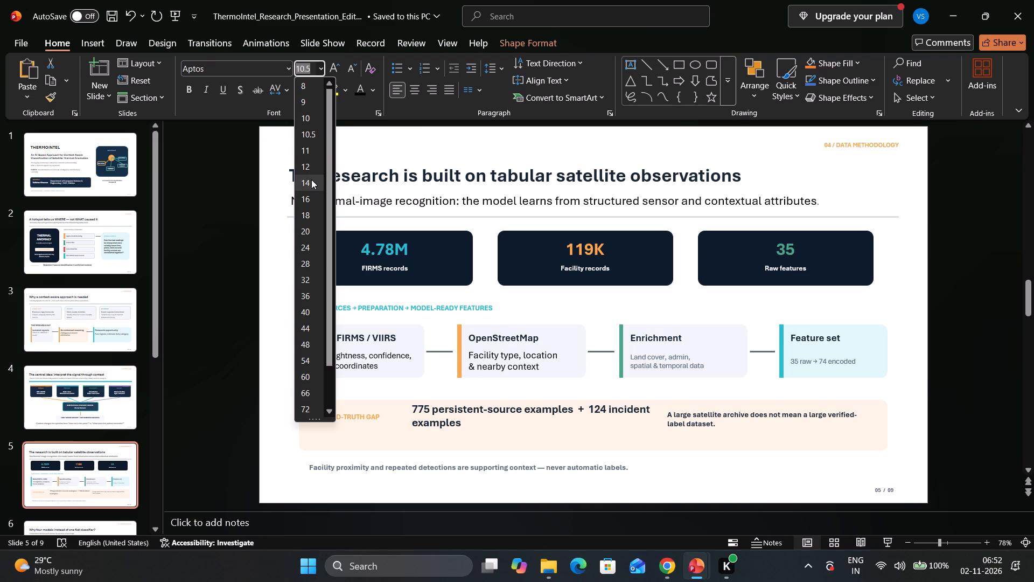
{"action": "left_click", "coordinate": [311, 179]}
Make the "Land cover, admin, spatial & temporal data" text in the Enrichment card black at font size 14.
{"action": "left_click", "coordinate": [645, 362]}
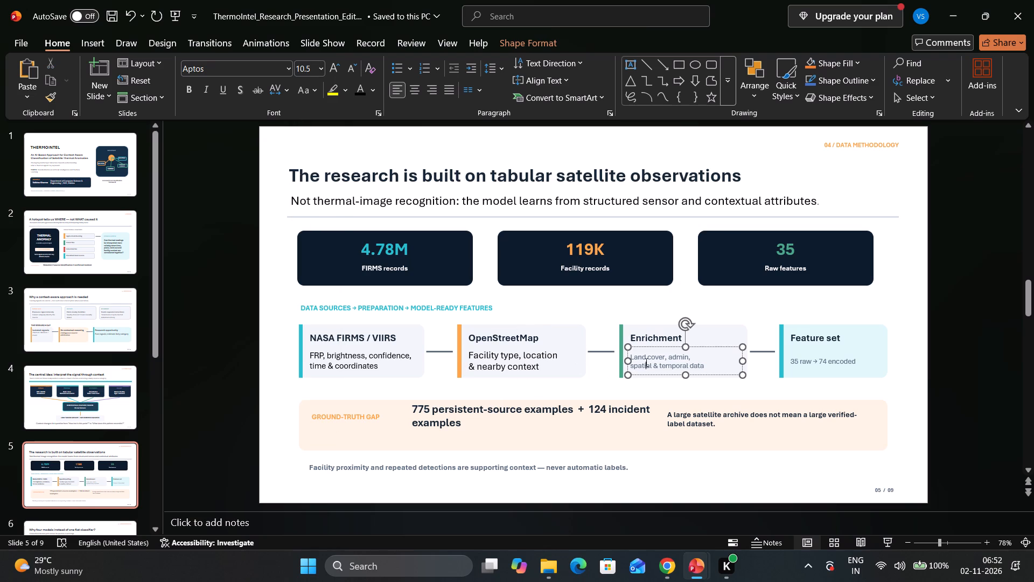
{"action": "left_click_drag", "start_coordinate": [632, 357], "coordinate": [721, 364]}
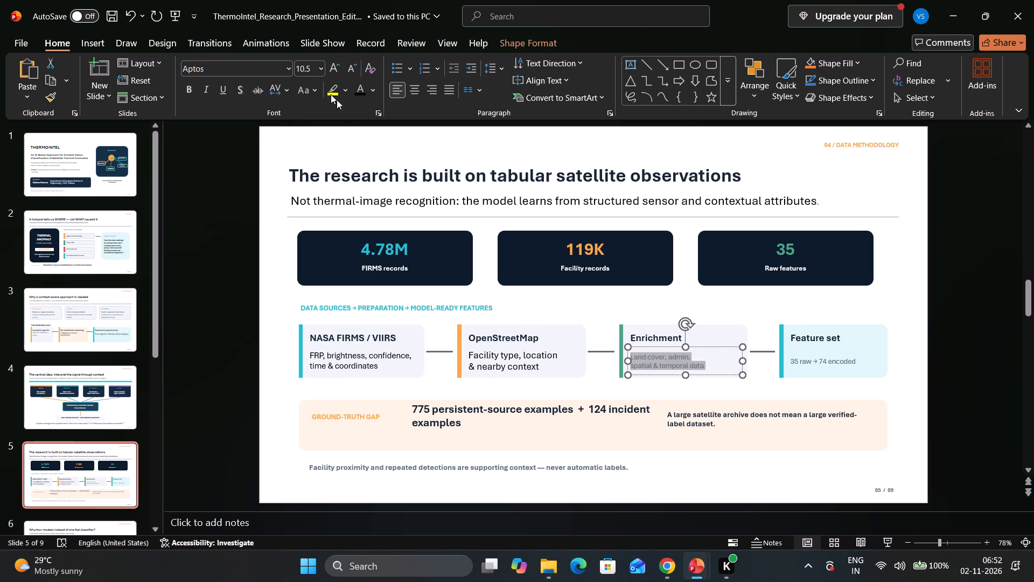
{"action": "left_click", "coordinate": [361, 90]}
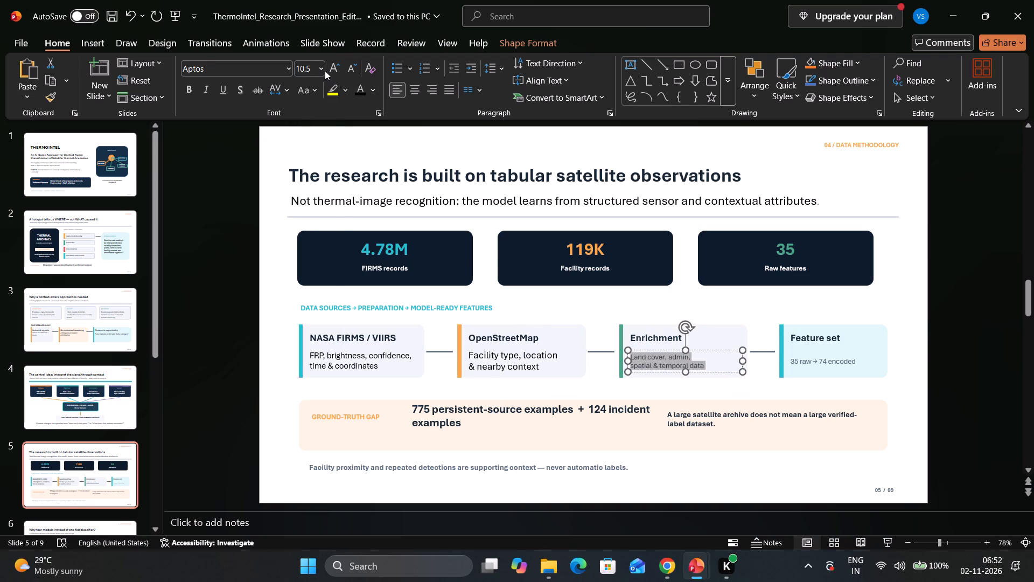
{"action": "left_click", "coordinate": [324, 71]}
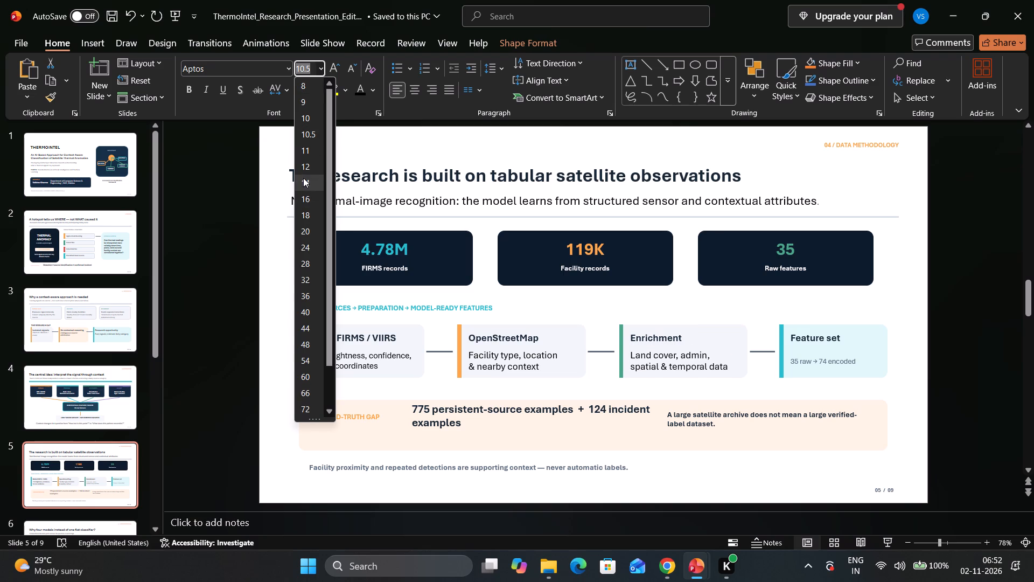
{"action": "left_click", "coordinate": [303, 178]}
Make the "35 raw" part of the Feature set card's text black at font size 14.
{"action": "left_click", "coordinate": [801, 364]}
{"action": "left_click_drag", "start_coordinate": [793, 361], "coordinate": [801, 361]}
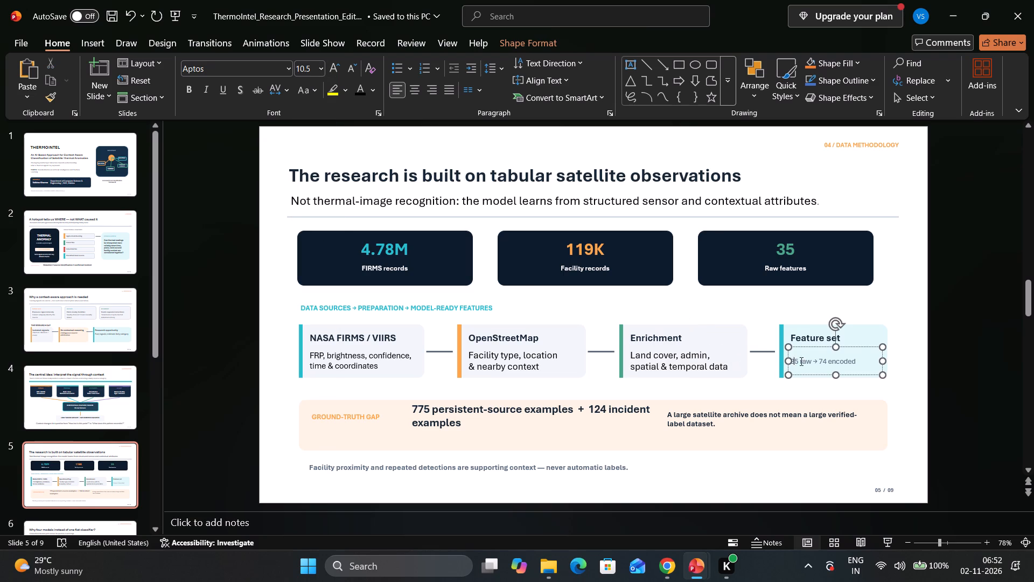
{"action": "left_click_drag", "start_coordinate": [801, 361], "coordinate": [808, 361]}
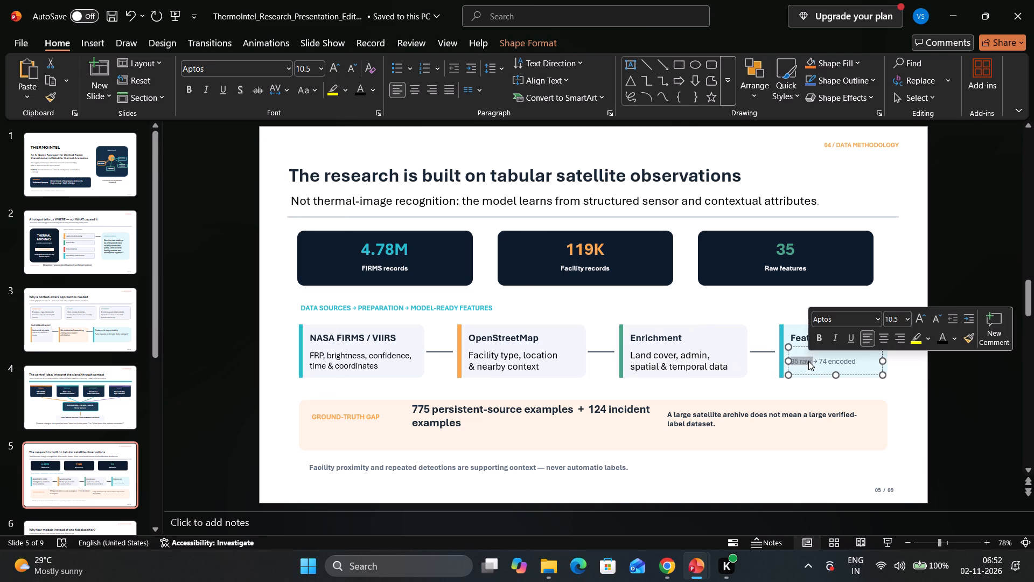
{"action": "left_click", "coordinate": [365, 97]}
{"action": "left_click", "coordinate": [324, 71]}
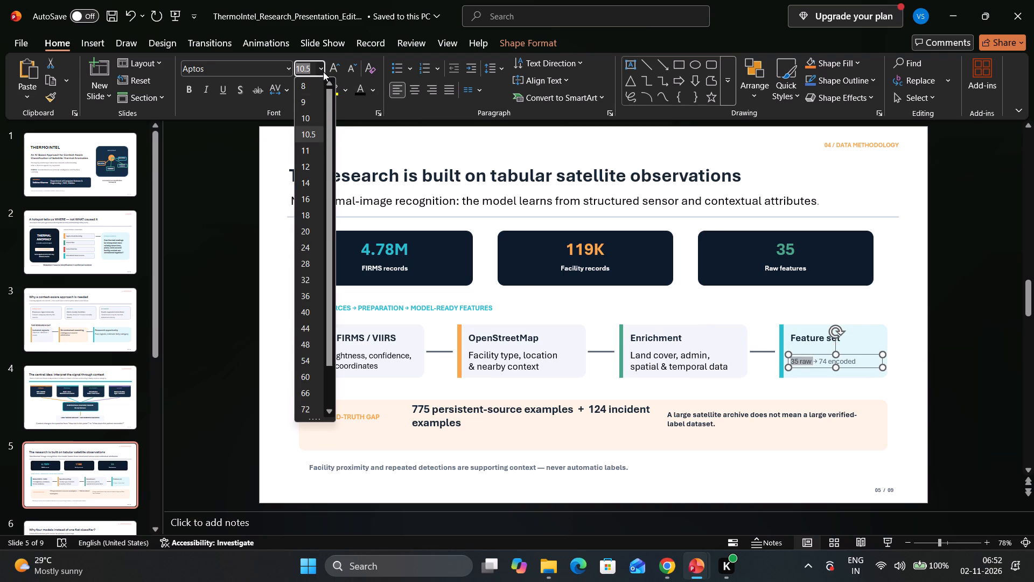
{"action": "left_click", "coordinate": [321, 183]}
Reword the text under the Feature set heading to "35 raw features", removing the arrow and encoded count.
{"action": "left_click", "coordinate": [863, 359]}
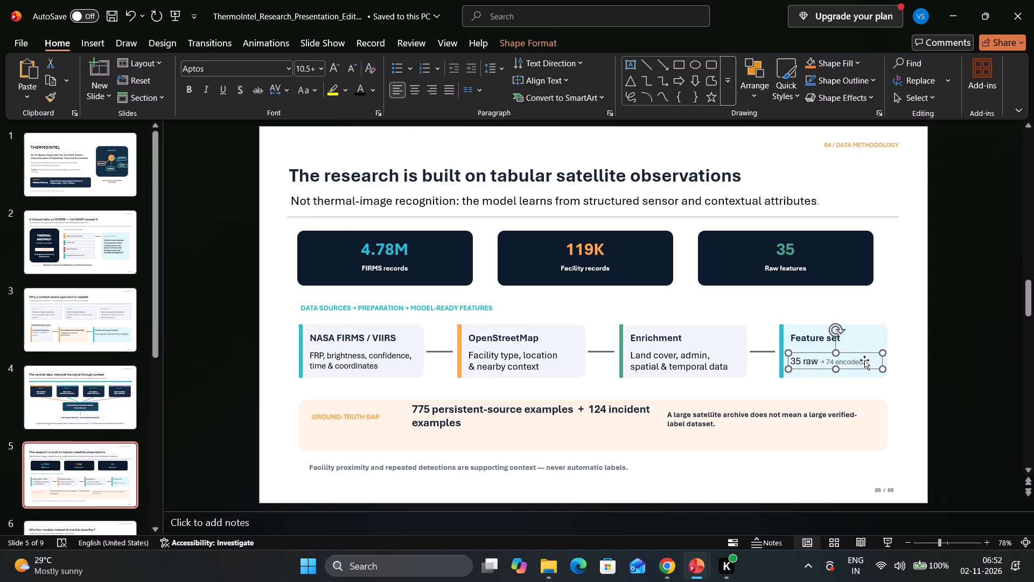
{"action": "left_click", "coordinate": [864, 360]}
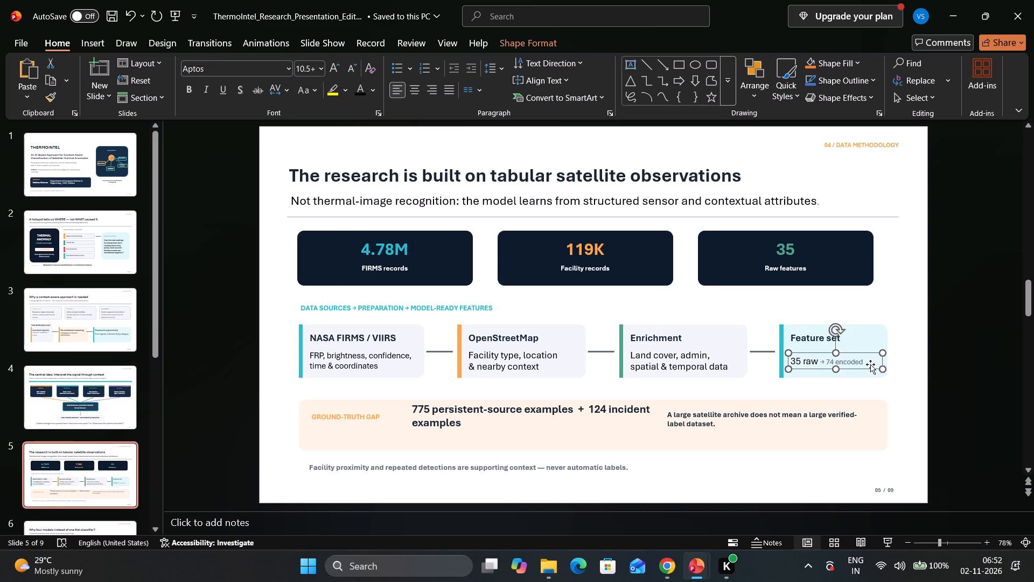
{"action": "left_click", "coordinate": [862, 361]}
{"action": "key", "text": "BackSpace"}
{"action": "key", "text": "BackSpace"}
{"action": "key", "text": "BackSpace"}
{"action": "key", "text": "BackSpace"}
{"action": "key", "text": "BackSpace"}
{"action": "key", "text": "BackSpace"}
{"action": "key", "text": "BackSpace"}
{"action": "key", "text": "BackSpace"}
{"action": "key", "text": "BackSpace"}
{"action": "key", "text": "BackSpace"}
{"action": "key", "text": "BackSpace"}
{"action": "key", "text": "BackSpace"}
{"action": "key", "text": "BackSpace"}
{"action": "key", "text": "space"}
{"action": "type", "text": "fea"}
{"action": "type", "text": "tures"}
{"action": "key", "text": "Return"}
{"action": "key", "text": "BackSpace"}
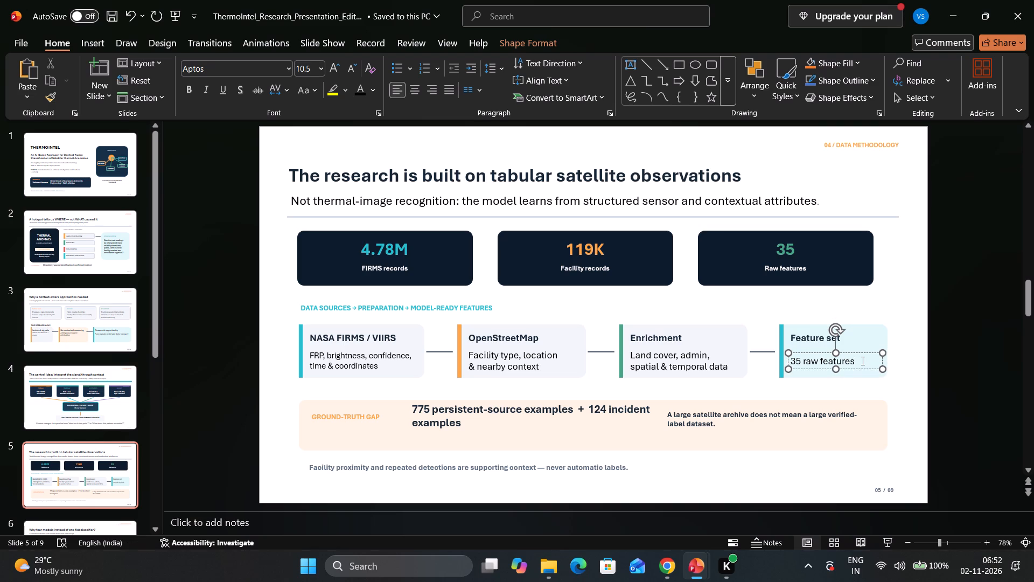
{"action": "left_click", "coordinate": [862, 385]}
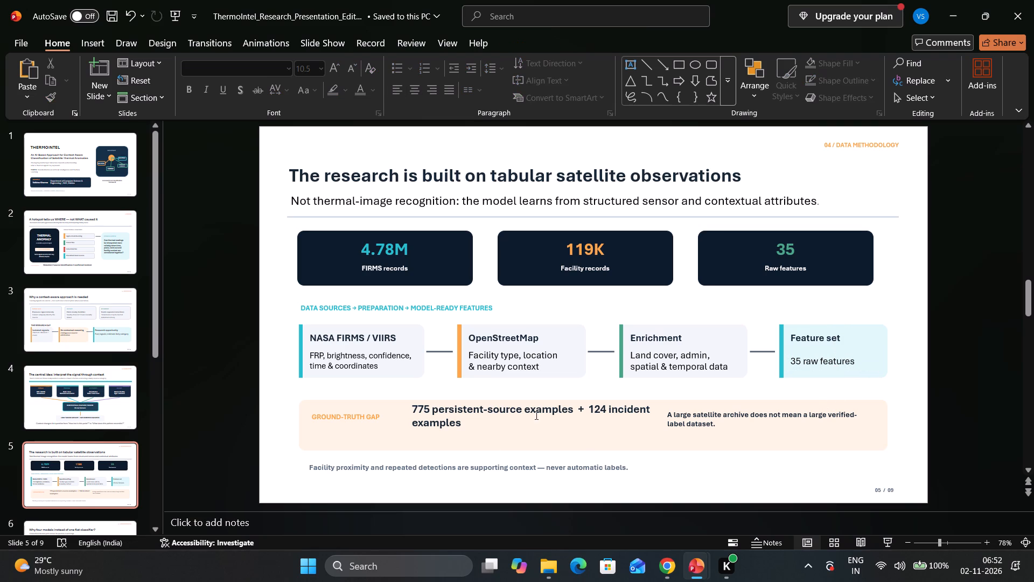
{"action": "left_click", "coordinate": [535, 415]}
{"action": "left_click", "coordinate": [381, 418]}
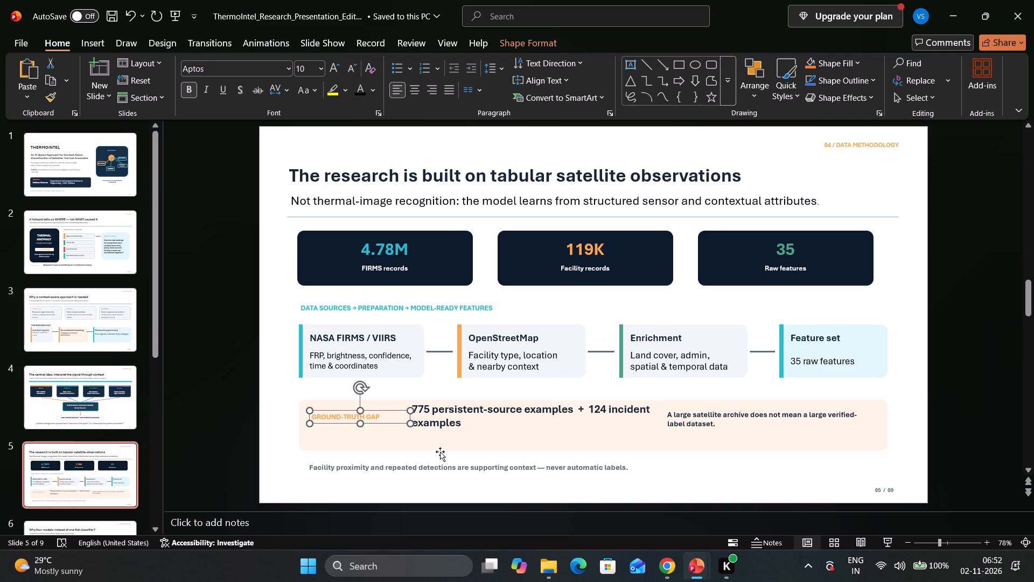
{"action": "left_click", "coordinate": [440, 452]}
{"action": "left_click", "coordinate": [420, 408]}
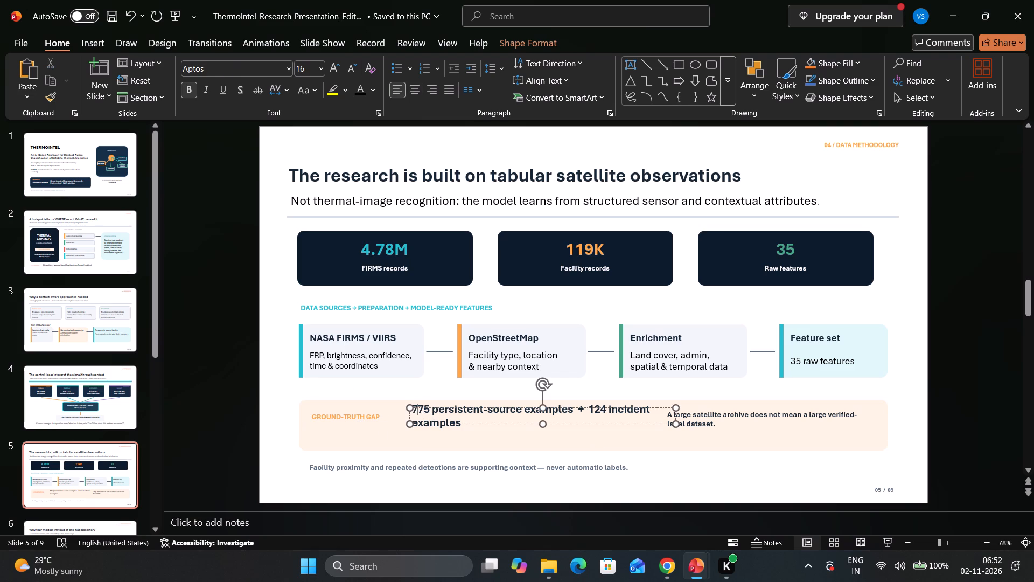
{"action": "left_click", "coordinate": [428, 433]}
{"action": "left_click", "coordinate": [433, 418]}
Delete the "Facility proximity and repeated detections are supporting context" sentence below the ground-truth band.
{"action": "left_click_drag", "start_coordinate": [306, 467], "coordinate": [364, 468]}
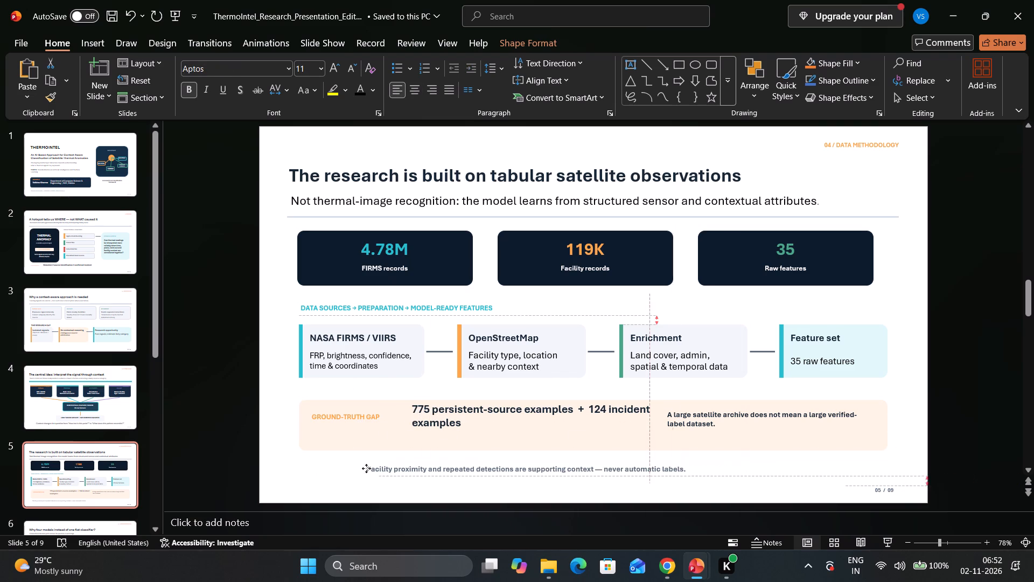
{"action": "left_click_drag", "start_coordinate": [364, 468], "coordinate": [331, 468]}
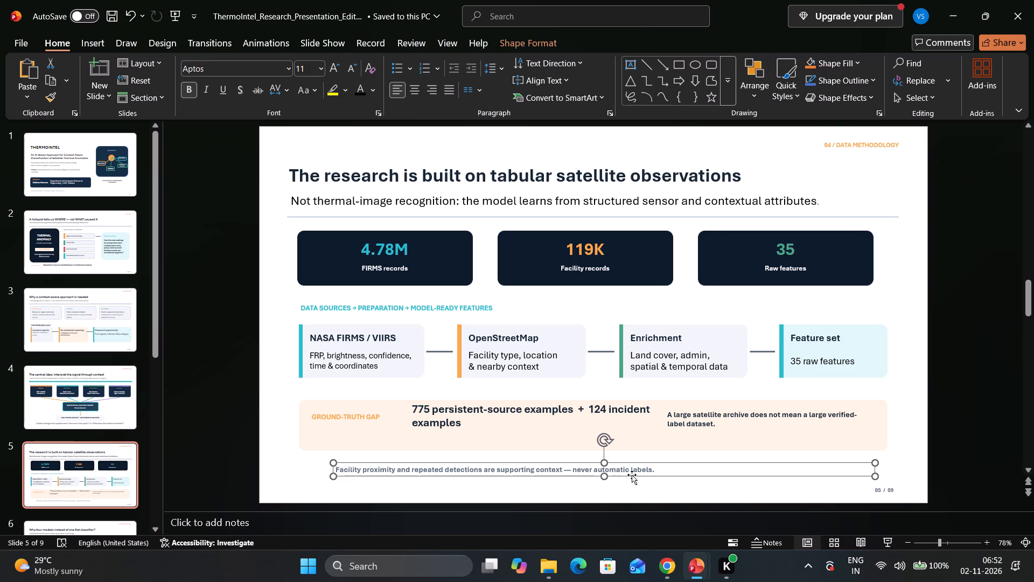
{"action": "key", "text": "BackSpace"}
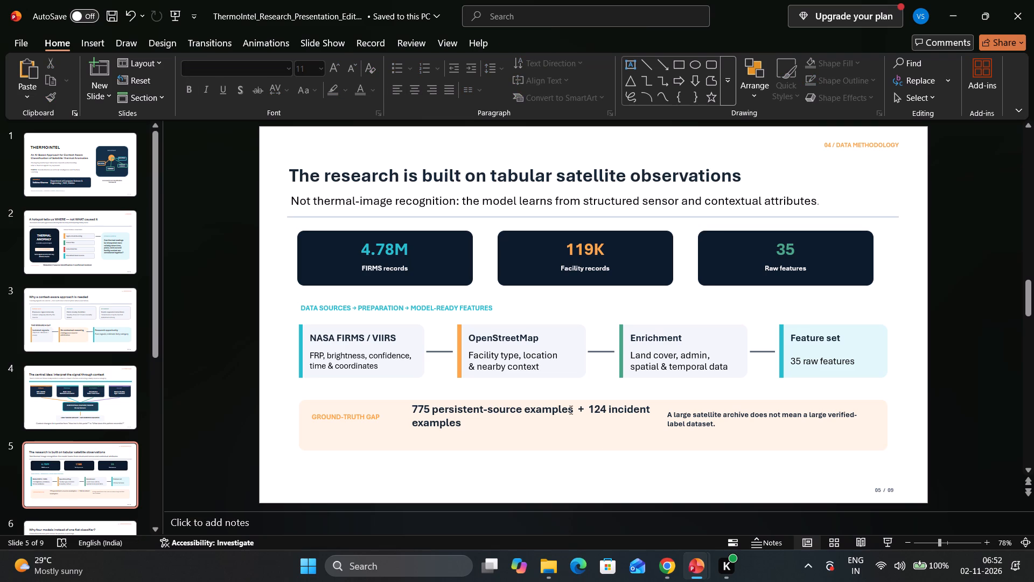
Move the pale orange background shape of the ground-truth band up slightly, closer to the data source cards.
{"action": "left_click", "coordinate": [507, 446]}
{"action": "left_click_drag", "start_coordinate": [507, 440], "coordinate": [507, 435]}
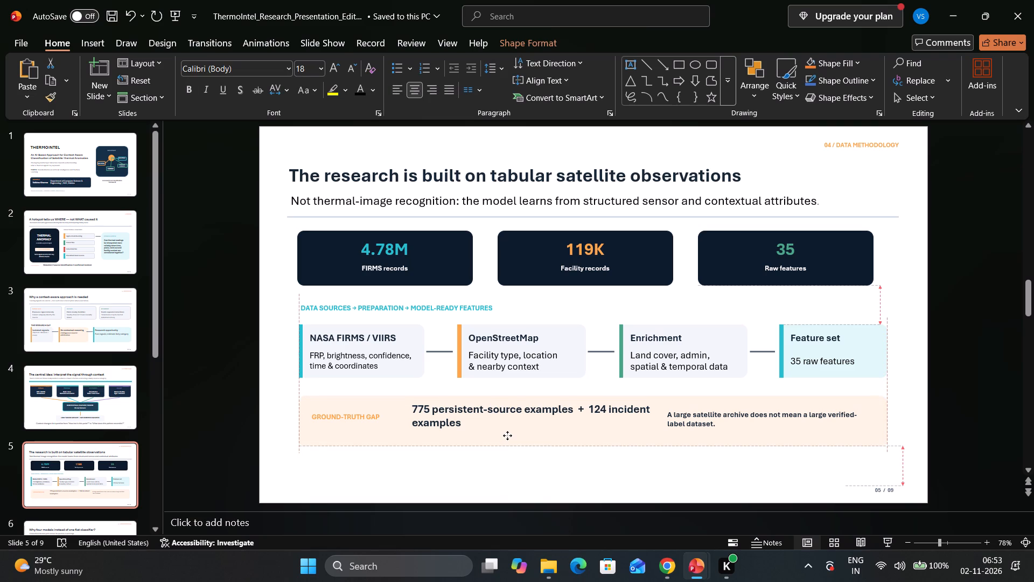
{"action": "left_click_drag", "start_coordinate": [507, 435], "coordinate": [507, 434]}
Nudge the GROUND-TRUTH GAP label slightly down within its band and make its text box a little wider.
{"action": "left_click", "coordinate": [381, 415]}
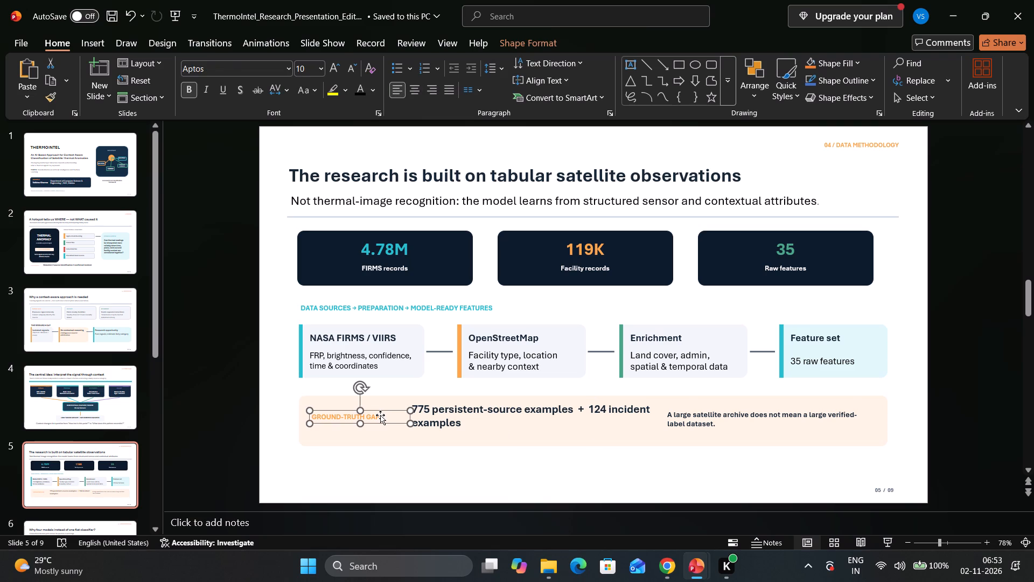
{"action": "left_click", "coordinate": [380, 415]}
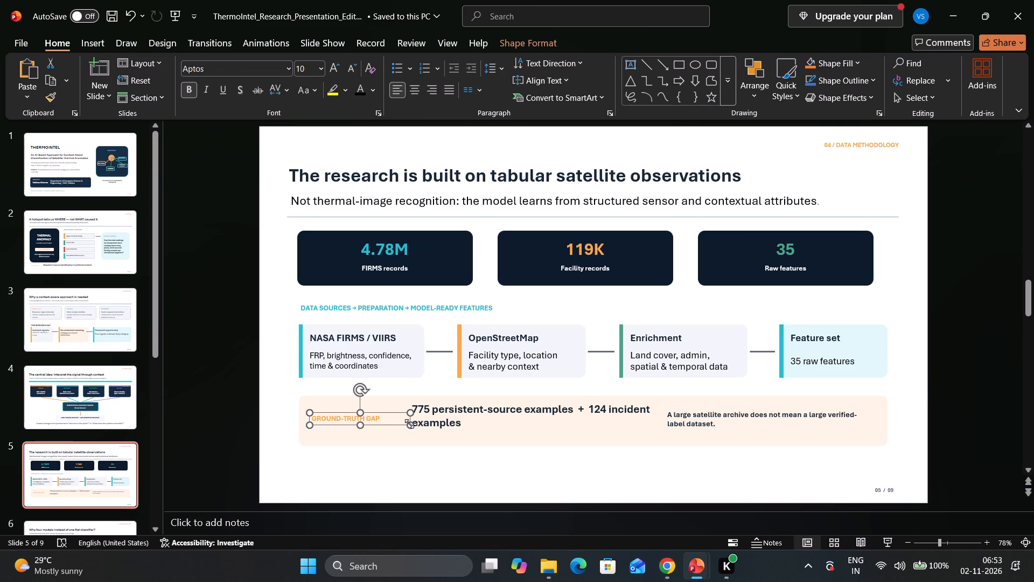
{"action": "left_click", "coordinate": [410, 425]}
{"action": "left_click", "coordinate": [382, 421]}
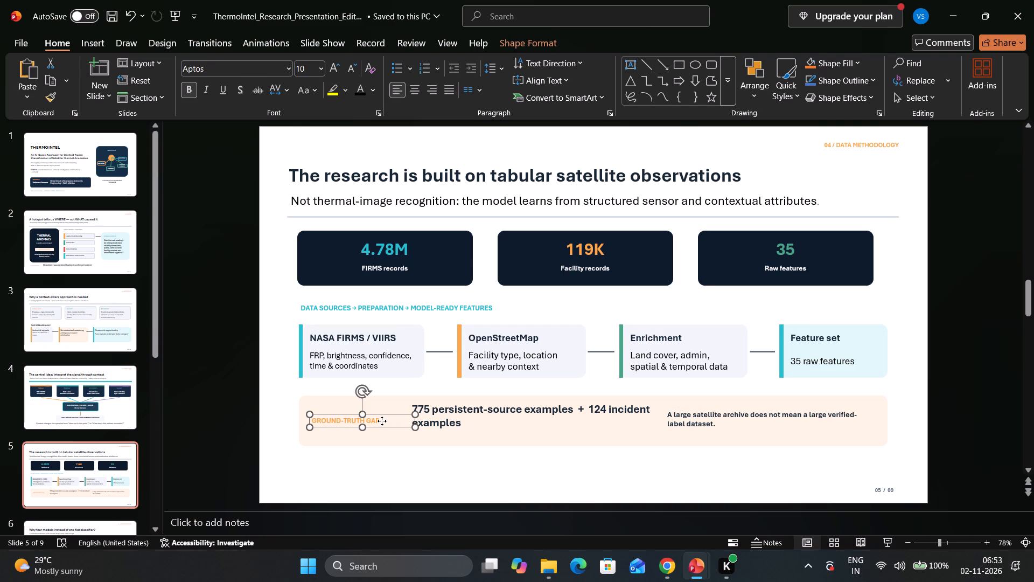
{"action": "left_click_drag", "start_coordinate": [382, 421], "coordinate": [364, 424]}
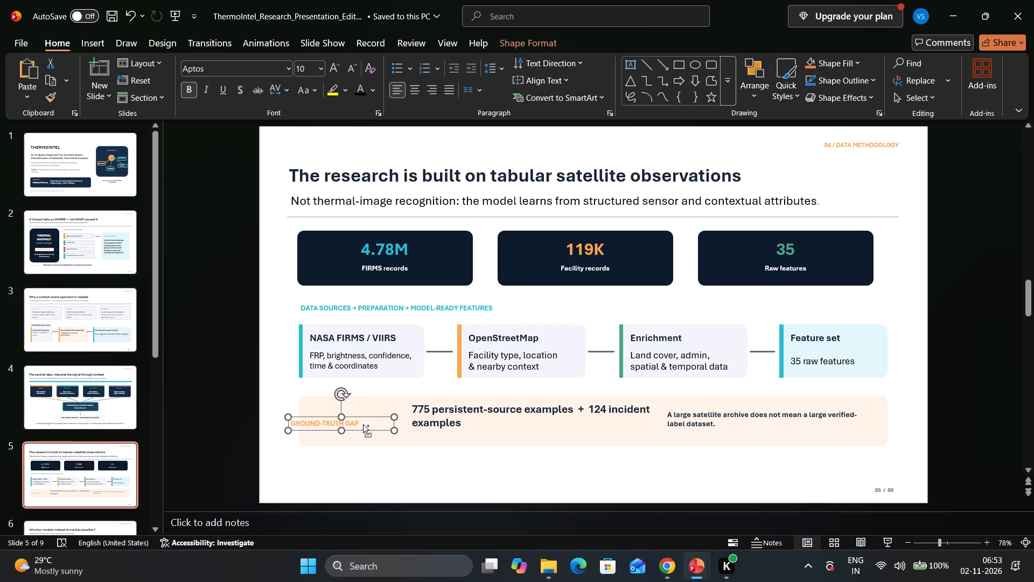
{"action": "key", "text": "ctrl+z"}
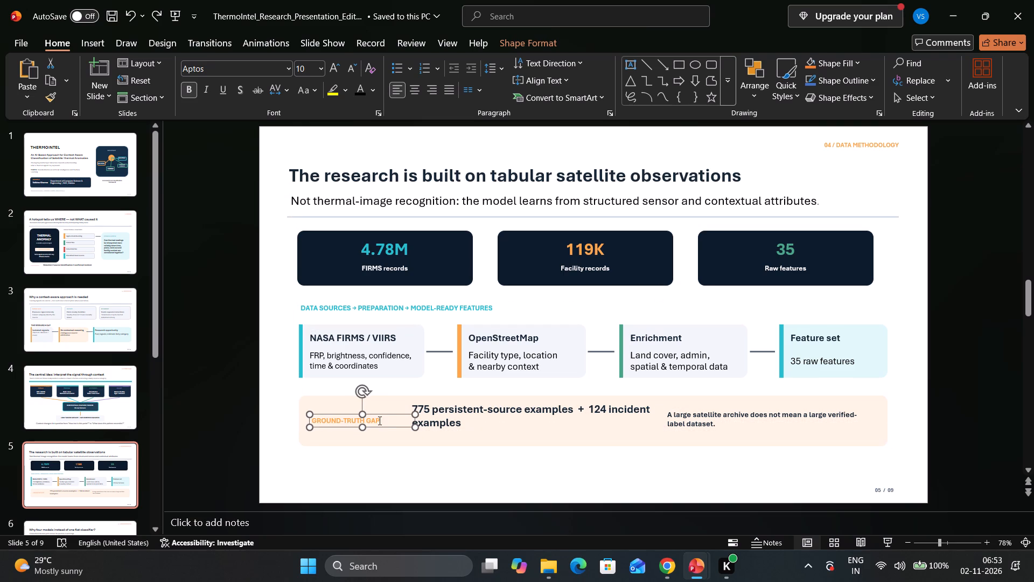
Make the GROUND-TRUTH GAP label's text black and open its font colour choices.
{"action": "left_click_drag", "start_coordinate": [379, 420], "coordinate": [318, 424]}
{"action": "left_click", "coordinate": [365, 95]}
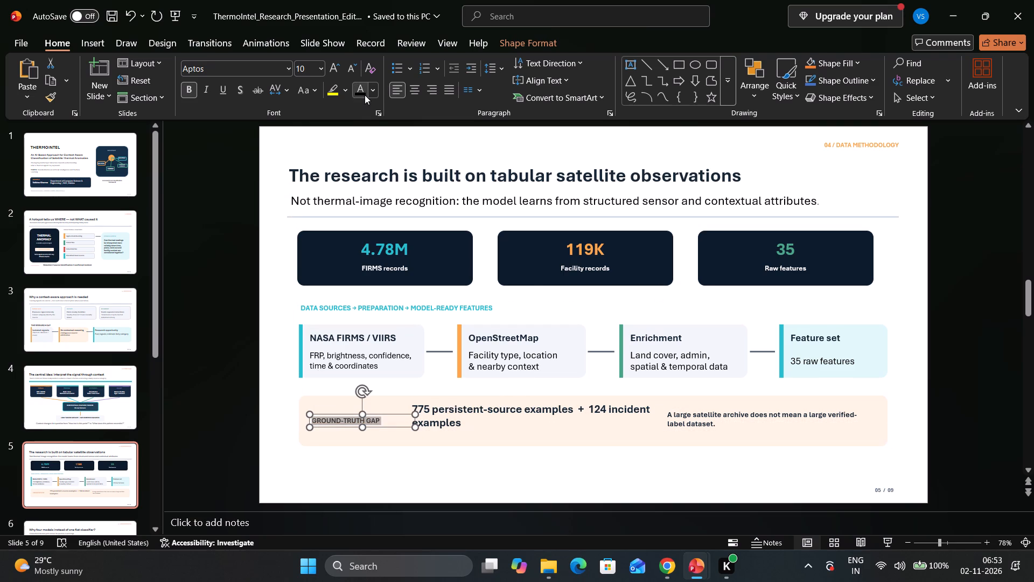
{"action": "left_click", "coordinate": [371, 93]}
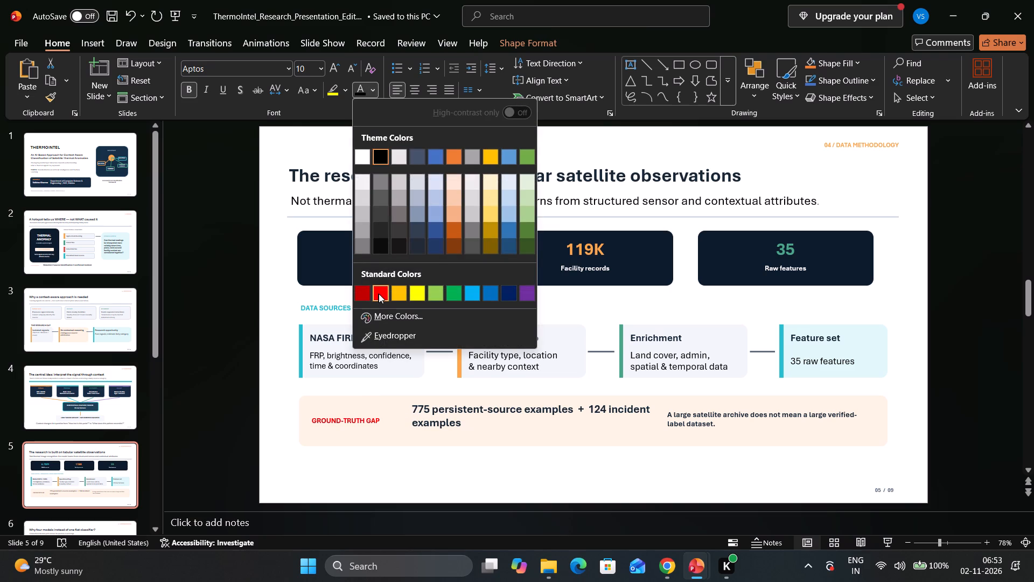
Make the GROUND-TRUTH GAP label on slide 5 standard red and set its font size to 16.
{"action": "left_click", "coordinate": [379, 294]}
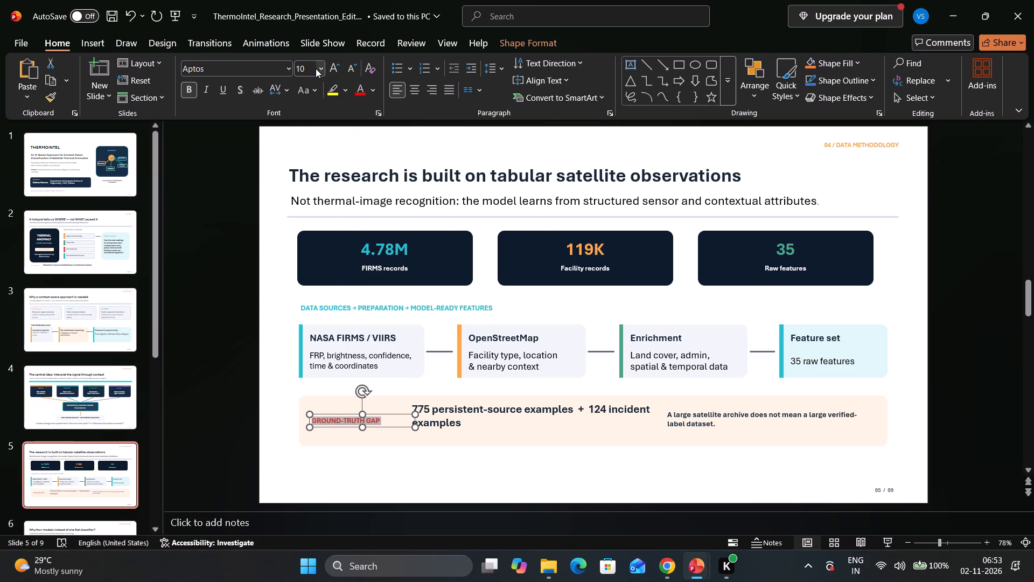
{"action": "left_click", "coordinate": [316, 68]}
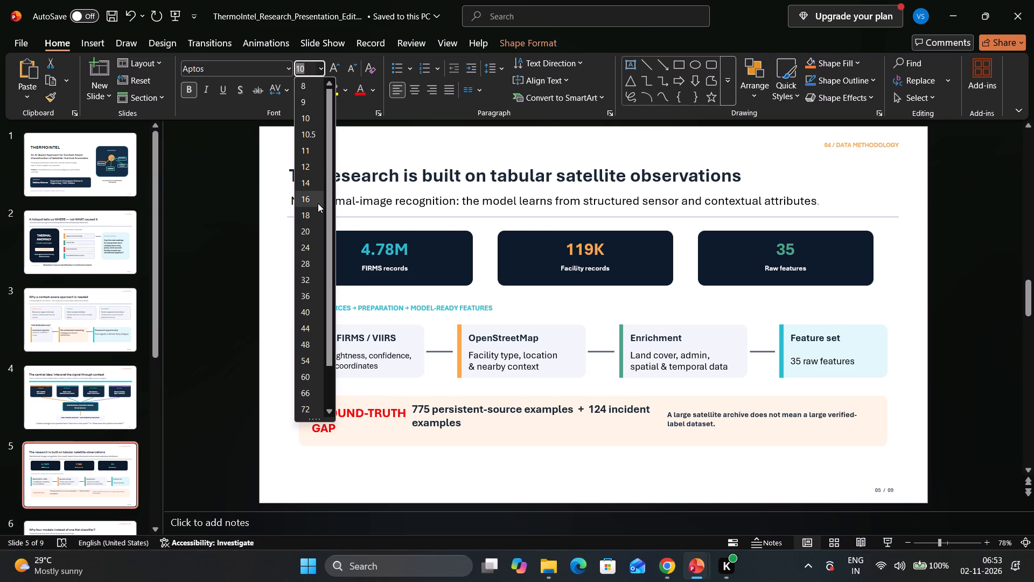
{"action": "left_click", "coordinate": [320, 193]}
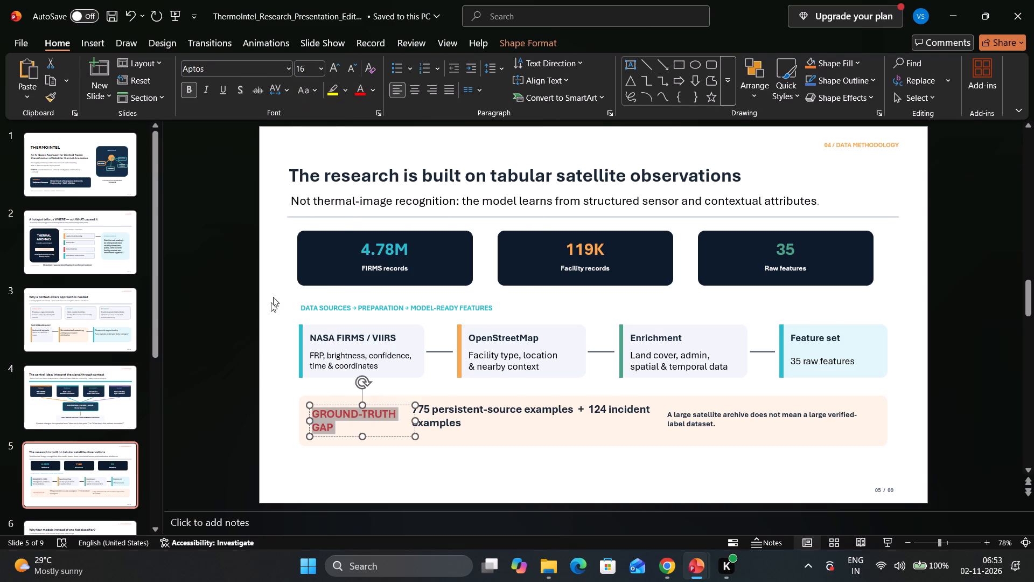
{"action": "left_click", "coordinate": [259, 370]}
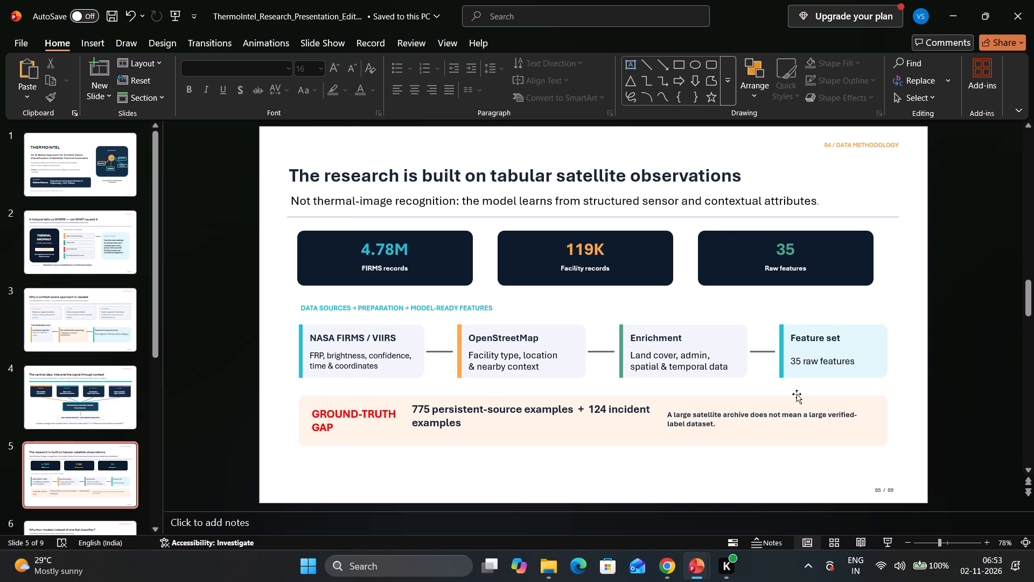
On slide 2, make the subtitle sentence "The research starts with a gap…" black and set its font size to 18.
{"action": "scroll", "coordinate": [797, 395], "scroll_direction": "up", "scroll_amount": 1}
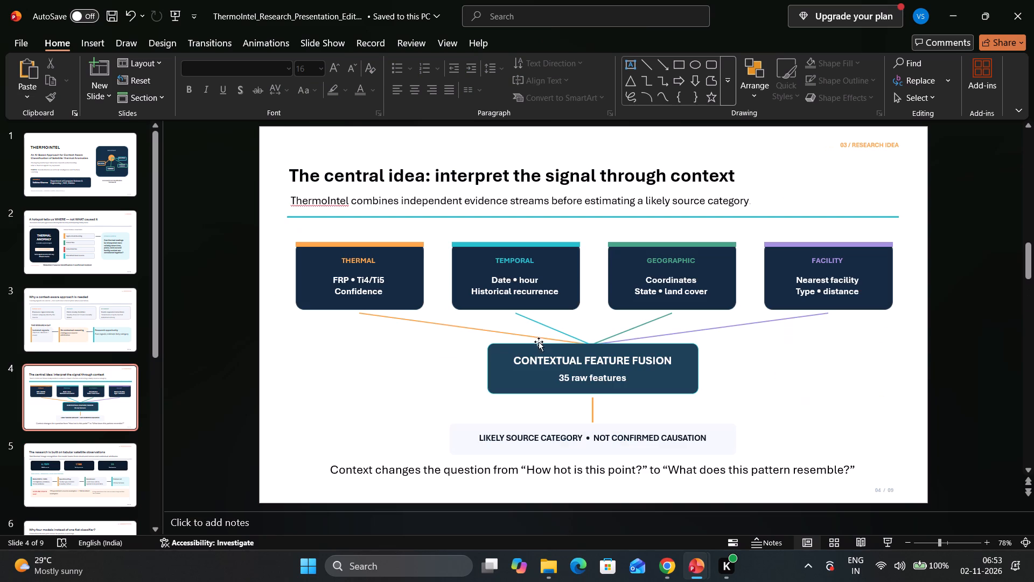
{"action": "scroll", "coordinate": [429, 306], "scroll_direction": "down", "scroll_amount": 1}
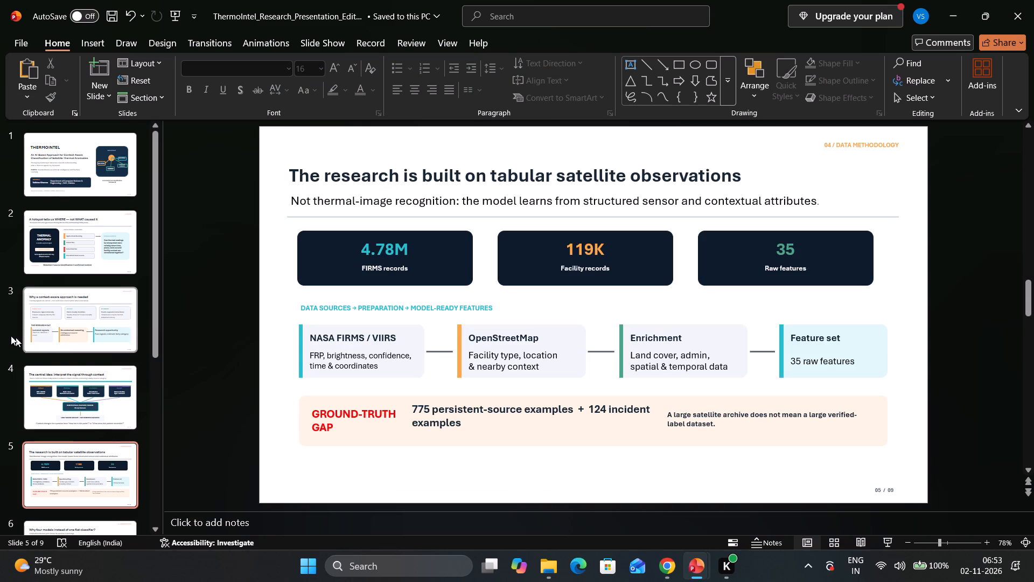
{"action": "scroll", "coordinate": [0, 332], "scroll_direction": "up", "scroll_amount": 4}
{"action": "left_click", "coordinate": [86, 223]}
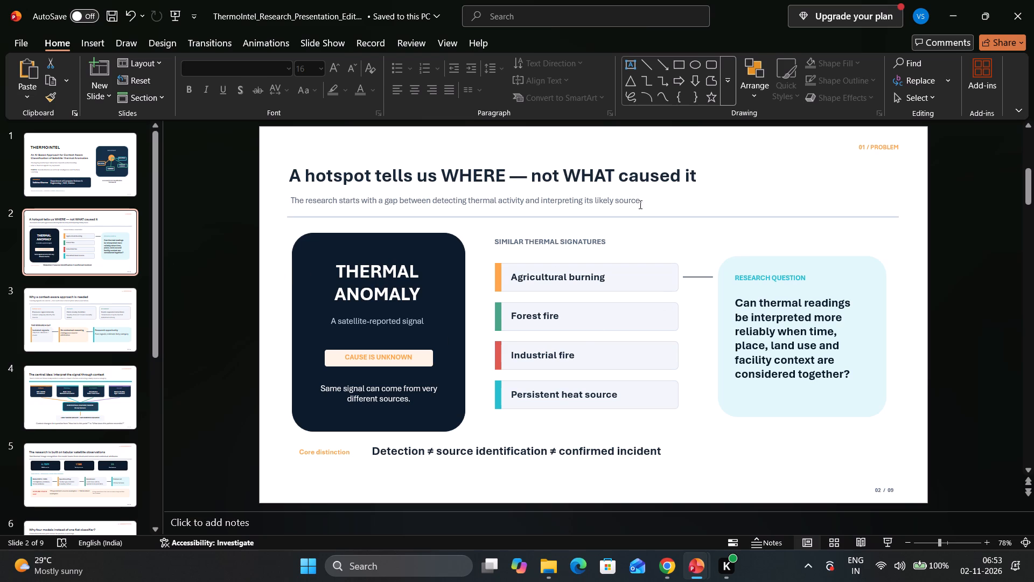
{"action": "left_click_drag", "start_coordinate": [640, 200], "coordinate": [270, 202]}
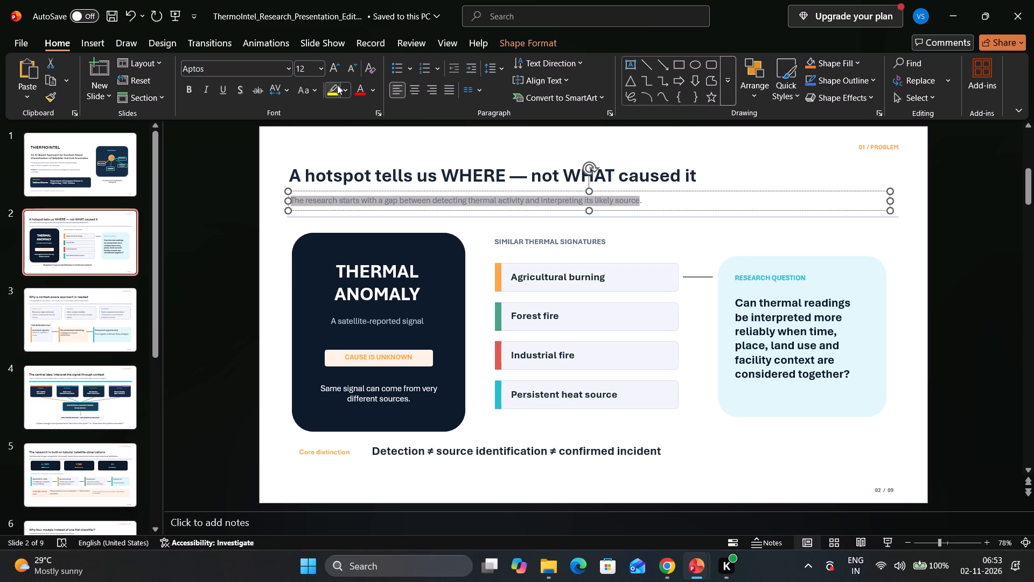
{"action": "left_click", "coordinate": [375, 89]}
{"action": "left_click", "coordinate": [378, 156]}
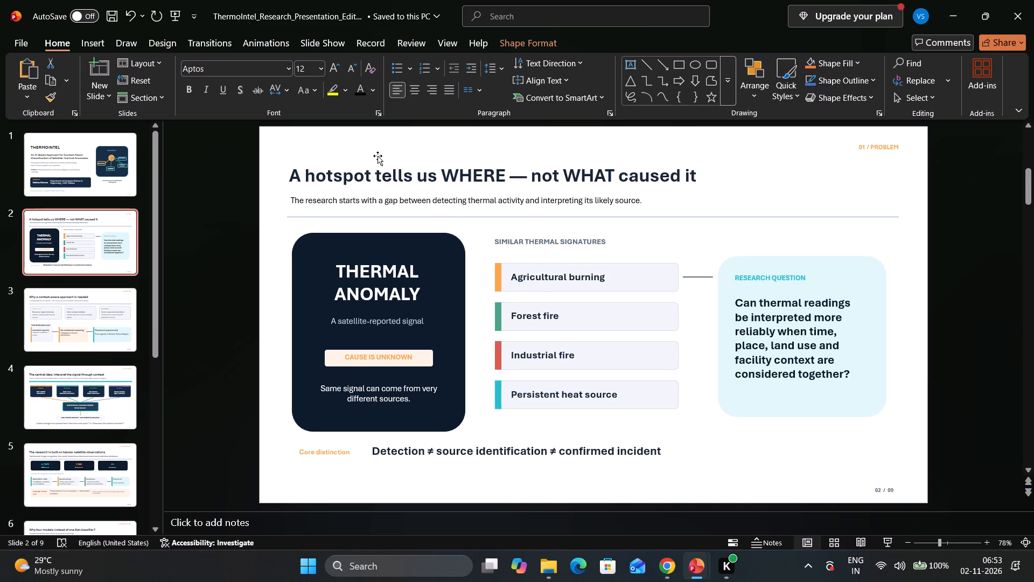
{"action": "left_click", "coordinate": [323, 73]}
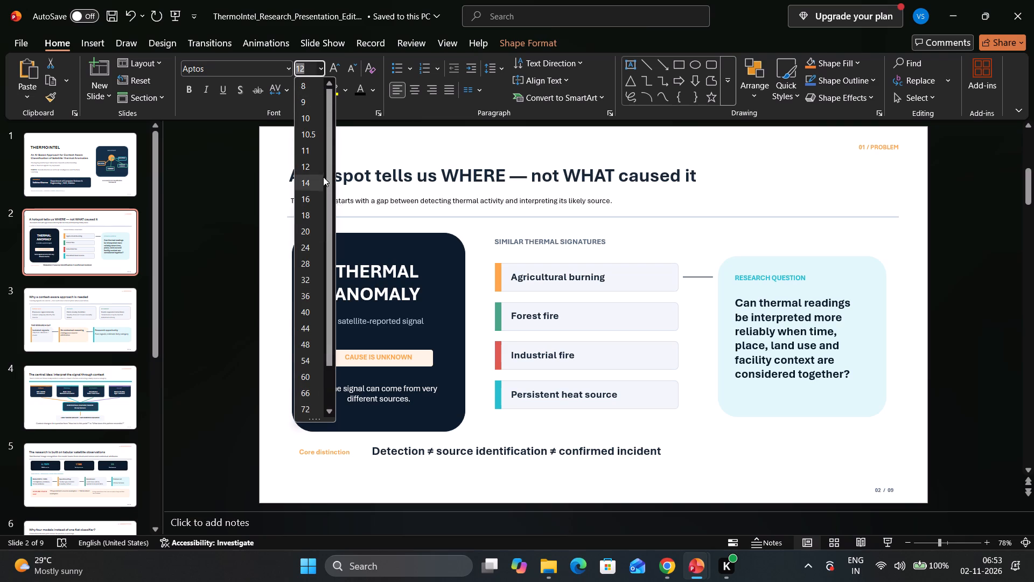
{"action": "left_click", "coordinate": [318, 215]}
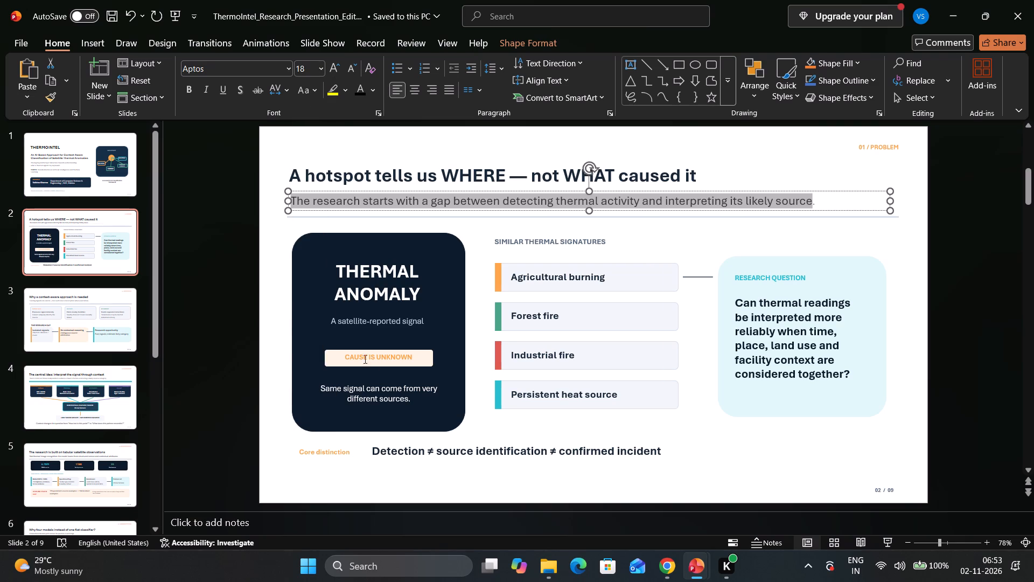
{"action": "left_click", "coordinate": [309, 372]}
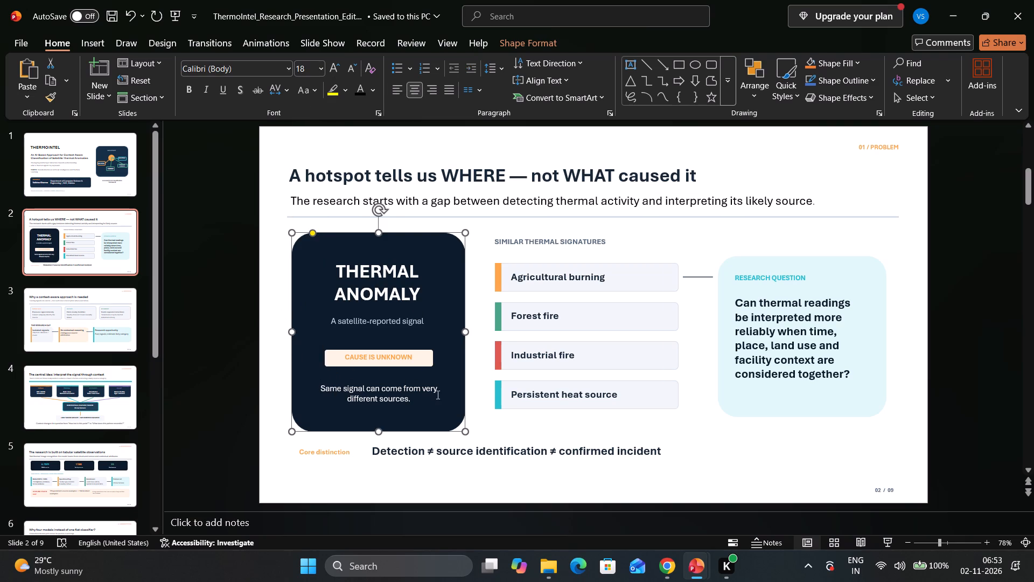
Select the "Core distinction" label's text at the bottom of slide 2 and open its font colour choices.
{"action": "left_click", "coordinate": [357, 452]}
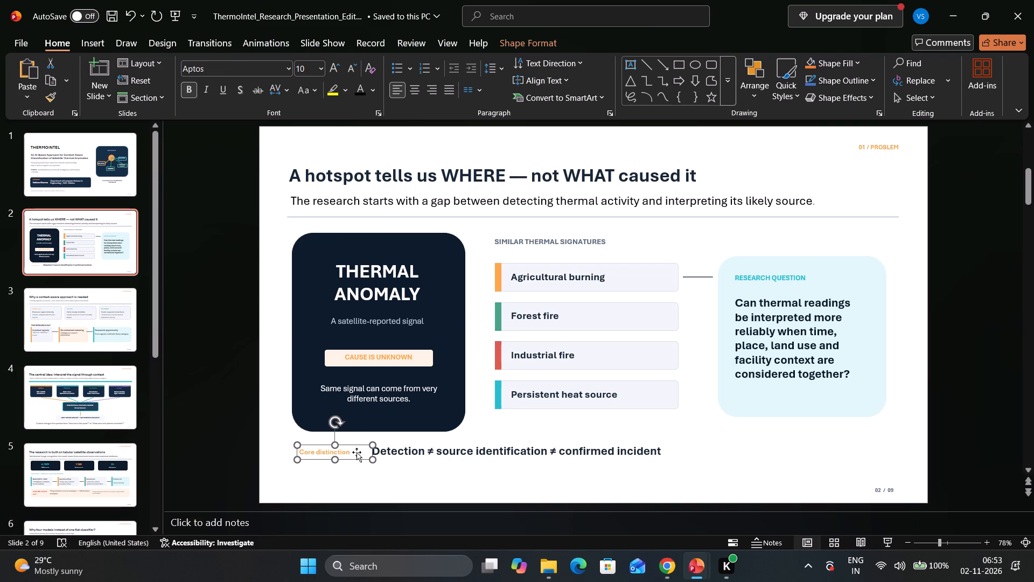
{"action": "left_click_drag", "start_coordinate": [350, 452], "coordinate": [313, 454]}
{"action": "left_click_drag", "start_coordinate": [313, 454], "coordinate": [308, 454]}
{"action": "left_click", "coordinate": [371, 94]}
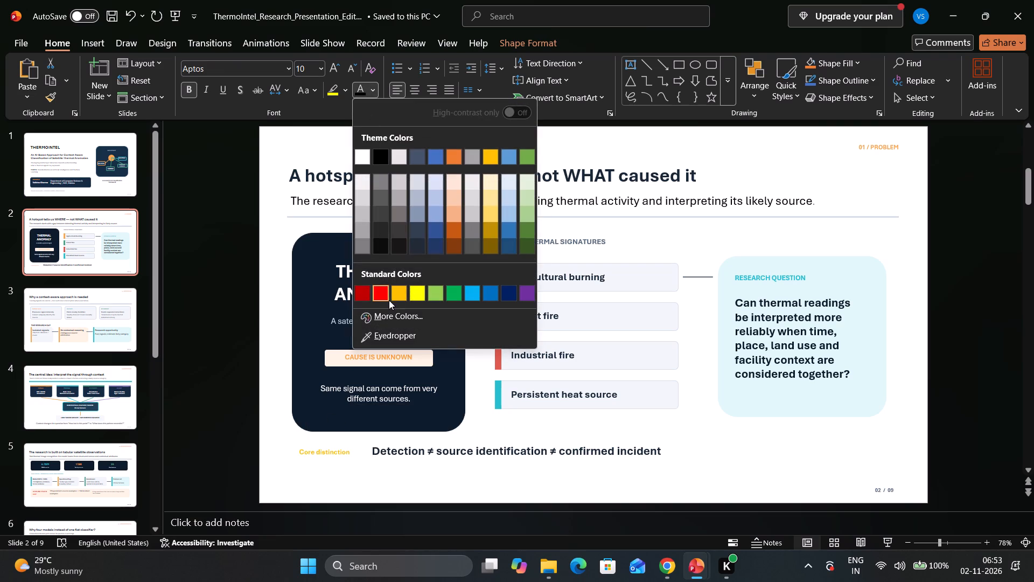
Make the "Core distinction" label on slide 2 red at font size 14.
{"action": "left_click", "coordinate": [388, 300]}
{"action": "left_click", "coordinate": [323, 72]}
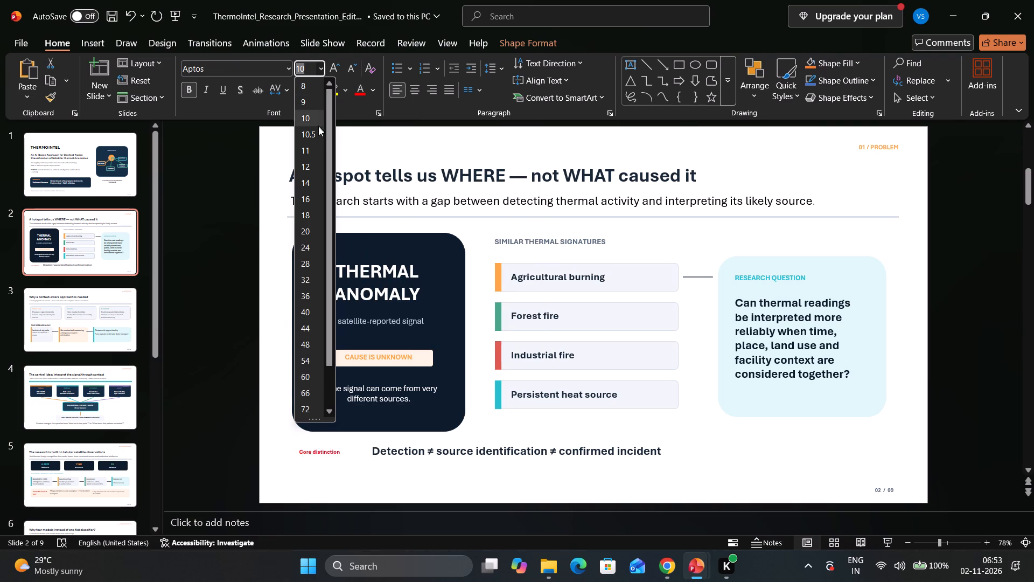
{"action": "left_click", "coordinate": [312, 180]}
Shift the "Detection ≠ source identification ≠ confirmed incident" text slightly right, away from the Core distinction label.
{"action": "left_click", "coordinate": [445, 493]}
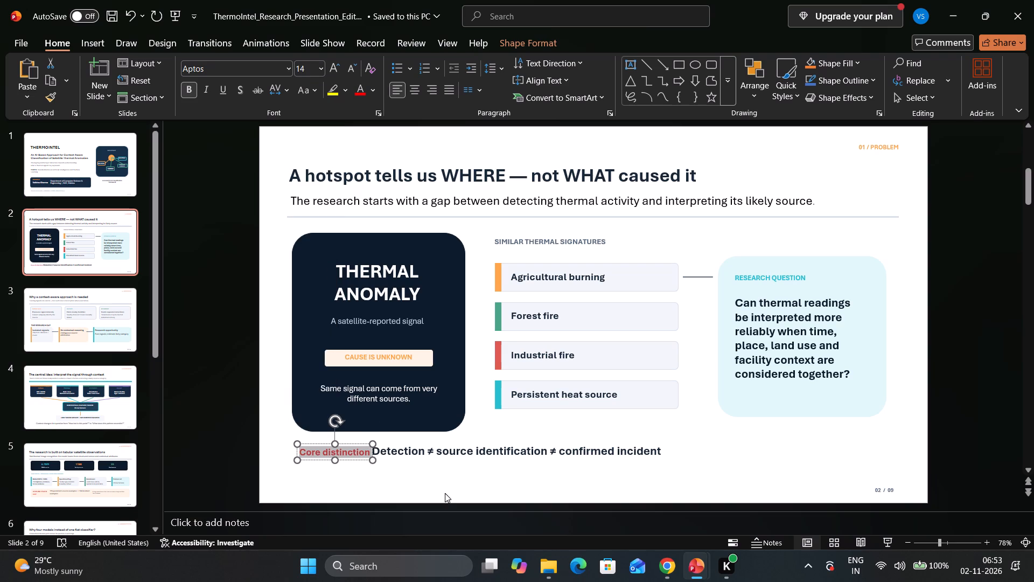
{"action": "left_click", "coordinate": [408, 456]}
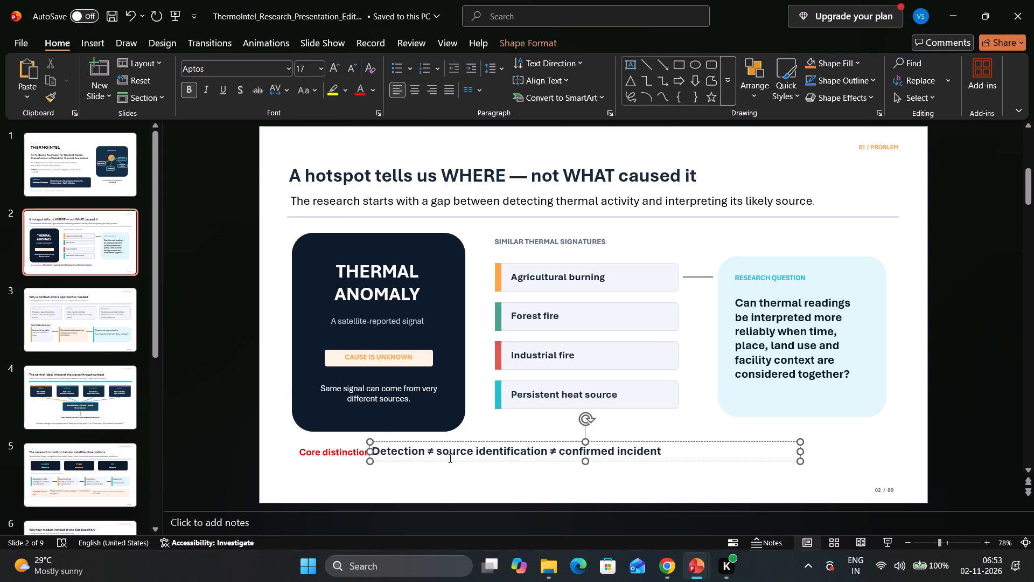
{"action": "left_click", "coordinate": [461, 463]}
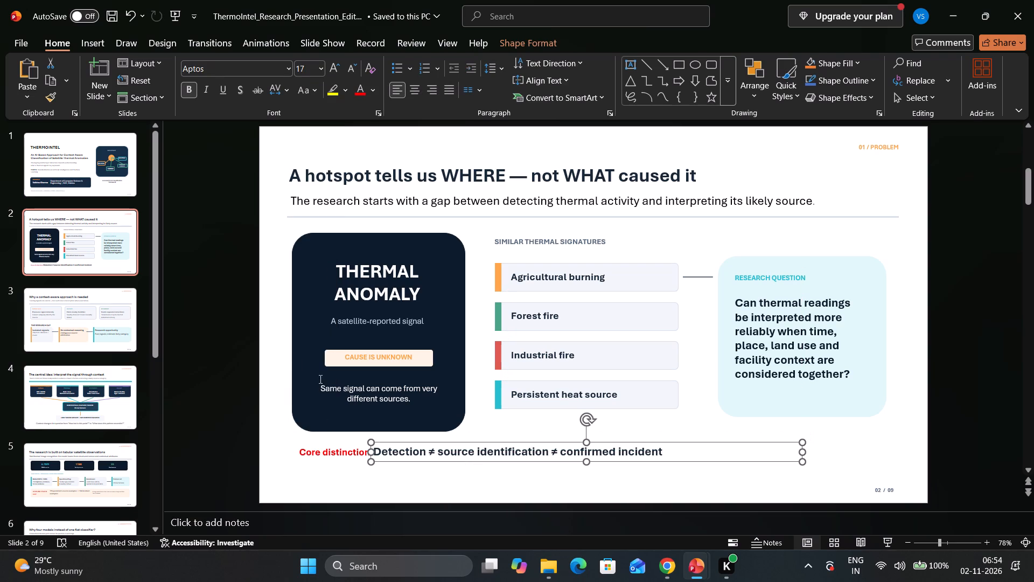
{"action": "left_click", "coordinate": [178, 226]}
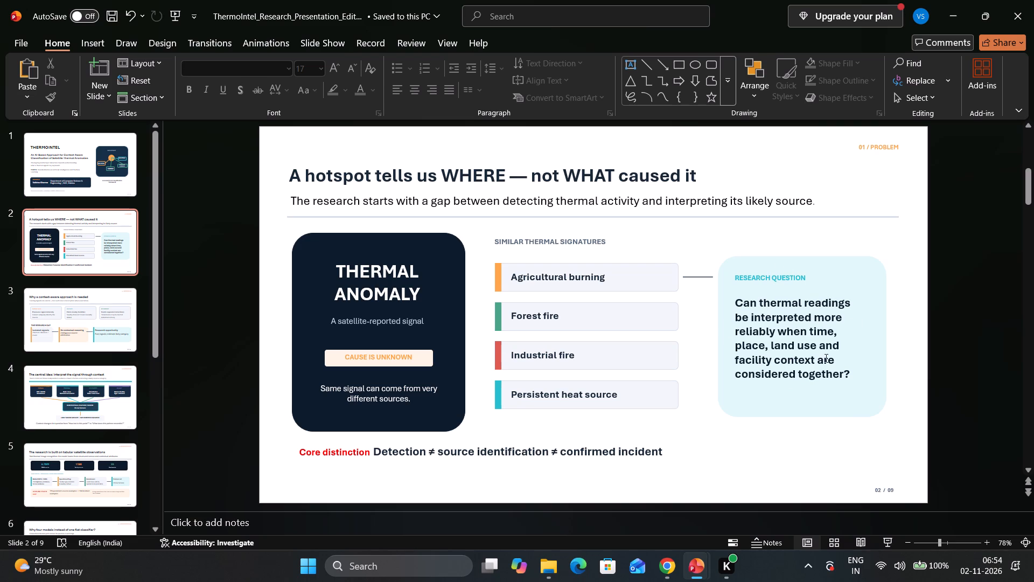
Review slides 1 to 7, checking text size, colour and layout consistency across the deck.
{"action": "scroll", "coordinate": [598, 322], "scroll_direction": "down", "scroll_amount": 1}
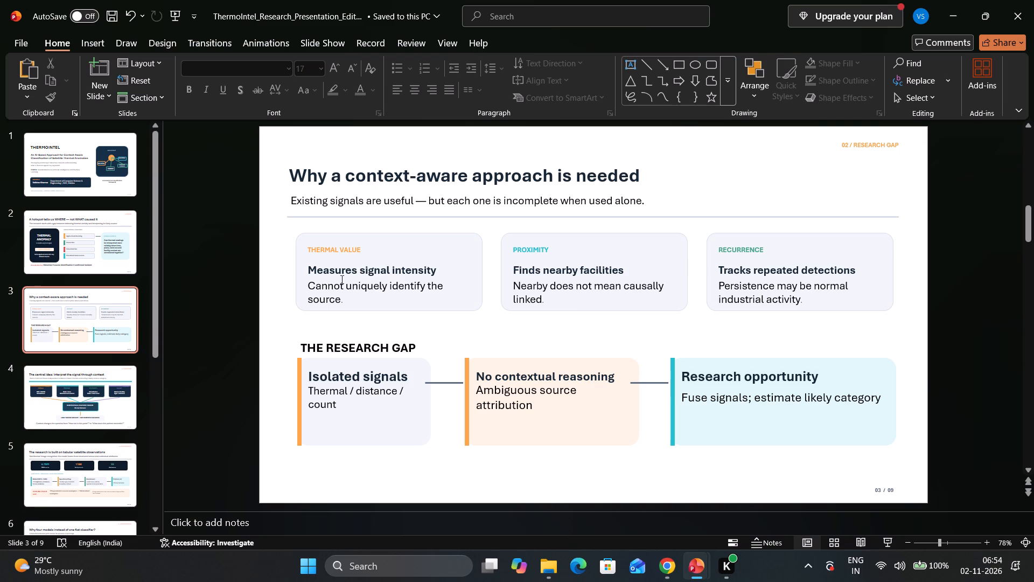
{"action": "scroll", "coordinate": [341, 279], "scroll_direction": "down", "scroll_amount": 1}
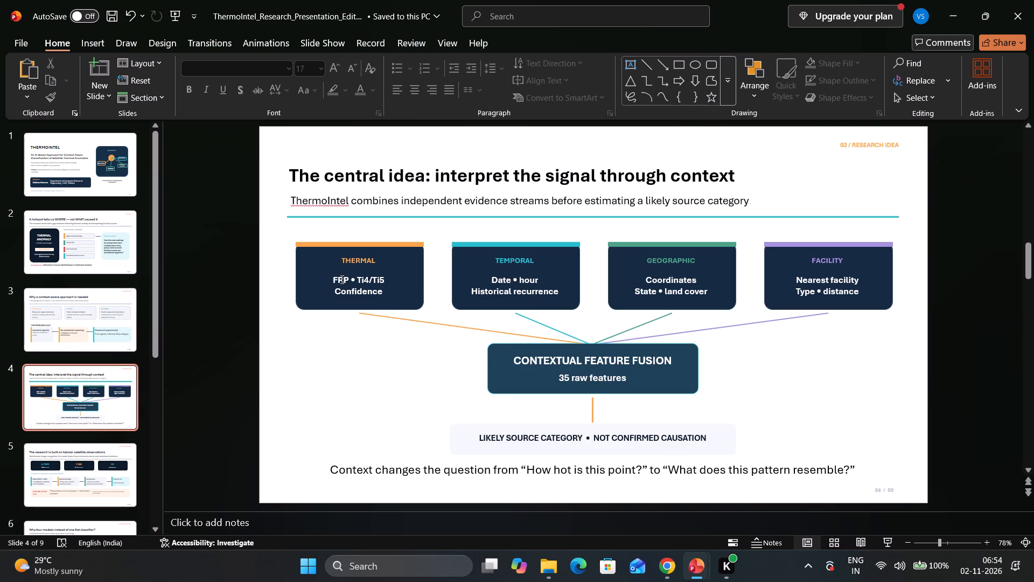
{"action": "scroll", "coordinate": [341, 279], "scroll_direction": "down", "scroll_amount": 1}
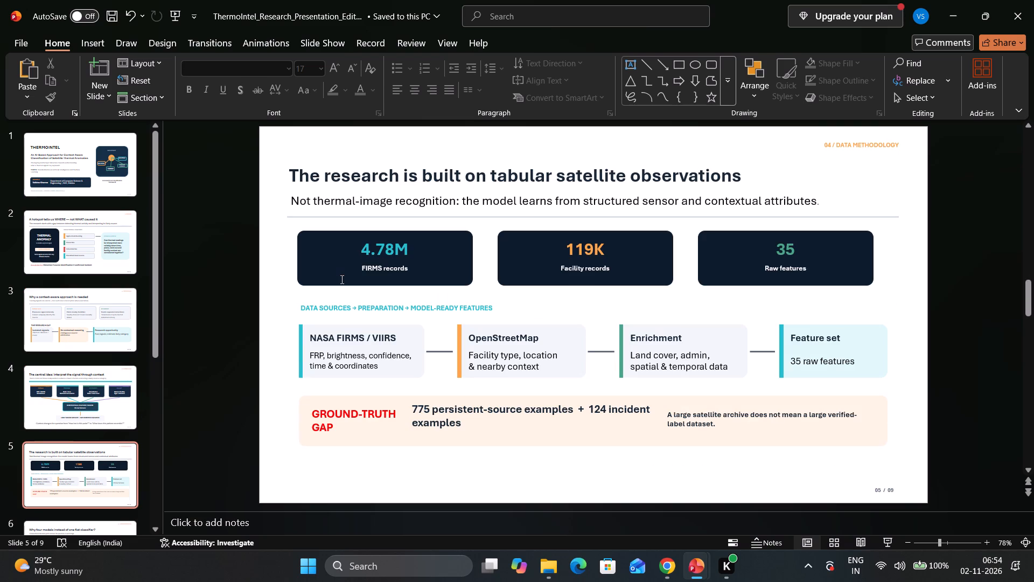
{"action": "scroll", "coordinate": [341, 279], "scroll_direction": "down", "scroll_amount": 1}
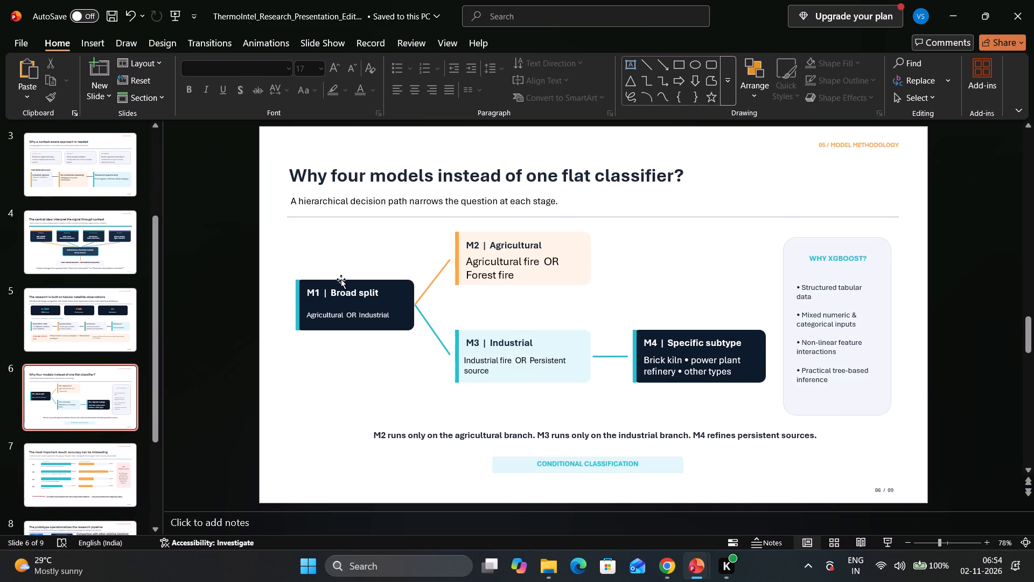
{"action": "scroll", "coordinate": [341, 279], "scroll_direction": "down", "scroll_amount": 1}
{"action": "scroll", "coordinate": [341, 279], "scroll_direction": "up", "scroll_amount": 2}
{"action": "scroll", "coordinate": [341, 279], "scroll_direction": "down", "scroll_amount": 1}
{"action": "scroll", "coordinate": [341, 279], "scroll_direction": "up", "scroll_amount": 3}
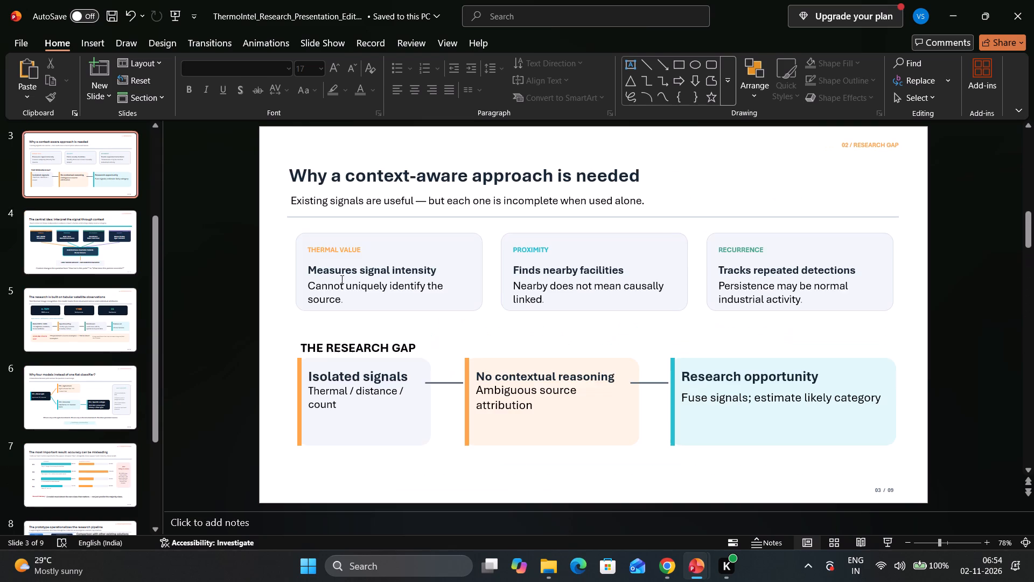
{"action": "scroll", "coordinate": [341, 279], "scroll_direction": "up", "scroll_amount": 1}
{"action": "scroll", "coordinate": [341, 279], "scroll_direction": "down", "scroll_amount": 1}
{"action": "scroll", "coordinate": [341, 279], "scroll_direction": "up", "scroll_amount": 1}
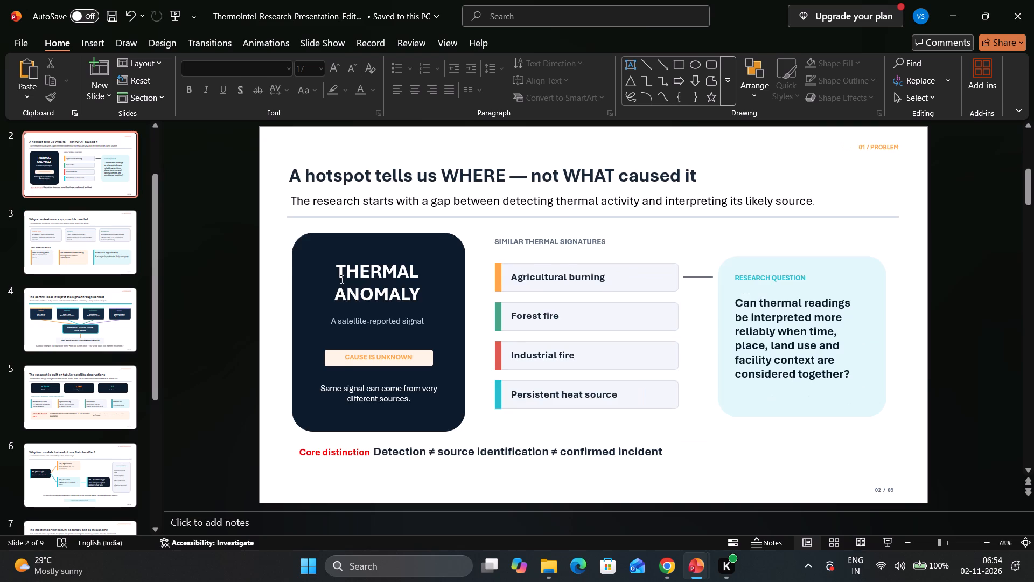
{"action": "scroll", "coordinate": [341, 279], "scroll_direction": "up", "scroll_amount": 1}
{"action": "scroll", "coordinate": [341, 279], "scroll_direction": "down", "scroll_amount": 1}
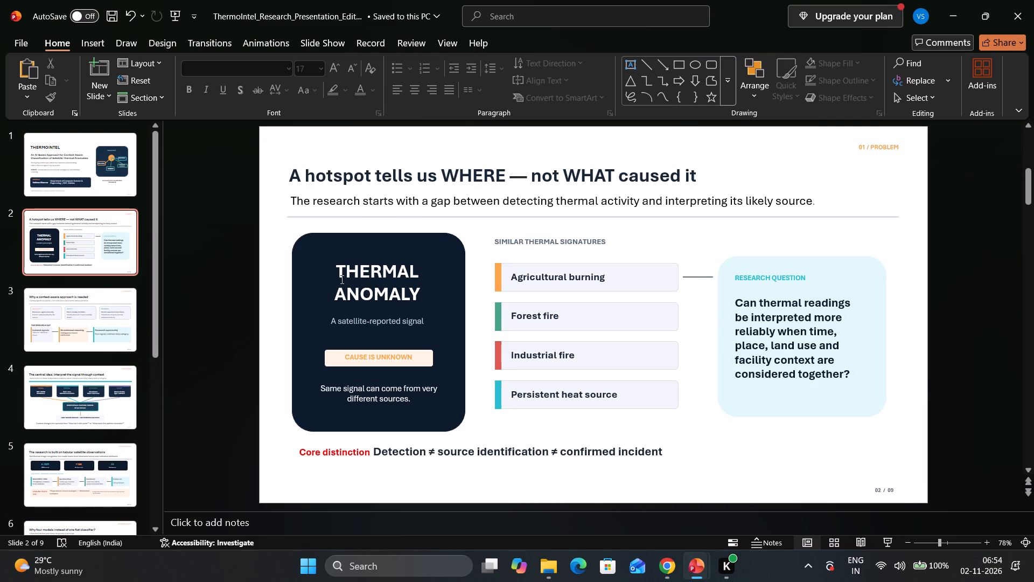
{"action": "scroll", "coordinate": [341, 279], "scroll_direction": "up", "scroll_amount": 1}
{"action": "scroll", "coordinate": [341, 279], "scroll_direction": "down", "scroll_amount": 2}
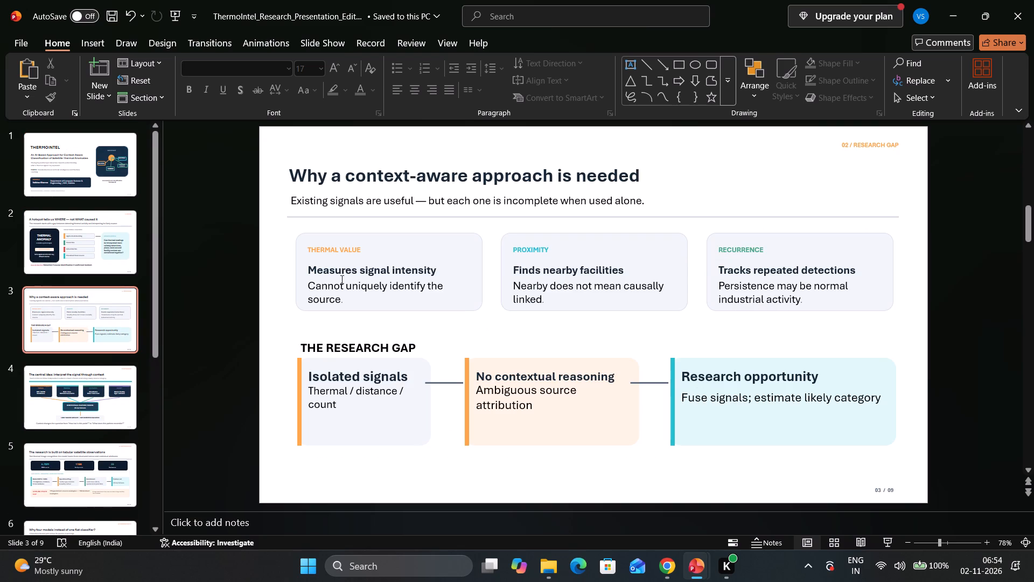
On slide 4, colour the closing sentence's "How hot is this point?" to "What does this pattern resemble?" wording red.
{"action": "scroll", "coordinate": [341, 279], "scroll_direction": "down", "scroll_amount": 1}
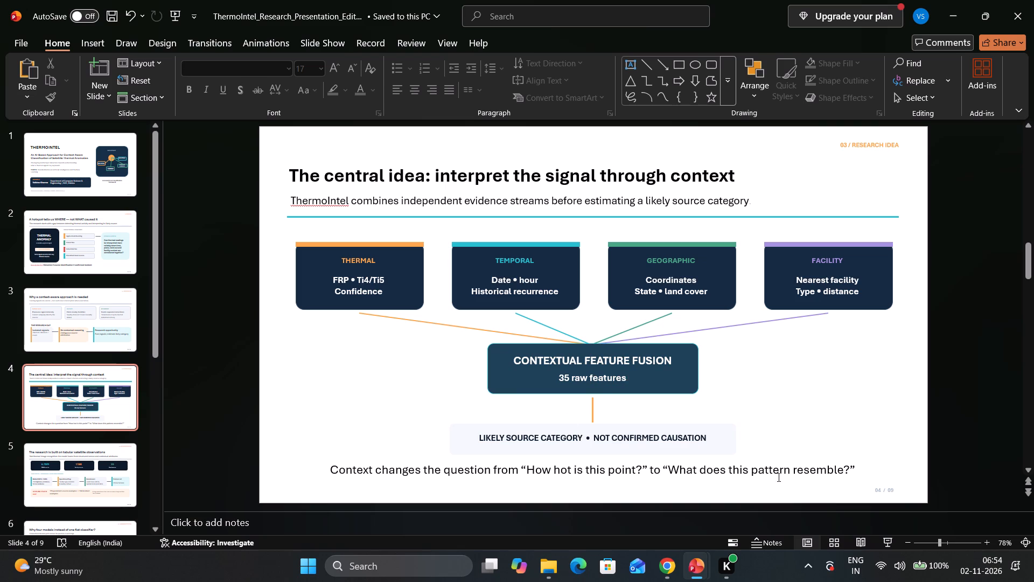
{"action": "left_click_drag", "start_coordinate": [848, 468], "coordinate": [795, 470]}
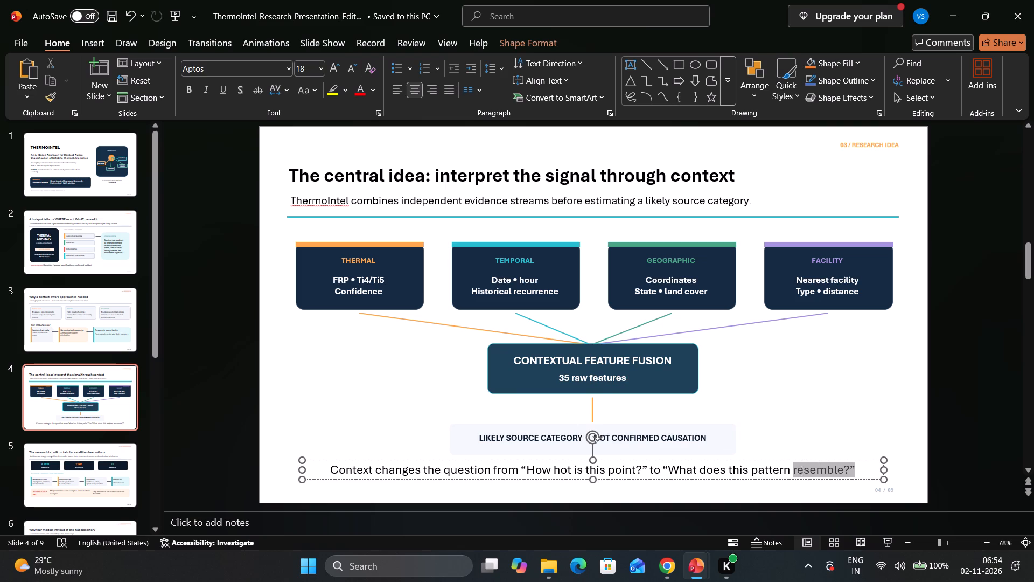
{"action": "left_click_drag", "start_coordinate": [795, 470], "coordinate": [522, 472]}
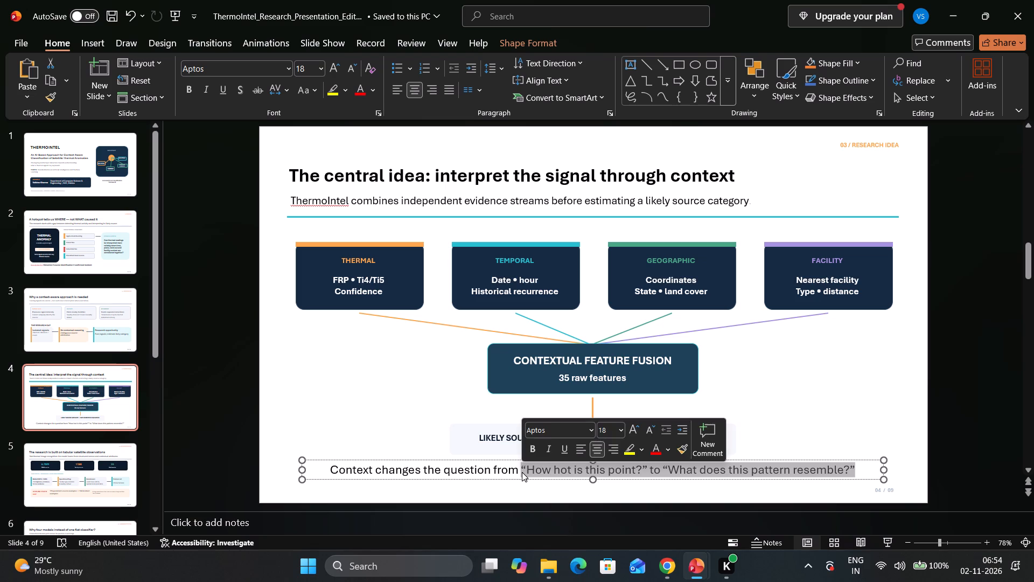
{"action": "left_click", "coordinate": [656, 449]}
{"action": "left_click", "coordinate": [447, 430]}
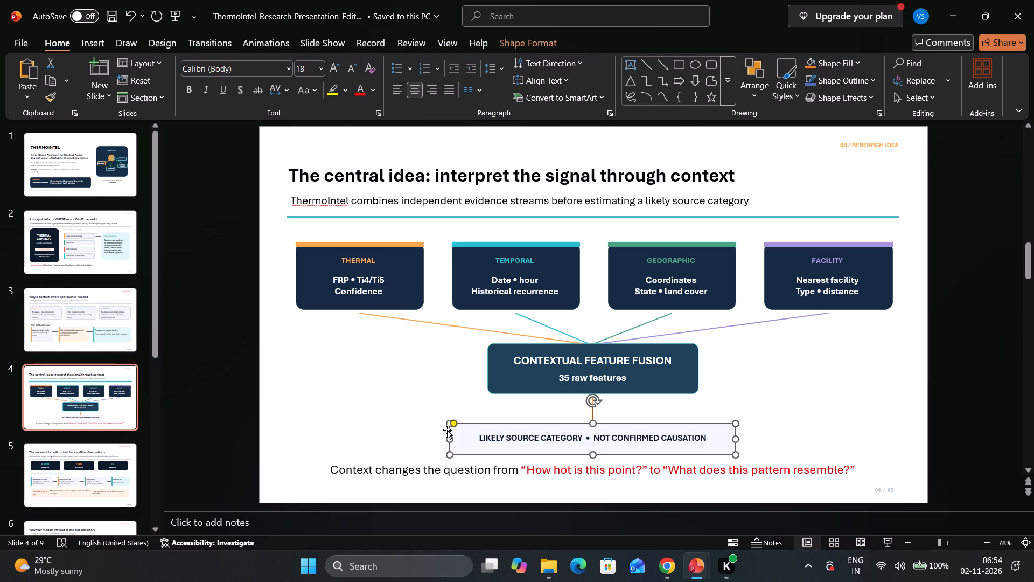
{"action": "left_click", "coordinate": [839, 407]}
Review slides 1 to 9, checking the text formatting, layout and order of topics across the deck.
{"action": "scroll", "coordinate": [839, 407], "scroll_direction": "down", "scroll_amount": 3}
{"action": "scroll", "coordinate": [713, 404], "scroll_direction": "up", "scroll_amount": 1}
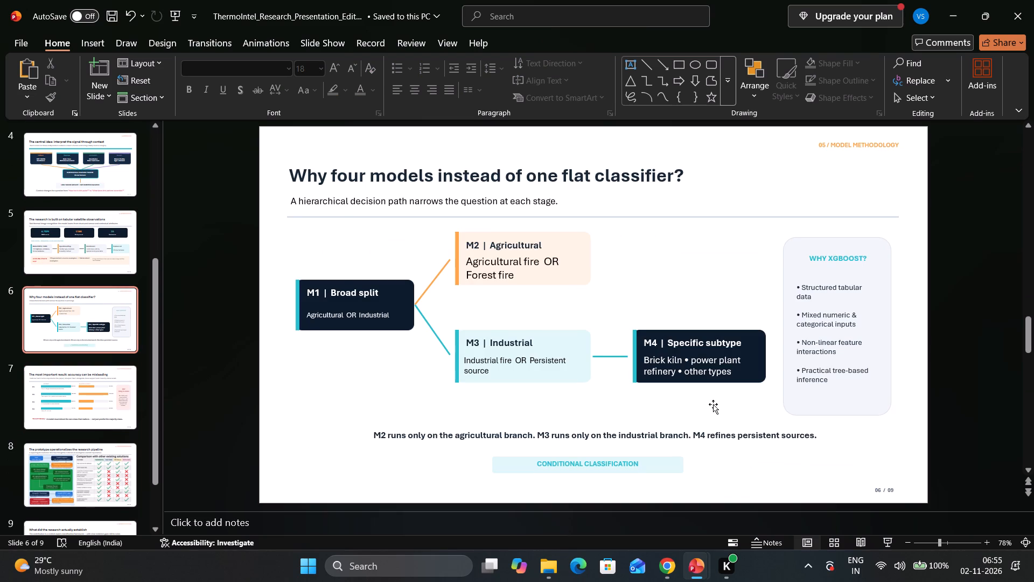
{"action": "scroll", "coordinate": [713, 404], "scroll_direction": "up", "scroll_amount": 2}
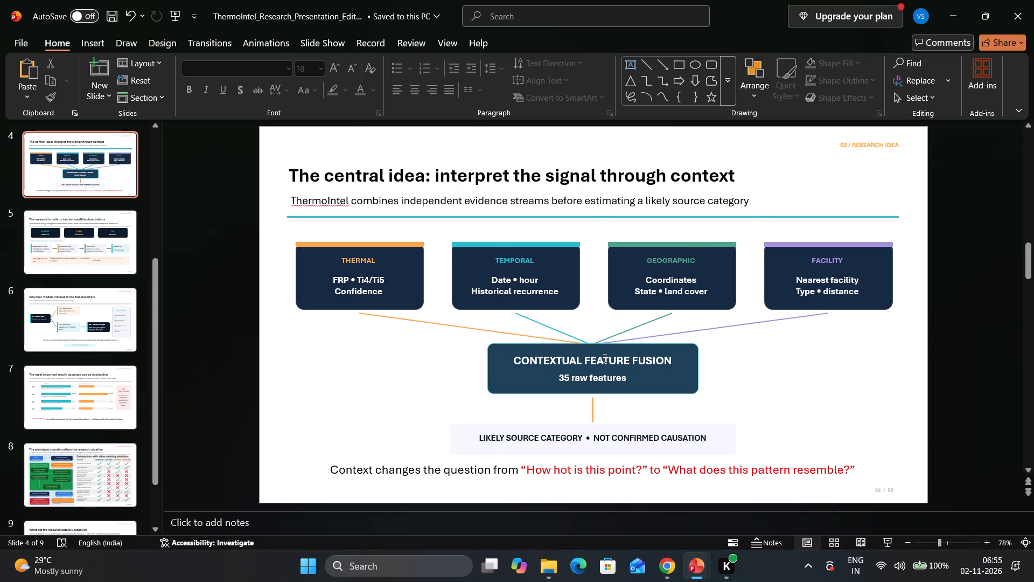
{"action": "scroll", "coordinate": [604, 358], "scroll_direction": "down", "scroll_amount": 1}
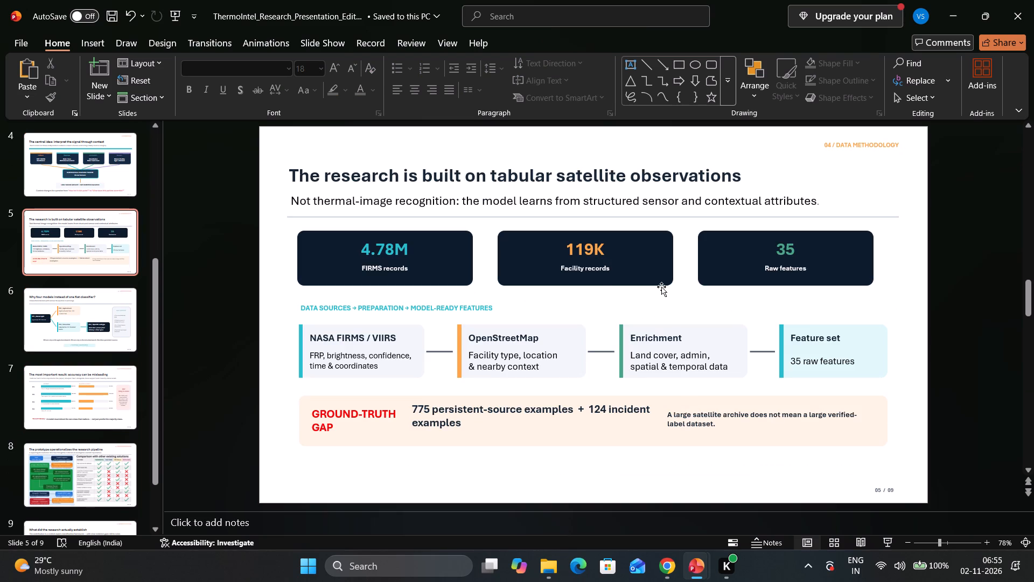
{"action": "scroll", "coordinate": [661, 287], "scroll_direction": "down", "scroll_amount": 1}
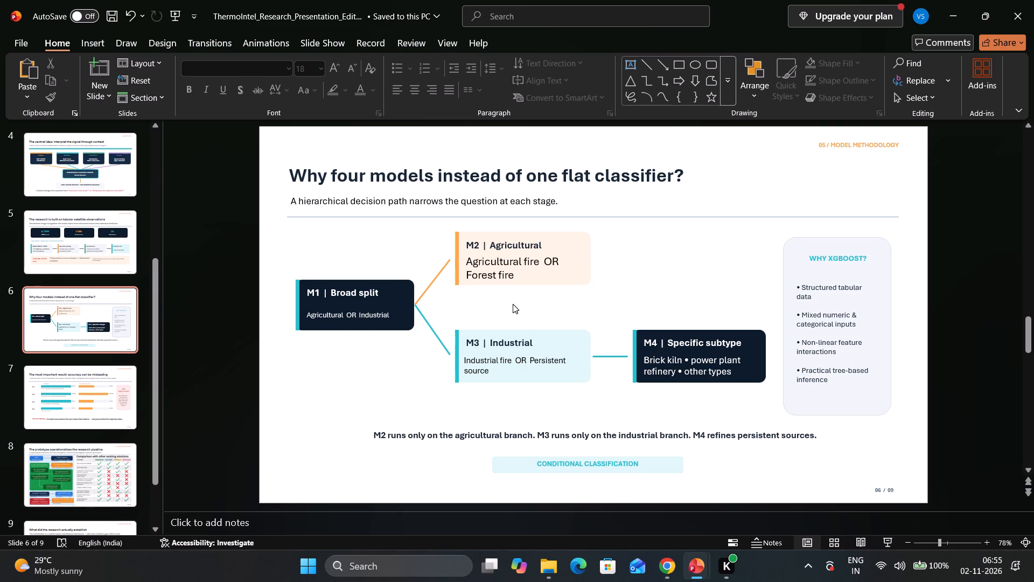
{"action": "scroll", "coordinate": [513, 304], "scroll_direction": "down", "scroll_amount": 2}
{"action": "scroll", "coordinate": [513, 304], "scroll_direction": "up", "scroll_amount": 2}
{"action": "scroll", "coordinate": [513, 304], "scroll_direction": "down", "scroll_amount": 2}
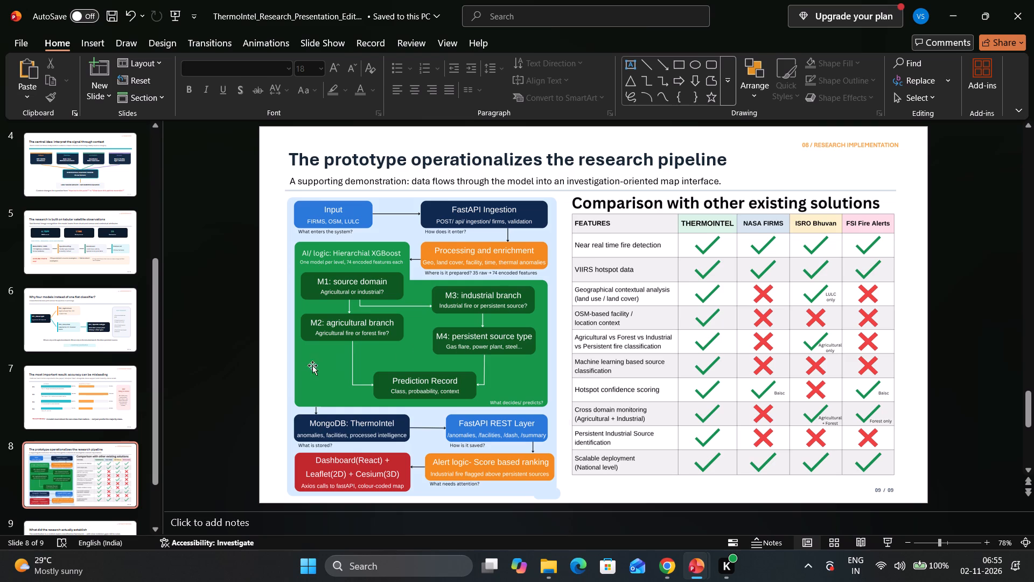
{"action": "scroll", "coordinate": [289, 373], "scroll_direction": "up", "scroll_amount": 2}
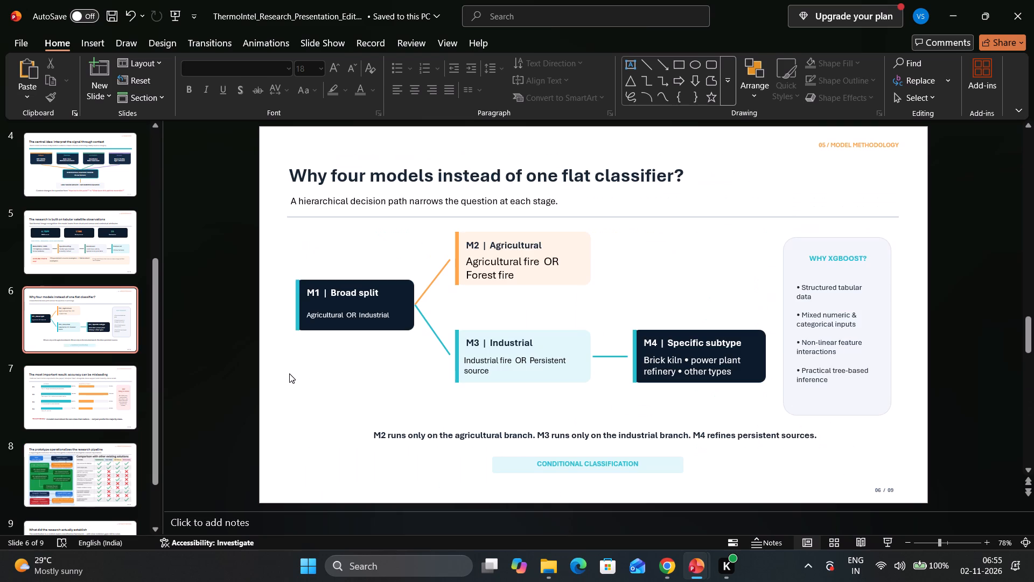
{"action": "scroll", "coordinate": [289, 373], "scroll_direction": "up", "scroll_amount": 2}
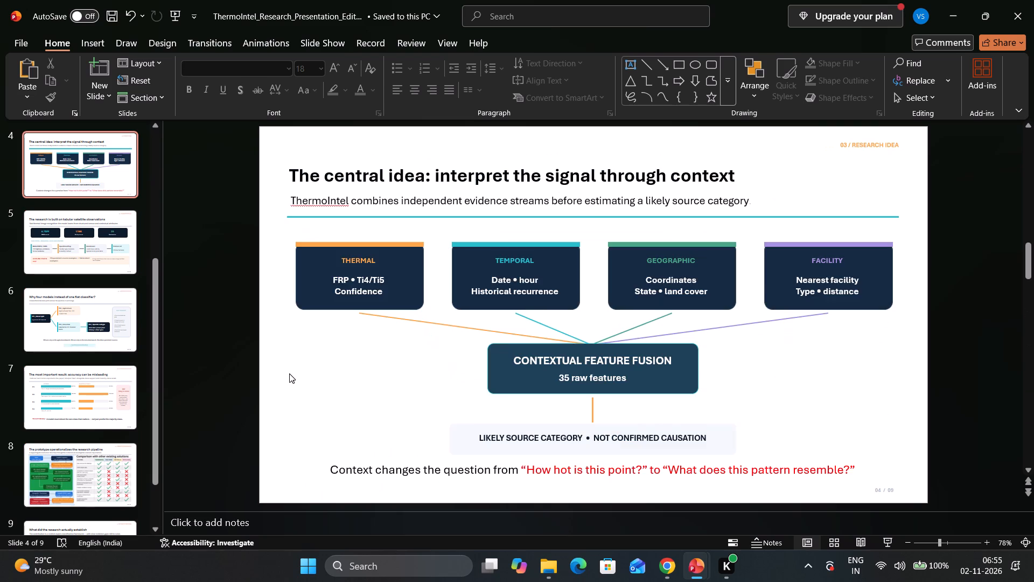
{"action": "scroll", "coordinate": [289, 373], "scroll_direction": "up", "scroll_amount": 2}
{"action": "scroll", "coordinate": [346, 346], "scroll_direction": "up", "scroll_amount": 1}
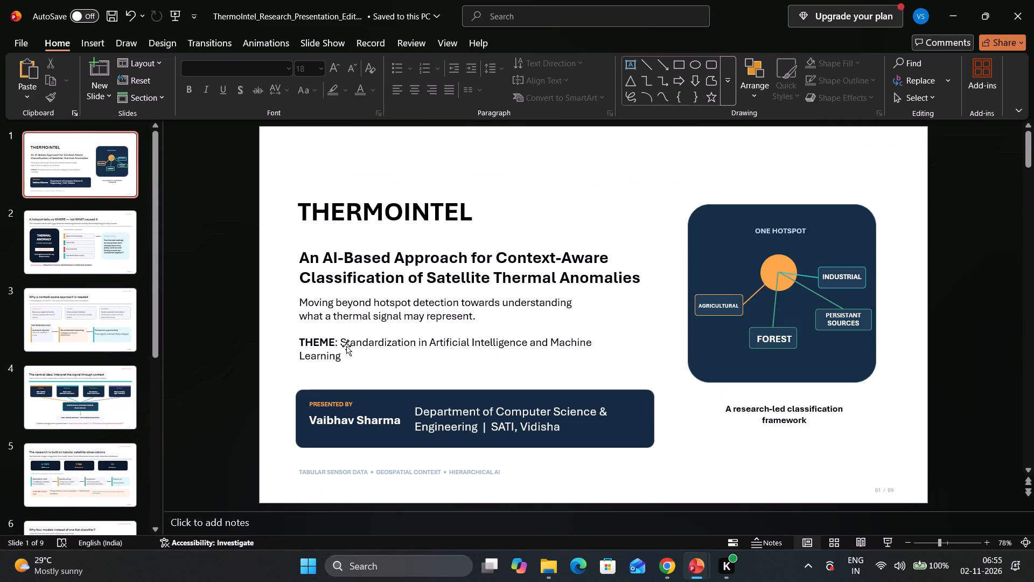
{"action": "scroll", "coordinate": [346, 346], "scroll_direction": "up", "scroll_amount": 1}
{"action": "scroll", "coordinate": [346, 346], "scroll_direction": "down", "scroll_amount": 1}
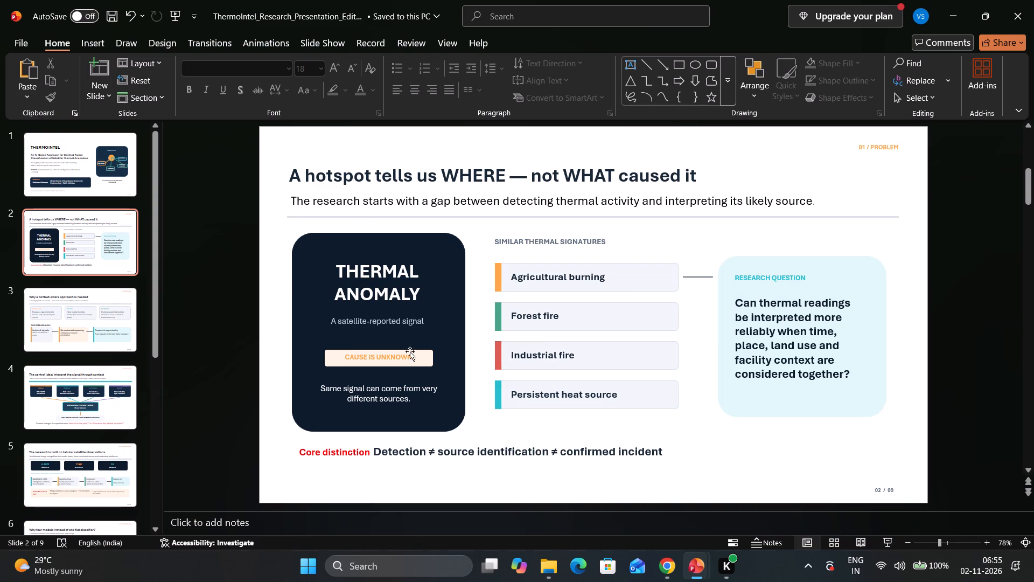
{"action": "scroll", "coordinate": [536, 335], "scroll_direction": "down", "scroll_amount": 2}
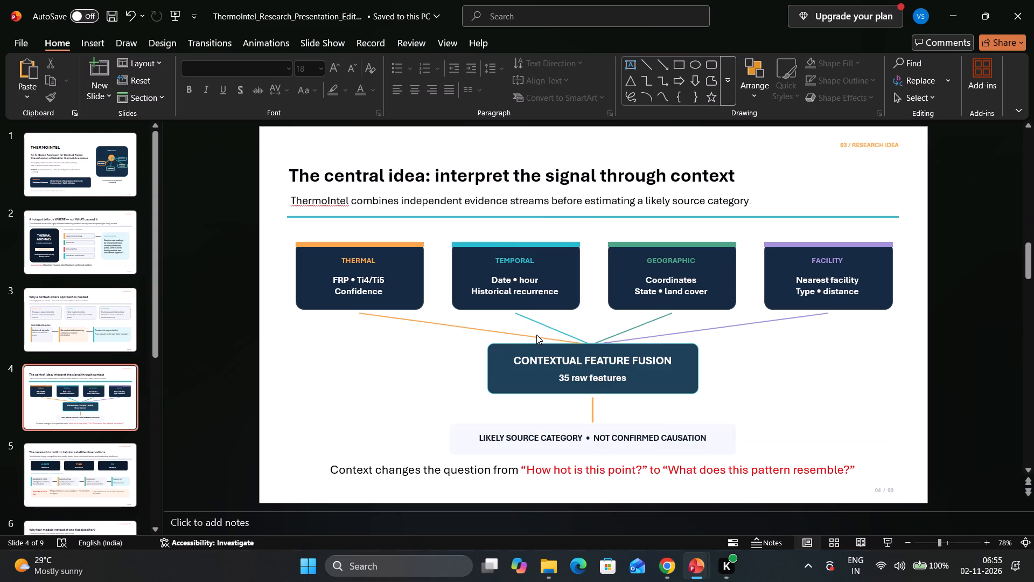
{"action": "scroll", "coordinate": [536, 335], "scroll_direction": "down", "scroll_amount": 4}
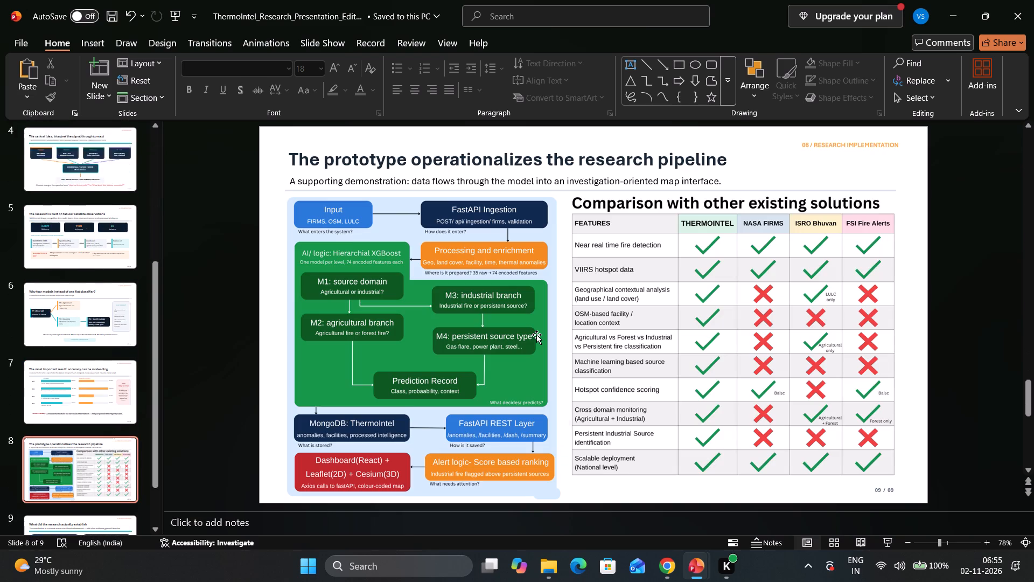
{"action": "scroll", "coordinate": [536, 335], "scroll_direction": "down", "scroll_amount": 2}
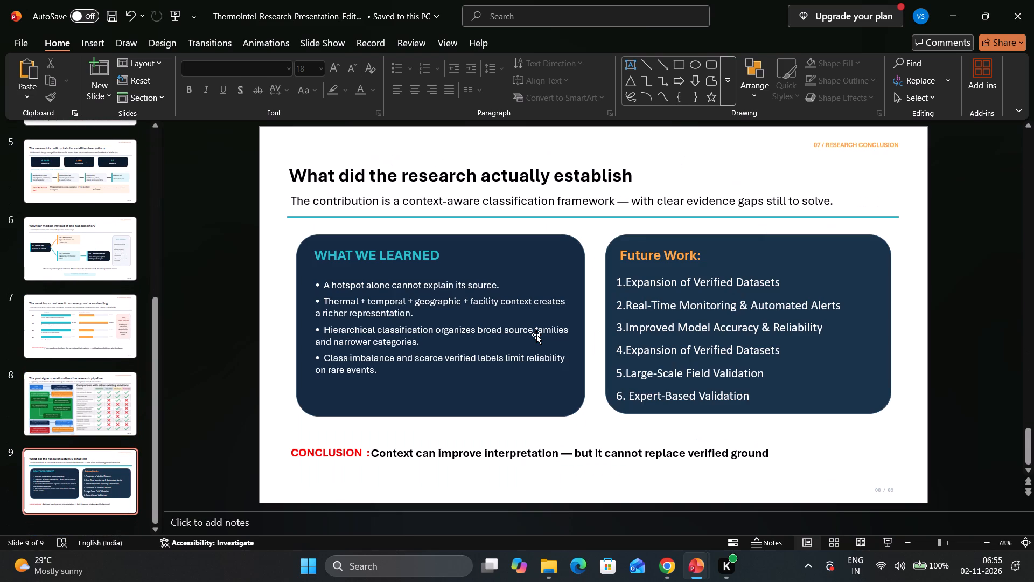
{"action": "scroll", "coordinate": [536, 335], "scroll_direction": "down", "scroll_amount": 2}
Move the "The prototype operationalizes the research pipeline" slide to position 5, directly after the "The central idea" slide.
{"action": "scroll", "coordinate": [536, 335], "scroll_direction": "up", "scroll_amount": 1}
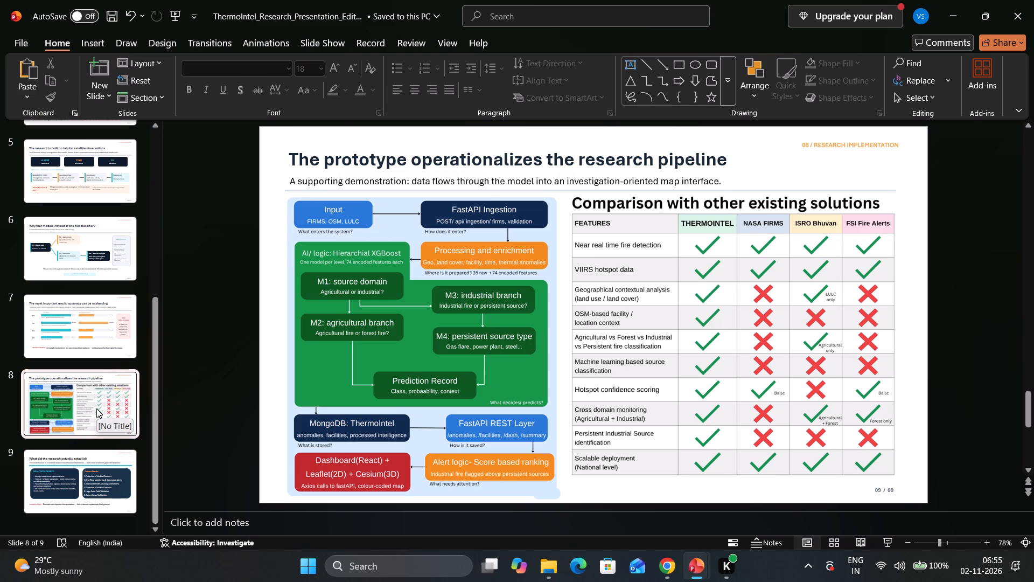
{"action": "left_click_drag", "start_coordinate": [86, 408], "coordinate": [86, 407]}
{"action": "left_click_drag", "start_coordinate": [86, 407], "coordinate": [87, 143]}
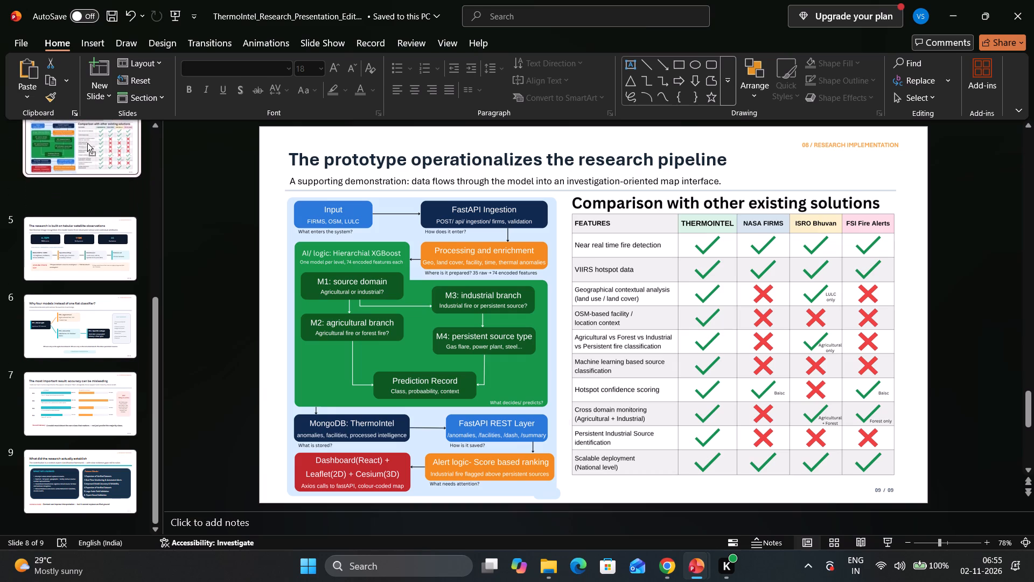
{"action": "left_click_drag", "start_coordinate": [87, 143], "coordinate": [90, 423]}
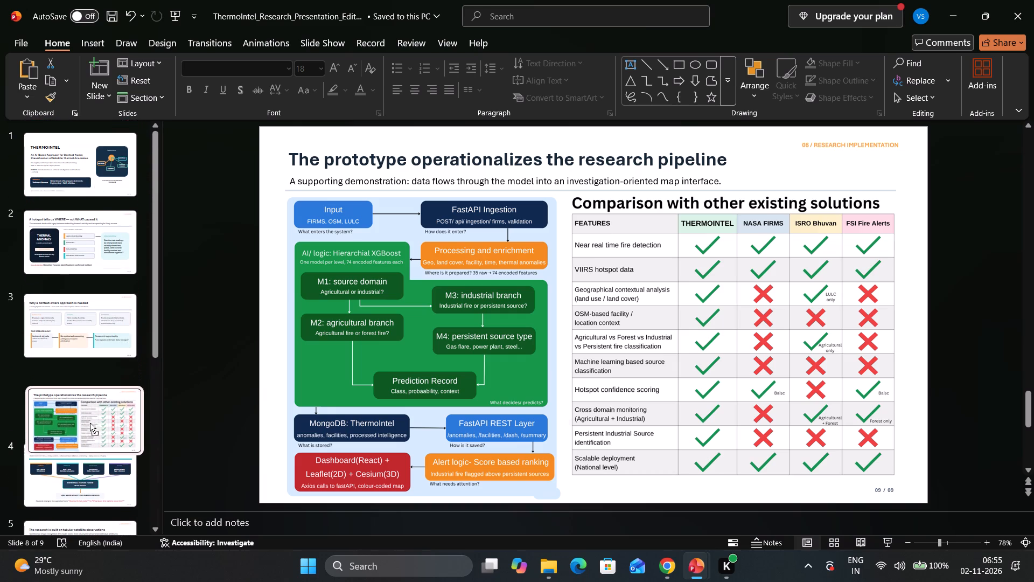
{"action": "left_click_drag", "start_coordinate": [90, 423], "coordinate": [90, 490]}
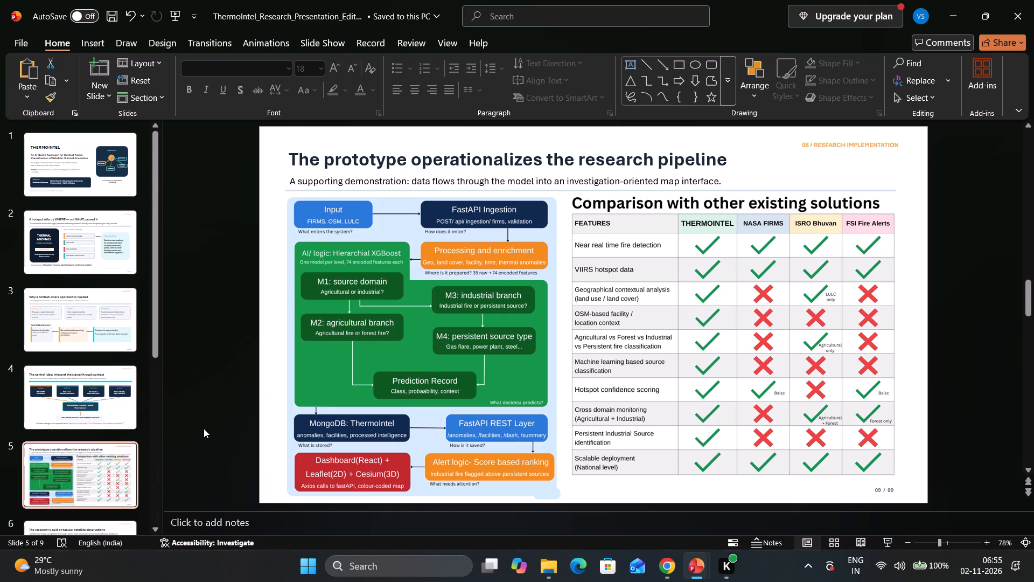
Examine slides 4 to 8 to check how the research pipeline slide fits into the presentation's order.
{"action": "scroll", "coordinate": [203, 429], "scroll_direction": "down", "scroll_amount": 2}
{"action": "left_click", "coordinate": [103, 396]}
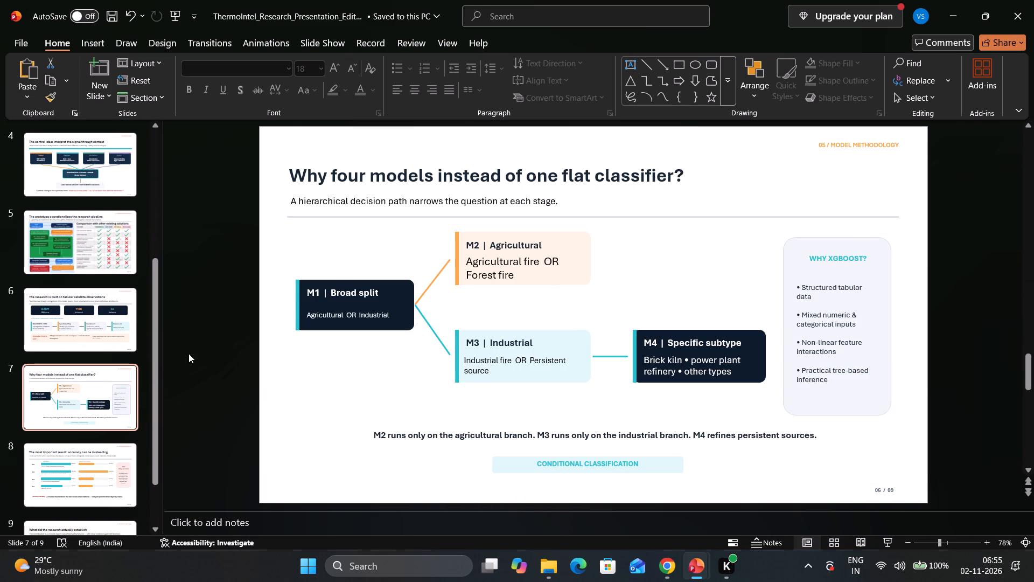
{"action": "left_click", "coordinate": [89, 466]}
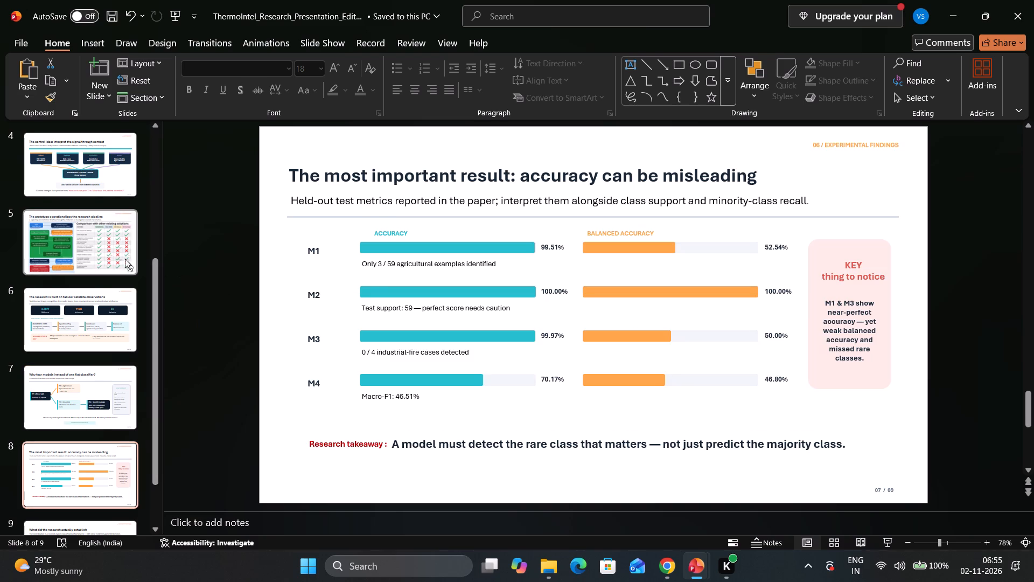
{"action": "scroll", "coordinate": [83, 230], "scroll_direction": "up", "scroll_amount": 1}
{"action": "left_click", "coordinate": [88, 195]}
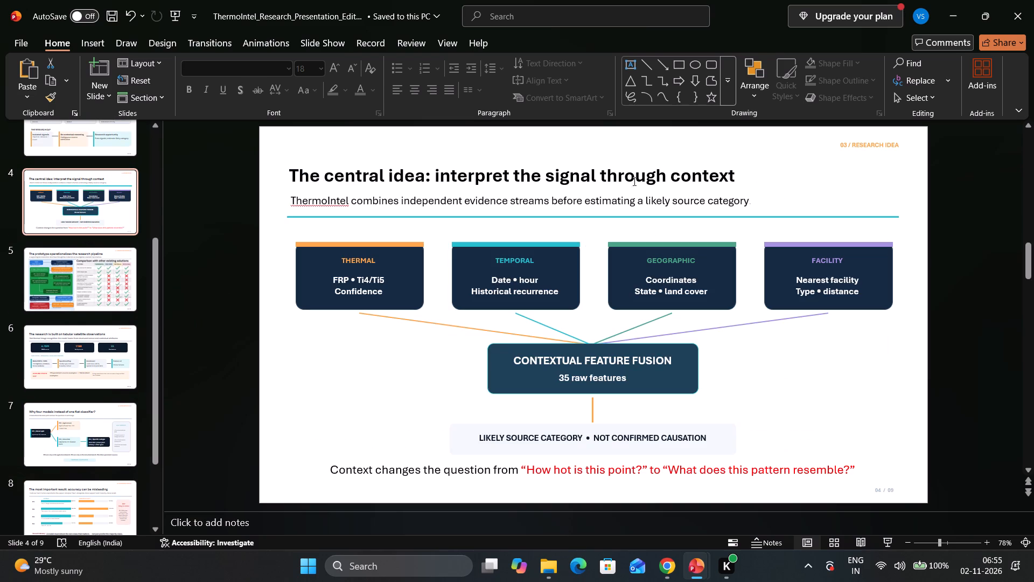
{"action": "left_click", "coordinate": [118, 264]}
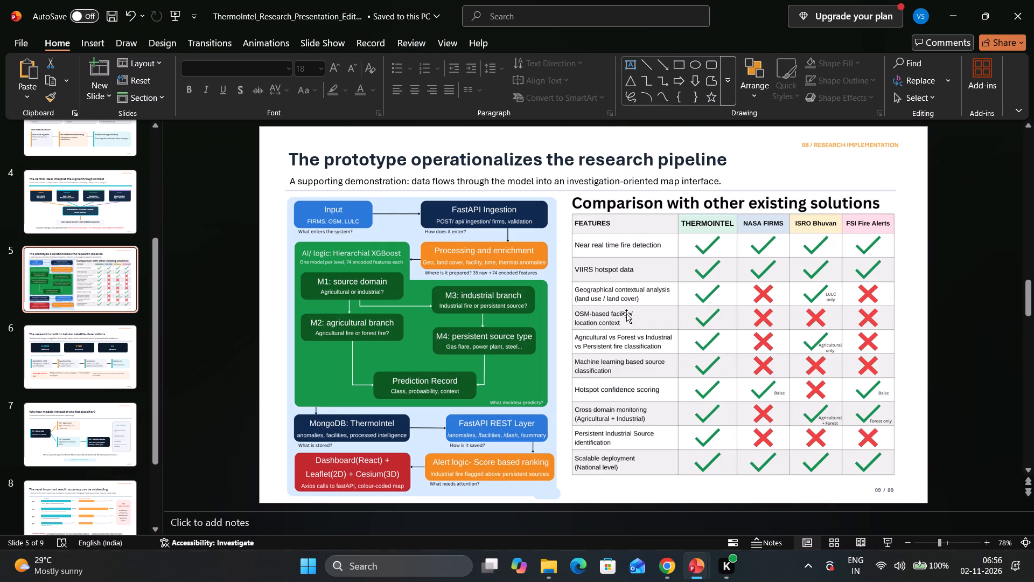
{"action": "scroll", "coordinate": [141, 323], "scroll_direction": "down", "scroll_amount": 8}
{"action": "left_click", "coordinate": [88, 489]}
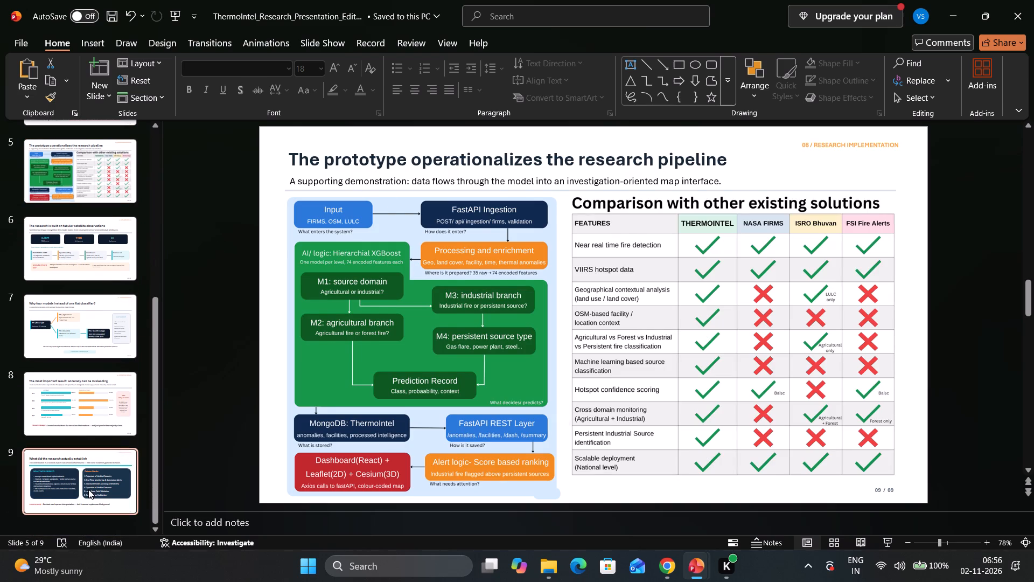
{"action": "left_click", "coordinate": [117, 406]}
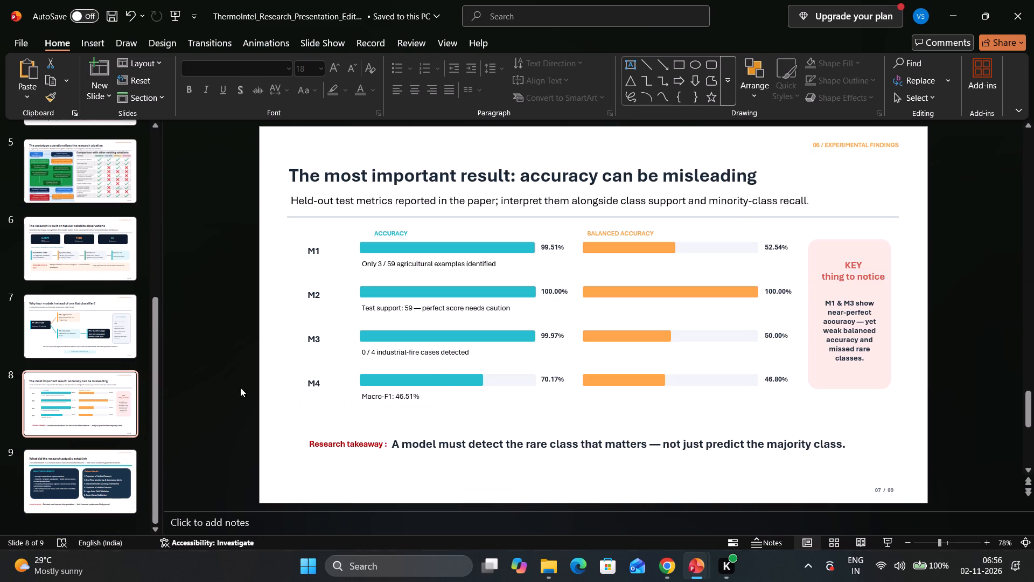
{"action": "left_click", "coordinate": [75, 338]}
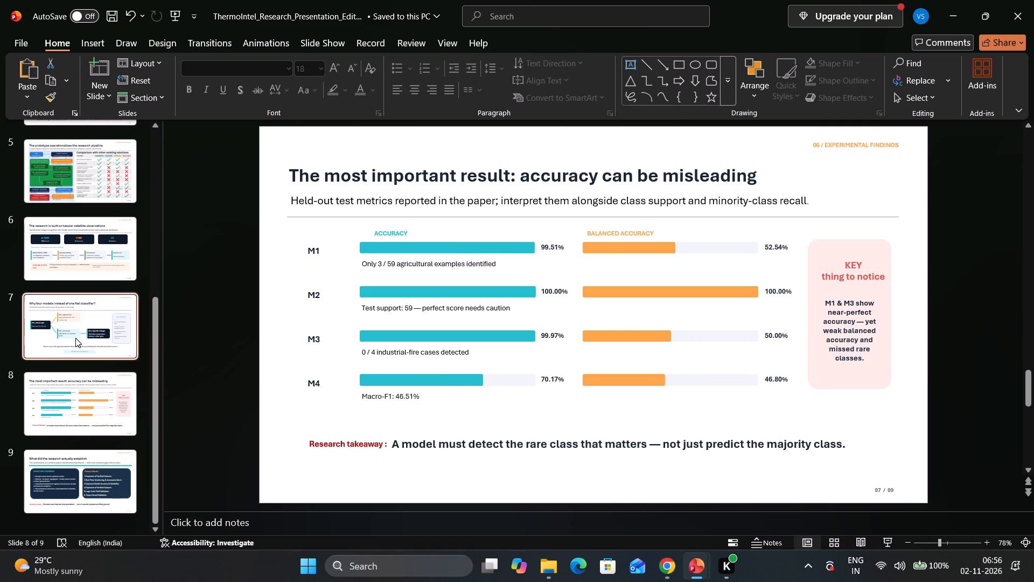
{"action": "left_click", "coordinate": [75, 397]}
{"action": "left_click", "coordinate": [80, 249]}
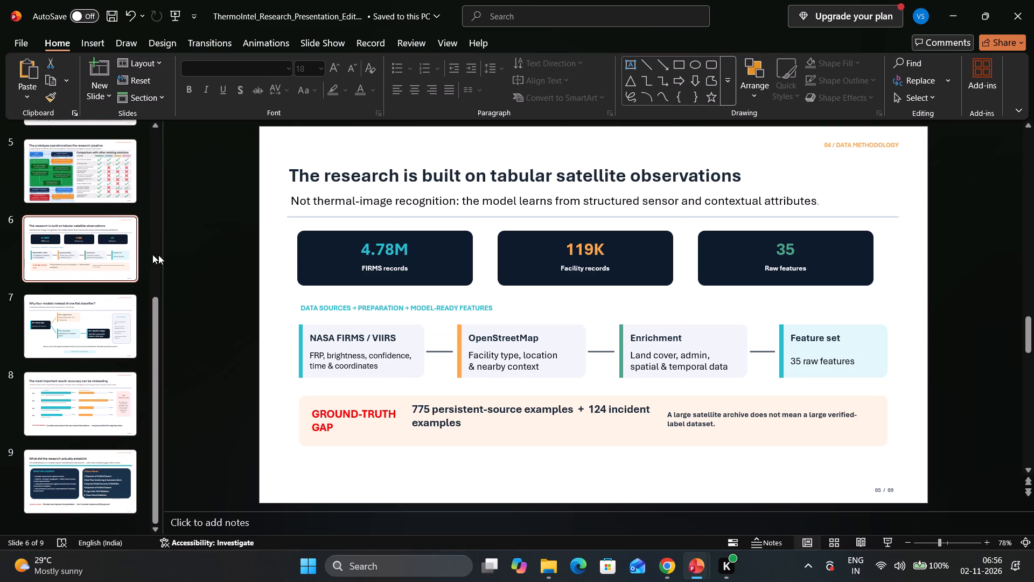
Move the "The research is built on tabular satellite observations" slide to position 5, ahead of the research pipeline slide.
{"action": "scroll", "coordinate": [146, 254], "scroll_direction": "up", "scroll_amount": 2}
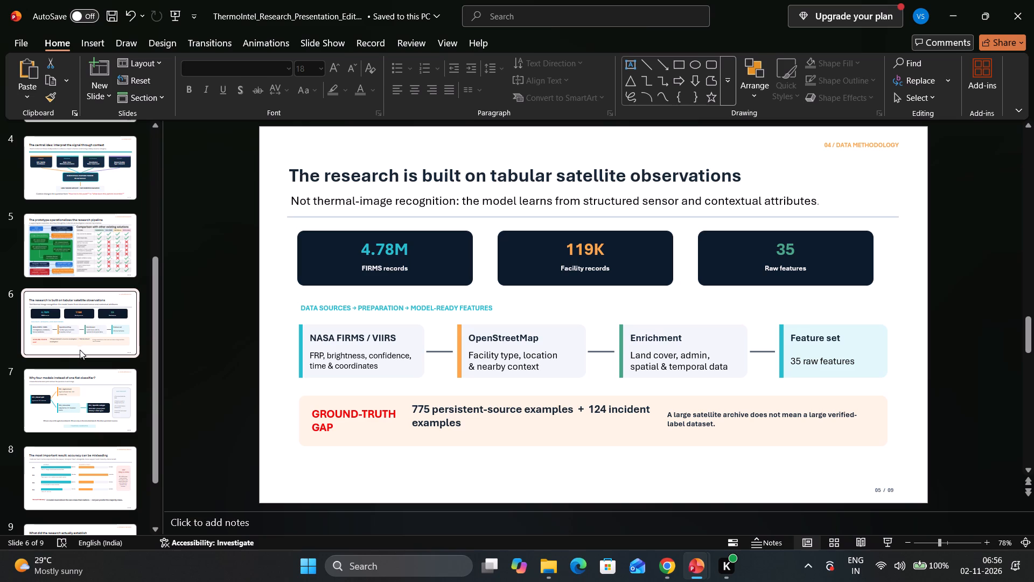
{"action": "left_click_drag", "start_coordinate": [84, 348], "coordinate": [79, 261]}
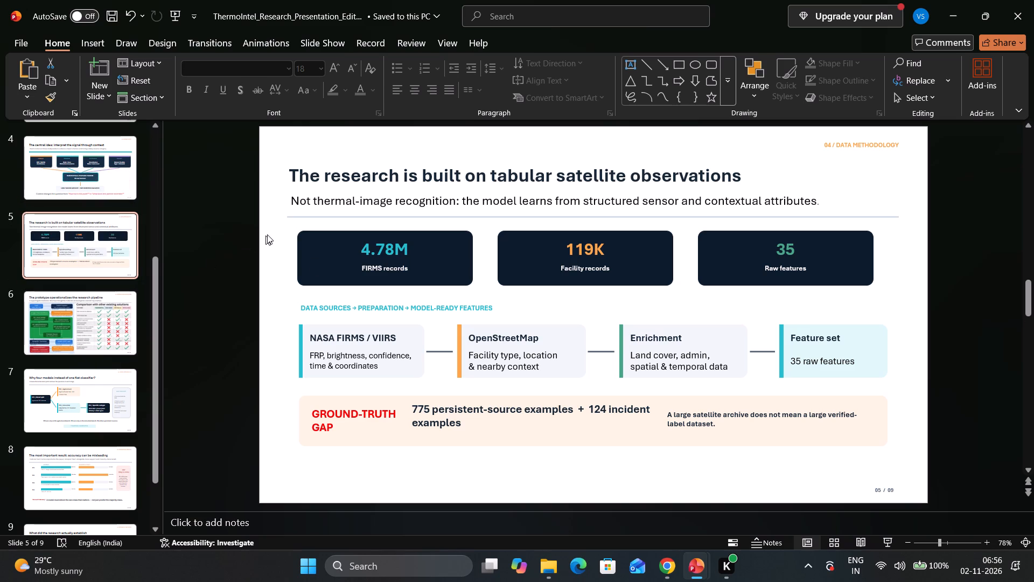
Review slides 2 to 6 in sequence, checking that the reordered slides follow a logical flow.
{"action": "scroll", "coordinate": [267, 234], "scroll_direction": "up", "scroll_amount": 1}
{"action": "scroll", "coordinate": [81, 234], "scroll_direction": "up", "scroll_amount": 2}
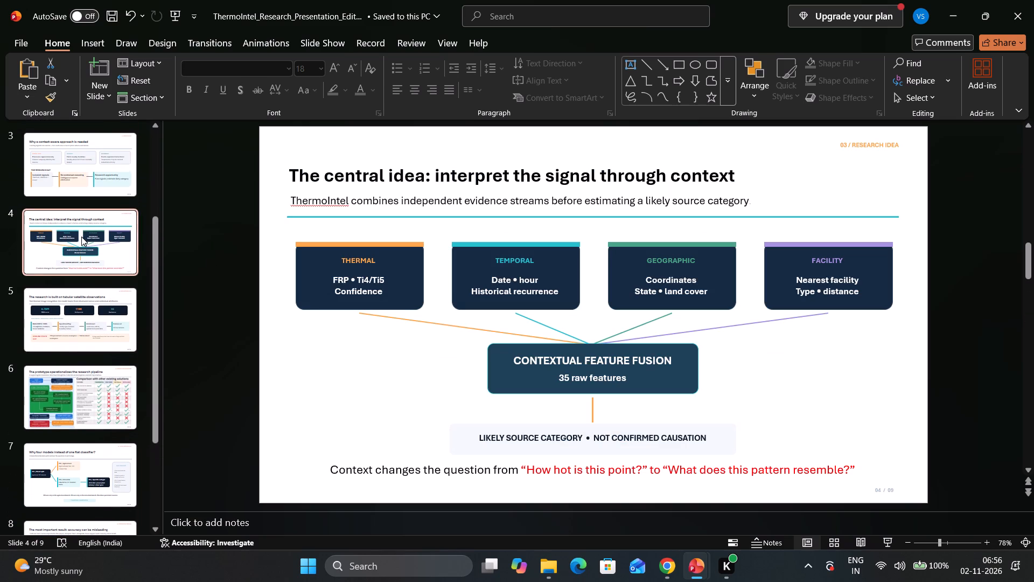
{"action": "left_click", "coordinate": [89, 338]}
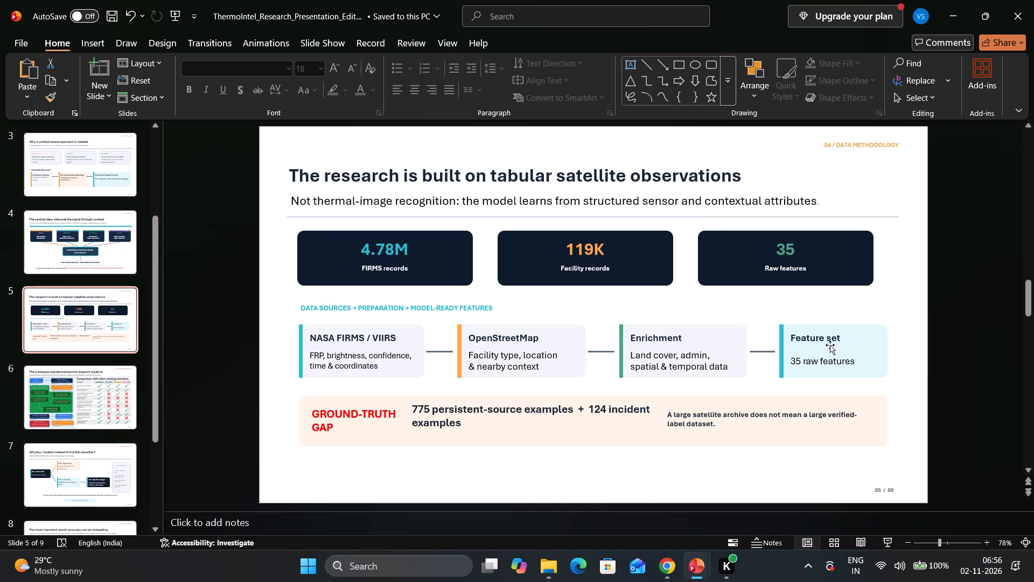
{"action": "scroll", "coordinate": [31, 309], "scroll_direction": "up", "scroll_amount": 3}
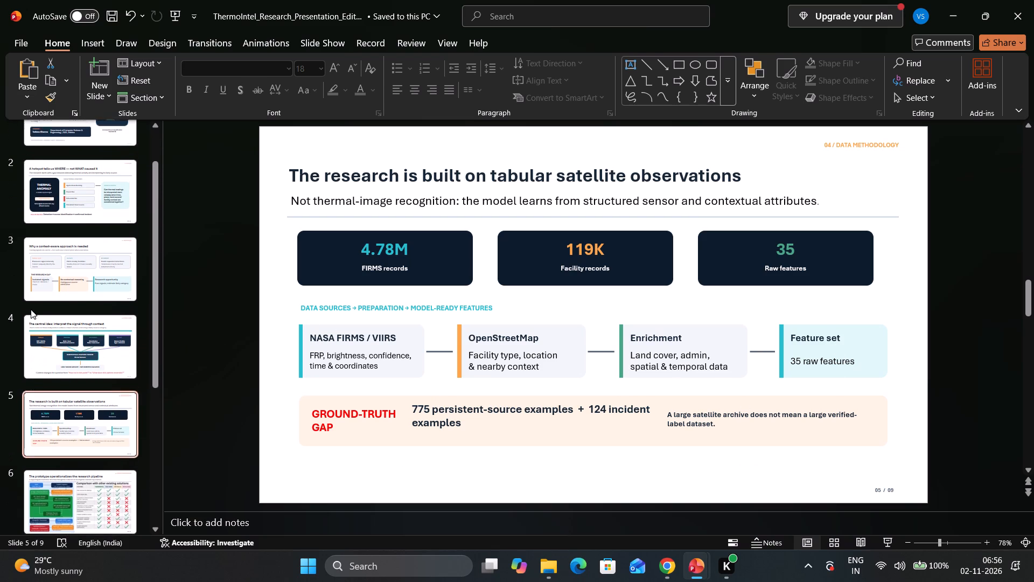
{"action": "scroll", "coordinate": [31, 309], "scroll_direction": "up", "scroll_amount": 3}
{"action": "left_click", "coordinate": [96, 164]}
{"action": "left_click", "coordinate": [98, 236]}
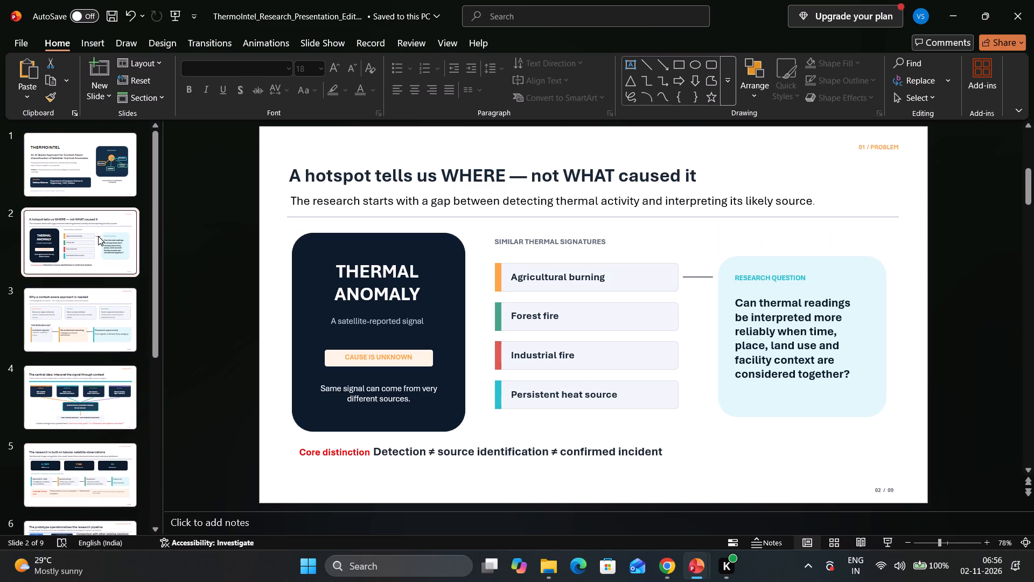
{"action": "left_click", "coordinate": [98, 285]}
{"action": "left_click", "coordinate": [101, 306]}
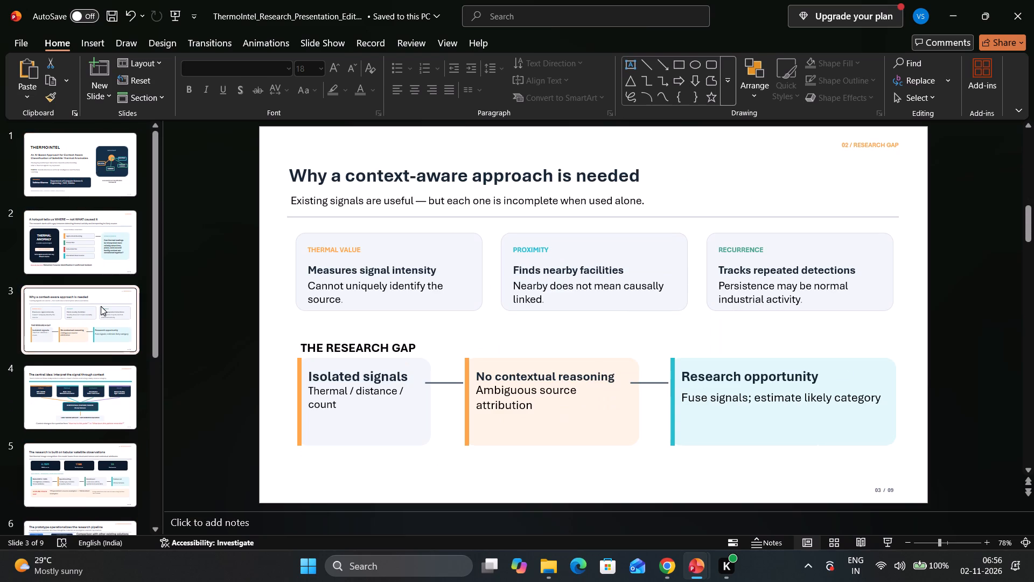
{"action": "left_click", "coordinate": [101, 226]}
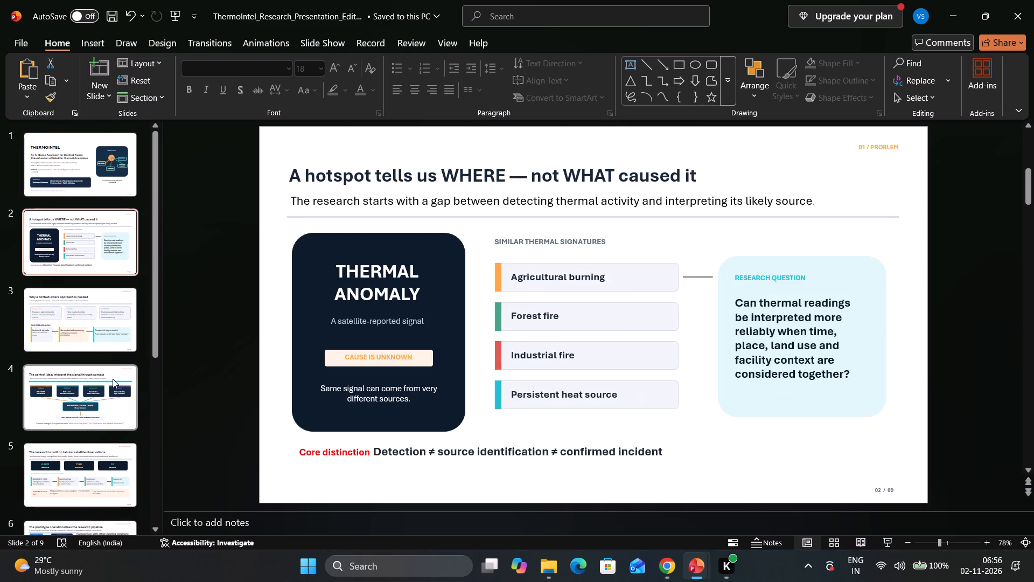
{"action": "left_click", "coordinate": [112, 380]}
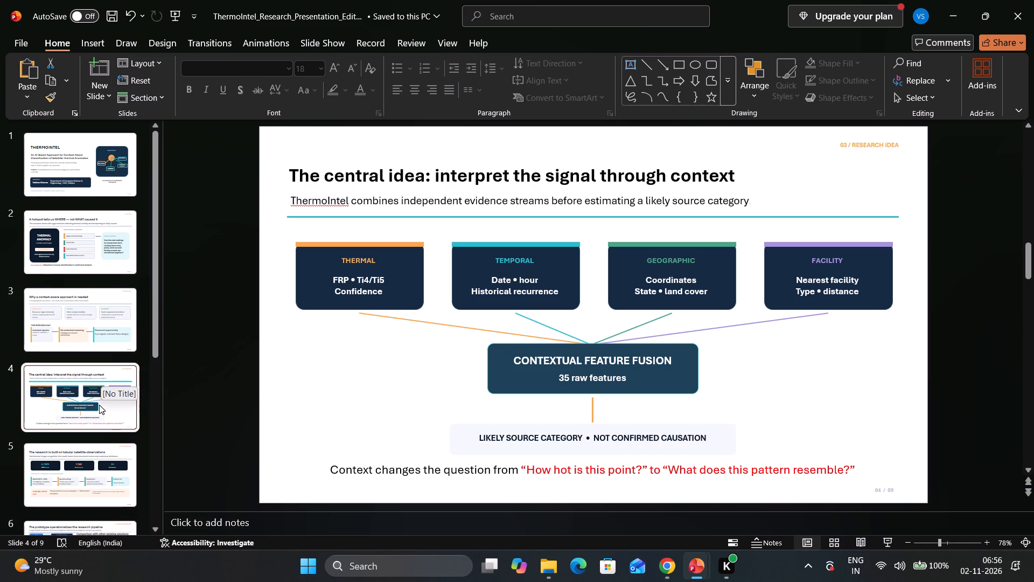
{"action": "left_click", "coordinate": [89, 311]}
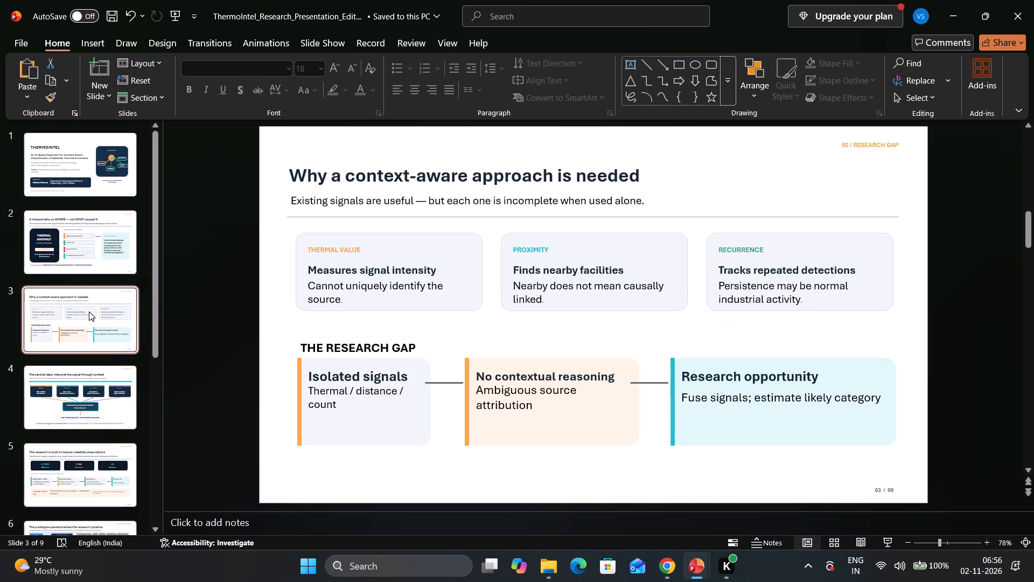
{"action": "left_click", "coordinate": [89, 390]}
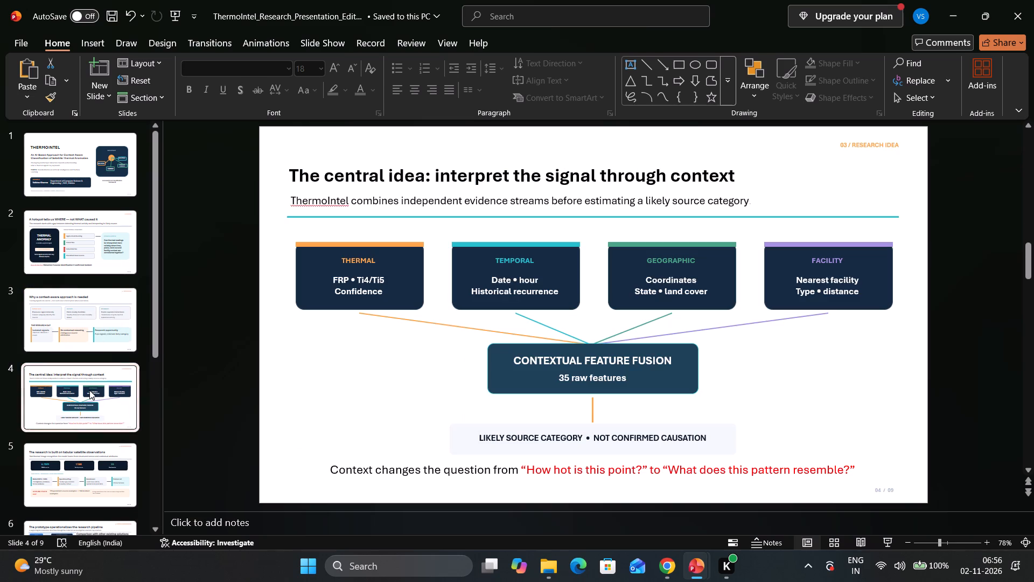
{"action": "scroll", "coordinate": [89, 390], "scroll_direction": "down", "scroll_amount": 2}
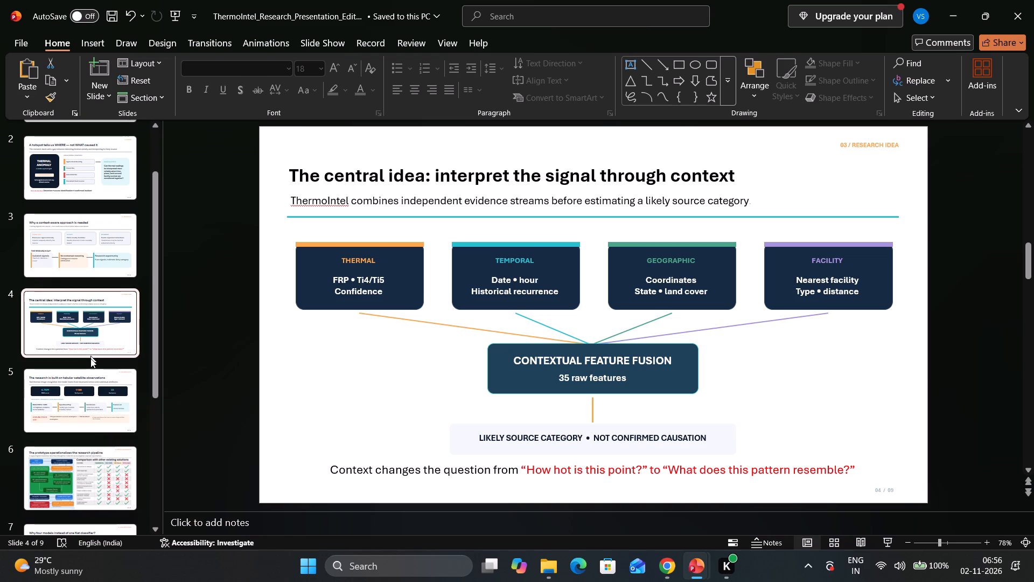
{"action": "left_click", "coordinate": [85, 390]}
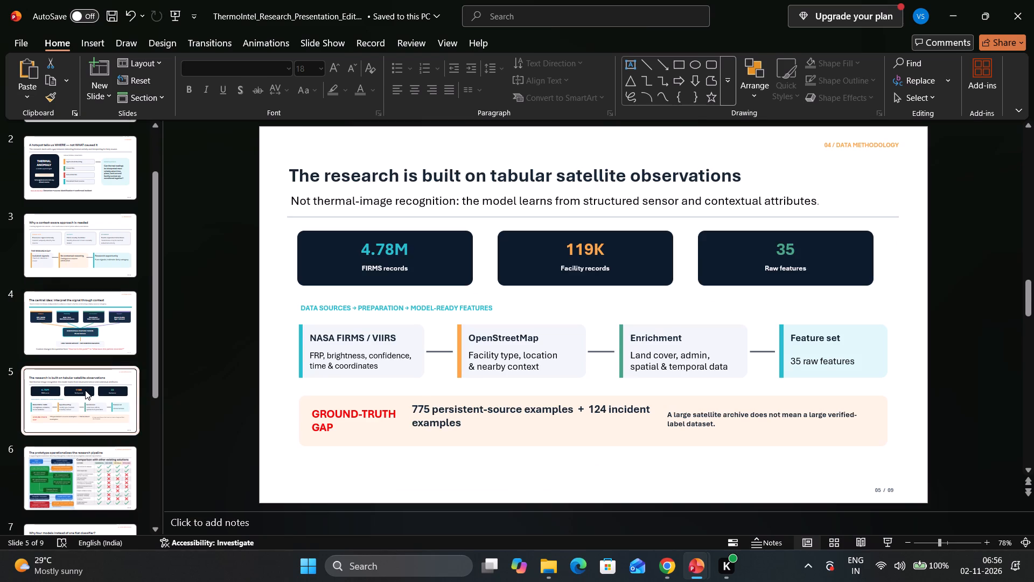
{"action": "scroll", "coordinate": [85, 390], "scroll_direction": "down", "scroll_amount": 2}
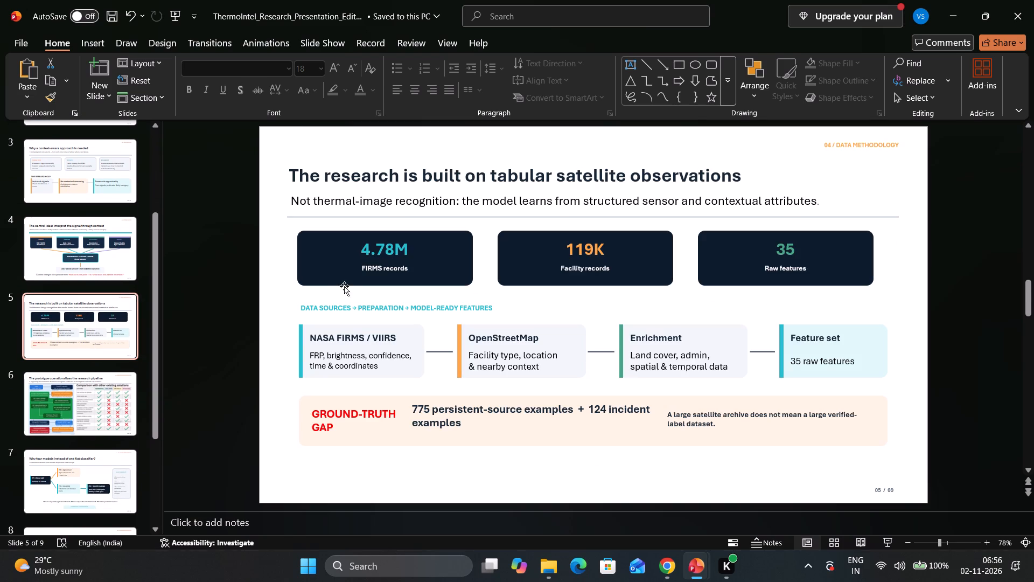
{"action": "scroll", "coordinate": [163, 342], "scroll_direction": "down", "scroll_amount": 2}
{"action": "left_click", "coordinate": [90, 332]}
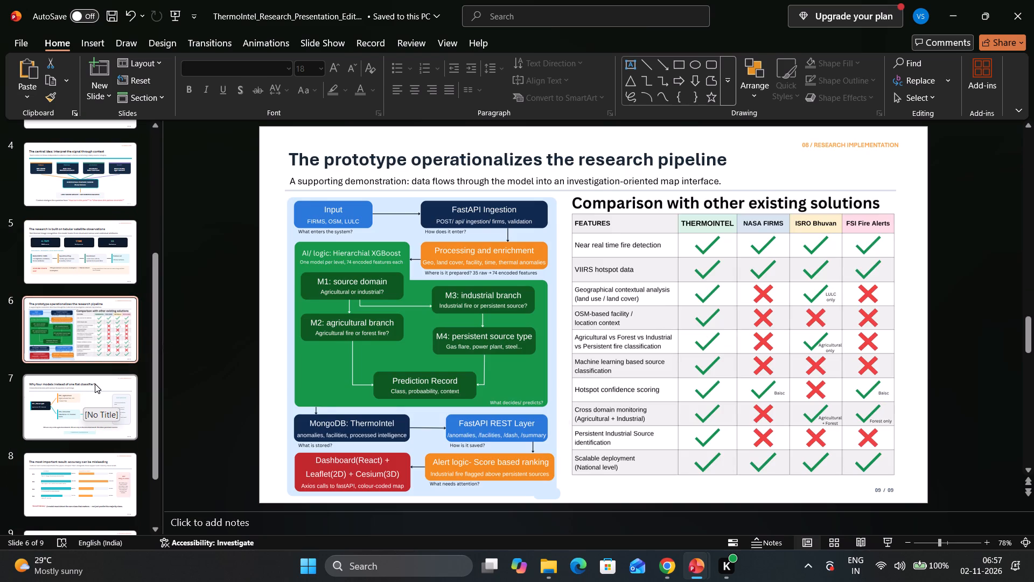
Review slides 7 to 9, from the four-models slide to the research conclusion, checking their content and order.
{"action": "left_click", "coordinate": [50, 391]}
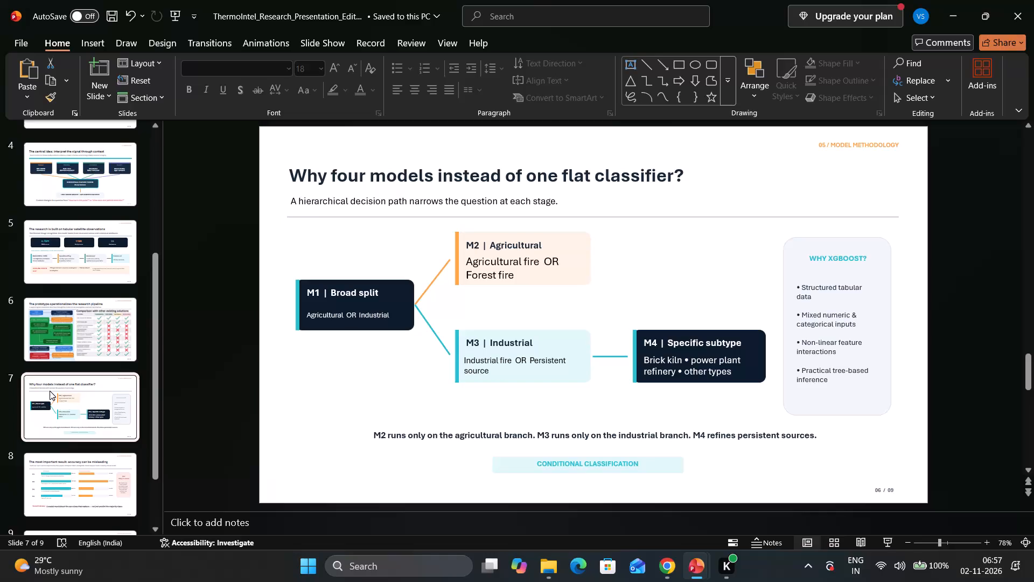
{"action": "scroll", "coordinate": [50, 391], "scroll_direction": "down", "scroll_amount": 2}
{"action": "left_click", "coordinate": [50, 393]}
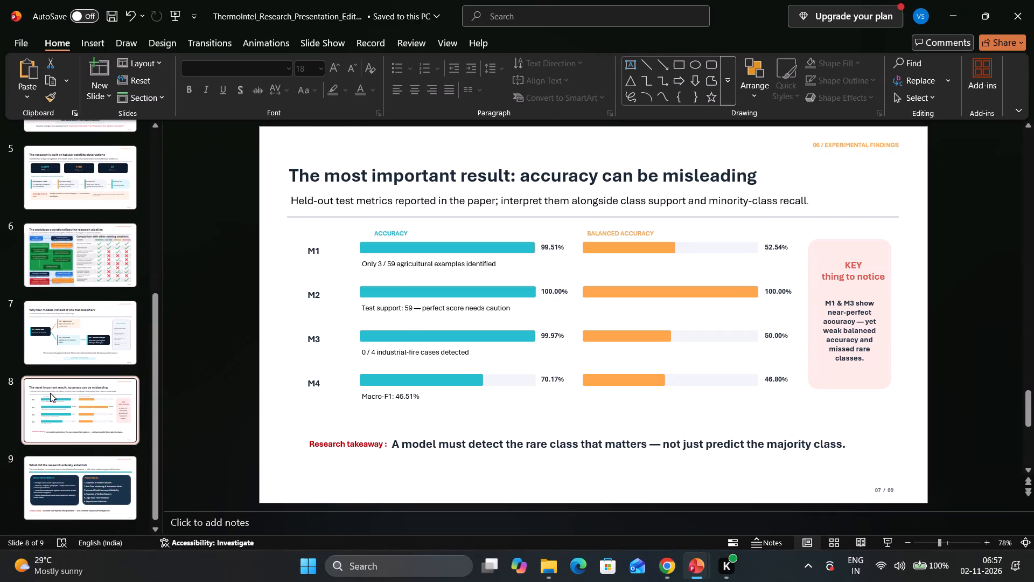
{"action": "scroll", "coordinate": [50, 393], "scroll_direction": "down", "scroll_amount": 3}
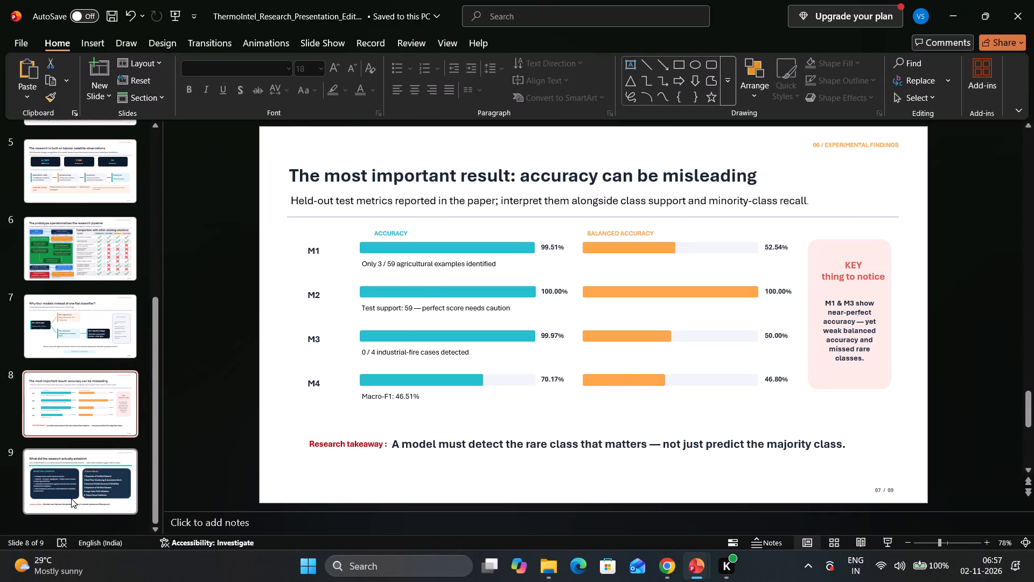
{"action": "left_click", "coordinate": [72, 497]}
{"action": "scroll", "coordinate": [280, 449], "scroll_direction": "down", "scroll_amount": 3}
{"action": "scroll", "coordinate": [387, 423], "scroll_direction": "down", "scroll_amount": 3}
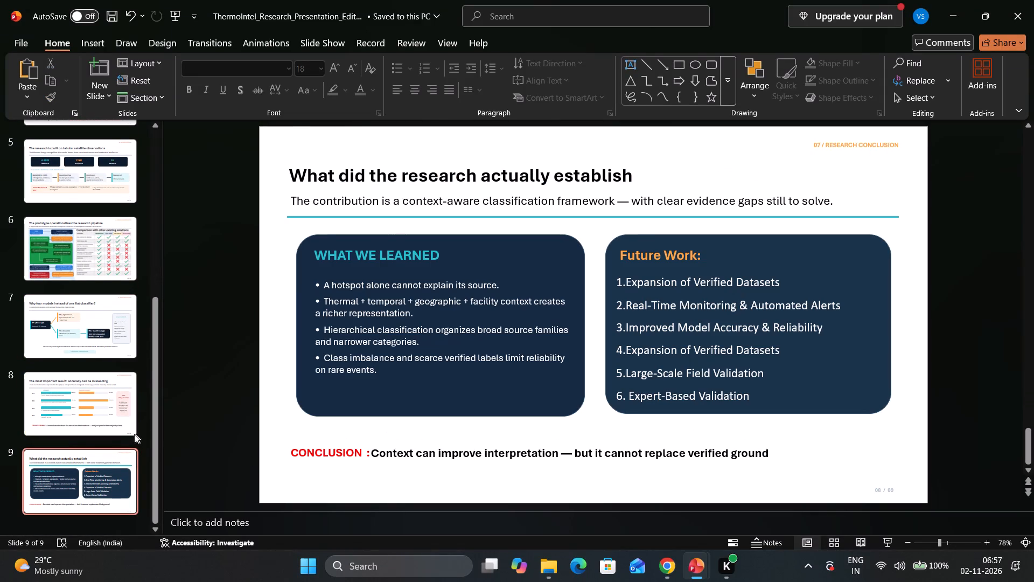
{"action": "scroll", "coordinate": [68, 444], "scroll_direction": "up", "scroll_amount": 12}
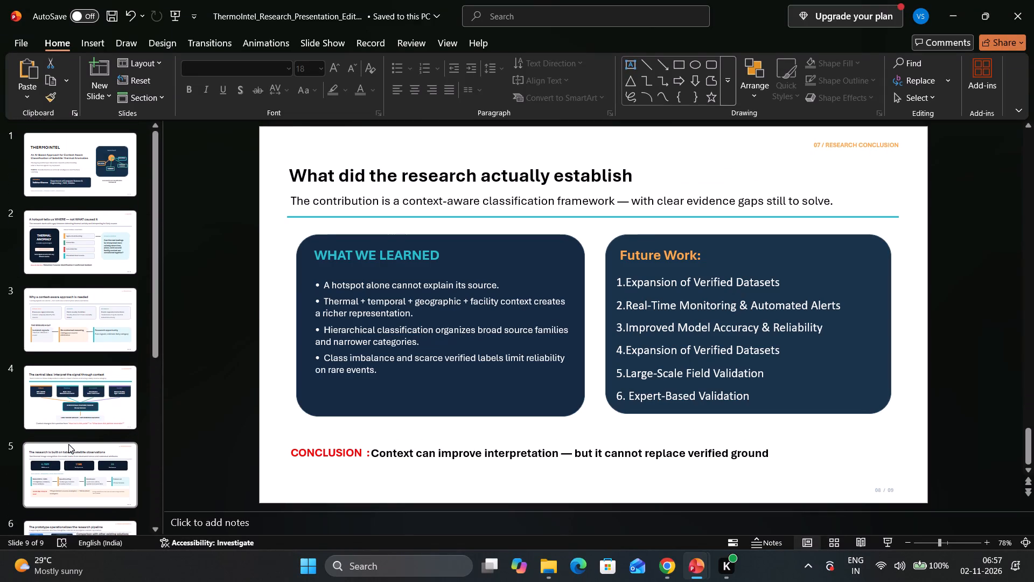
{"action": "scroll", "coordinate": [68, 444], "scroll_direction": "down", "scroll_amount": 8}
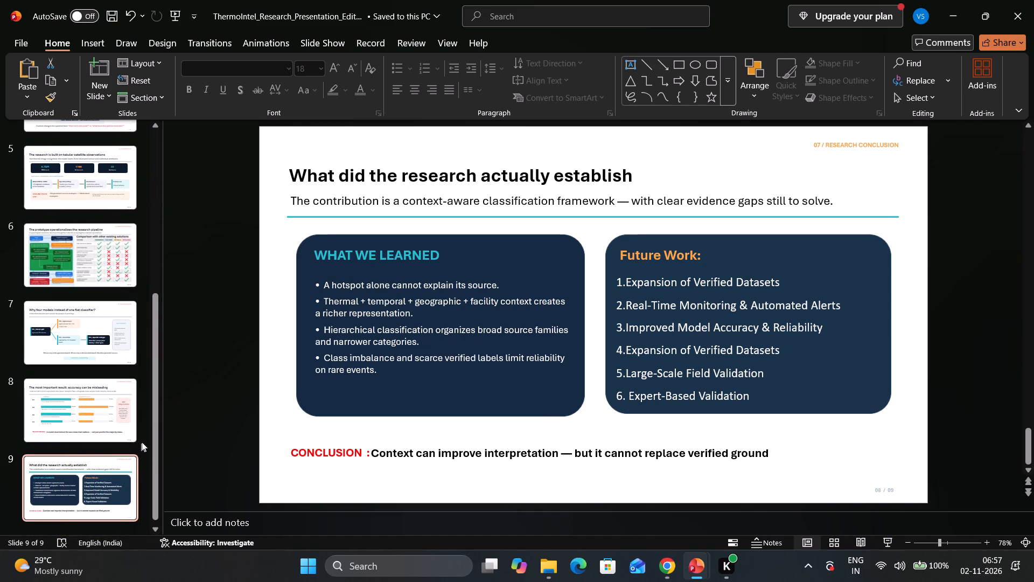
{"action": "left_click", "coordinate": [142, 442]}
{"action": "left_click", "coordinate": [146, 427]}
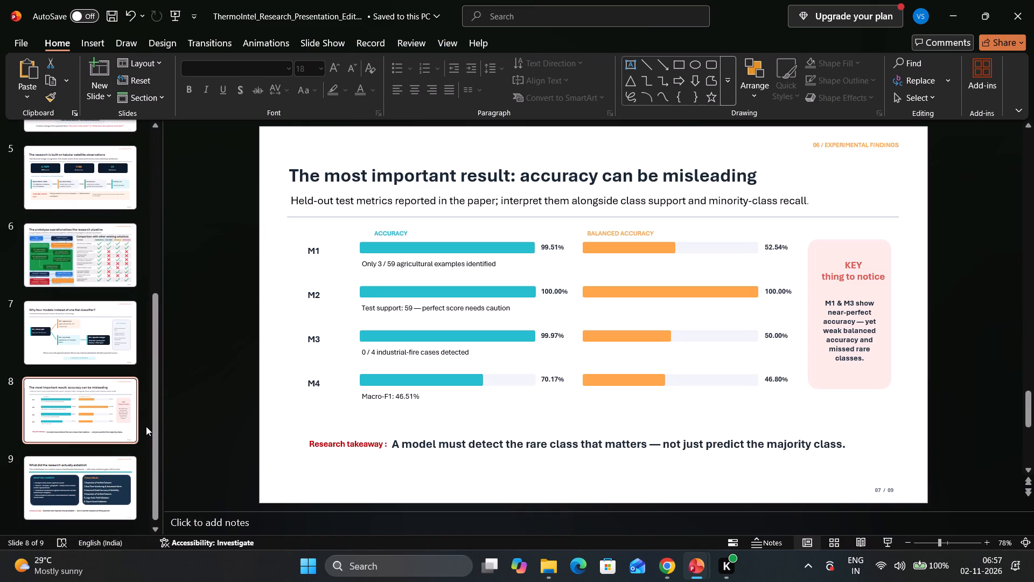
{"action": "scroll", "coordinate": [146, 426], "scroll_direction": "up", "scroll_amount": 1}
{"action": "left_click", "coordinate": [110, 350]}
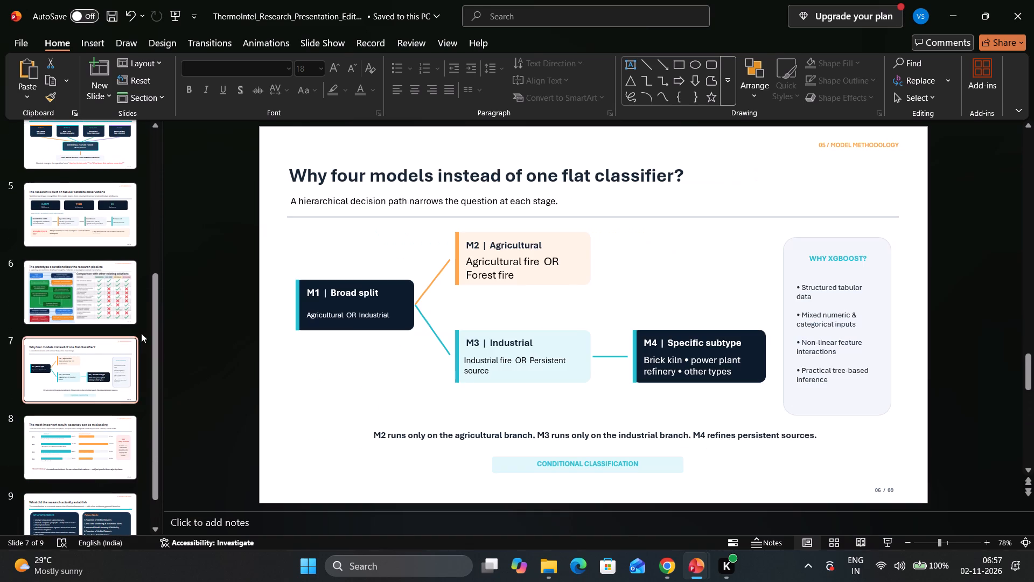
Insert a blank slide directly after "The most important result: accuracy can be misleading" slide, as slide 9.
{"action": "left_click", "coordinate": [80, 439]}
{"action": "scroll", "coordinate": [121, 429], "scroll_direction": "down", "scroll_amount": 2}
{"action": "left_click", "coordinate": [149, 401]}
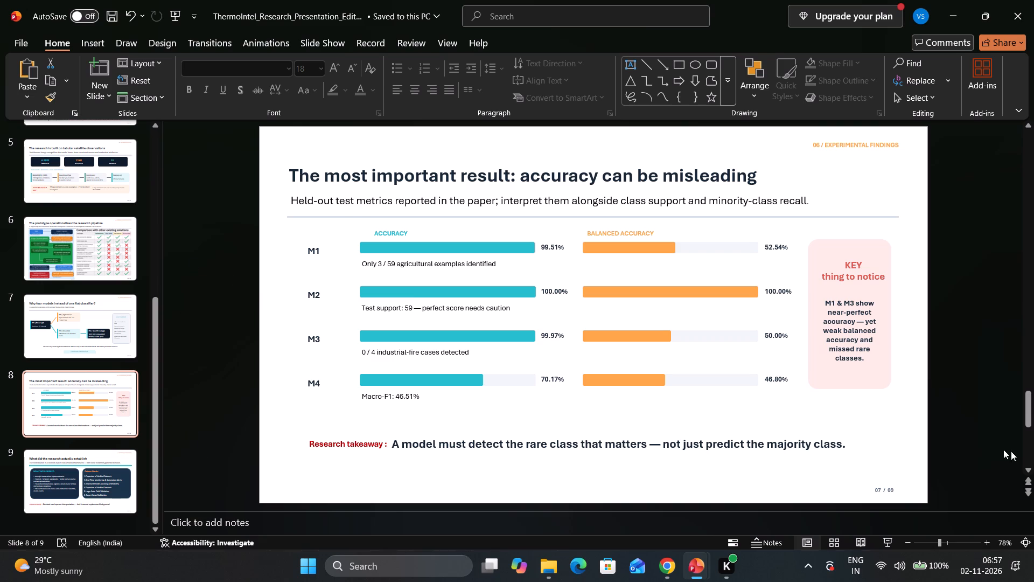
{"action": "scroll", "coordinate": [147, 488], "scroll_direction": "down", "scroll_amount": 4}
{"action": "left_click", "coordinate": [86, 48]}
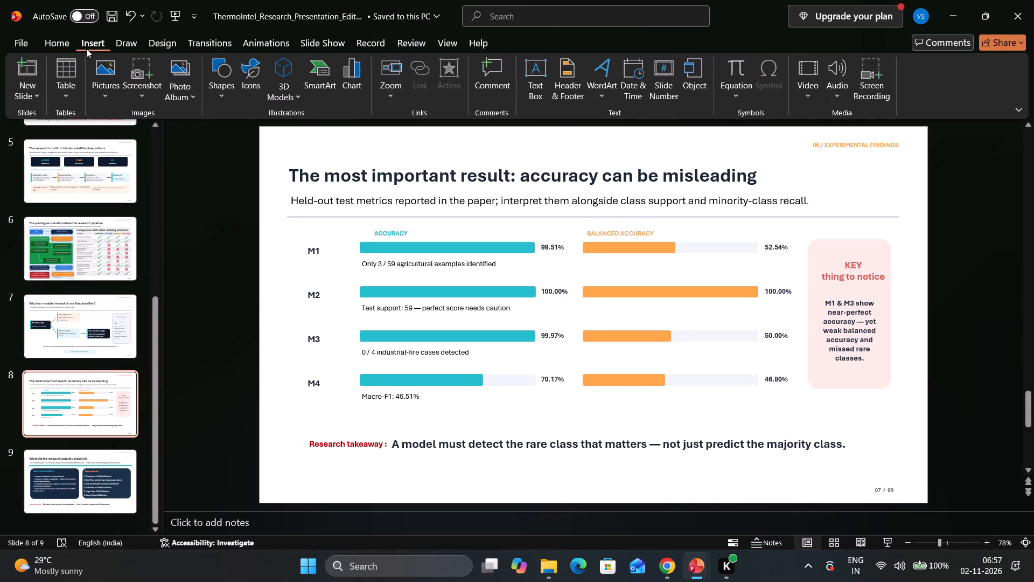
{"action": "left_click", "coordinate": [36, 82]}
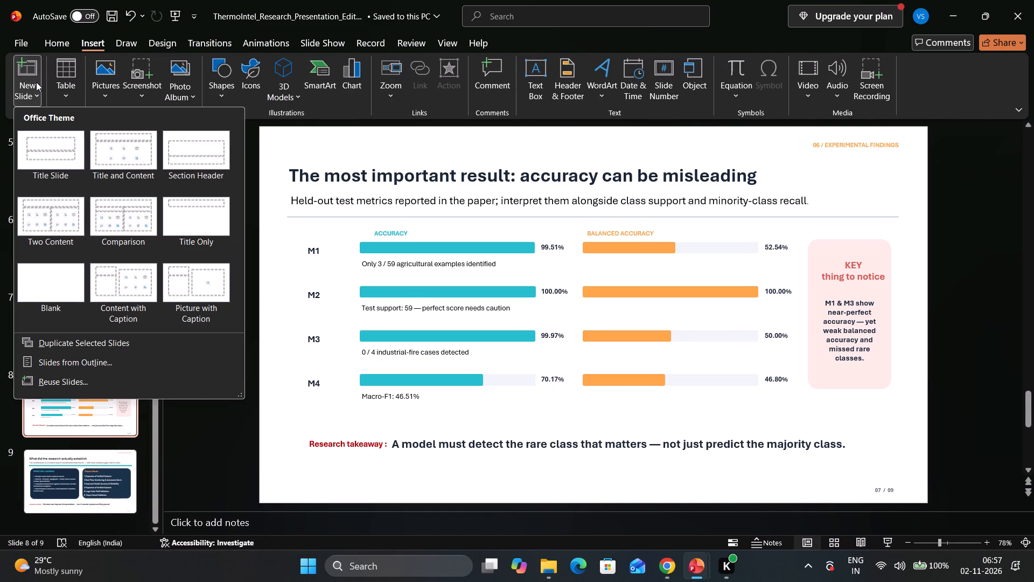
{"action": "left_click", "coordinate": [48, 289]}
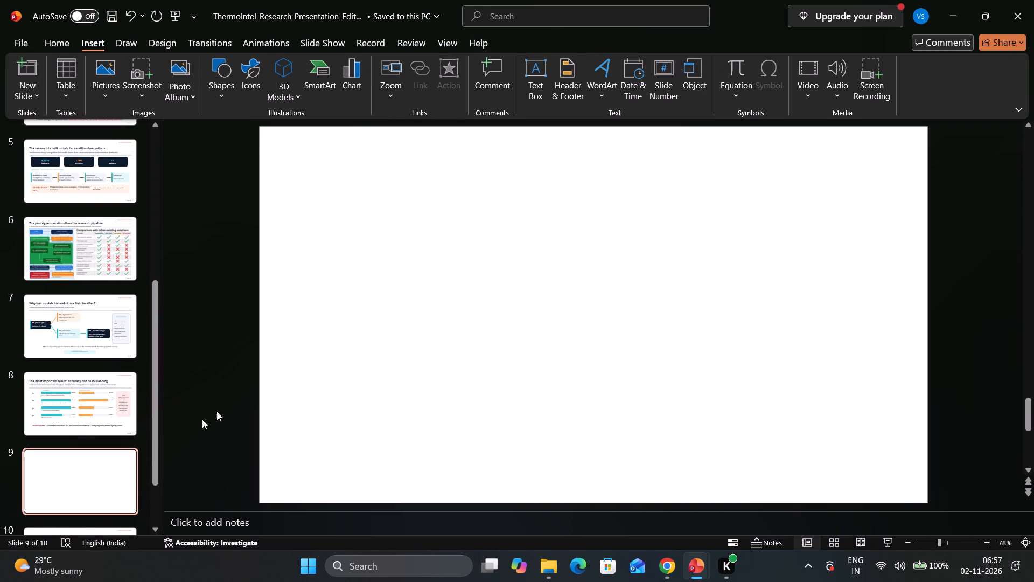
{"action": "left_click", "coordinate": [325, 293]}
Switch to Chrome and look through the open reference documents, including the ThermoIntel Complete Context Dossier PDF.
{"action": "left_click", "coordinate": [677, 578]}
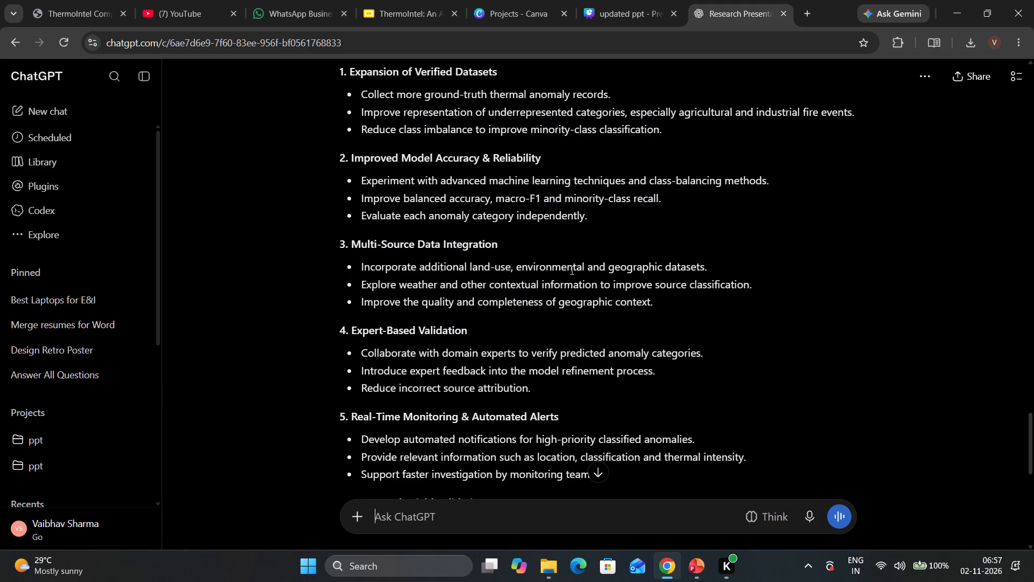
{"action": "left_click", "coordinate": [391, 0]}
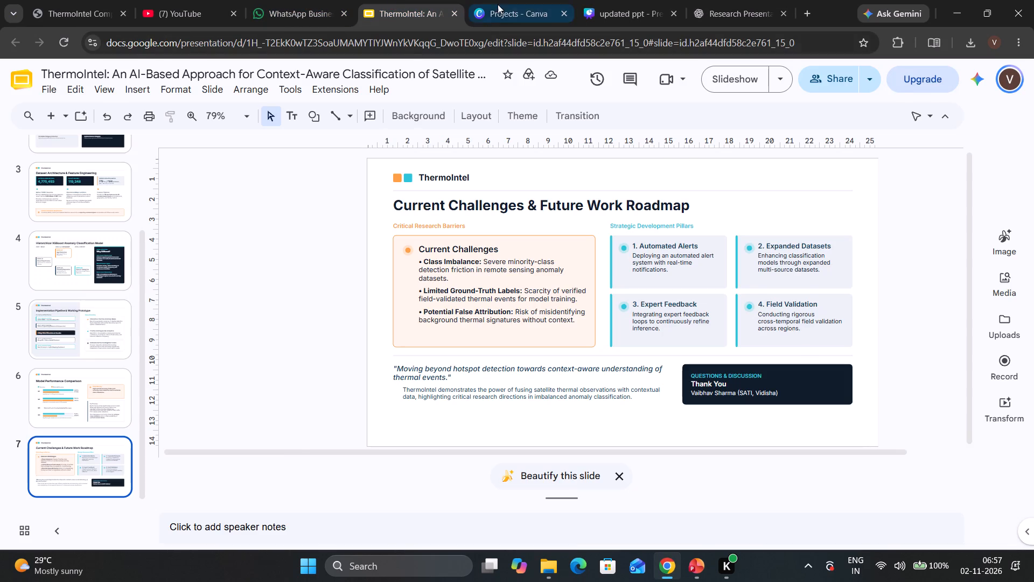
{"action": "left_click", "coordinate": [505, 0]}
{"action": "left_click", "coordinate": [82, 0]}
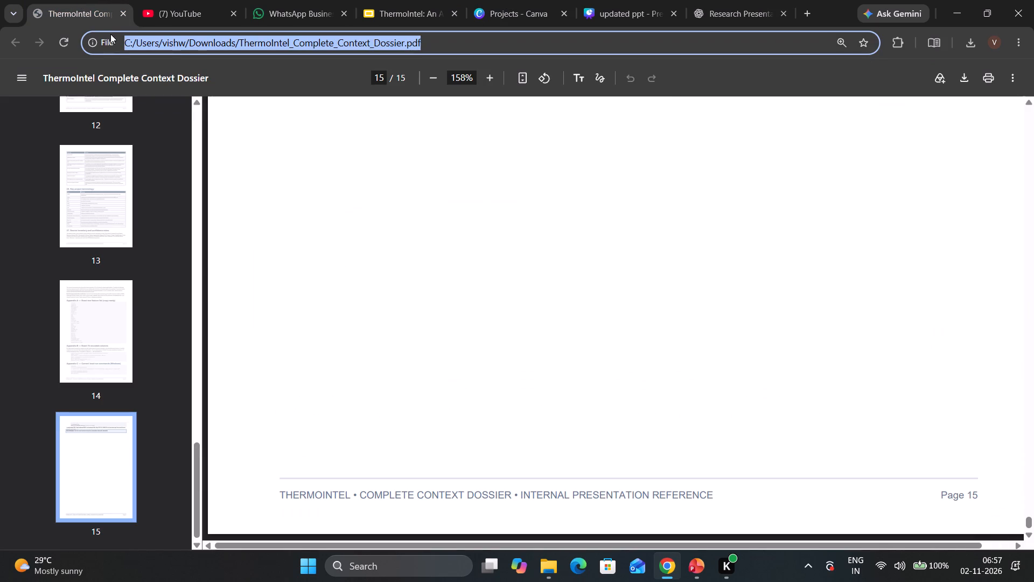
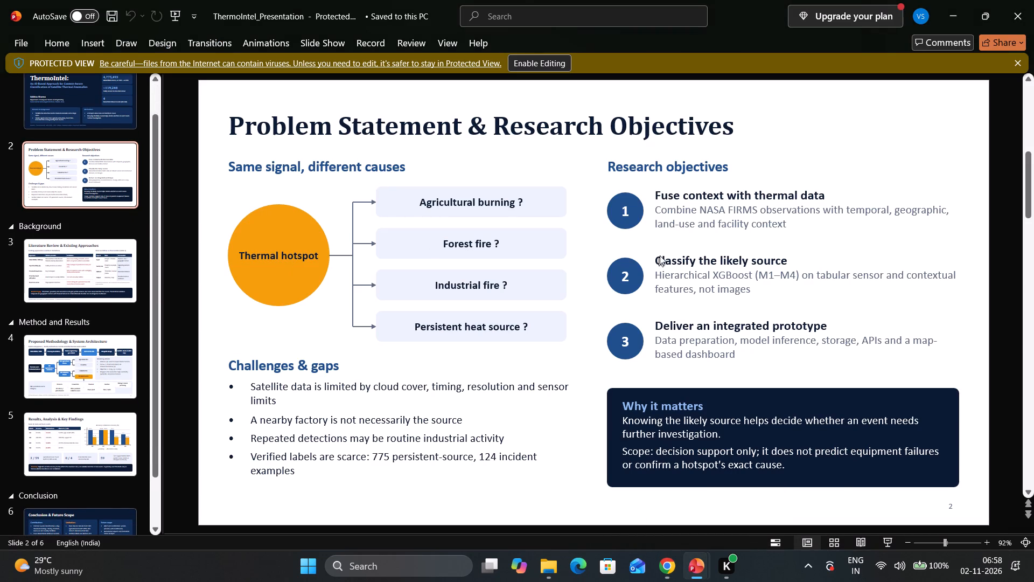
Read the Problem Statement & Research Objectives slide and the Literature Review tables in the protected ThermoIntel_Presentation reference deck.
{"action": "left_click_drag", "start_coordinate": [682, 257], "coordinate": [783, 278]}
{"action": "left_click", "coordinate": [760, 308]}
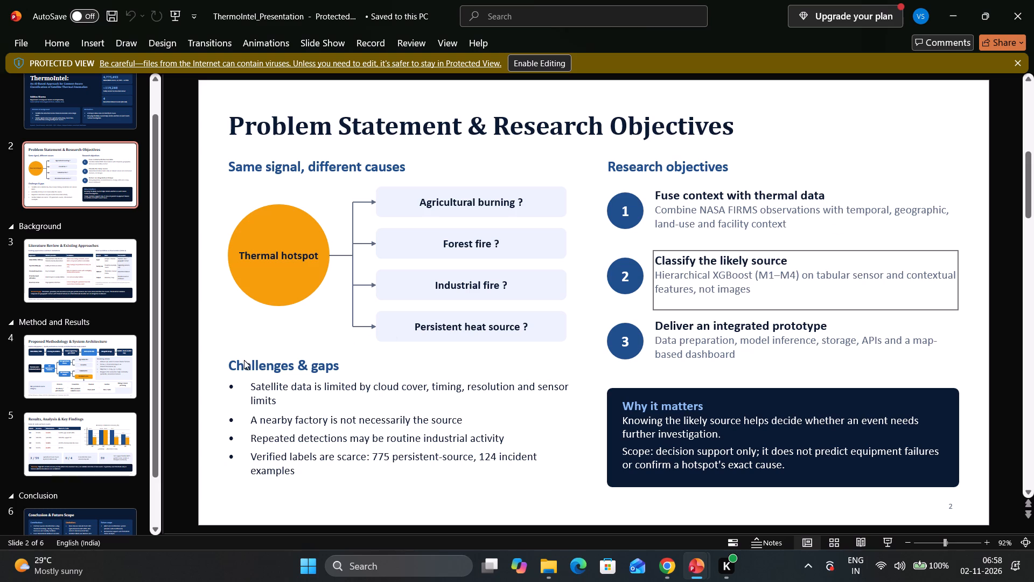
{"action": "left_click_drag", "start_coordinate": [235, 368], "coordinate": [330, 459]}
{"action": "left_click", "coordinate": [96, 256]}
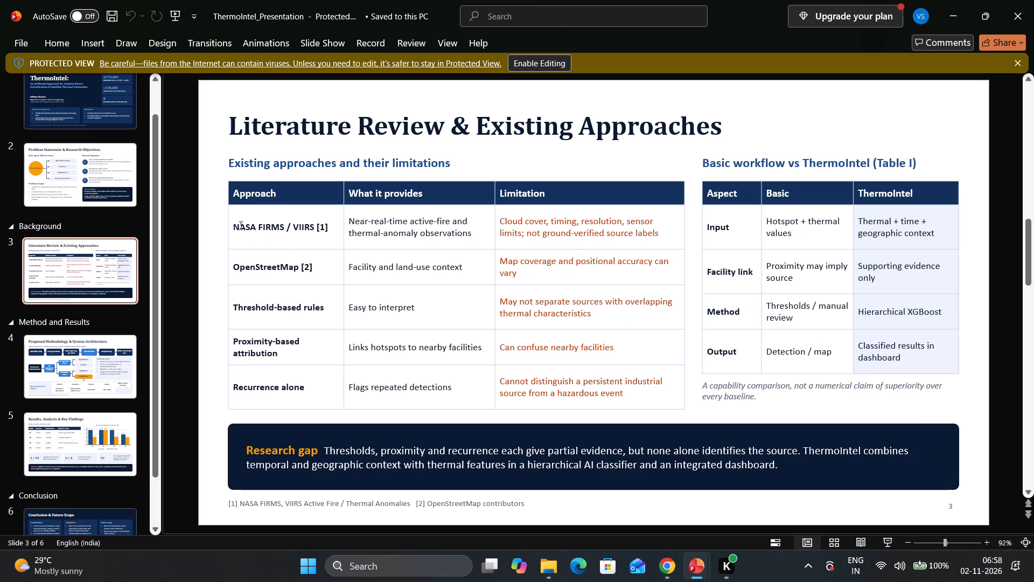
{"action": "left_click_drag", "start_coordinate": [239, 228], "coordinate": [323, 371]}
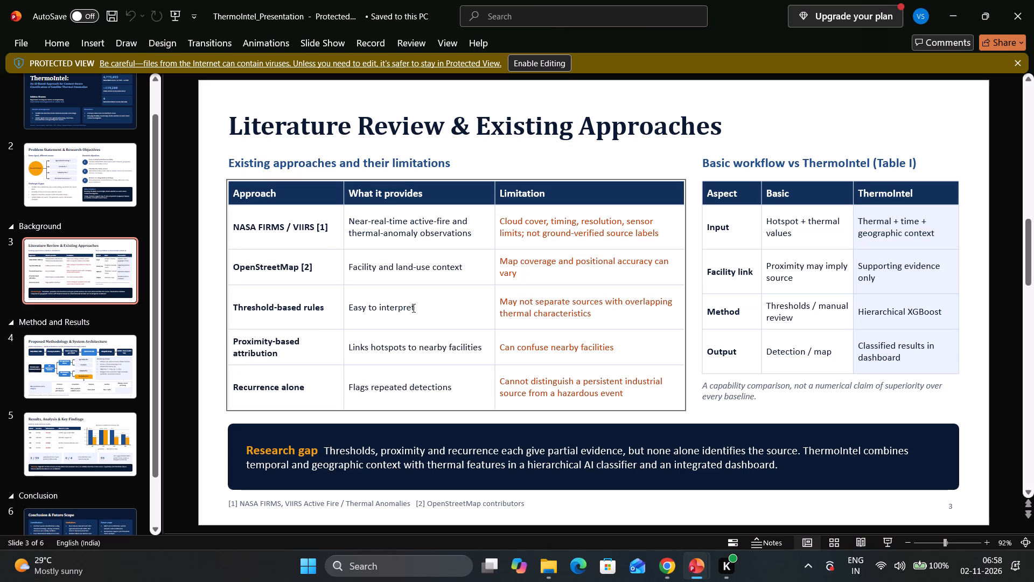
{"action": "left_click_drag", "start_coordinate": [505, 220], "coordinate": [588, 370]}
{"action": "scroll", "coordinate": [52, 200], "scroll_direction": "up", "scroll_amount": 7}
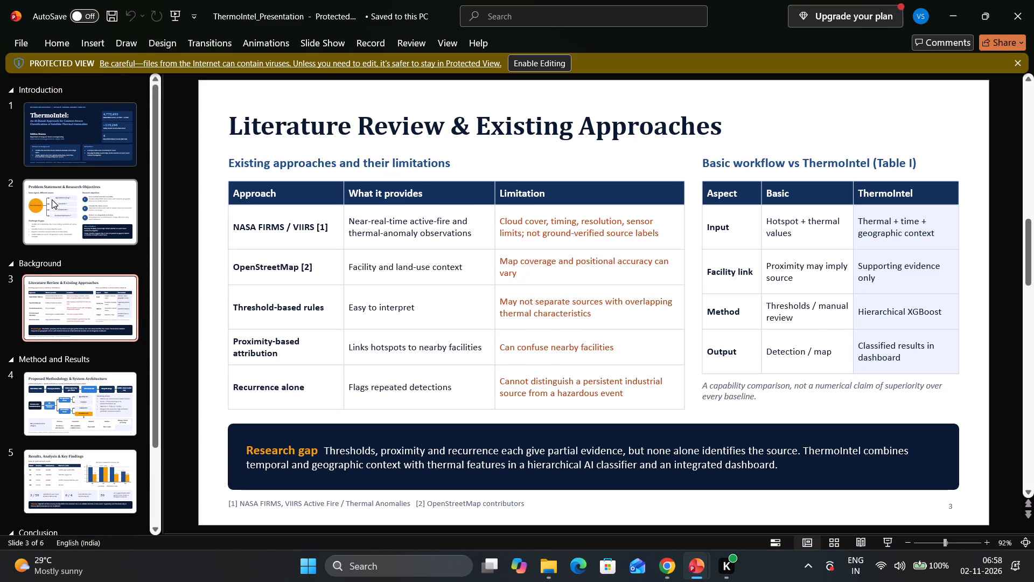
Review the reference deck in sequence from the title slide to Conclusion & Future Scope, examining its structure and content.
{"action": "left_click", "coordinate": [106, 119]}
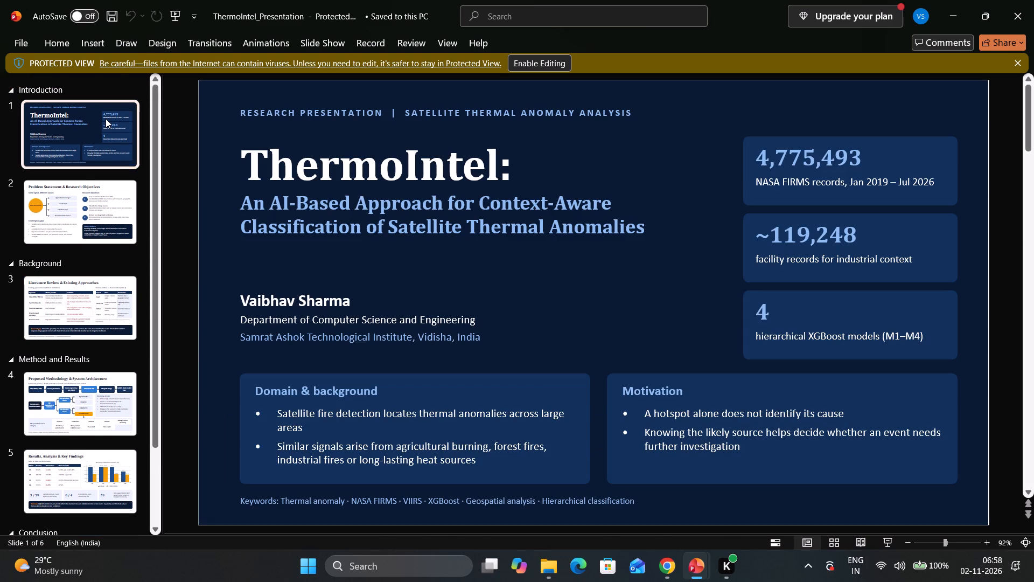
{"action": "left_click", "coordinate": [72, 198]}
{"action": "left_click", "coordinate": [84, 273]}
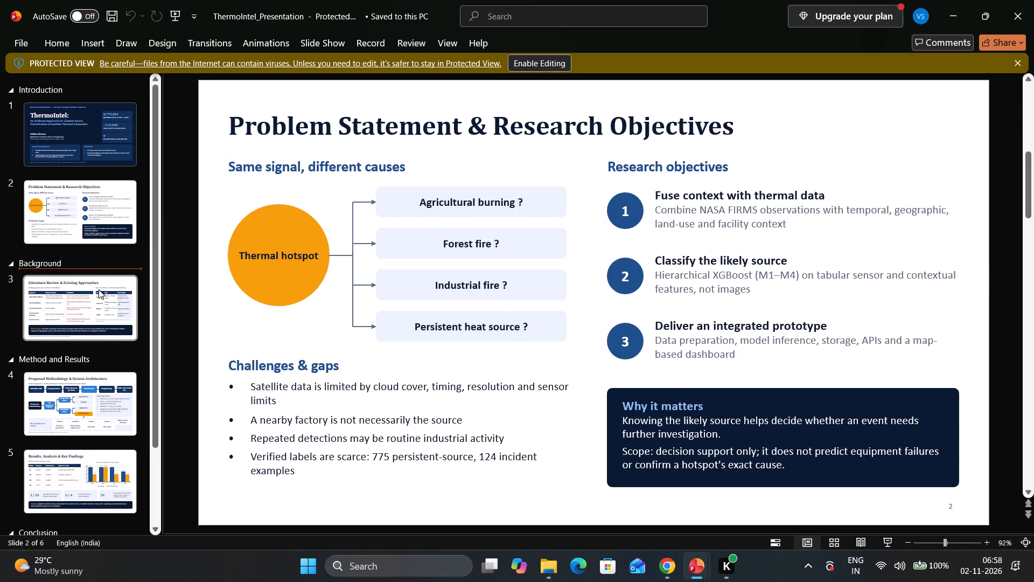
{"action": "left_click", "coordinate": [99, 290]}
{"action": "scroll", "coordinate": [99, 291], "scroll_direction": "down", "scroll_amount": 3}
{"action": "left_click", "coordinate": [92, 294]}
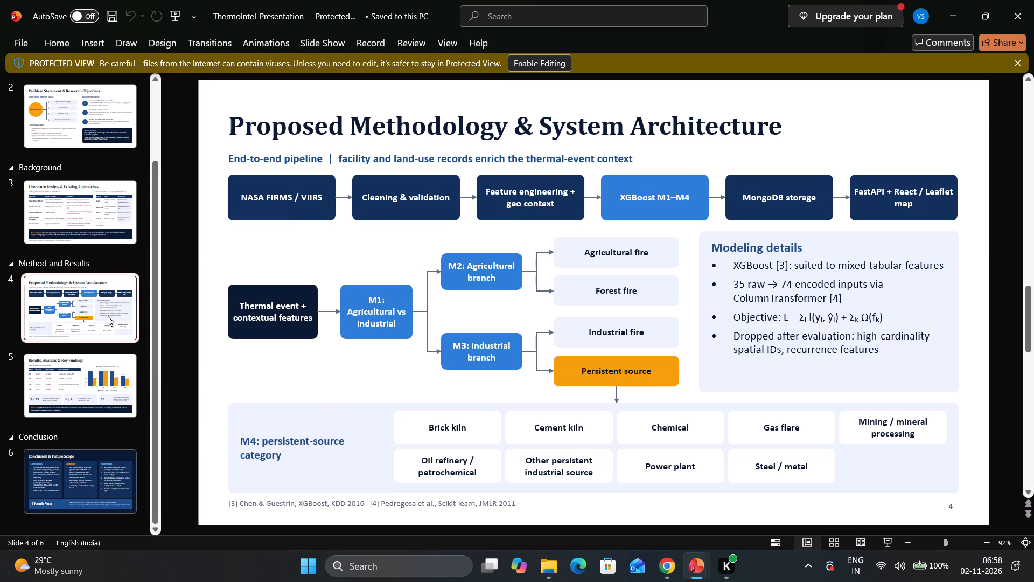
{"action": "left_click", "coordinate": [82, 377]}
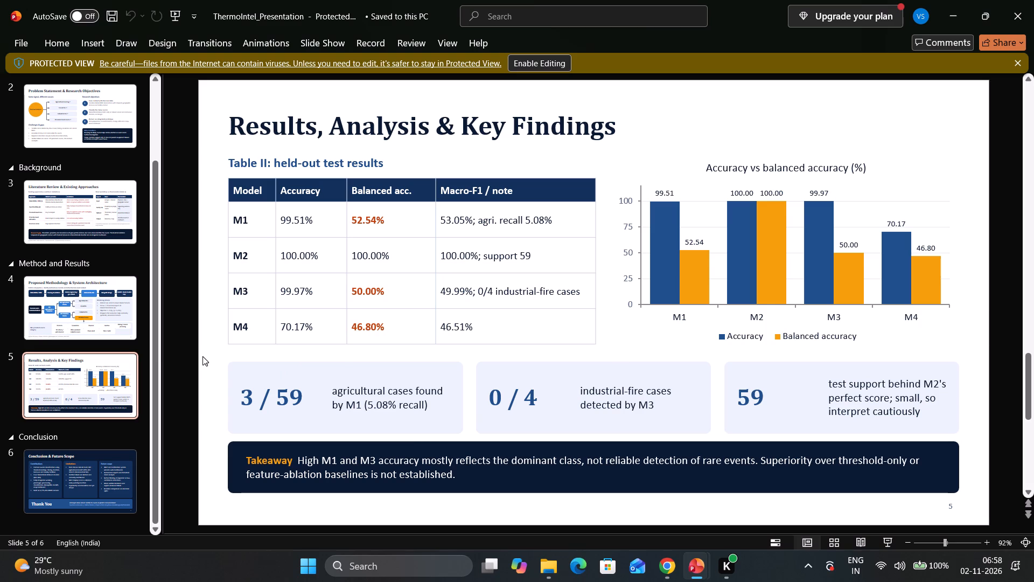
{"action": "left_click", "coordinate": [68, 468]}
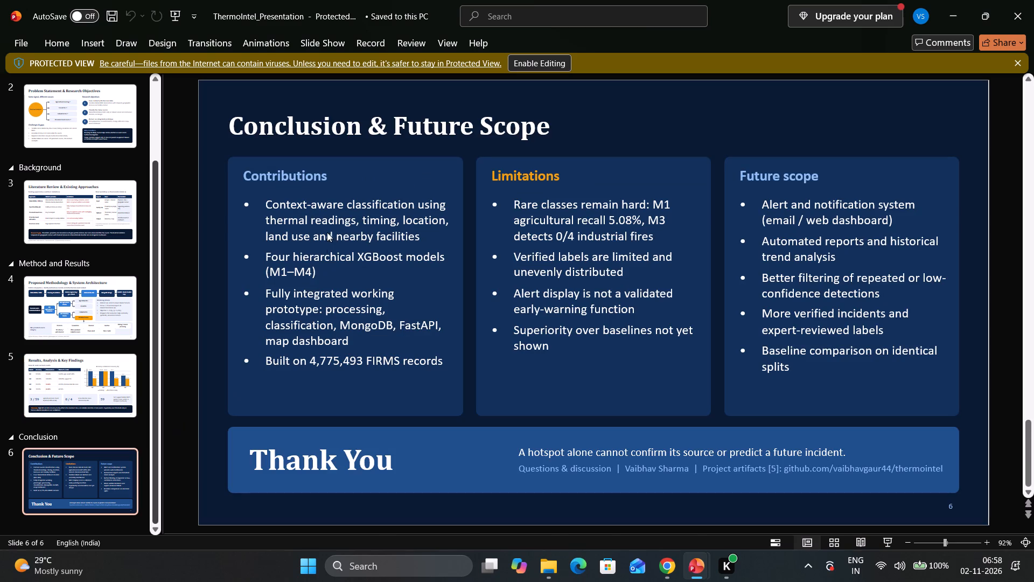
{"action": "scroll", "coordinate": [530, 269], "scroll_direction": "down", "scroll_amount": 2}
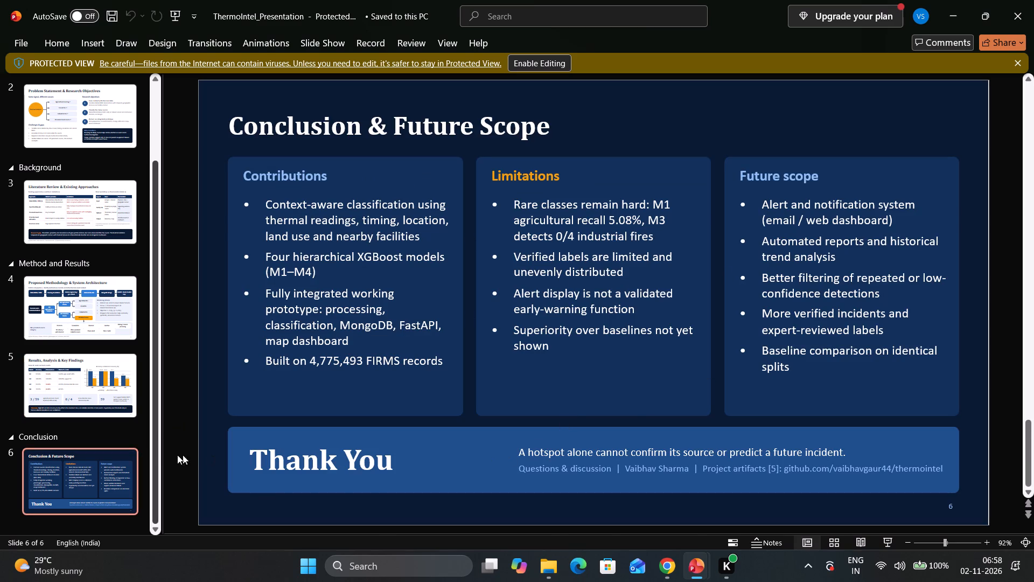
Look back through the reference deck's slides in reverse order, from Results, Analysis & Key Findings to the title slide.
{"action": "left_click", "coordinate": [108, 371]}
{"action": "left_click", "coordinate": [100, 281]}
{"action": "left_click", "coordinate": [71, 183]}
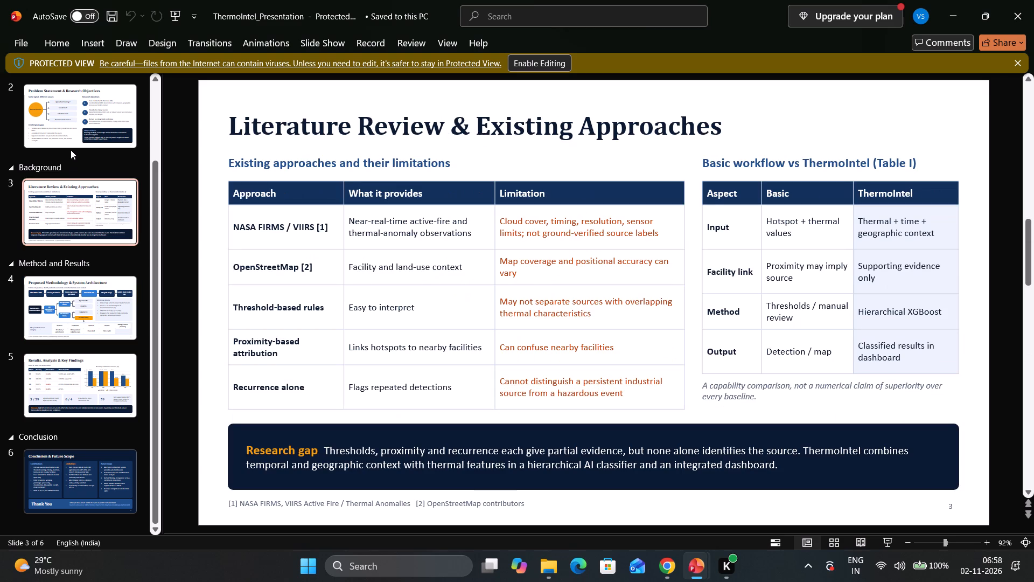
{"action": "scroll", "coordinate": [71, 150], "scroll_direction": "up", "scroll_amount": 2}
{"action": "scroll", "coordinate": [70, 231], "scroll_direction": "up", "scroll_amount": 1}
{"action": "left_click", "coordinate": [63, 193]}
{"action": "left_click", "coordinate": [70, 118]}
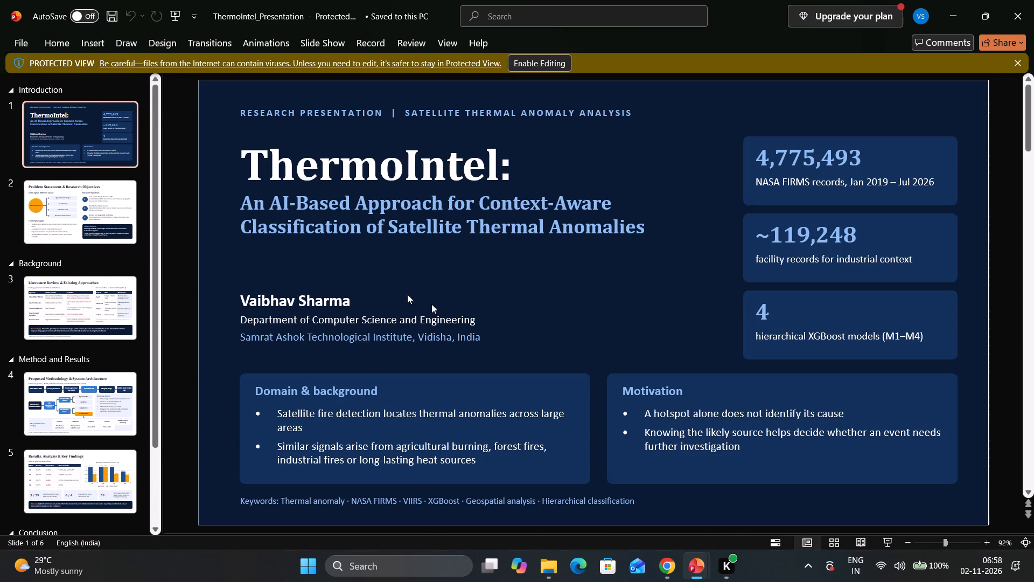
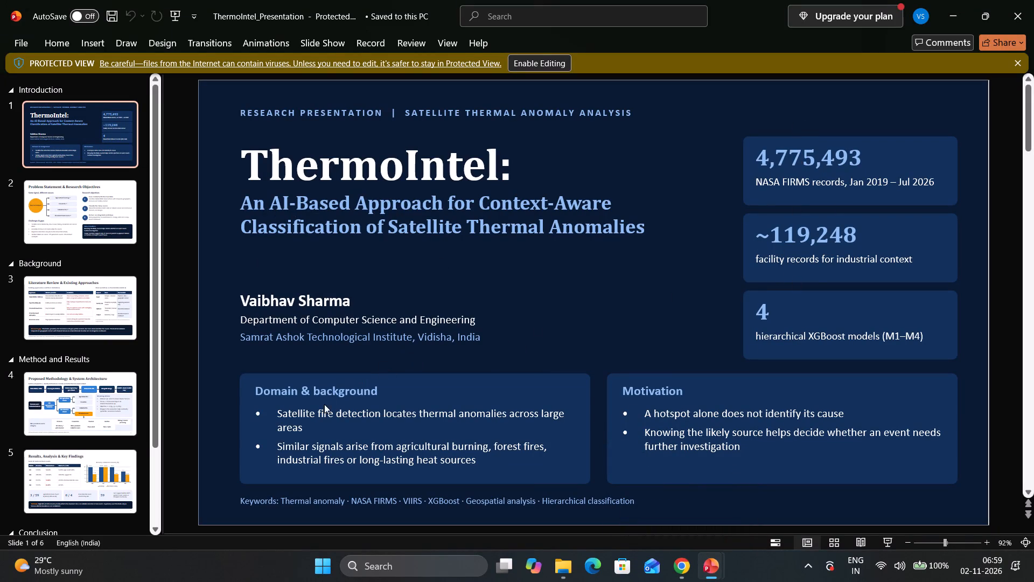
Reread the reference deck's title slide, Problem Statement & Research Objectives slide and Literature Review & Existing Approaches slide.
{"action": "left_click_drag", "start_coordinate": [279, 414], "coordinate": [424, 470]}
{"action": "left_click", "coordinate": [679, 416]}
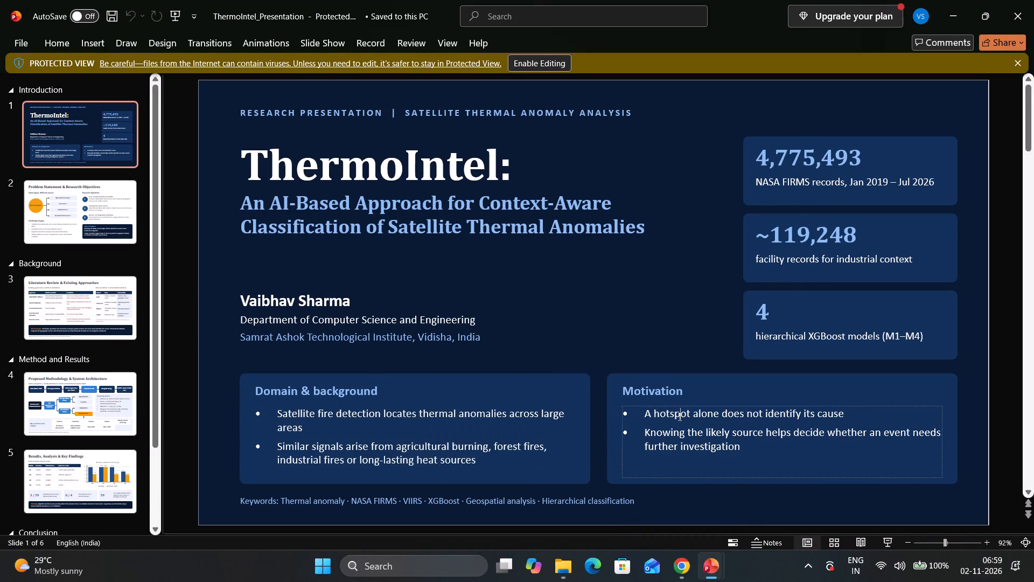
{"action": "scroll", "coordinate": [550, 397], "scroll_direction": "down", "scroll_amount": 2}
{"action": "left_click_drag", "start_coordinate": [240, 123], "coordinate": [248, 126]}
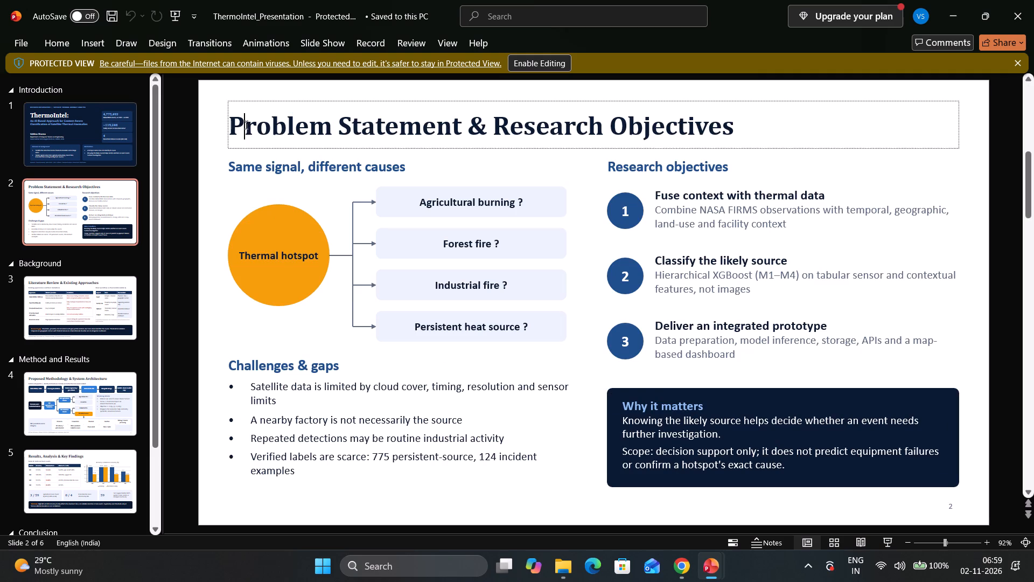
{"action": "left_click_drag", "start_coordinate": [248, 126], "coordinate": [448, 175]}
{"action": "left_click", "coordinate": [401, 195]}
{"action": "left_click", "coordinate": [281, 170]}
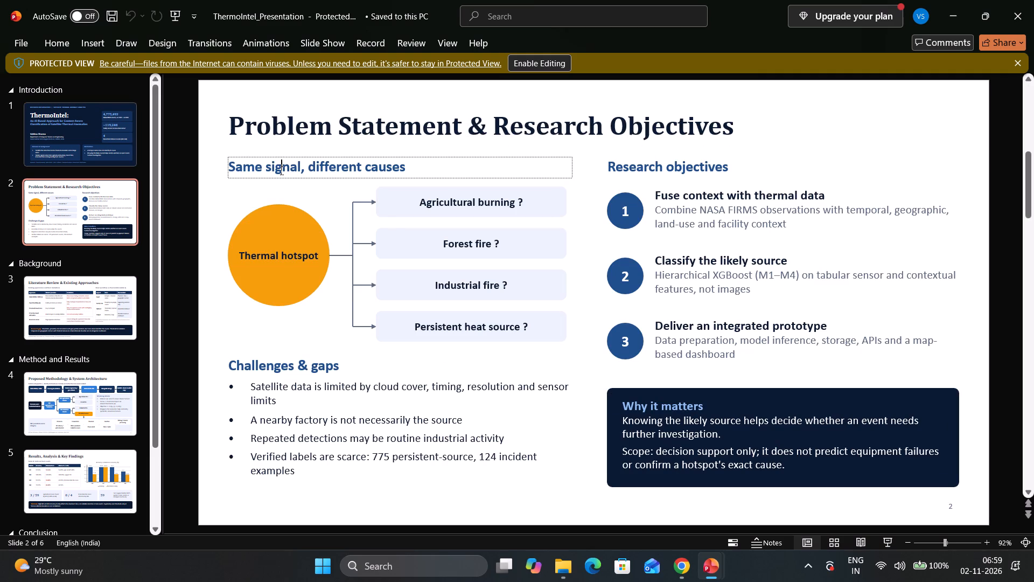
{"action": "left_click_drag", "start_coordinate": [232, 162], "coordinate": [417, 175]}
{"action": "left_click", "coordinate": [417, 175]}
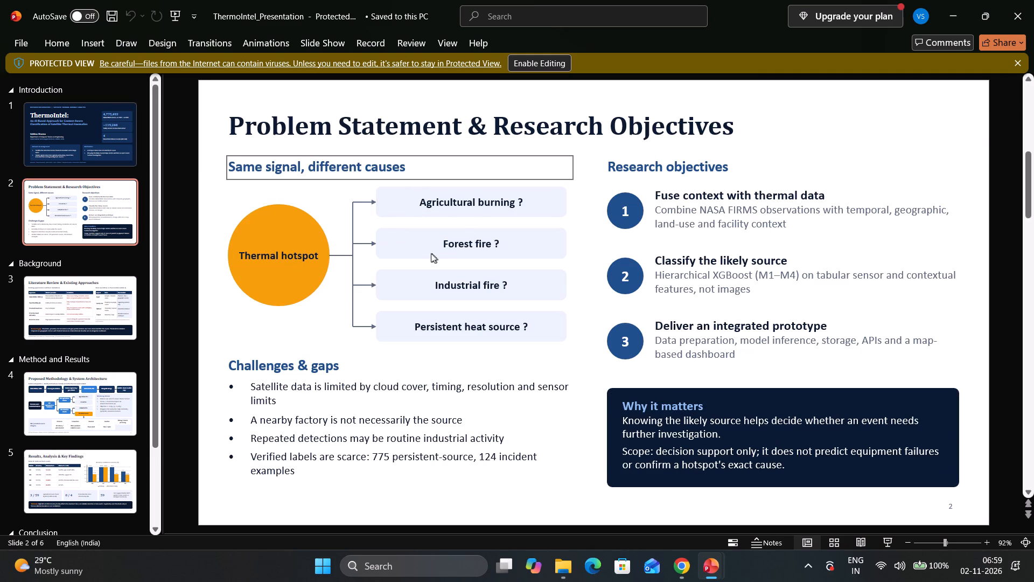
{"action": "scroll", "coordinate": [604, 270], "scroll_direction": "down", "scroll_amount": 1}
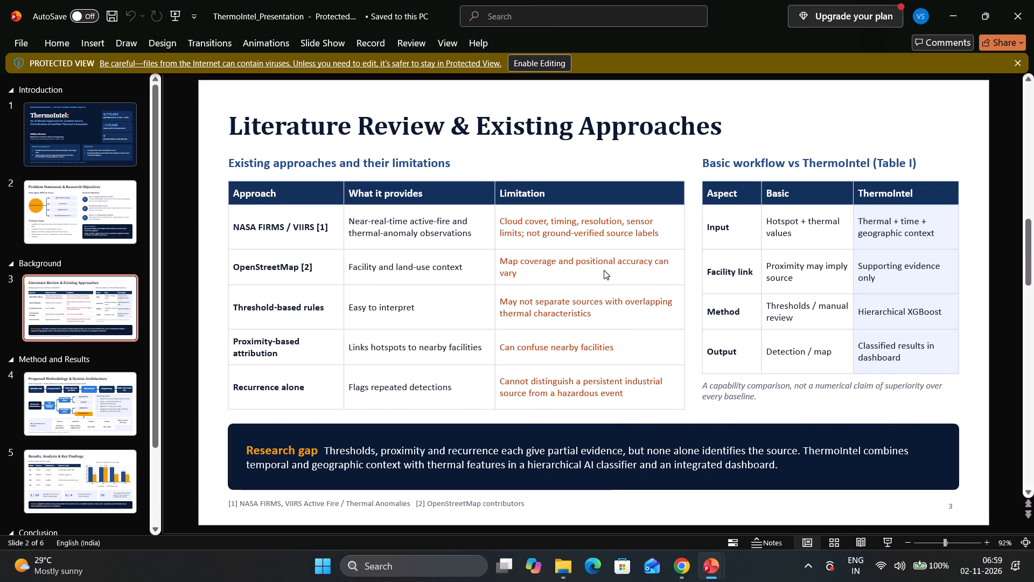
{"action": "scroll", "coordinate": [604, 270], "scroll_direction": "up", "scroll_amount": 1}
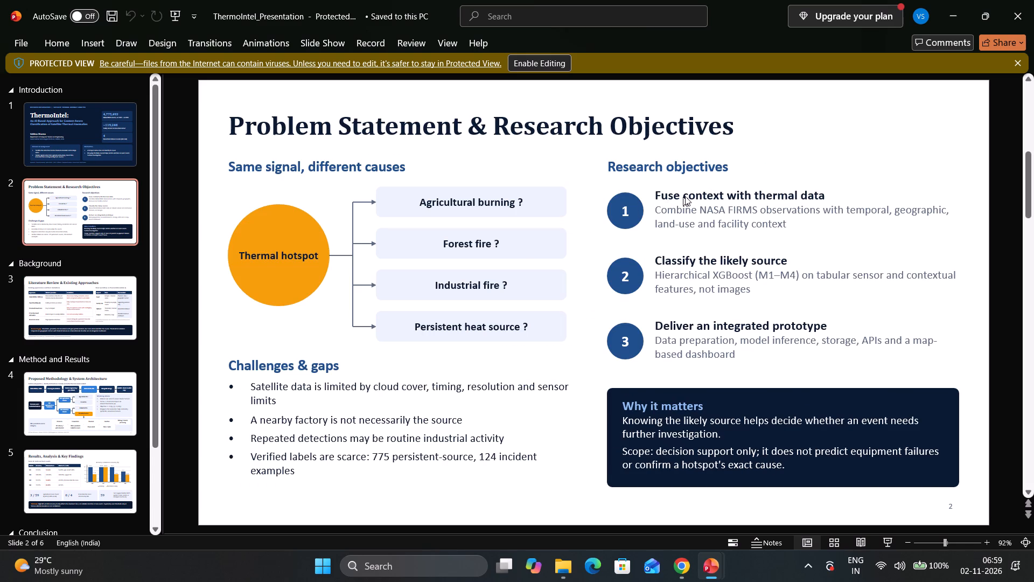
Switch to the ThermoIntel_Research_Presentation_Editable deck.
{"action": "left_click", "coordinate": [685, 555]}
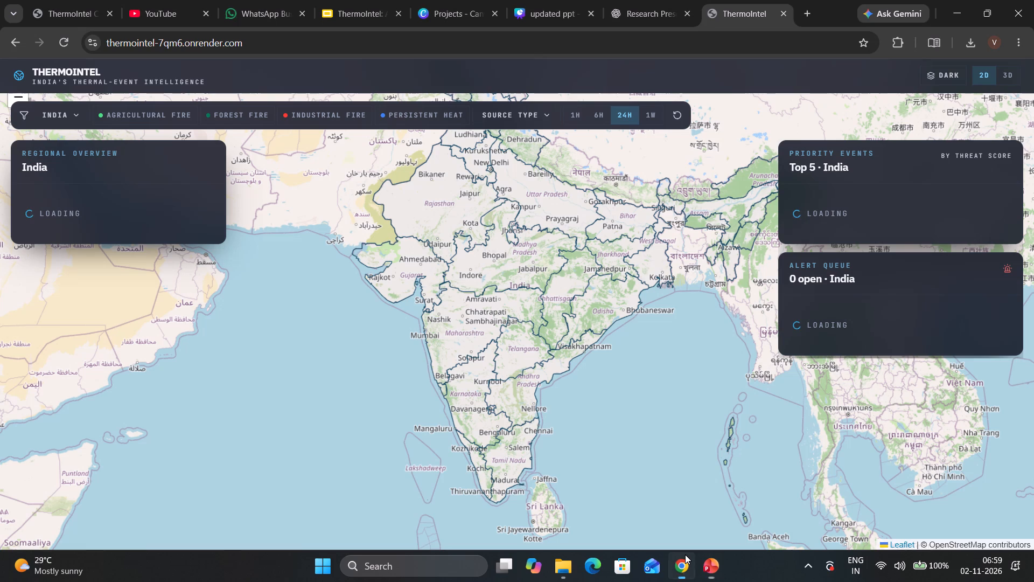
{"action": "left_click", "coordinate": [716, 563]}
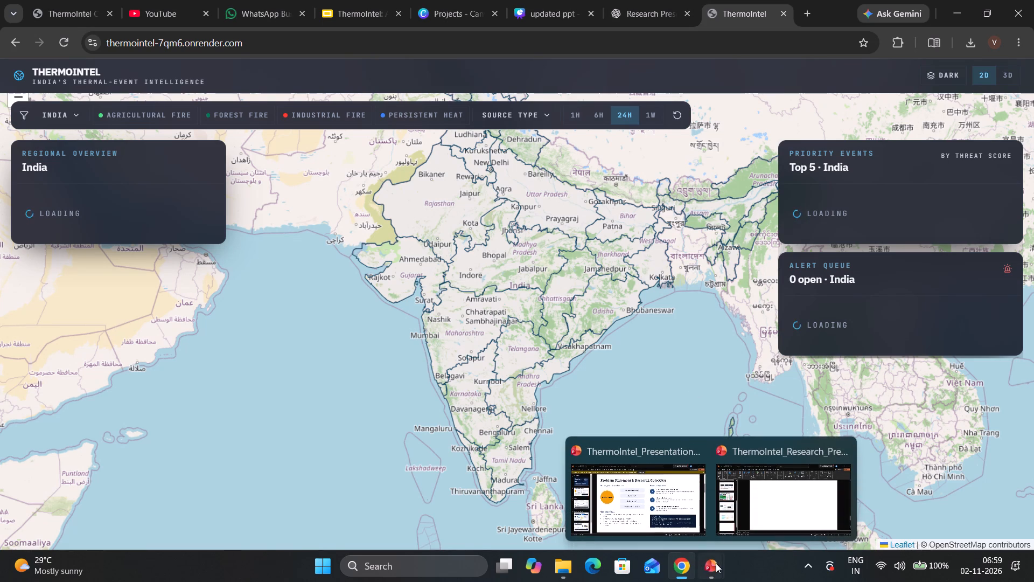
{"action": "left_click", "coordinate": [757, 498]}
{"action": "left_click", "coordinate": [689, 565]}
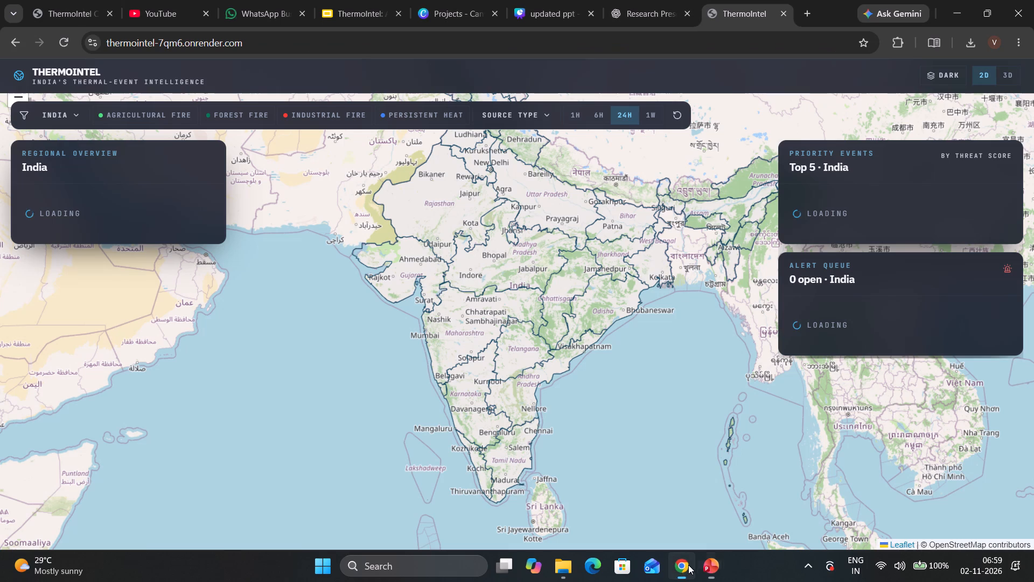
{"action": "left_click", "coordinate": [715, 571]}
{"action": "left_click", "coordinate": [751, 497]}
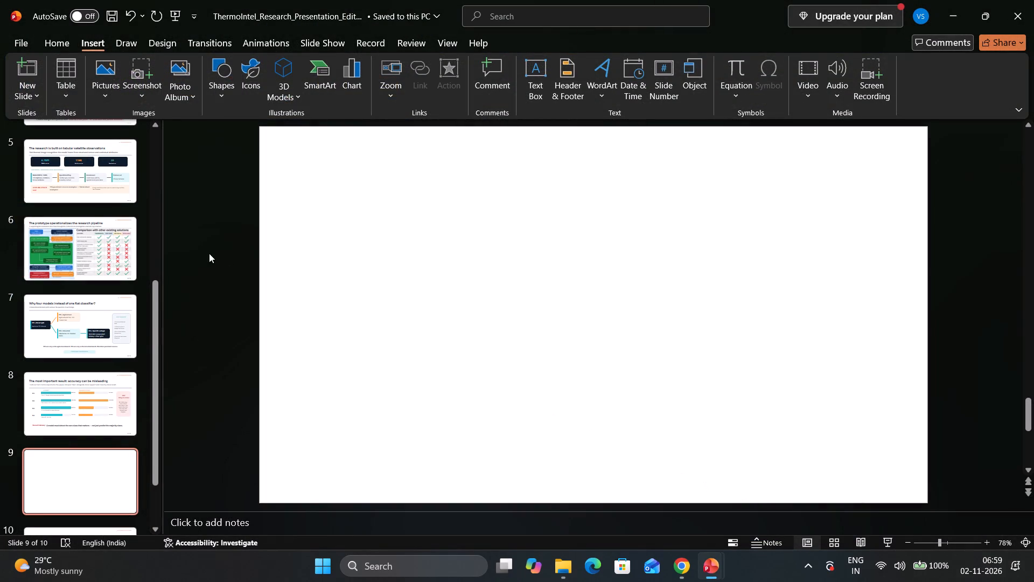
Return to the title slide and examine its subtitle, theme text and footer line.
{"action": "left_click", "coordinate": [96, 266]}
{"action": "left_click", "coordinate": [93, 178]}
{"action": "scroll", "coordinate": [93, 178], "scroll_direction": "up", "scroll_amount": 9}
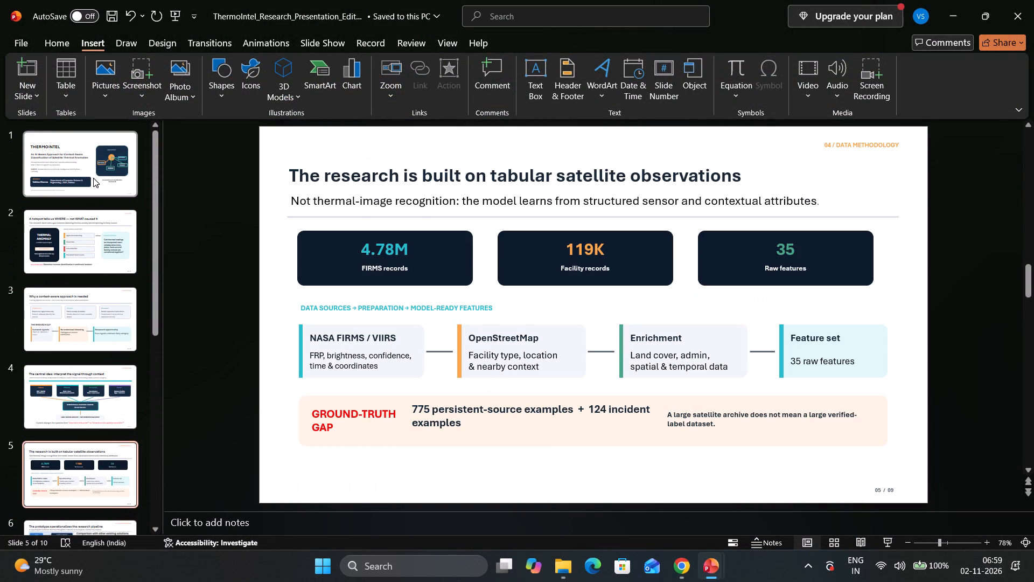
{"action": "left_click", "coordinate": [93, 178]}
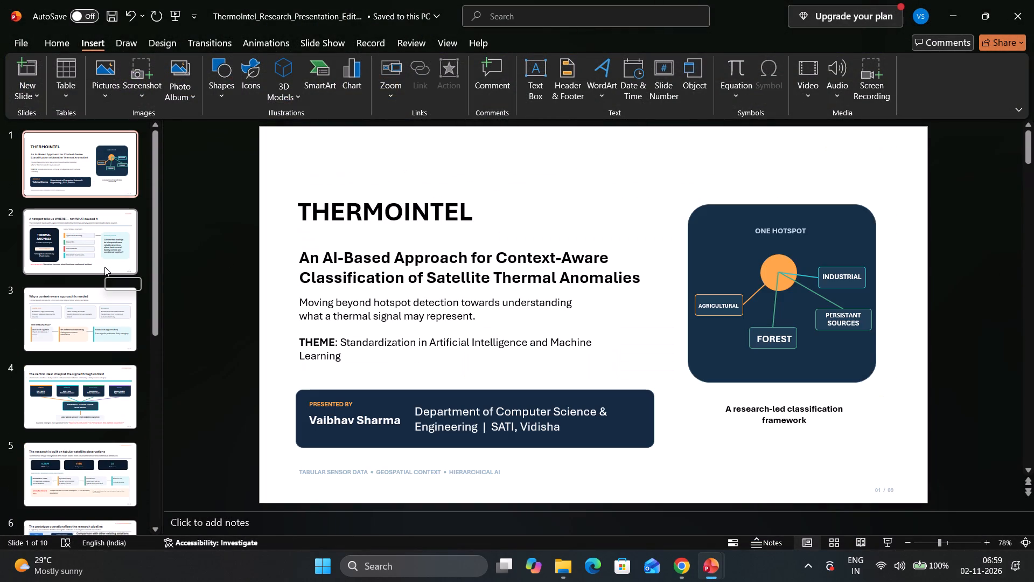
{"action": "left_click", "coordinate": [406, 477]}
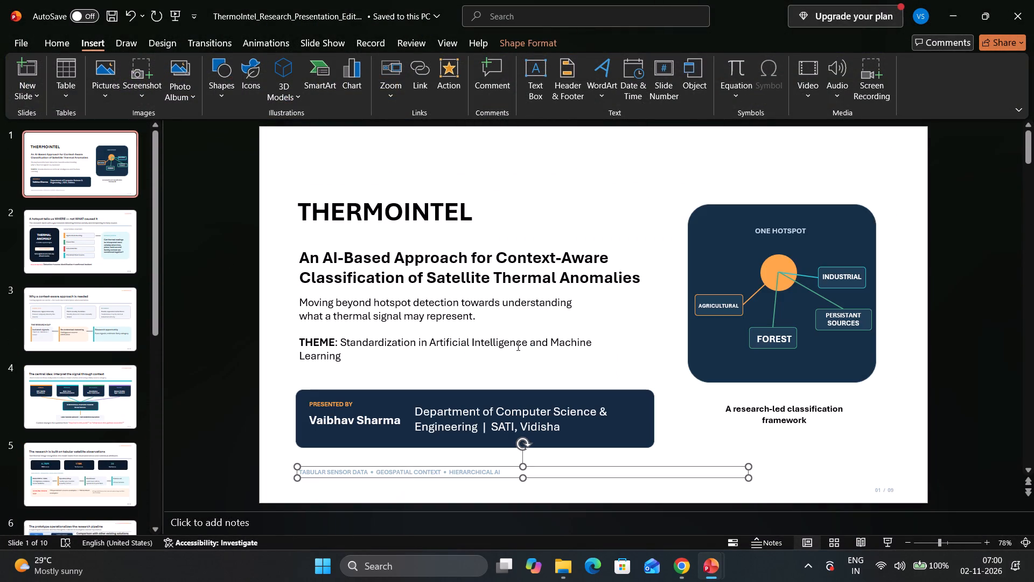
{"action": "left_click", "coordinate": [551, 224]}
{"action": "left_click", "coordinate": [590, 307]}
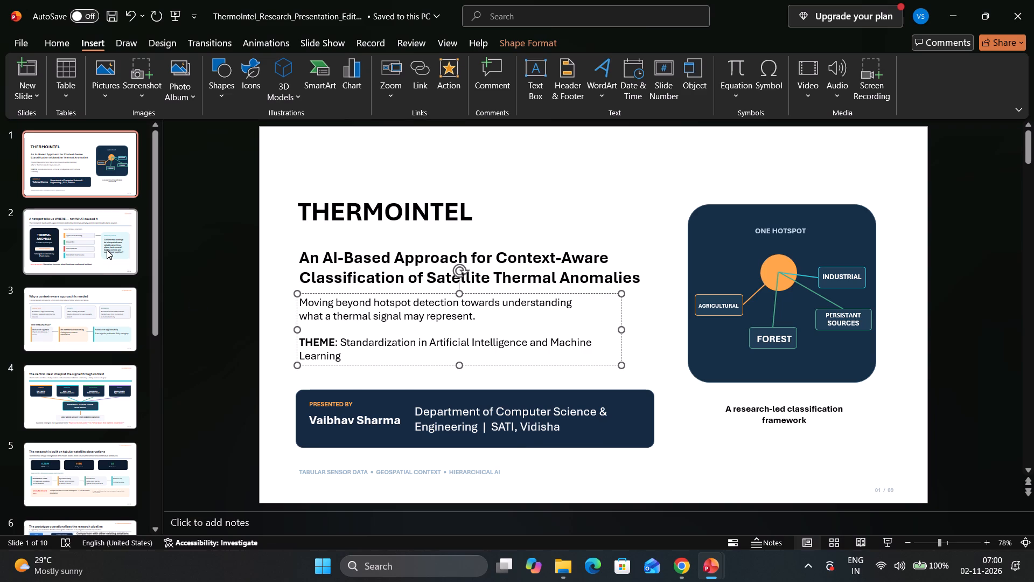
On slide 2, append " ?" to the "Agricultural burning" and "Forest fire" labels under Similar Thermal Signatures.
{"action": "left_click", "coordinate": [107, 249]}
{"action": "left_click", "coordinate": [604, 288]}
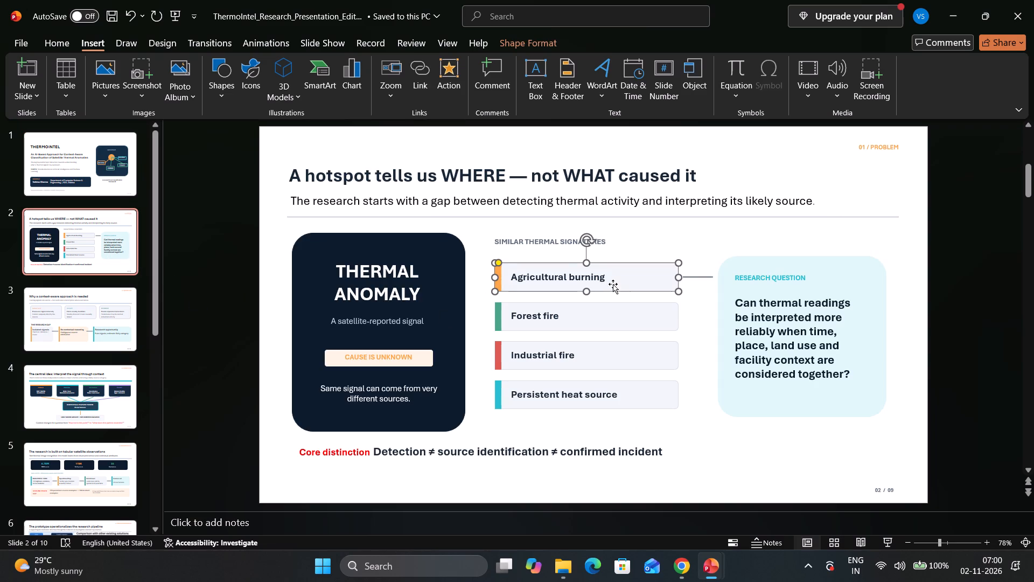
{"action": "left_click", "coordinate": [613, 283]}
{"action": "left_click", "coordinate": [613, 276]}
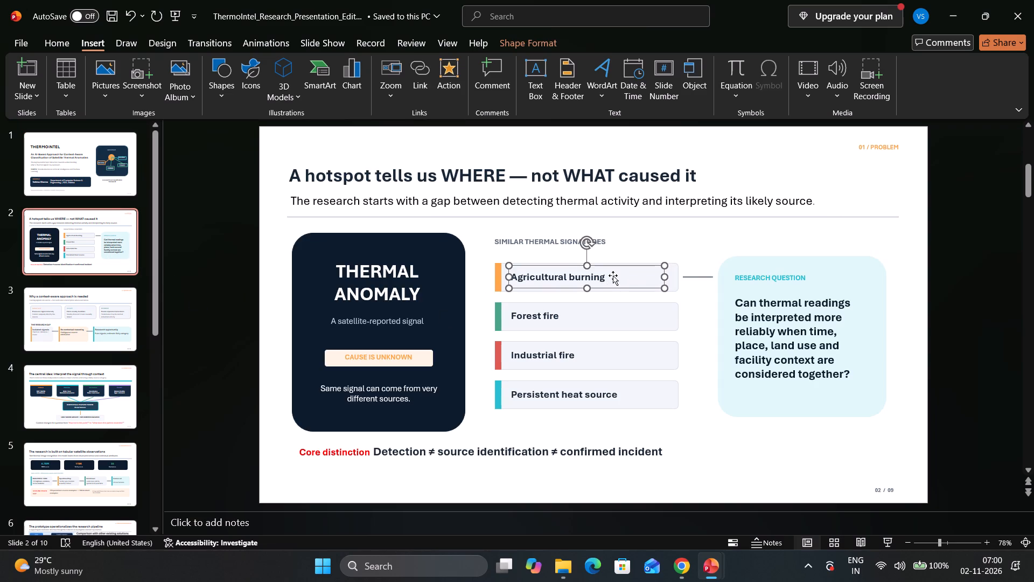
{"action": "left_click", "coordinate": [609, 279]}
{"action": "left_click", "coordinate": [611, 279]}
{"action": "left_click", "coordinate": [611, 278]}
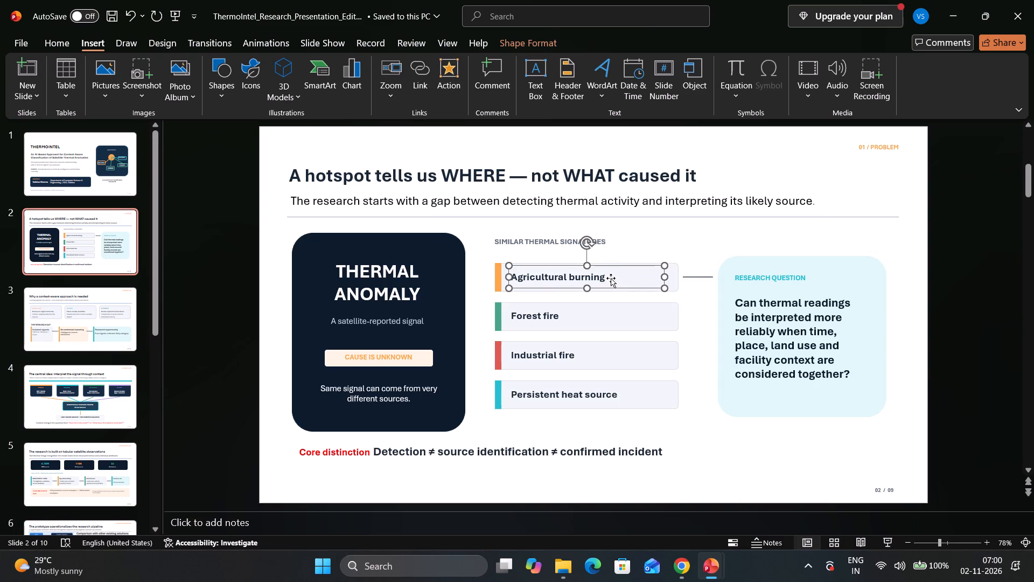
{"action": "double_click", "coordinate": [607, 276]}
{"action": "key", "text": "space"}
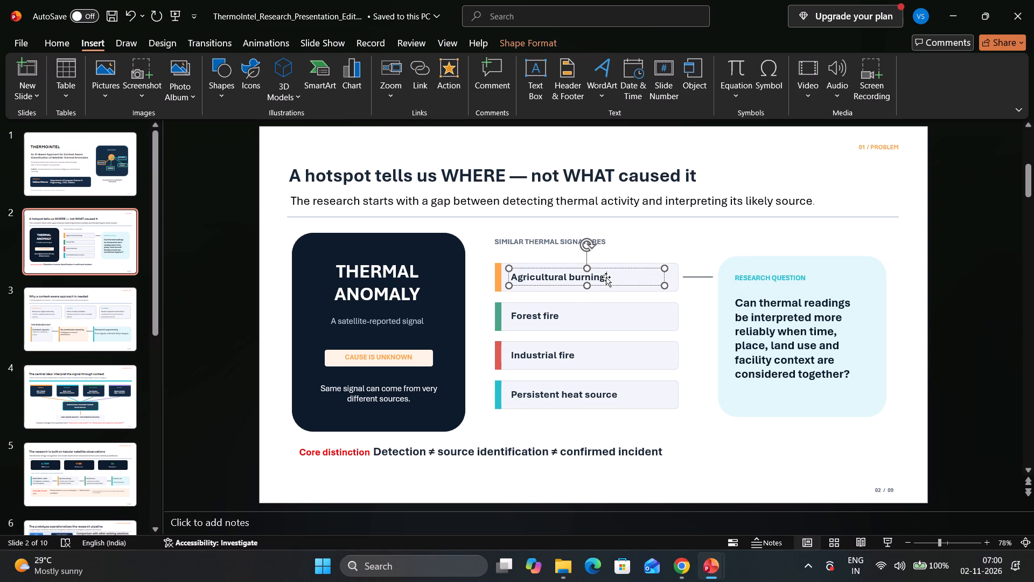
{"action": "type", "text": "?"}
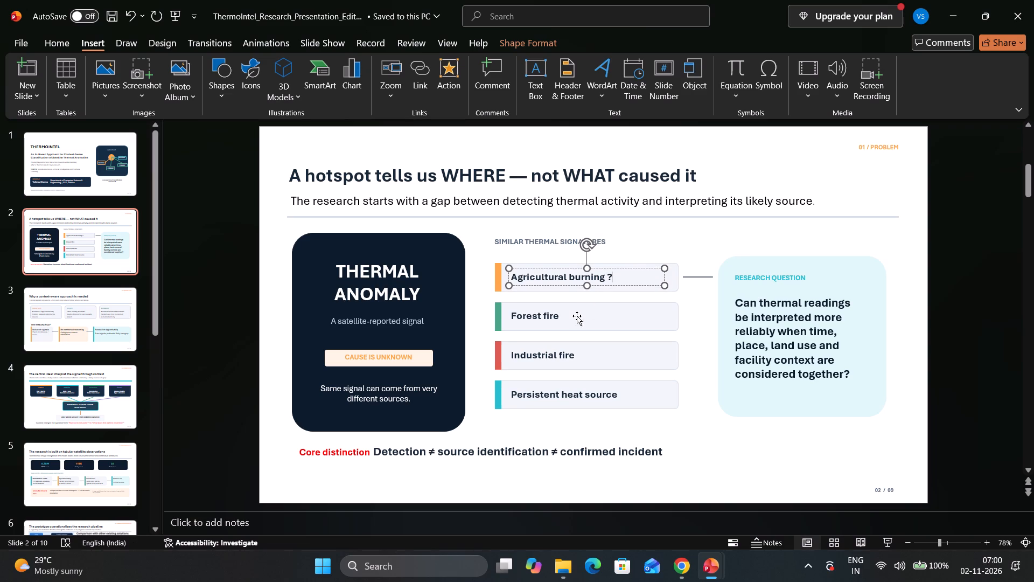
{"action": "double_click", "coordinate": [577, 316]}
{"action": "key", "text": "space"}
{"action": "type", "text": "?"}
Append " ?" to the "Industrial fire" and "Persistent heat source" labels on the same slide.
{"action": "left_click", "coordinate": [584, 364]}
{"action": "left_click", "coordinate": [586, 361]}
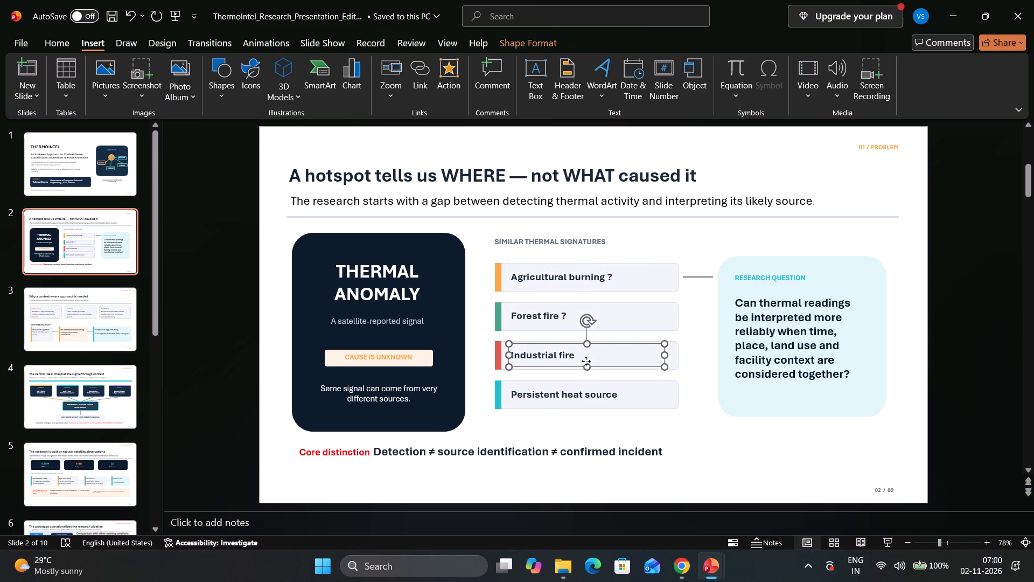
{"action": "left_click", "coordinate": [572, 352]}
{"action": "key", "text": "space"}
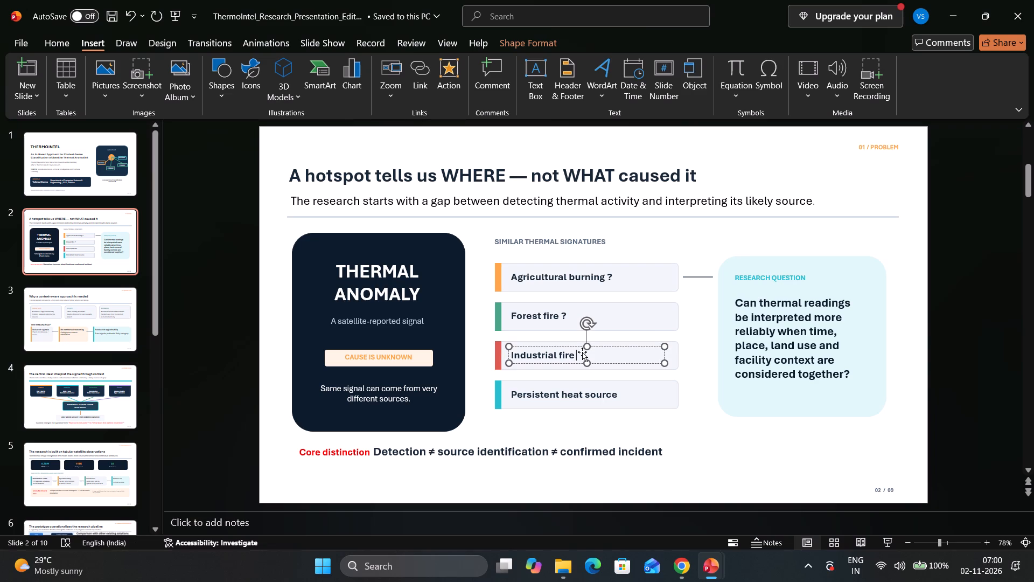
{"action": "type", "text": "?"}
{"action": "left_click", "coordinate": [612, 391]}
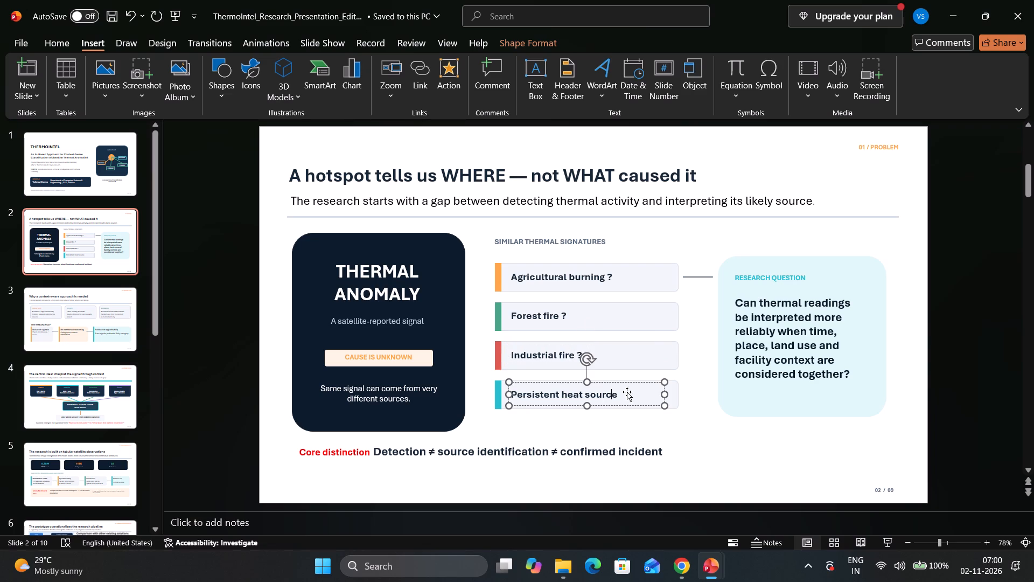
{"action": "left_click", "coordinate": [630, 392]}
{"action": "left_click", "coordinate": [626, 393]}
{"action": "left_click", "coordinate": [621, 393]}
{"action": "left_click_drag", "start_coordinate": [616, 393], "coordinate": [617, 393]}
{"action": "left_click_drag", "start_coordinate": [617, 393], "coordinate": [621, 394]}
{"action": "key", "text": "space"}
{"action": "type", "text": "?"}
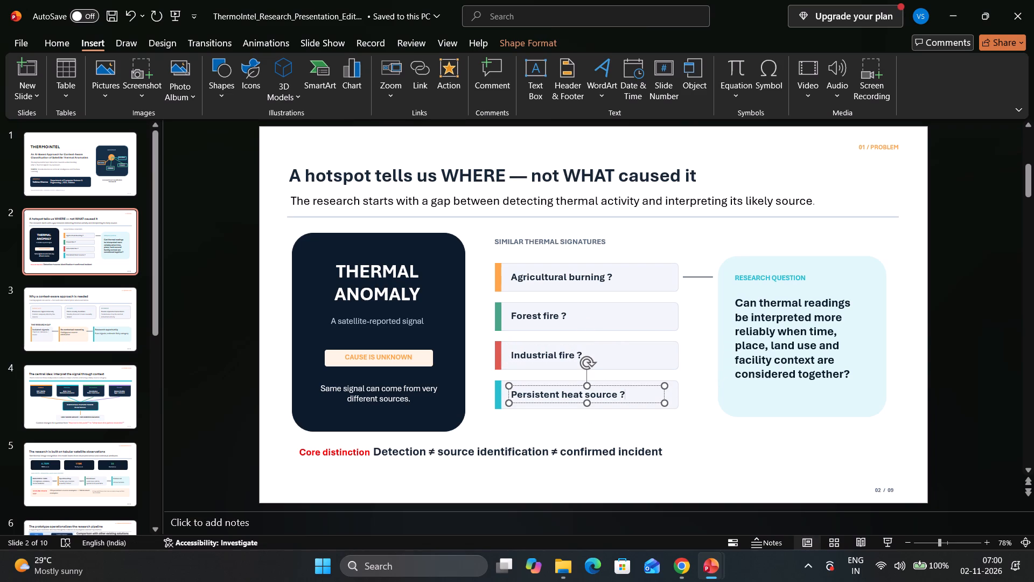
{"action": "left_click", "coordinate": [562, 227]}
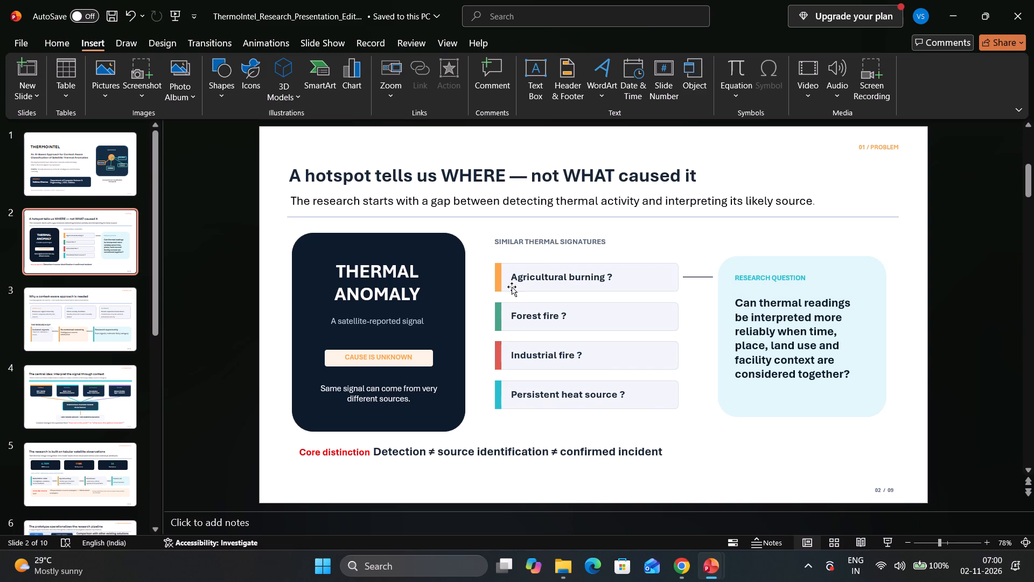
Compare the problem slide with the research gap slide, and look over the title slide again.
{"action": "scroll", "coordinate": [511, 288], "scroll_direction": "down", "scroll_amount": 2}
{"action": "scroll", "coordinate": [511, 288], "scroll_direction": "up", "scroll_amount": 2}
{"action": "scroll", "coordinate": [511, 288], "scroll_direction": "down", "scroll_amount": 1}
{"action": "scroll", "coordinate": [511, 288], "scroll_direction": "up", "scroll_amount": 2}
{"action": "scroll", "coordinate": [511, 288], "scroll_direction": "down", "scroll_amount": 2}
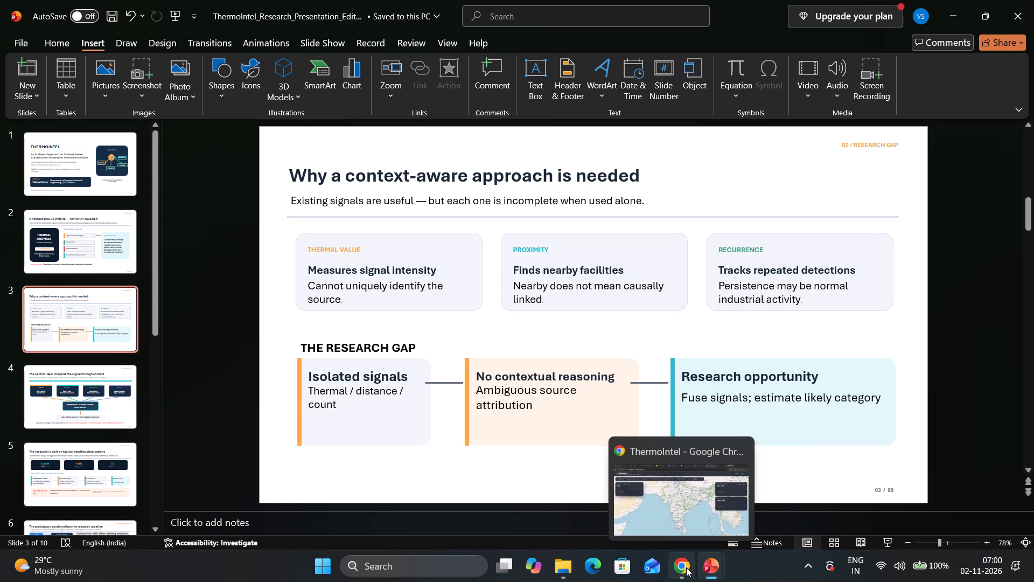
{"action": "left_click", "coordinate": [102, 228]}
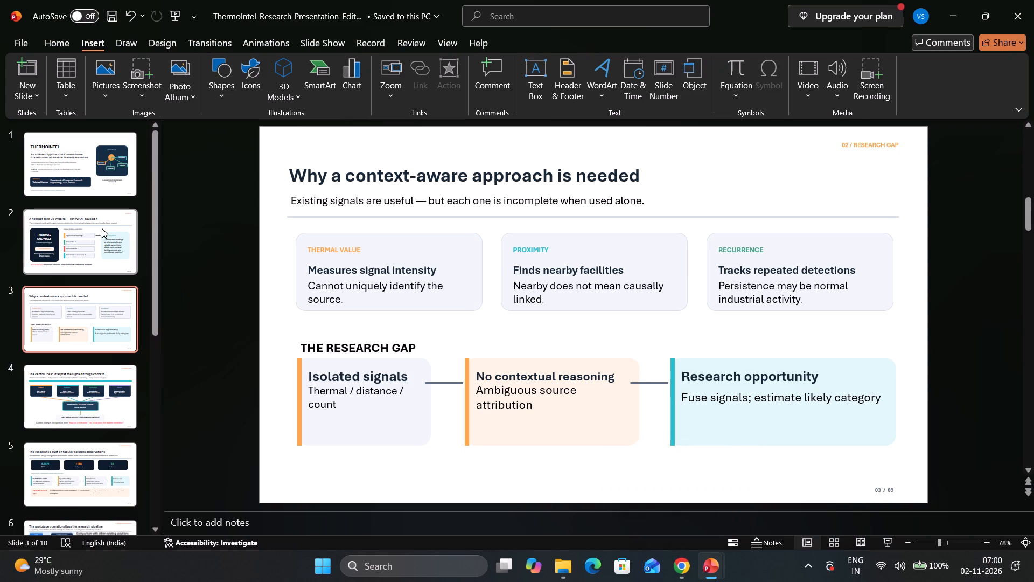
{"action": "left_click", "coordinate": [93, 154]}
{"action": "scroll", "coordinate": [94, 178], "scroll_direction": "up", "scroll_amount": 2}
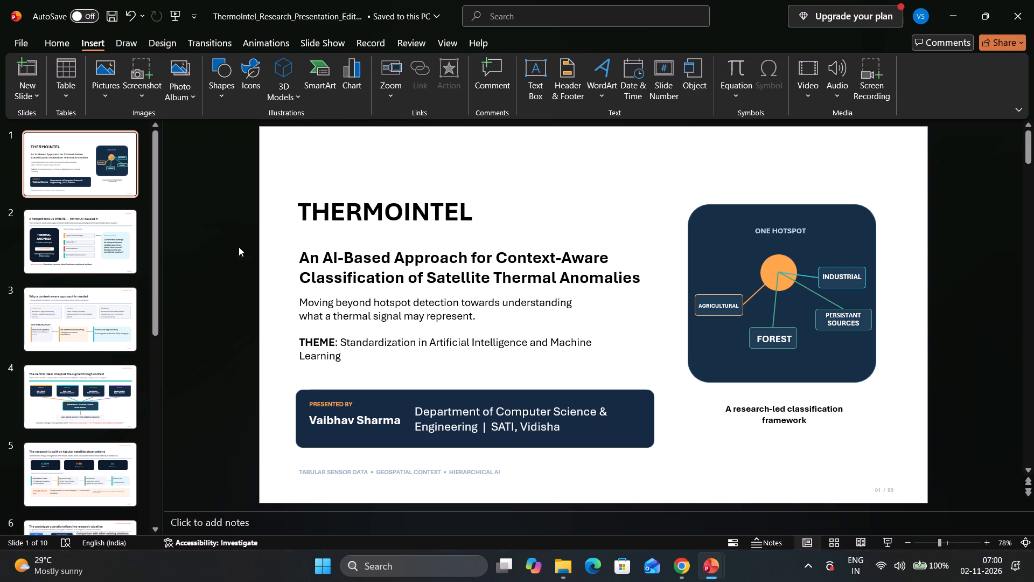
Examine the wording and layout of slide 2, "A hotspot tells us WHERE — not WHAT caused it".
{"action": "left_click", "coordinate": [73, 234]}
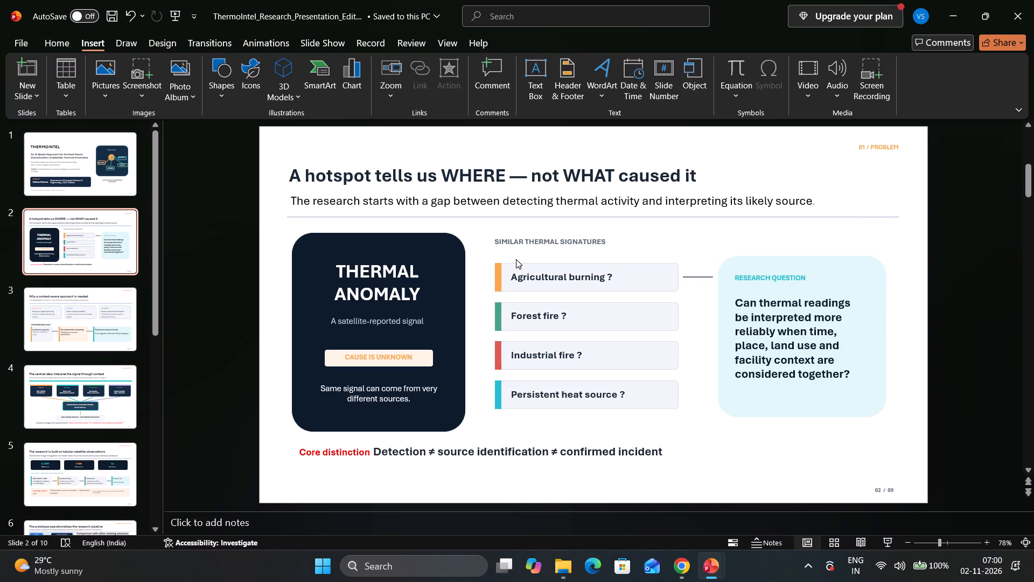
{"action": "scroll", "coordinate": [516, 259], "scroll_direction": "down", "scroll_amount": 1}
{"action": "scroll", "coordinate": [516, 259], "scroll_direction": "up", "scroll_amount": 1}
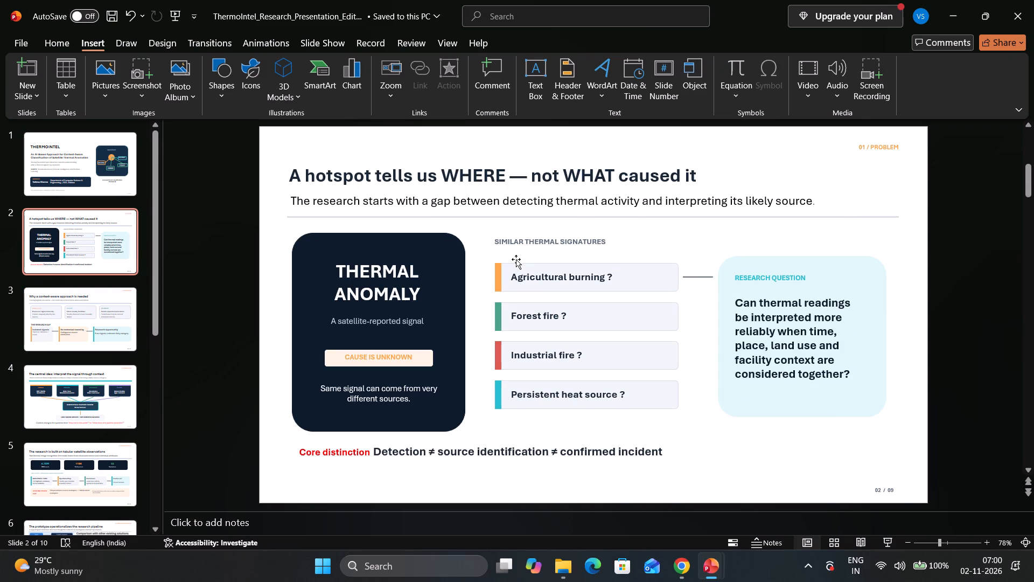
{"action": "left_click_drag", "start_coordinate": [334, 321], "coordinate": [389, 321]}
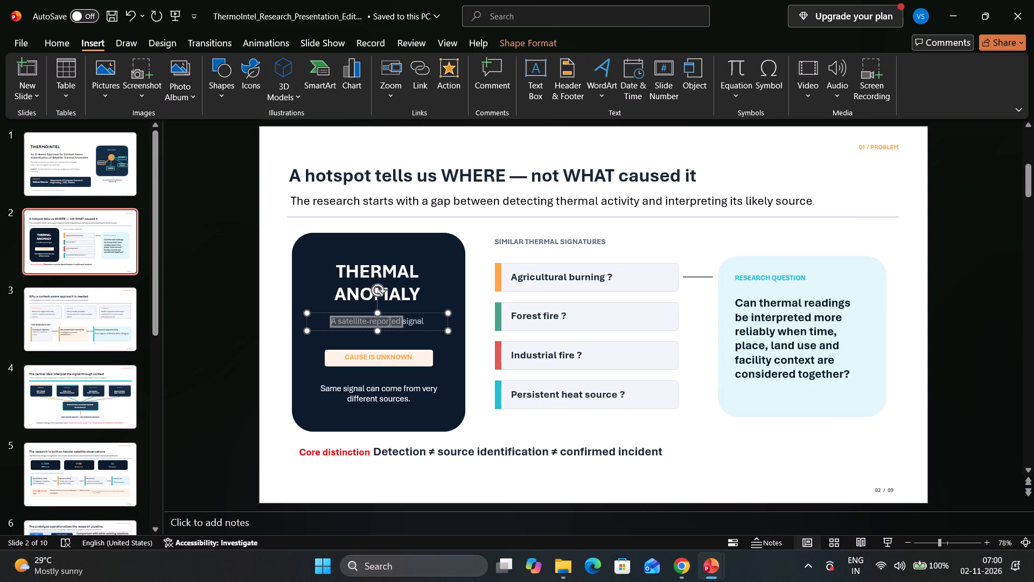
{"action": "left_click_drag", "start_coordinate": [389, 321], "coordinate": [416, 321]}
{"action": "left_click", "coordinate": [416, 321]}
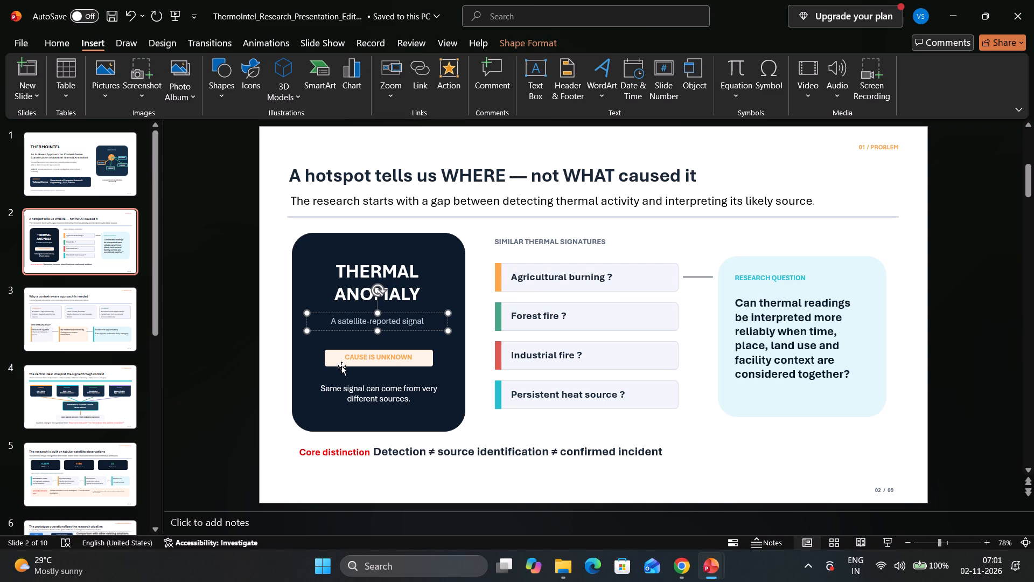
{"action": "left_click", "coordinate": [338, 369]}
{"action": "scroll", "coordinate": [507, 520], "scroll_direction": "down", "scroll_amount": 1}
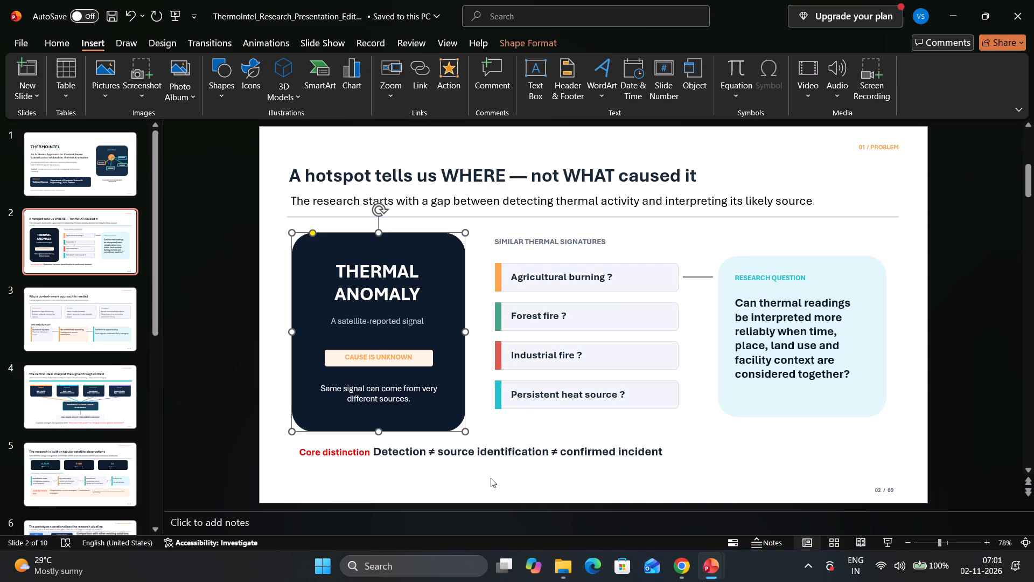
Add a colon after the red "Core distinction" label on slide 2 and widen its text box so the label fits on one line.
{"action": "left_click", "coordinate": [373, 454]}
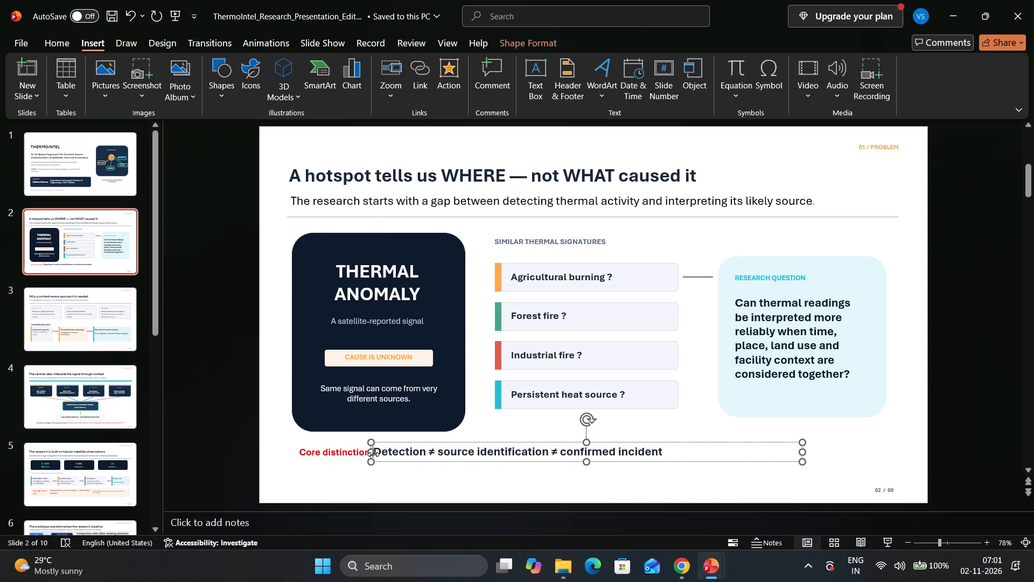
{"action": "left_click", "coordinate": [361, 450]}
{"action": "left_click", "coordinate": [368, 452]}
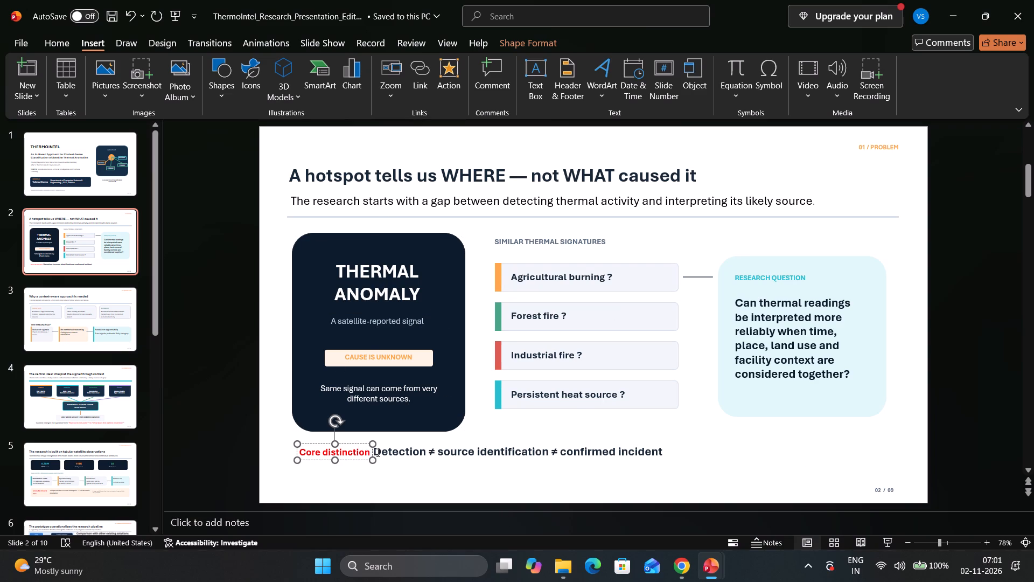
{"action": "key", "text": "space"}
{"action": "key", "text": "Return"}
{"action": "key", "text": "shift+colon"}
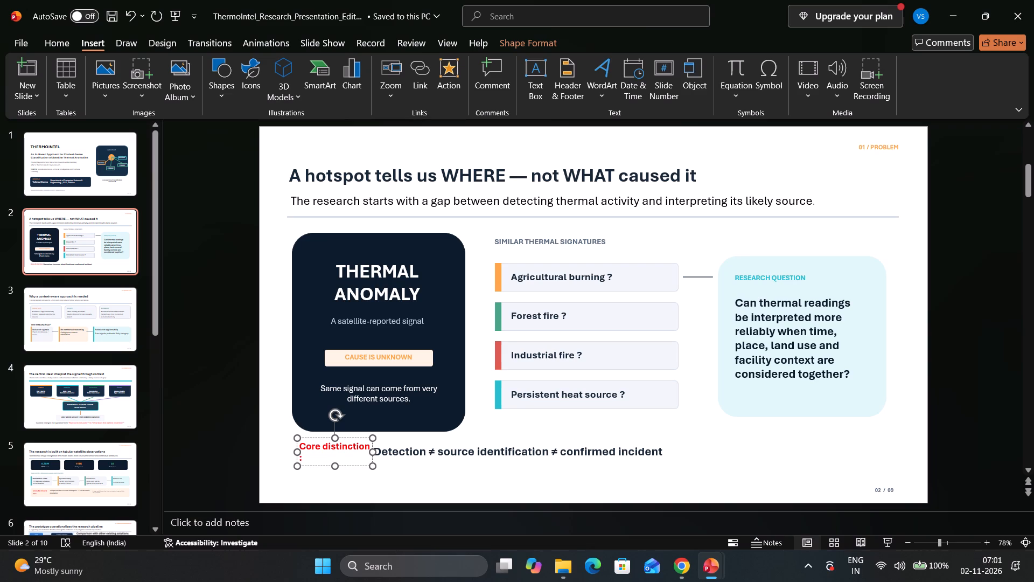
{"action": "left_click_drag", "start_coordinate": [374, 453], "coordinate": [378, 452]}
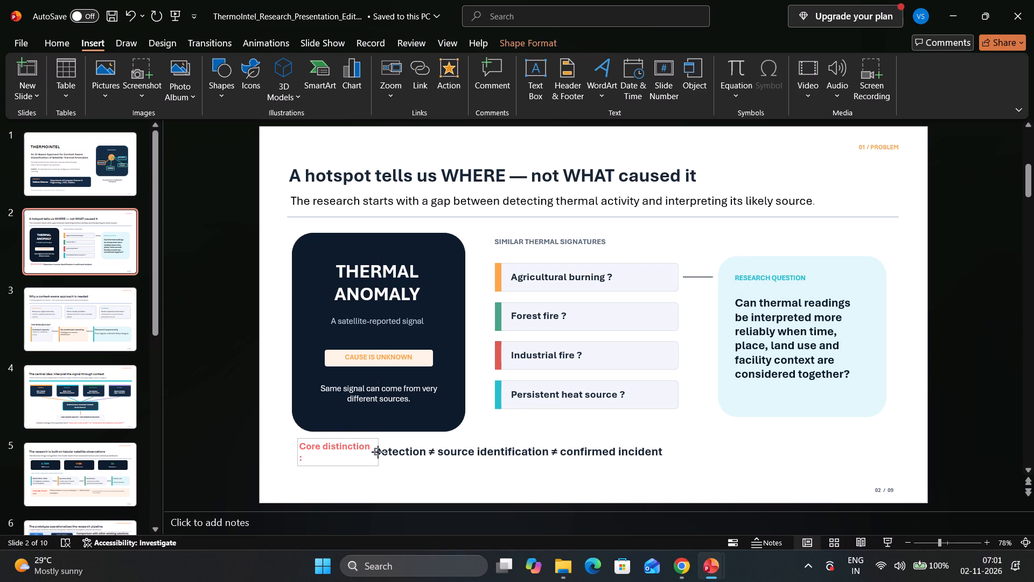
{"action": "left_click_drag", "start_coordinate": [378, 452], "coordinate": [388, 450]}
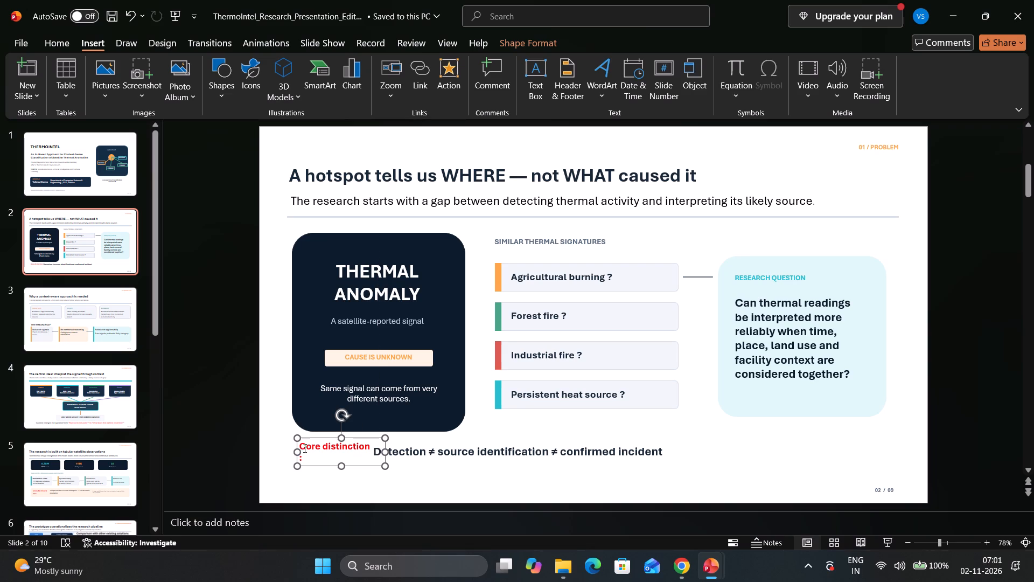
{"action": "left_click_drag", "start_coordinate": [297, 452], "coordinate": [287, 451]}
{"action": "left_click_drag", "start_coordinate": [386, 453], "coordinate": [376, 450]}
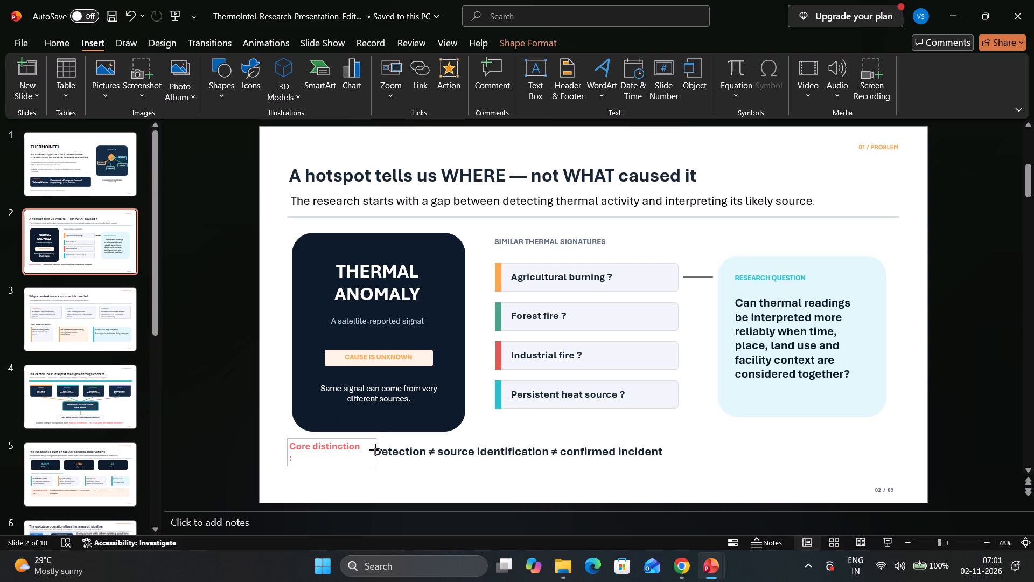
{"action": "left_click_drag", "start_coordinate": [376, 450], "coordinate": [369, 451]}
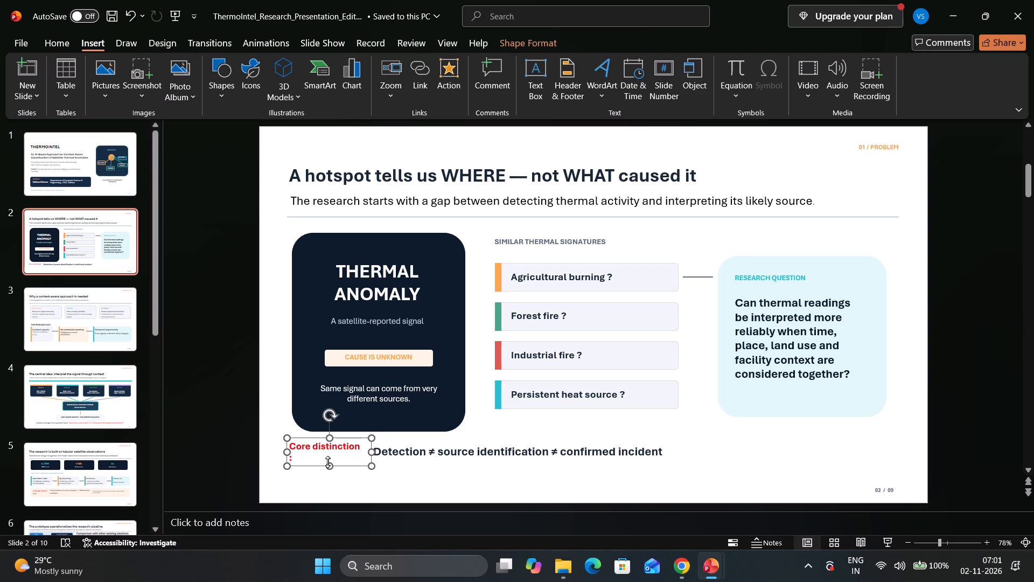
{"action": "left_click_drag", "start_coordinate": [327, 464], "coordinate": [326, 473]}
{"action": "left_click_drag", "start_coordinate": [288, 454], "coordinate": [269, 450]}
{"action": "left_click", "coordinate": [274, 459]}
{"action": "key", "text": "BackSpace"}
{"action": "key", "text": "BackSpace"}
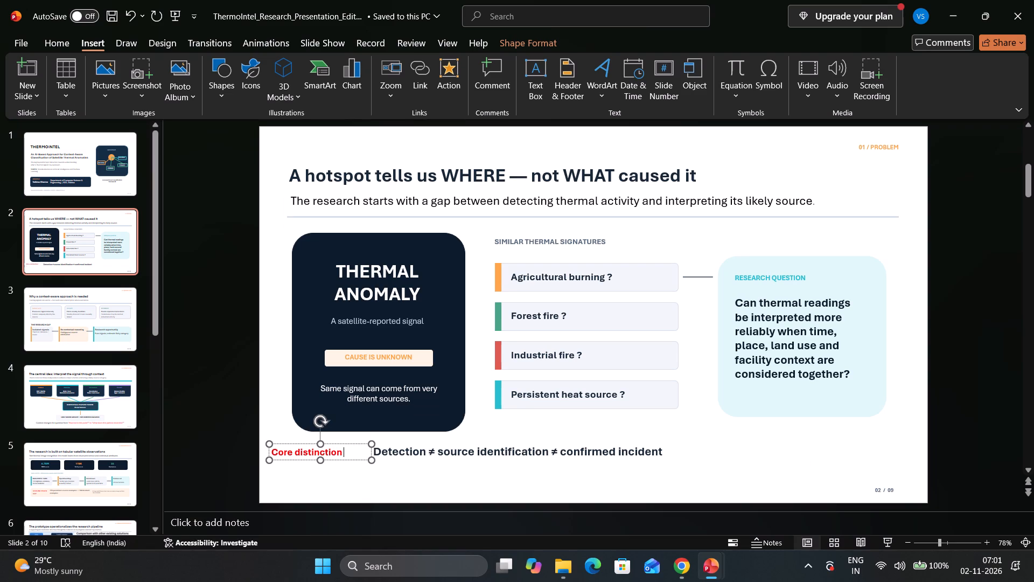
{"action": "key", "text": "shift+colon"}
Move the "Core distinction :" label so it aligns with the dark card's left edge and sits directly before the Detection statement.
{"action": "left_click_drag", "start_coordinate": [269, 453], "coordinate": [292, 453]}
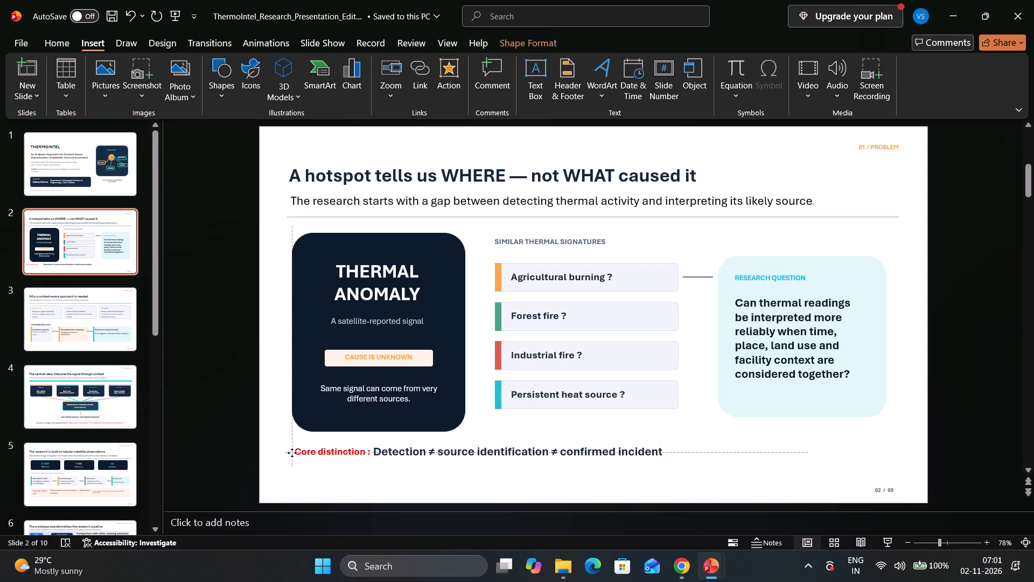
{"action": "left_click_drag", "start_coordinate": [292, 453], "coordinate": [292, 453]}
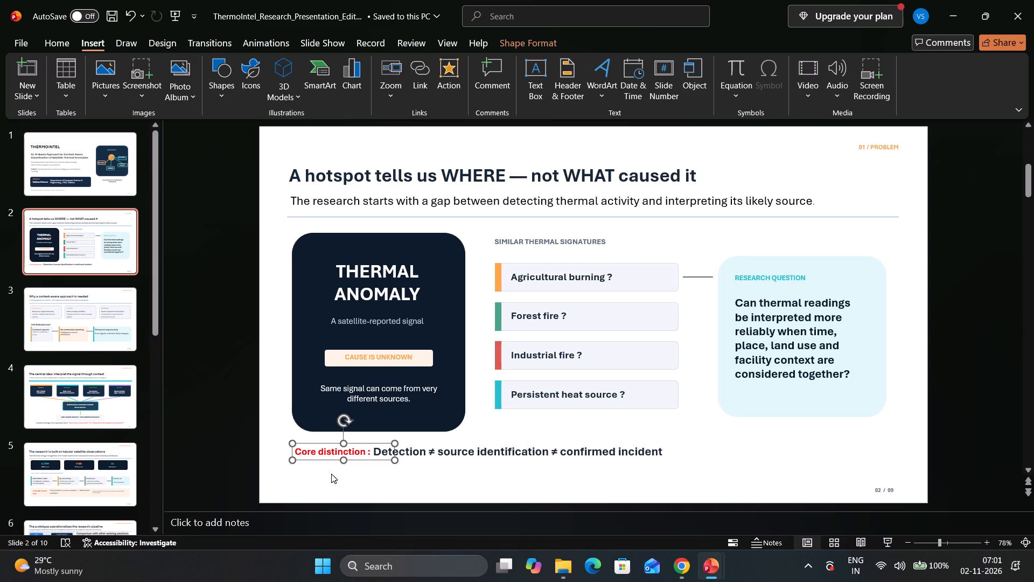
{"action": "left_click", "coordinate": [338, 474]}
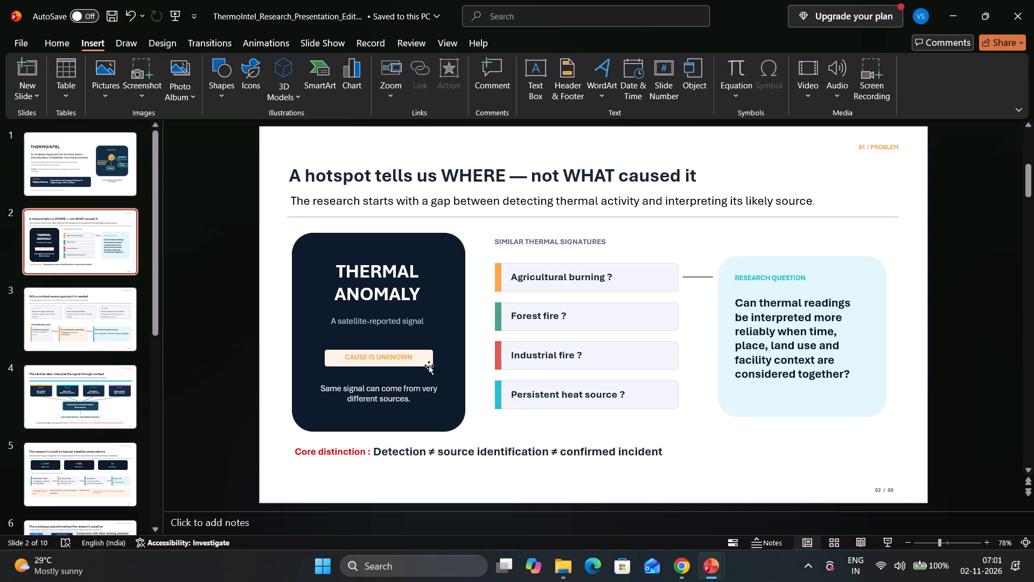
Save a copy of the presentation to the Desktop as ThermoIntel_Research_Presentation_Editable.
{"action": "scroll", "coordinate": [169, 310], "scroll_direction": "up", "scroll_amount": 4}
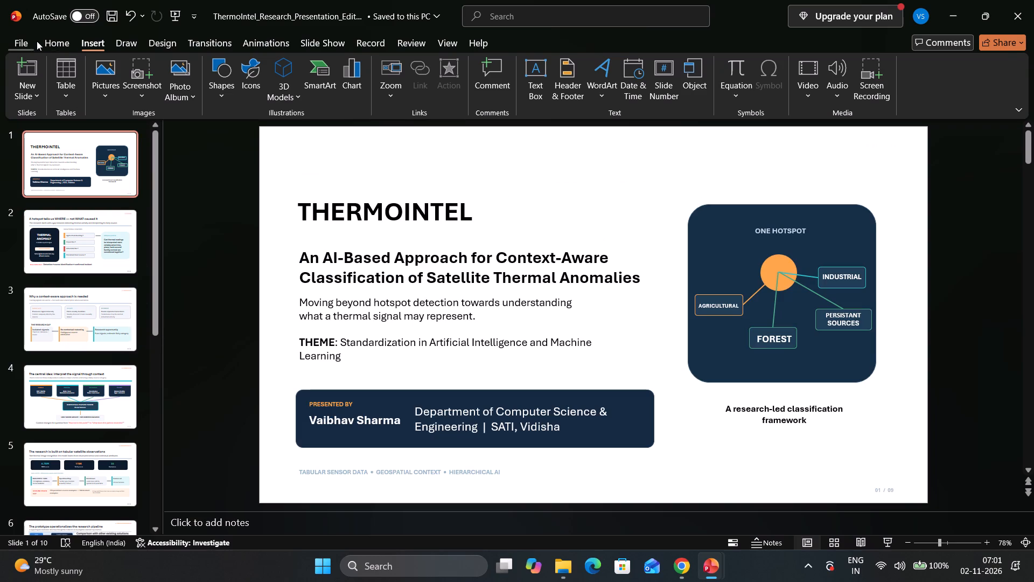
{"action": "left_click", "coordinate": [30, 41]}
{"action": "left_click", "coordinate": [57, 257]}
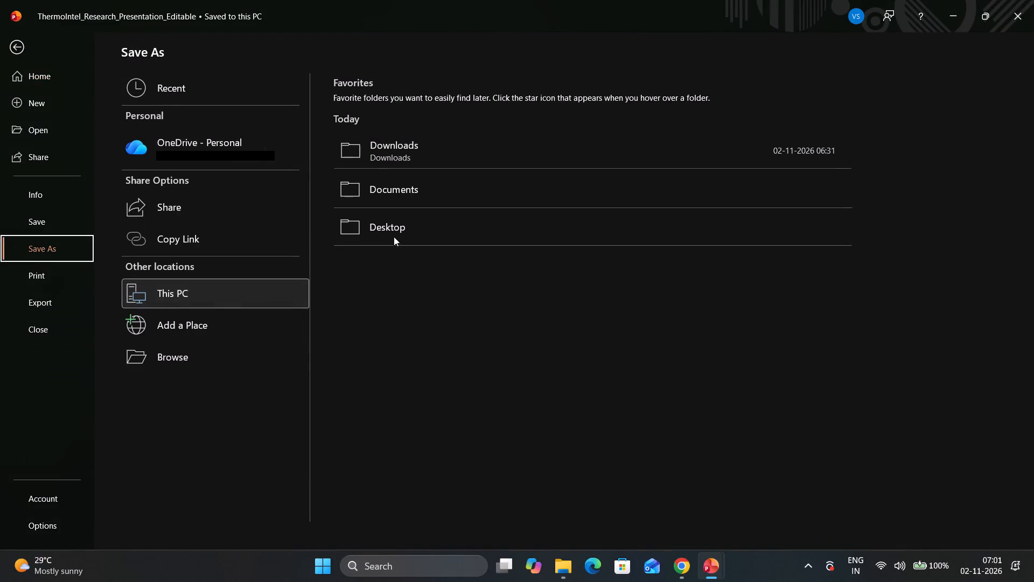
{"action": "left_click", "coordinate": [379, 233]}
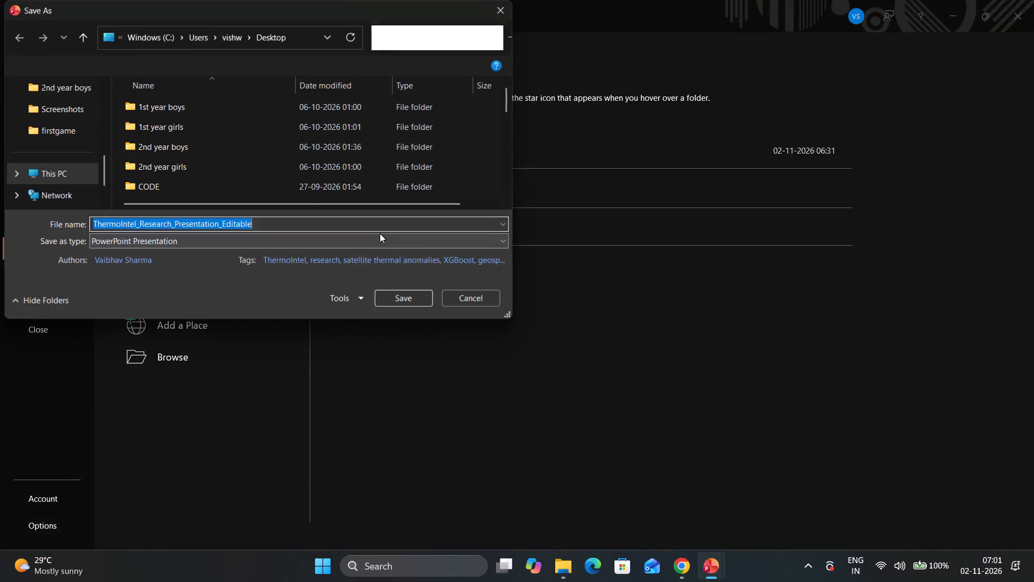
{"action": "left_click", "coordinate": [402, 296]}
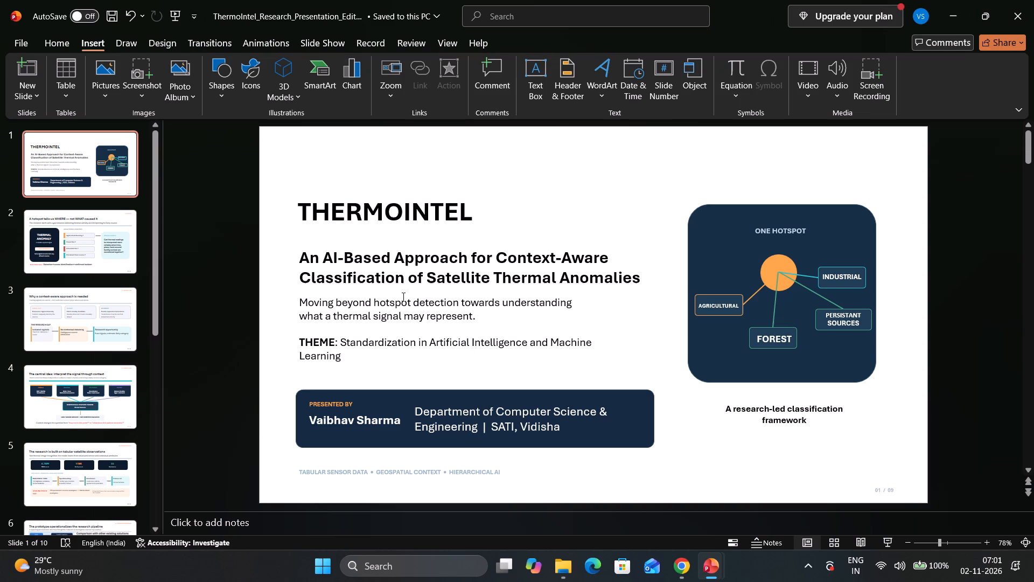
Close the editable presentation, discarding the unposted comment.
{"action": "left_click", "coordinate": [1033, 0]}
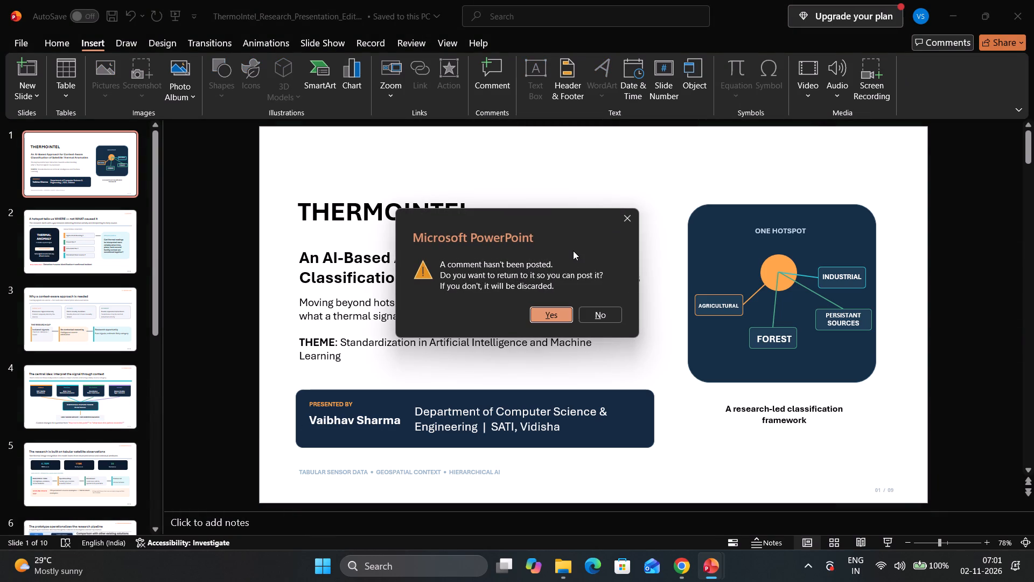
{"action": "left_click", "coordinate": [586, 311]}
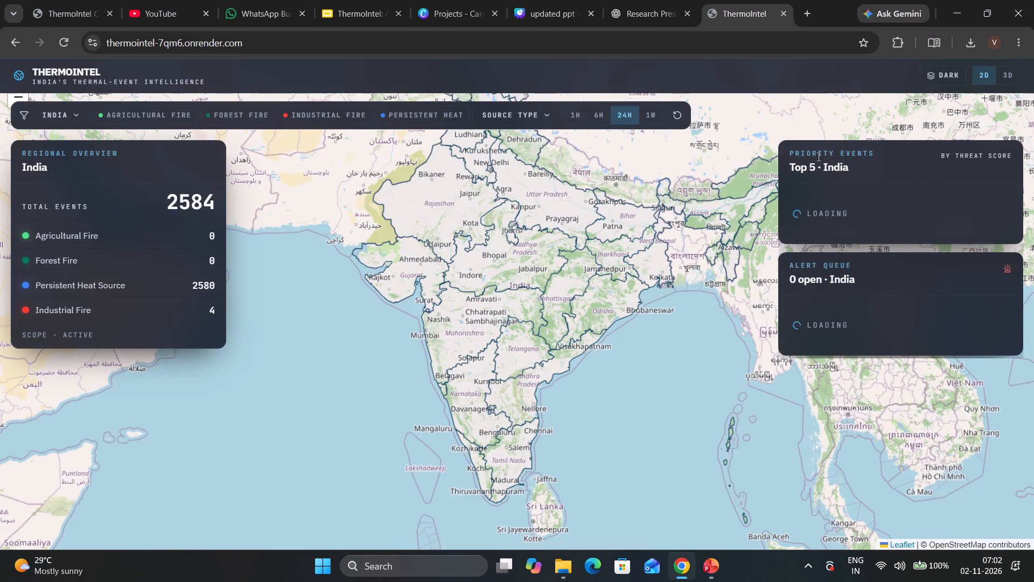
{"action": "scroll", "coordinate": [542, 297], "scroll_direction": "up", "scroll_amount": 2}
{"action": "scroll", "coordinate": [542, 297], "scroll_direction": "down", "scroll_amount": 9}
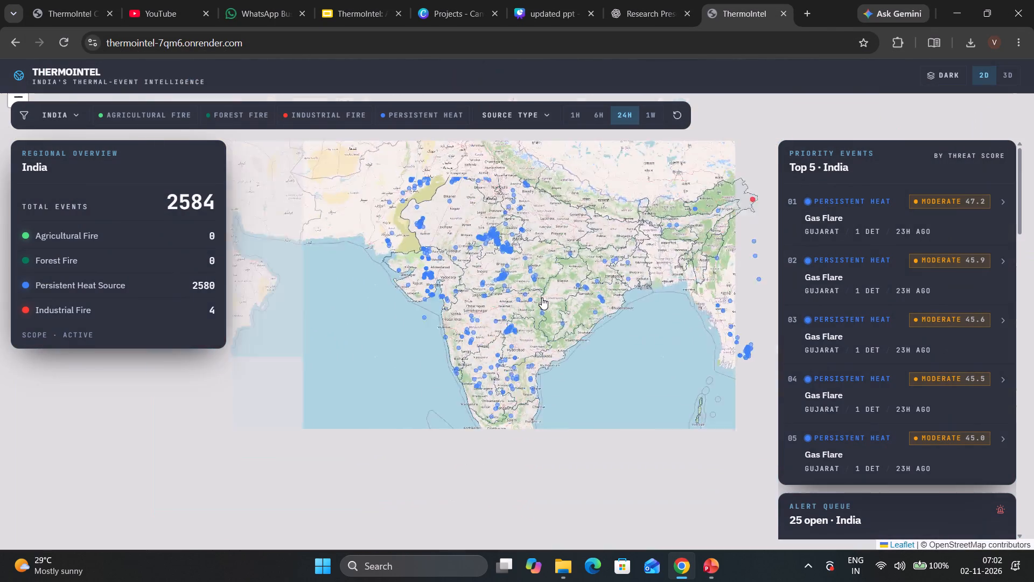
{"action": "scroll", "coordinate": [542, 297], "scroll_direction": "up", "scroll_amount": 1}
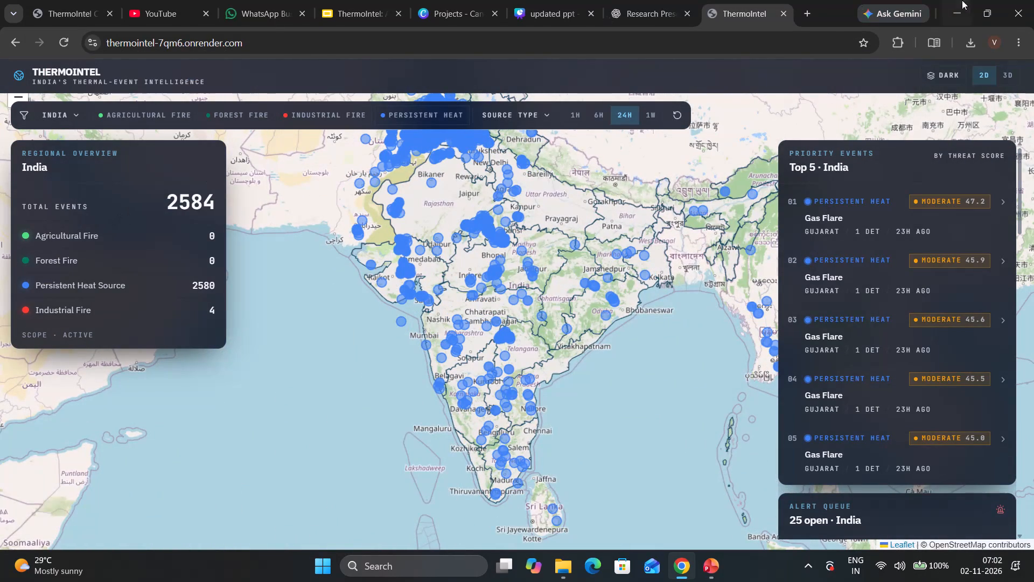
Close the browser showing the ThermoIntel dashboard and the protected ThermoIntel_Presentation reference deck.
{"action": "left_click", "coordinate": [1033, 0]}
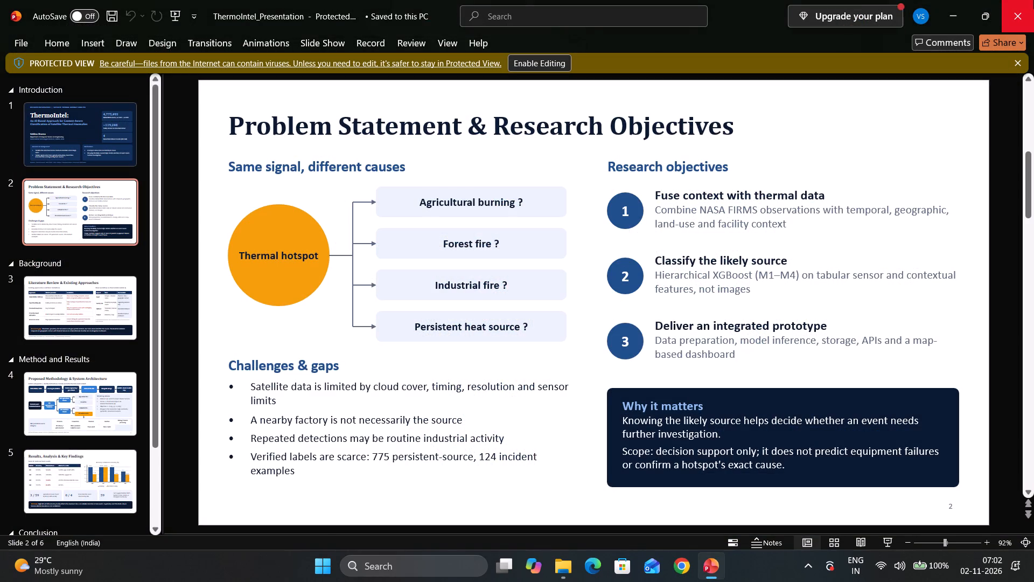
{"action": "left_click", "coordinate": [1033, 0]}
{"action": "left_click", "coordinate": [1033, 0]}
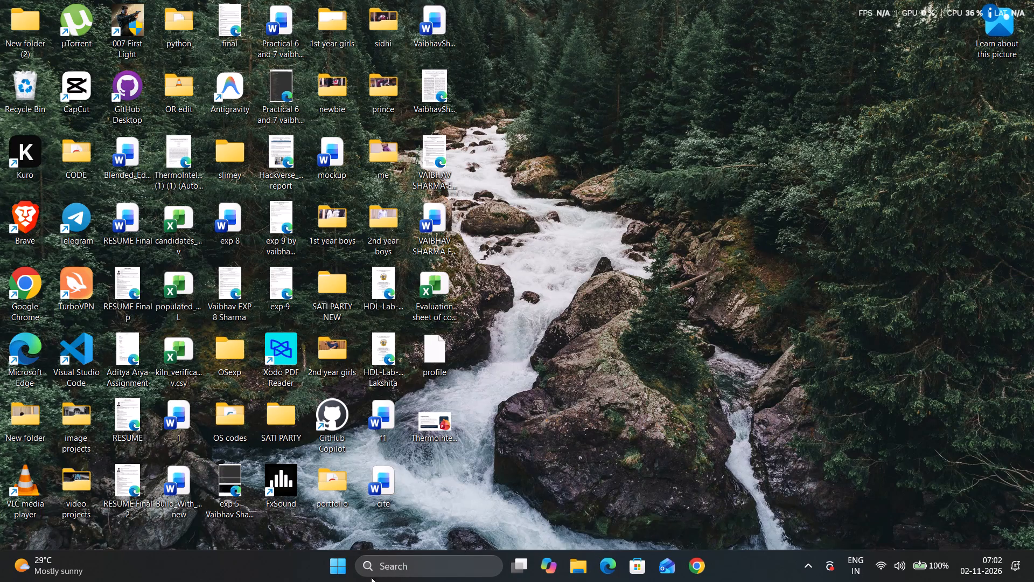
Open the computer's power options for shutting down.
{"action": "left_click", "coordinate": [336, 573]}
{"action": "left_click", "coordinate": [596, 513]}
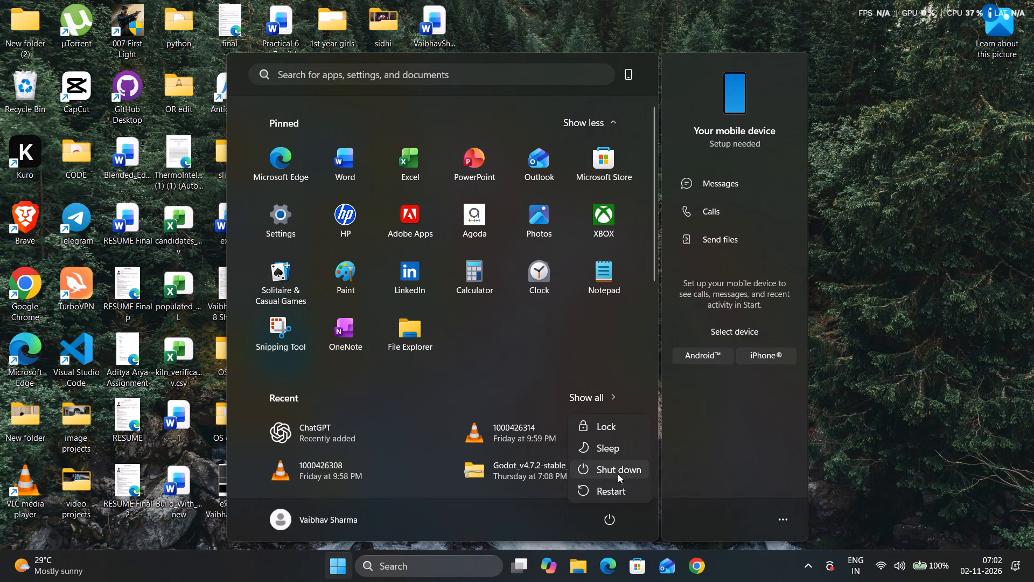